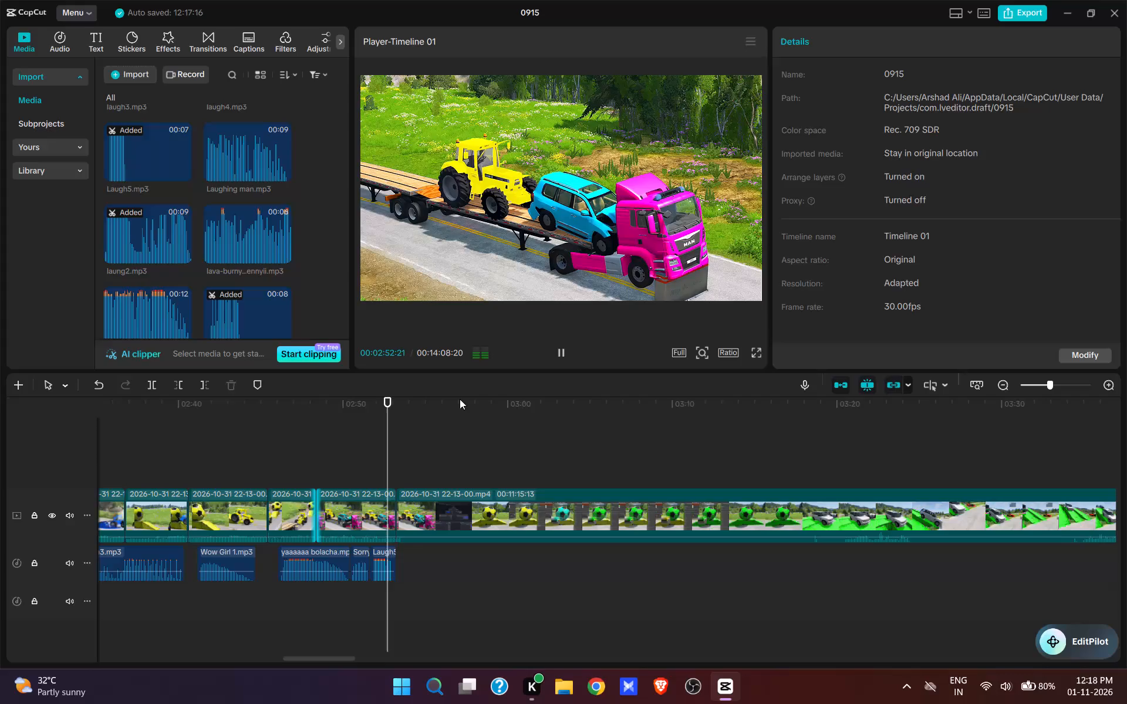
Trim away the start of the last video clip up to 02:58:15, where the yellow ball sits on the ramp.
left_click(591, 449)
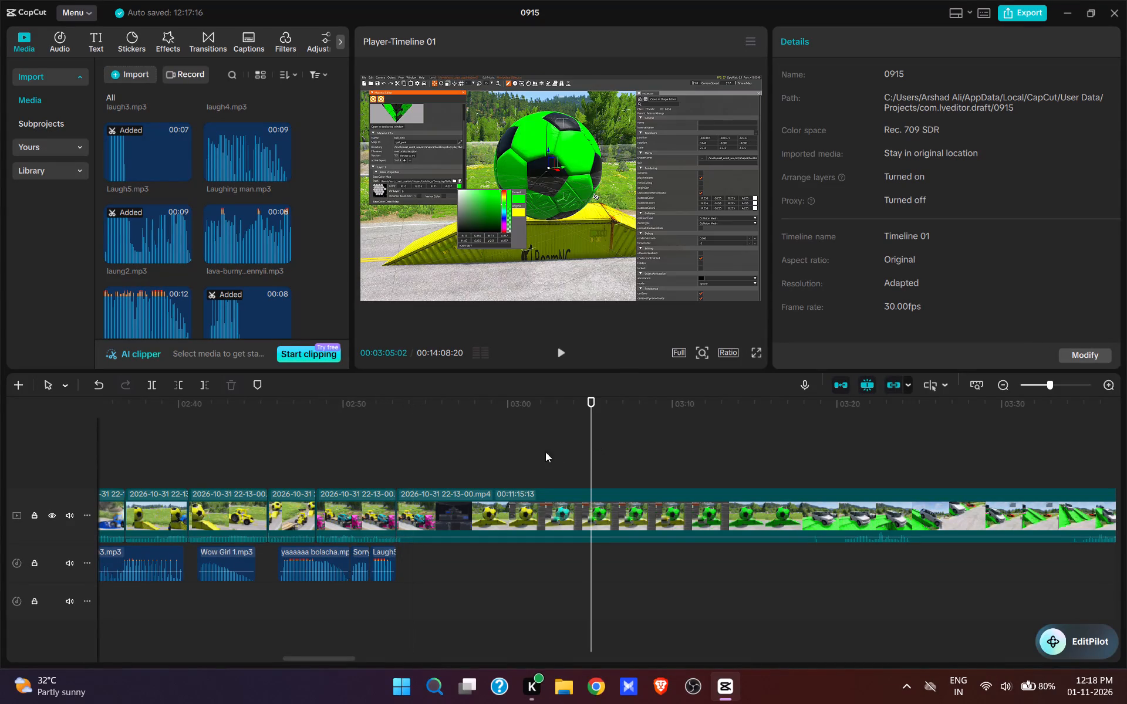
left_click(500, 452)
left_click(483, 452)
type("q")
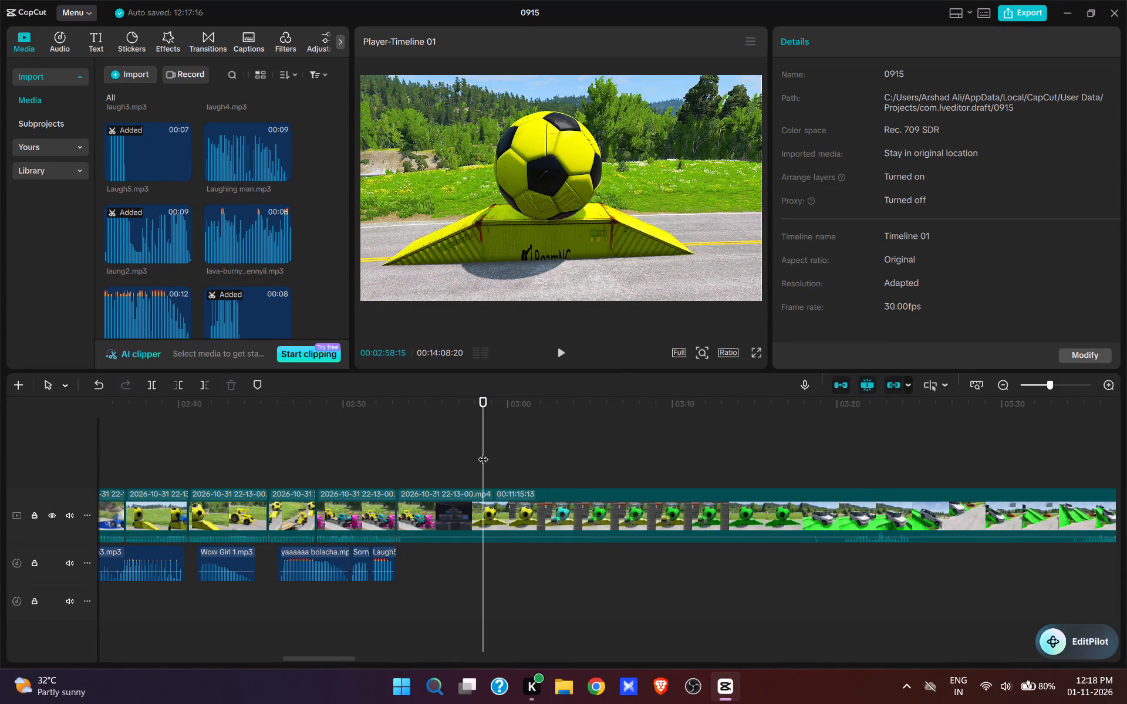
Split the last video clip at 02:54:05 and remove the section from there to 03:08:19, cutting straight to the green ball.
key("space")
key("space")
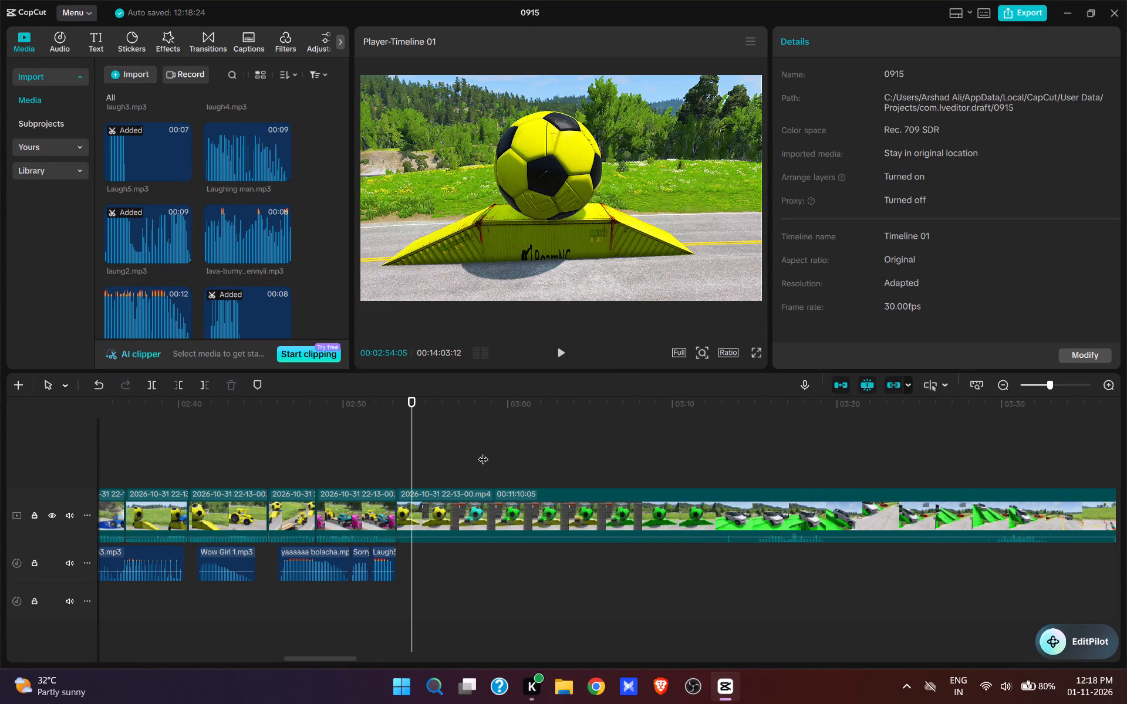
key("w")
left_click(585, 457)
left_click(650, 459)
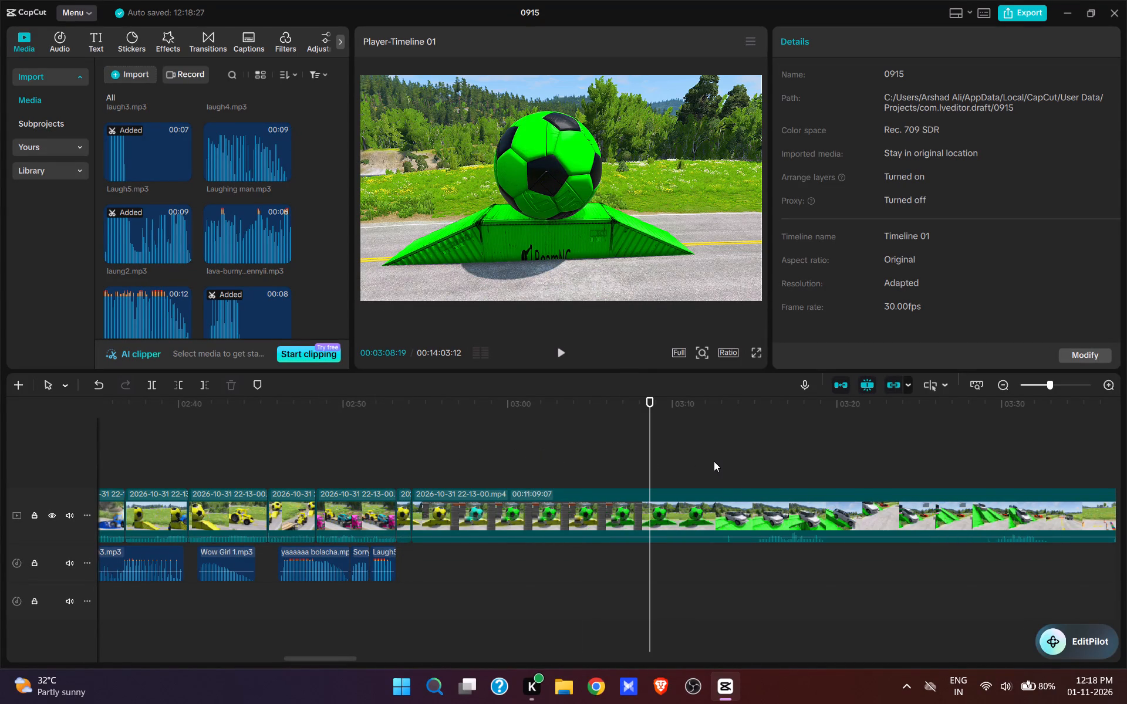
key("q")
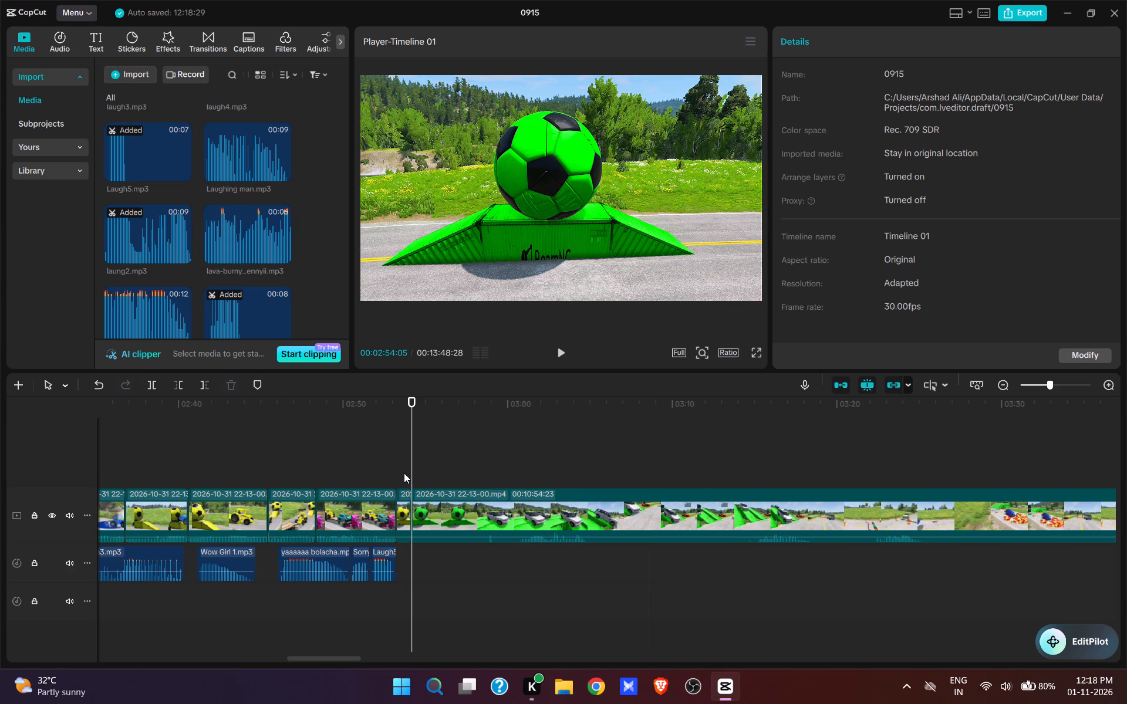
Find the Surpiris.mp3 sound effect in the imported media and add it to the timeline at 02:53:21.
left_click(404, 473)
scroll(173, 245, "up", 2)
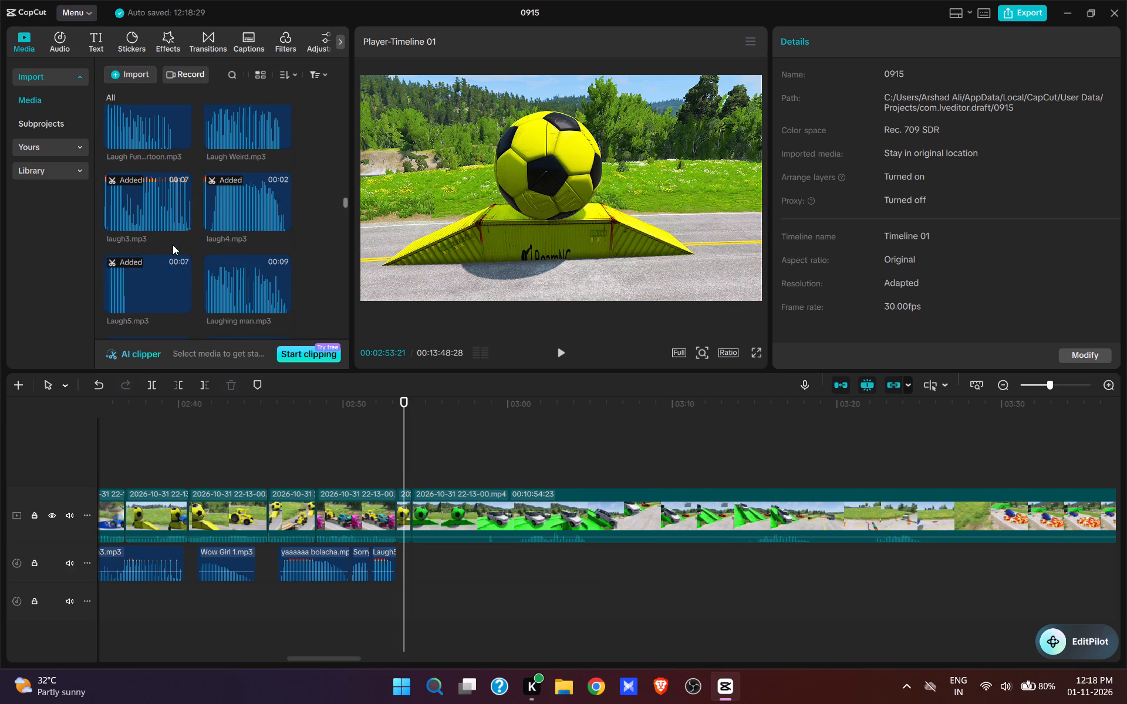
scroll(173, 245, "down", 20)
scroll(173, 245, "down", 1)
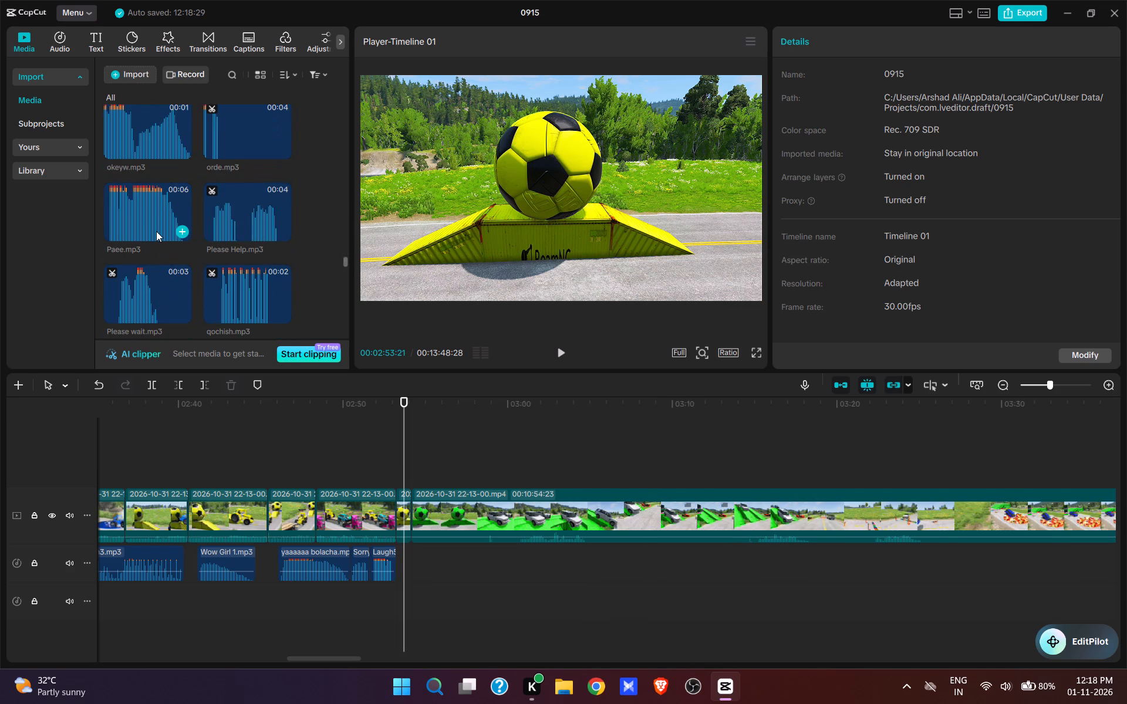
scroll(156, 225, "down", 9)
scroll(191, 199, "down", 12)
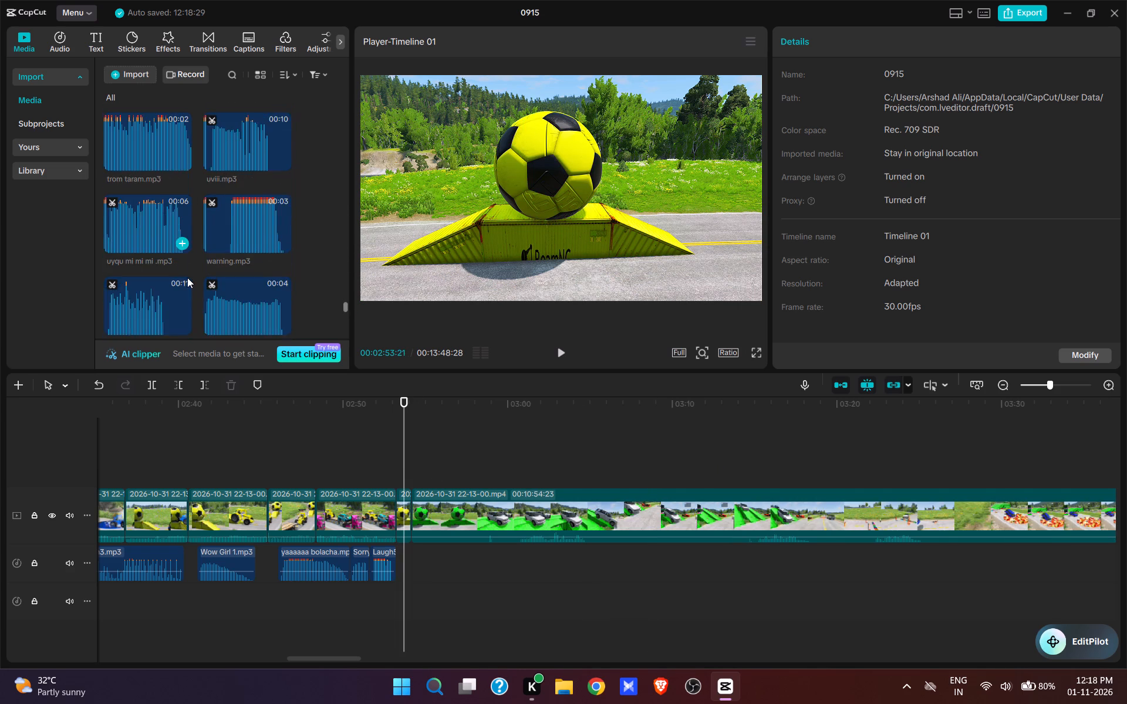
scroll(187, 277, "down", 17)
scroll(187, 275, "up", 5)
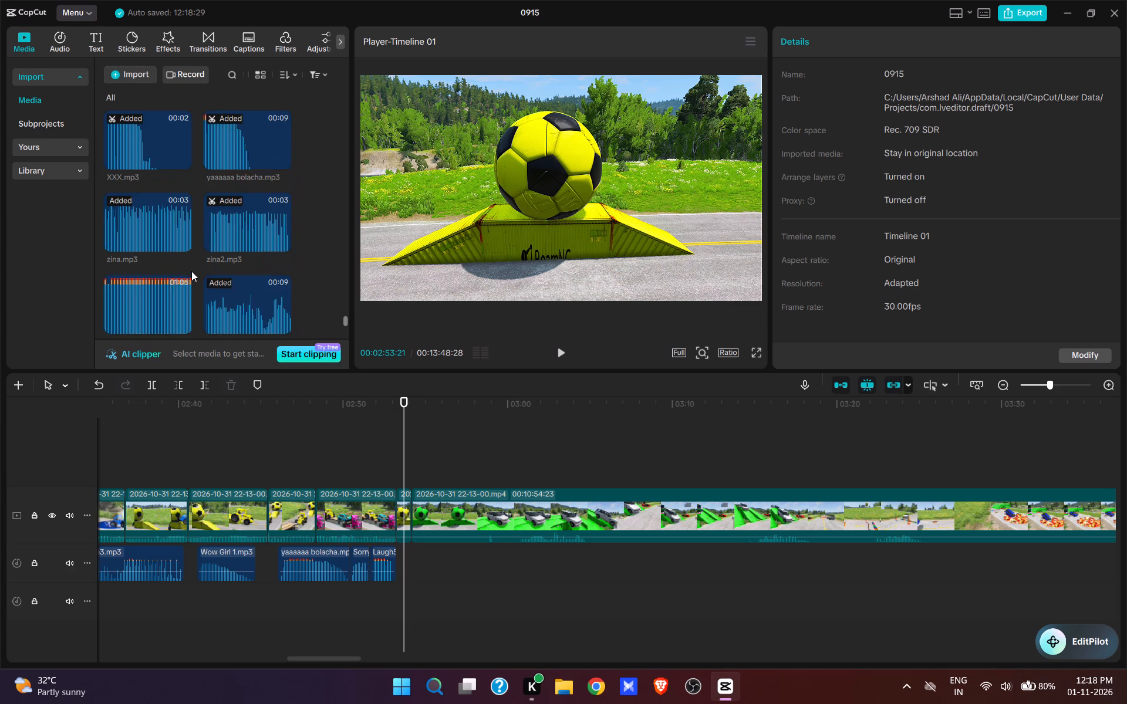
scroll(191, 273, "up", 7)
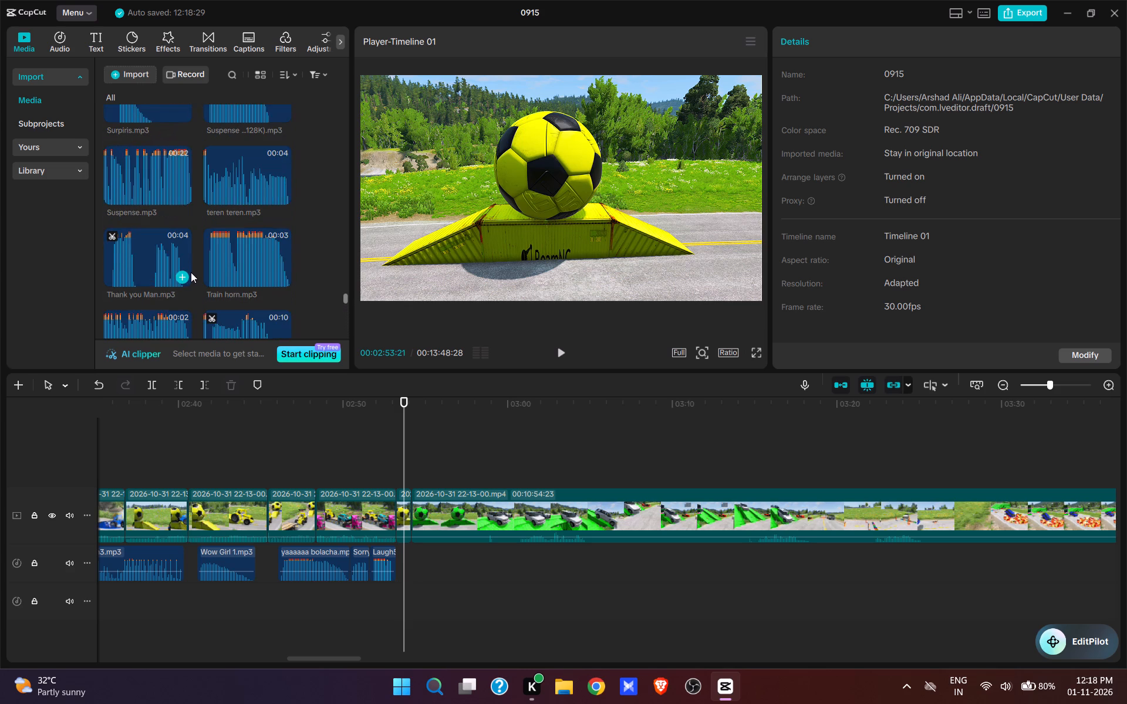
scroll(191, 272, "up", 1)
left_click(149, 246)
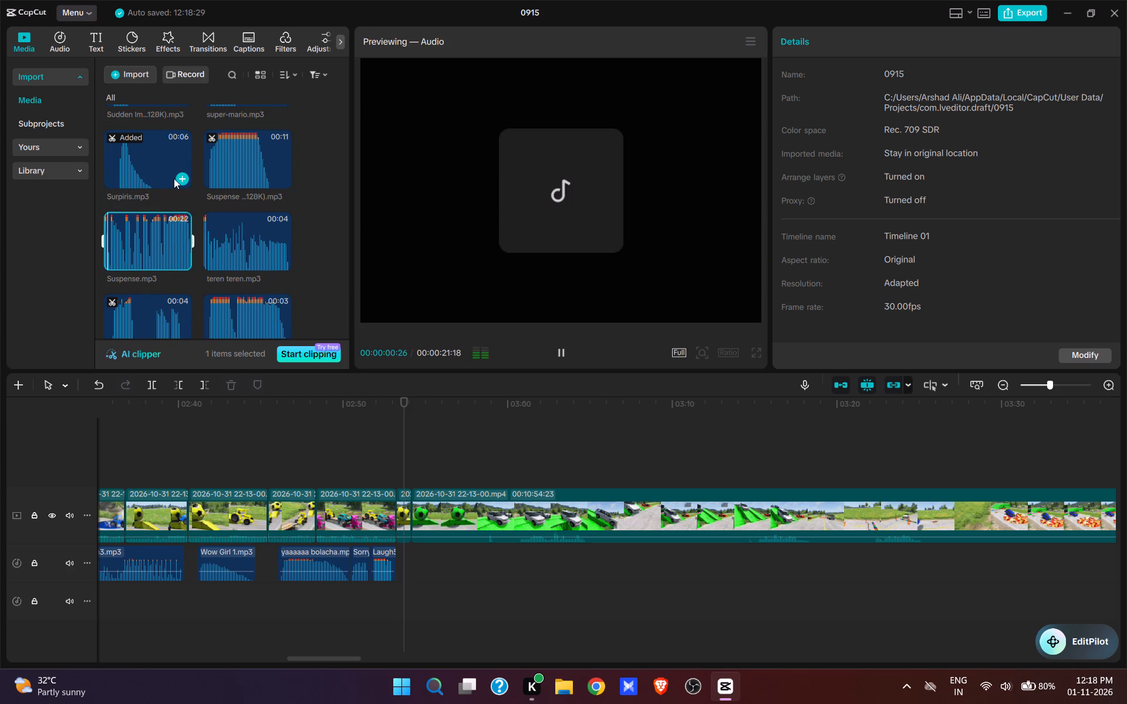
left_click(179, 181)
Split the green ball video clip at 02:55:17, where the Surpiris.mp3 sound effect ends.
key("space")
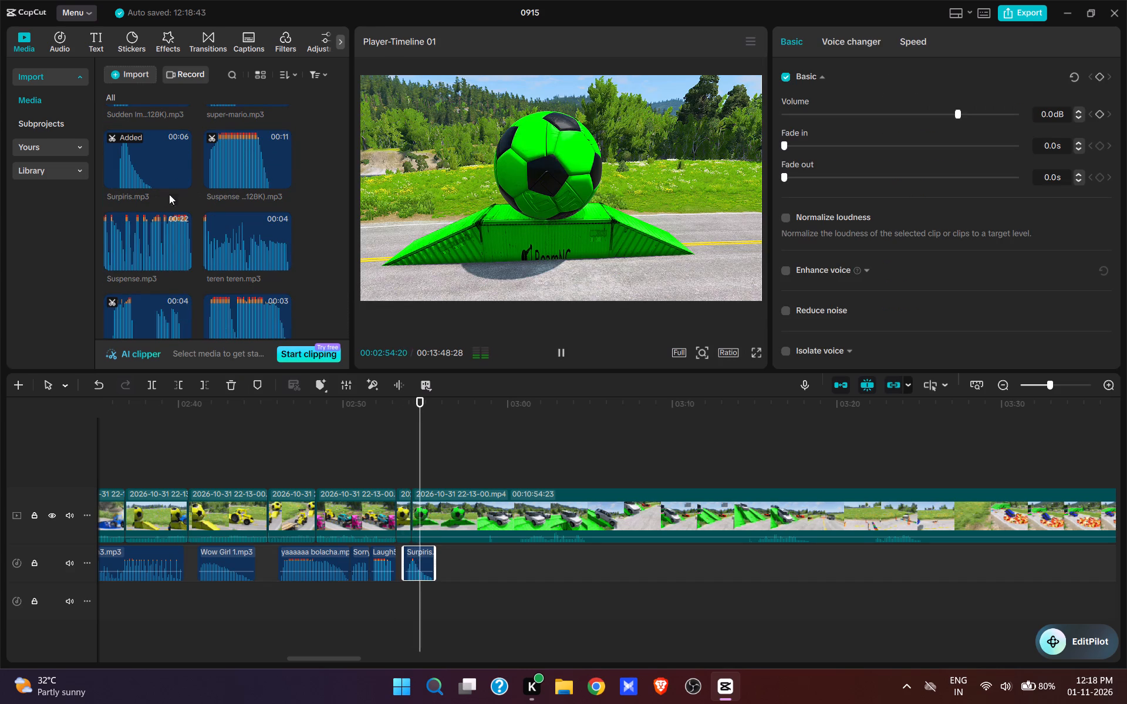
key("space")
left_click(438, 458)
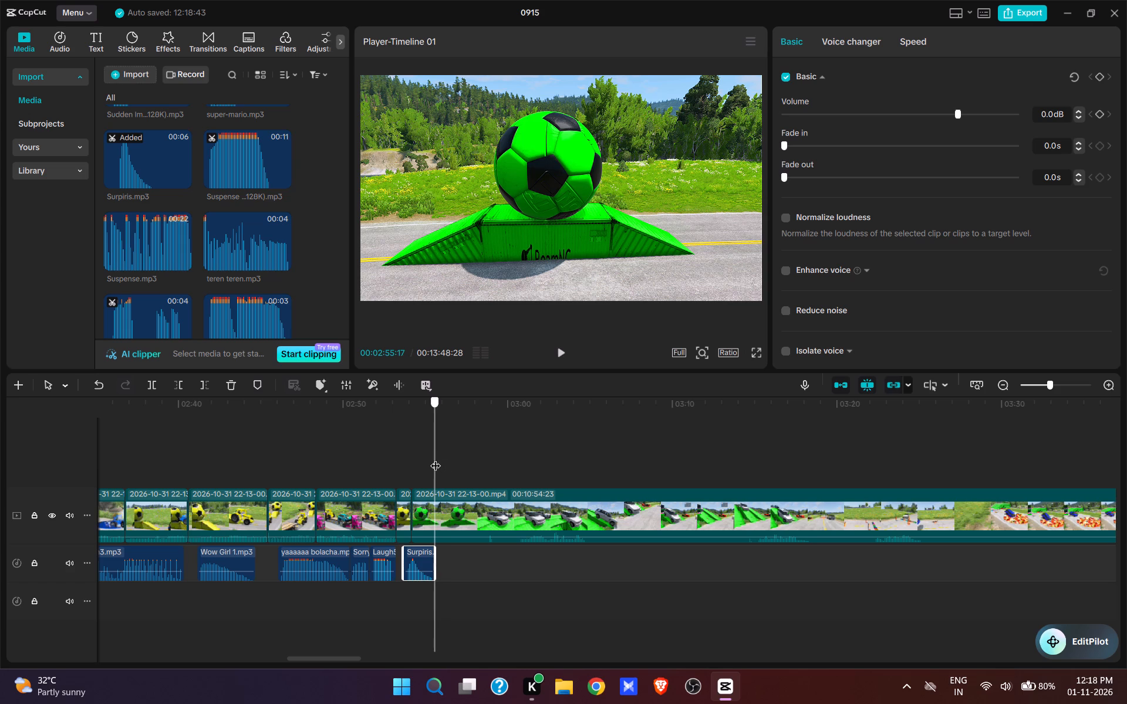
left_click(441, 515)
key("w")
Play back the edit from 02:52:08 to review the new cuts and sound, and check the following footage around 03:00.
left_click(380, 464)
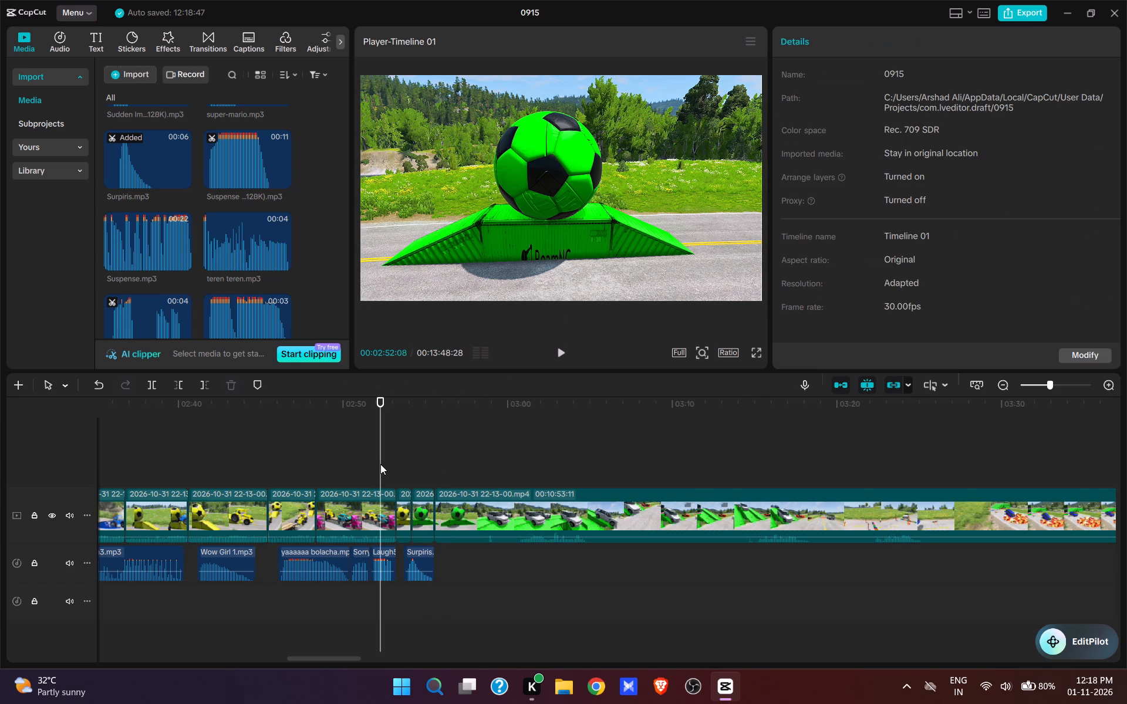
key("space")
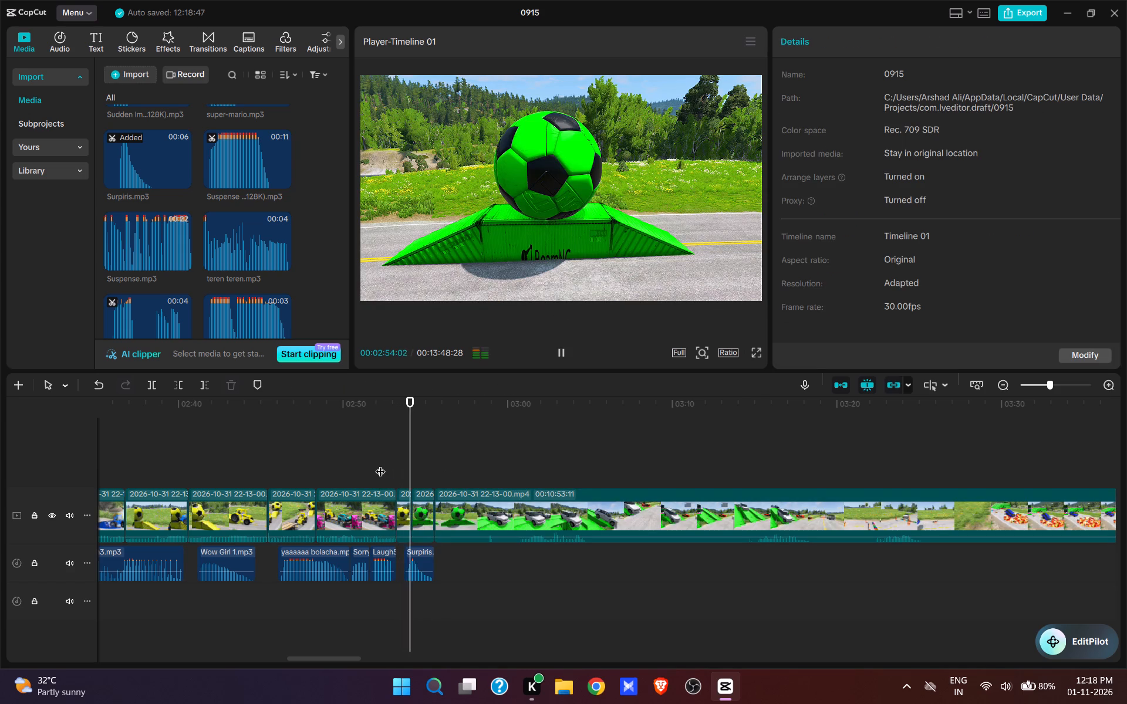
left_click(515, 476)
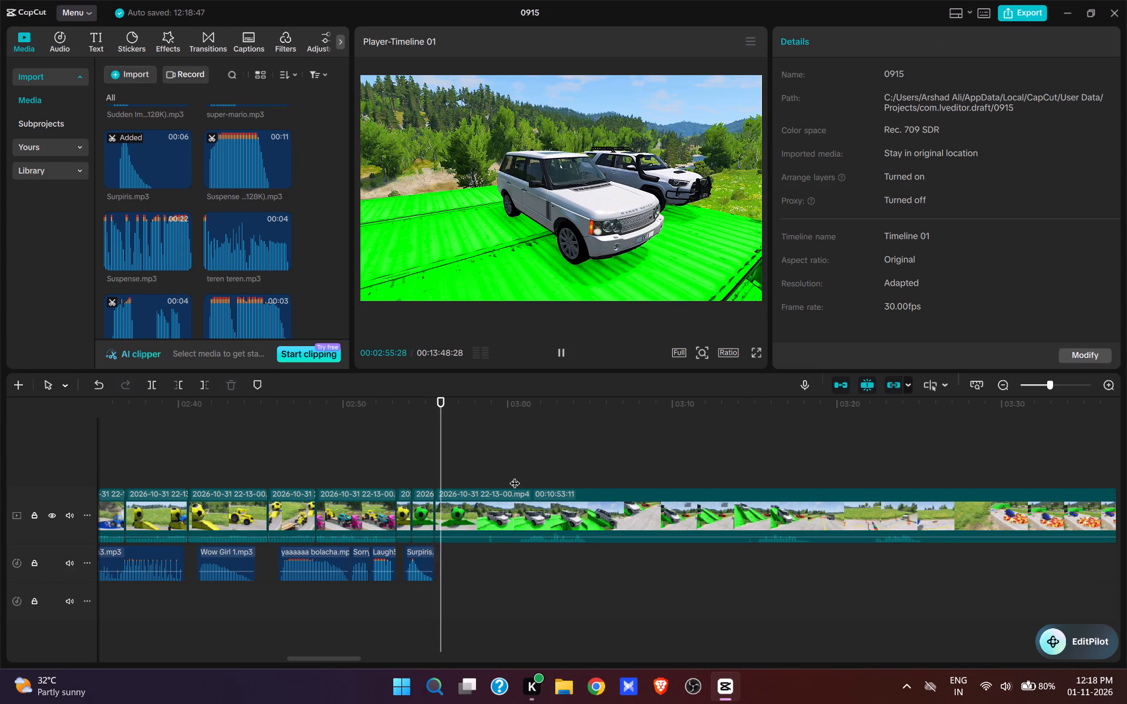
key("space")
key("space")
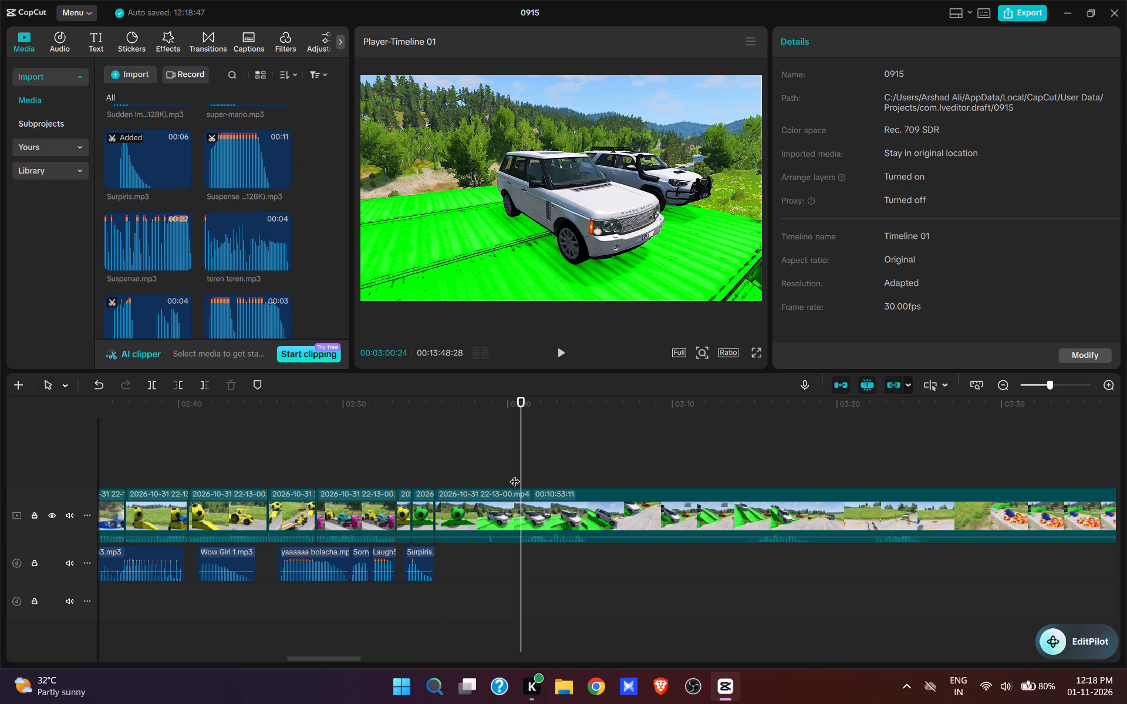
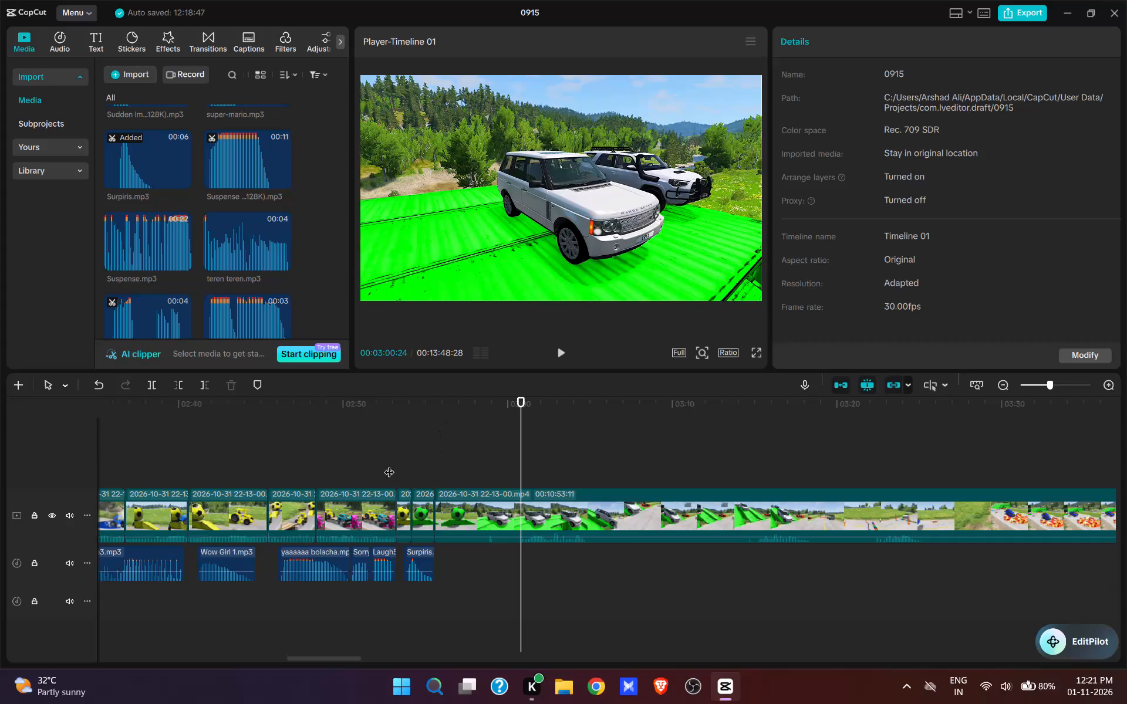
Remove the start of the clip after the 02:55:17 split, up to 02:59:25, cutting straight to the white SUVs.
key("space")
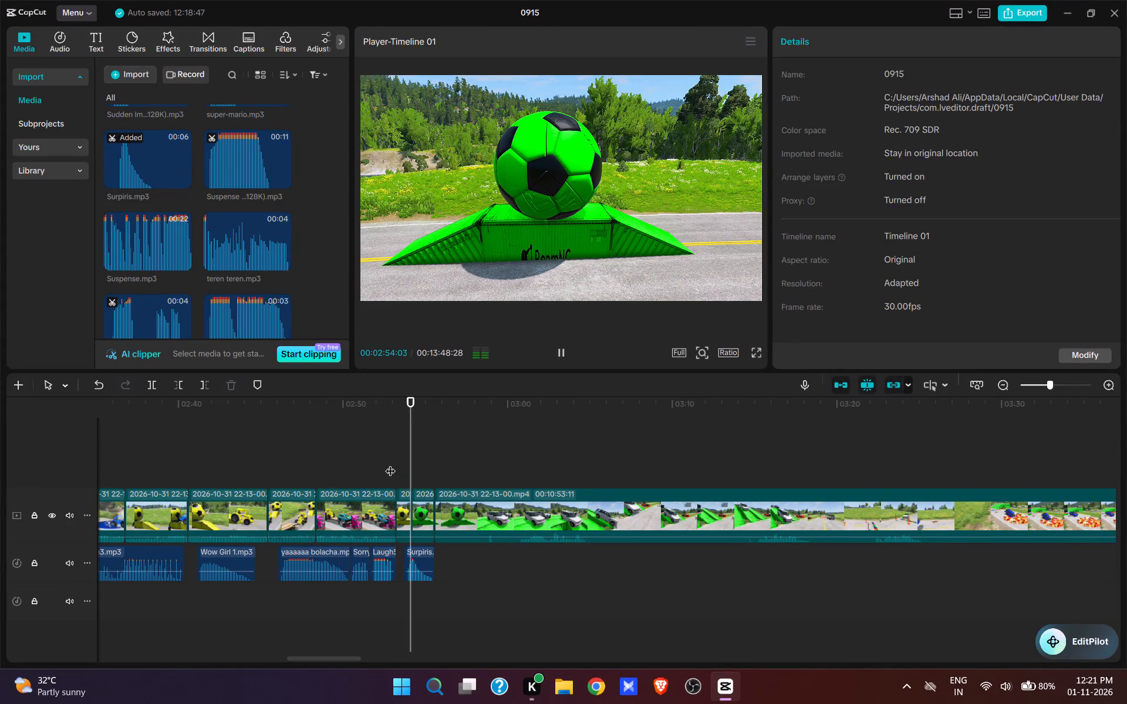
left_click(482, 466)
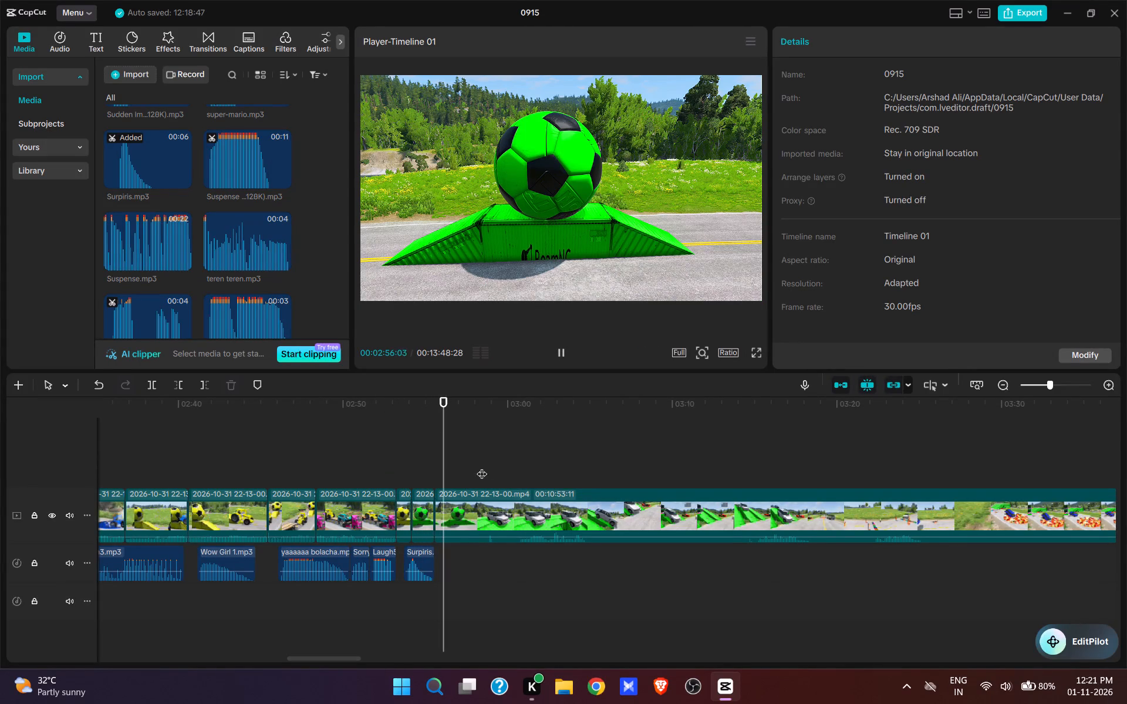
key("space")
left_click(515, 468)
key("space")
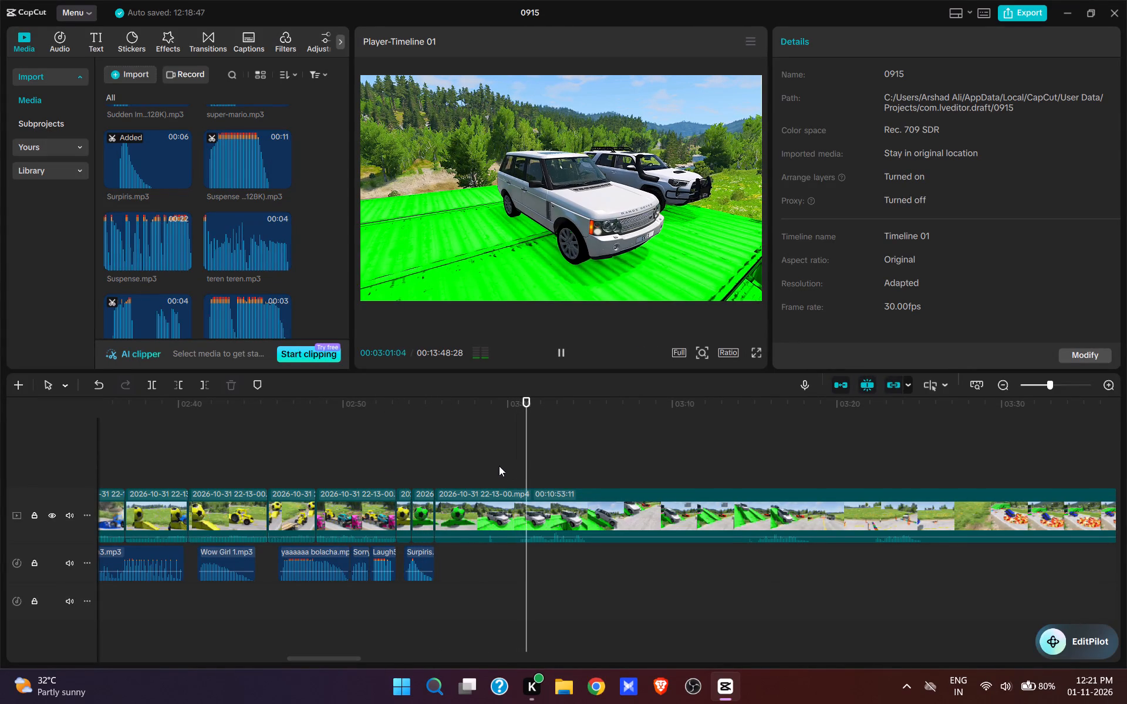
key("space")
left_click(504, 464)
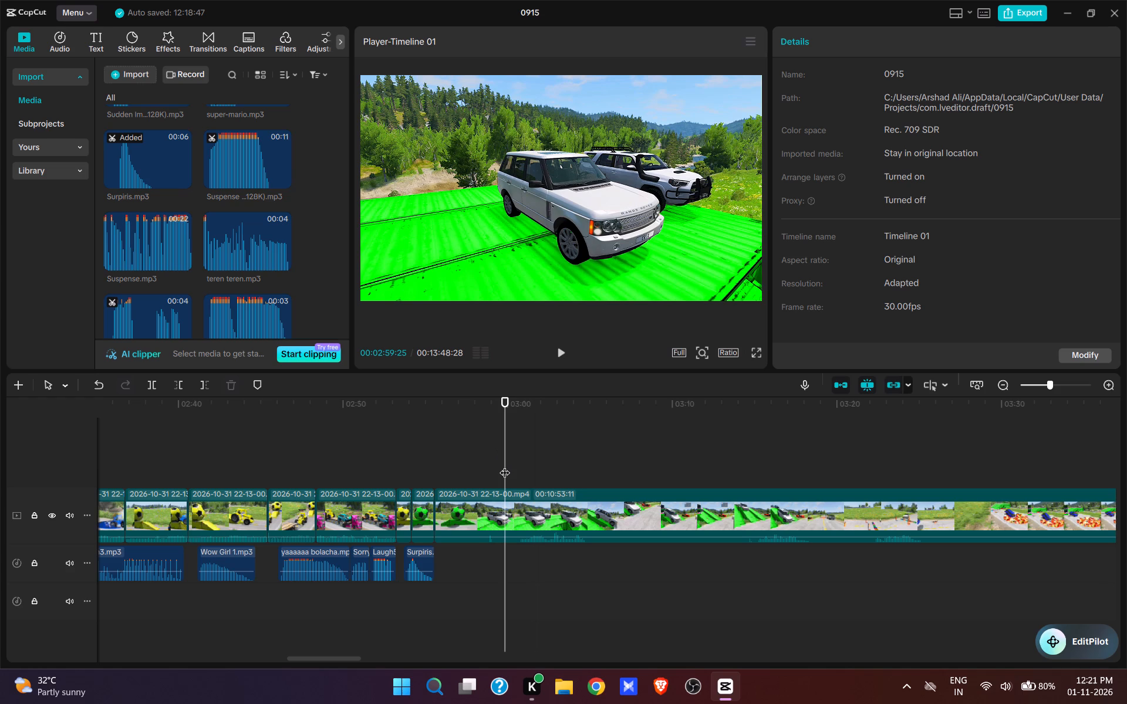
key("q")
Find the Hey man!.mp3 sound effect in the imported media, add it at 02:55:17 and play it back.
scroll(259, 265, "up", 4)
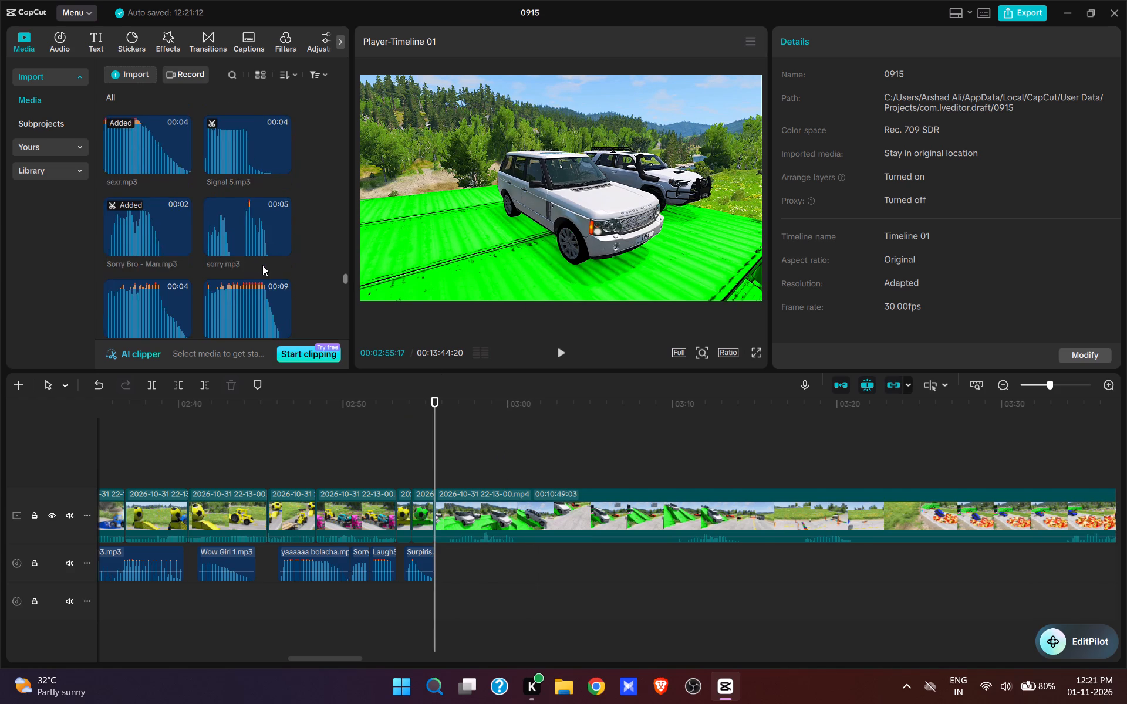
scroll(262, 265, "up", 20)
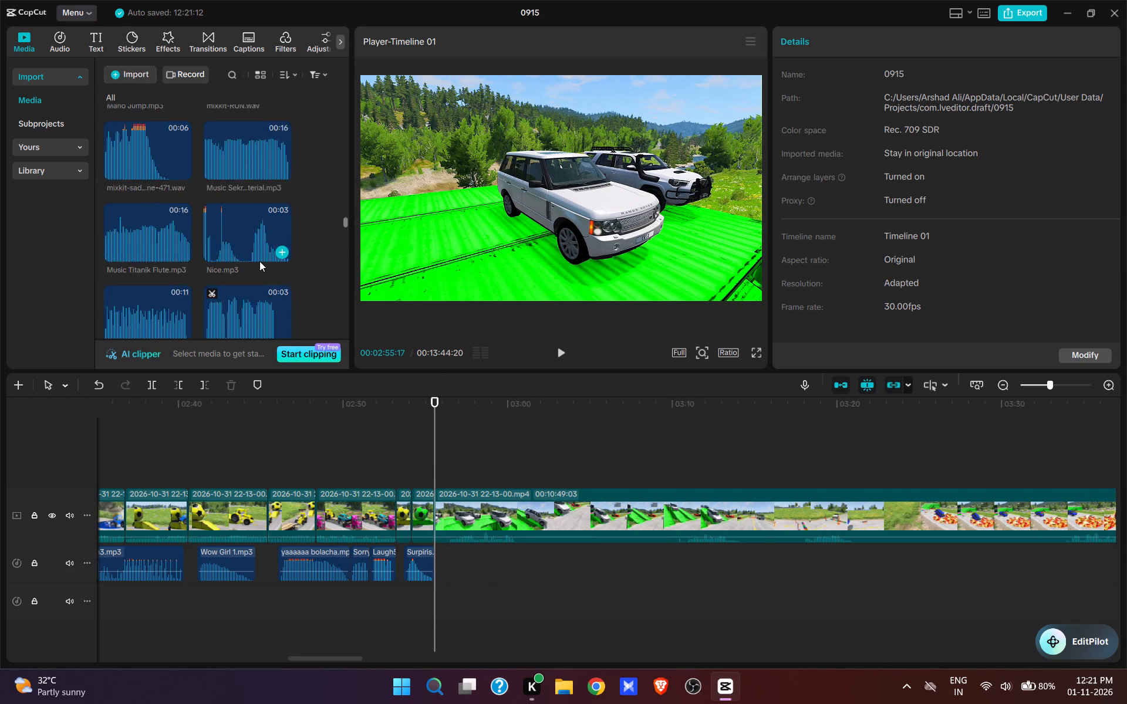
scroll(259, 261, "up", 11)
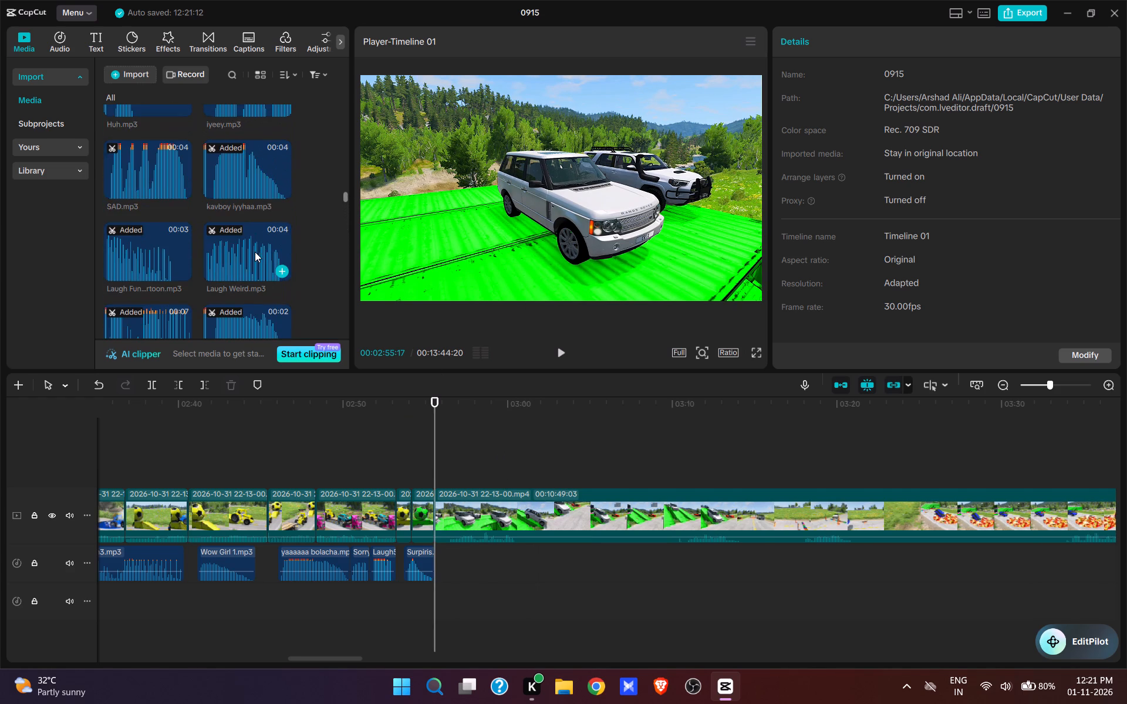
scroll(255, 252, "up", 4)
scroll(255, 252, "down", 2)
scroll(255, 252, "up", 3)
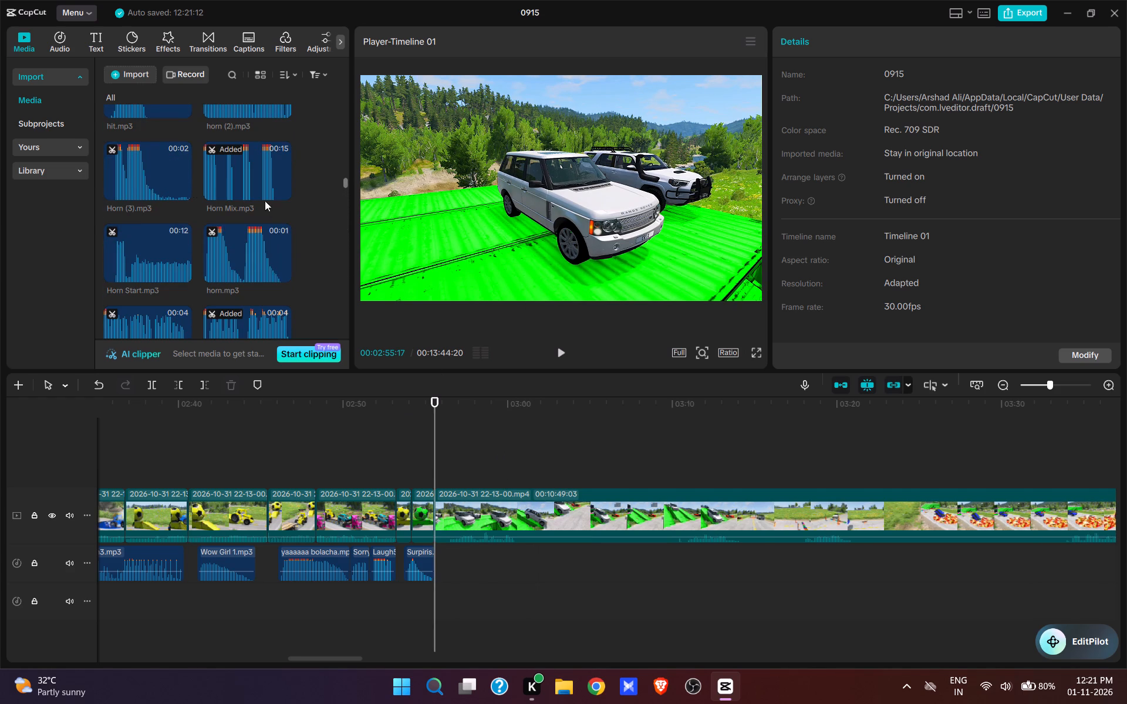
scroll(217, 250, "up", 2)
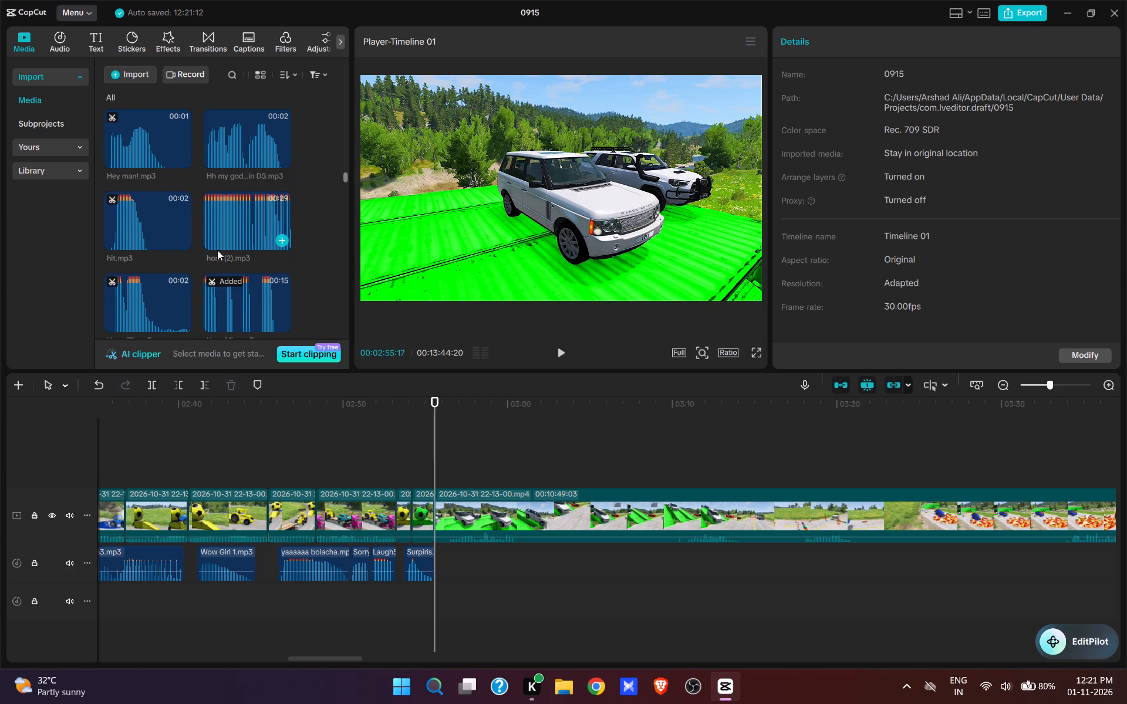
left_click(132, 100)
left_click(134, 164)
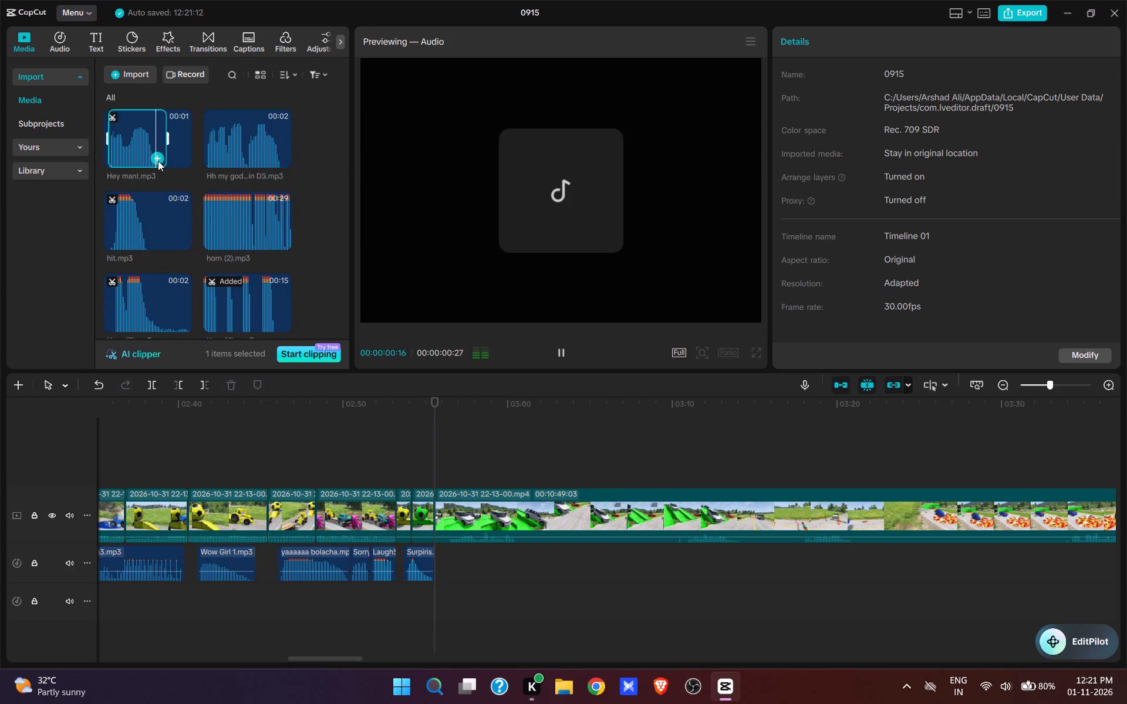
left_click(158, 161)
key("space")
key("space")
scroll(459, 447, "up", 2, "ctrl")
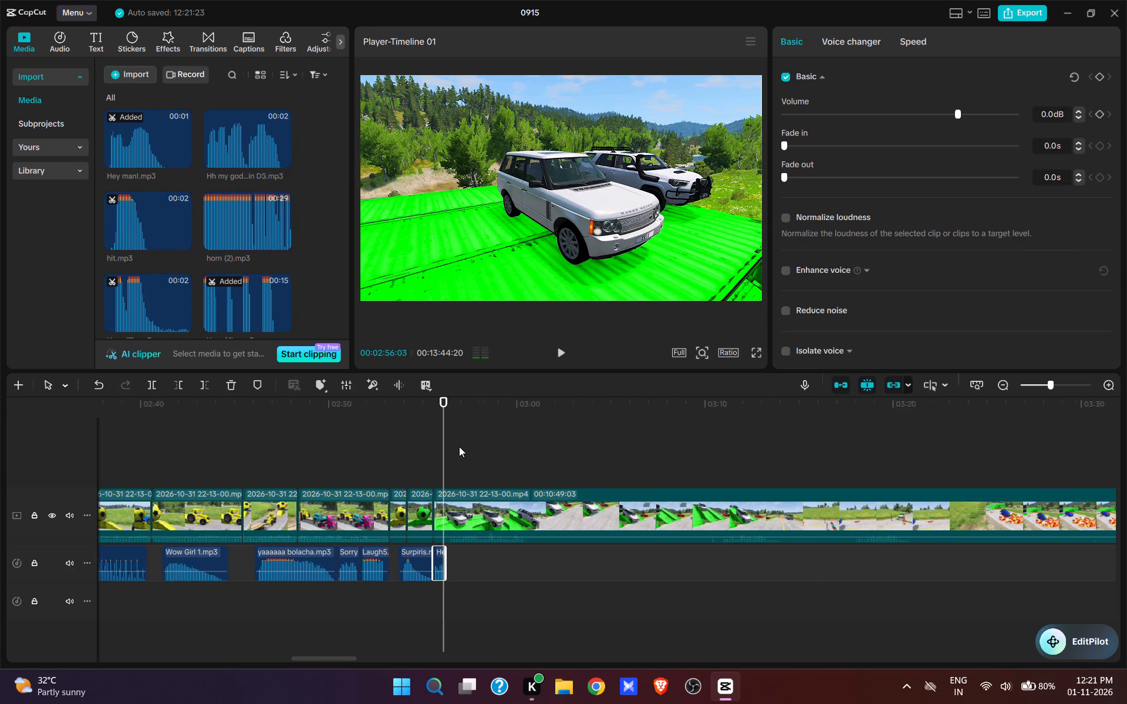
scroll(459, 446, "up", 1, "ctrl")
left_click(422, 449)
key("space")
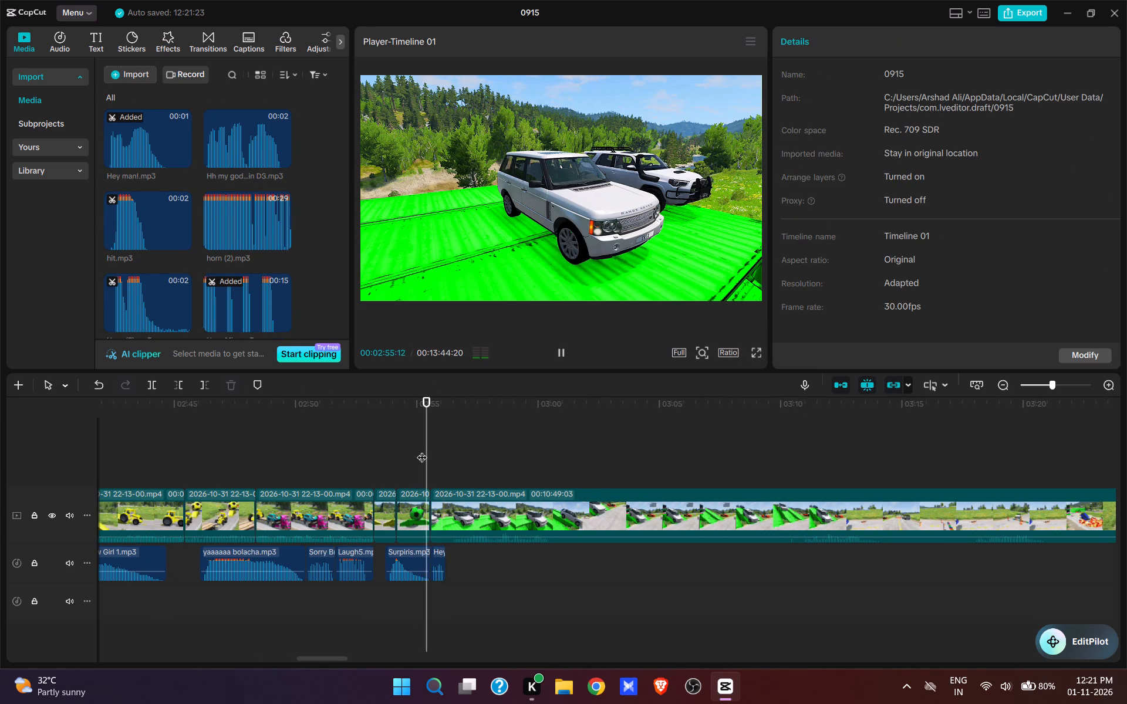
key("space")
Audition the horn sounds and add Horn (3).mp3 to the timeline at 02:56:06, where Hey man!.mp3 ends.
left_click(448, 468)
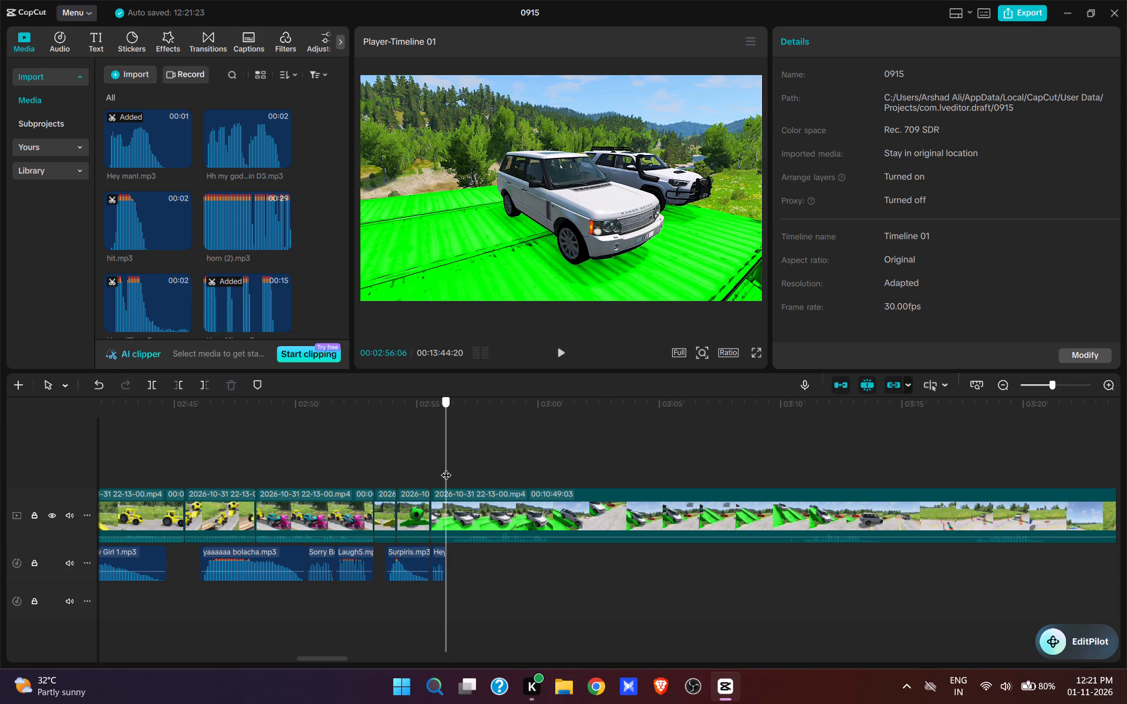
scroll(247, 254, "down", 6)
scroll(247, 255, "up", 2)
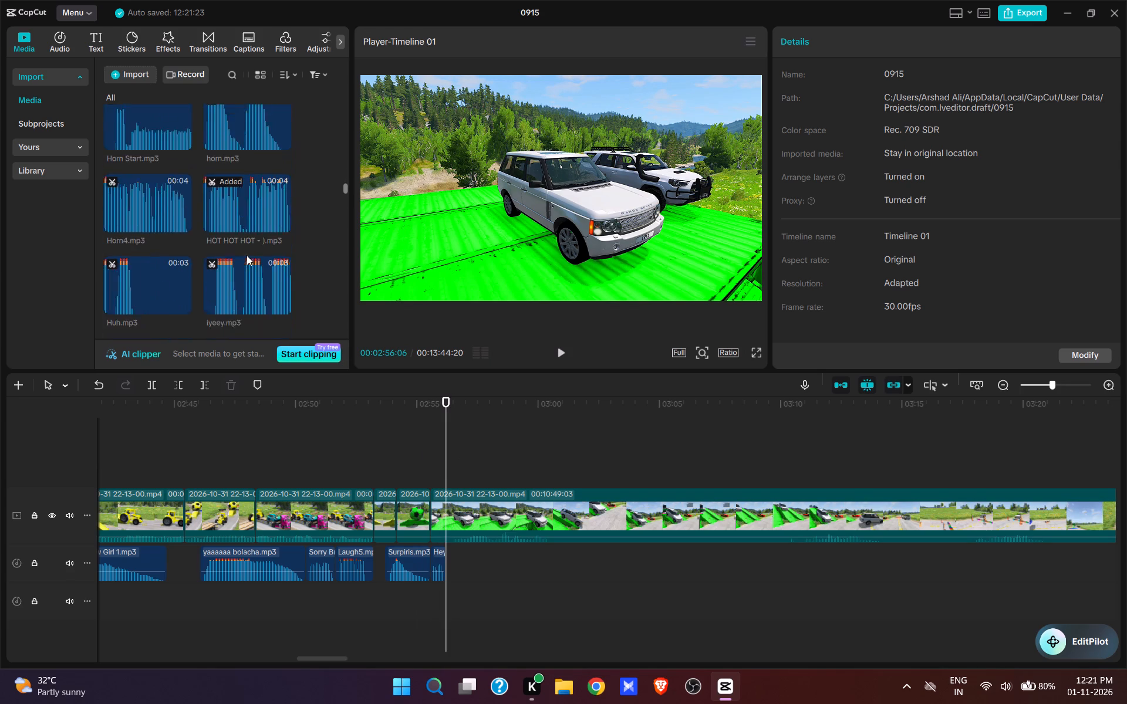
scroll(247, 255, "up", 8)
scroll(247, 256, "down", 9)
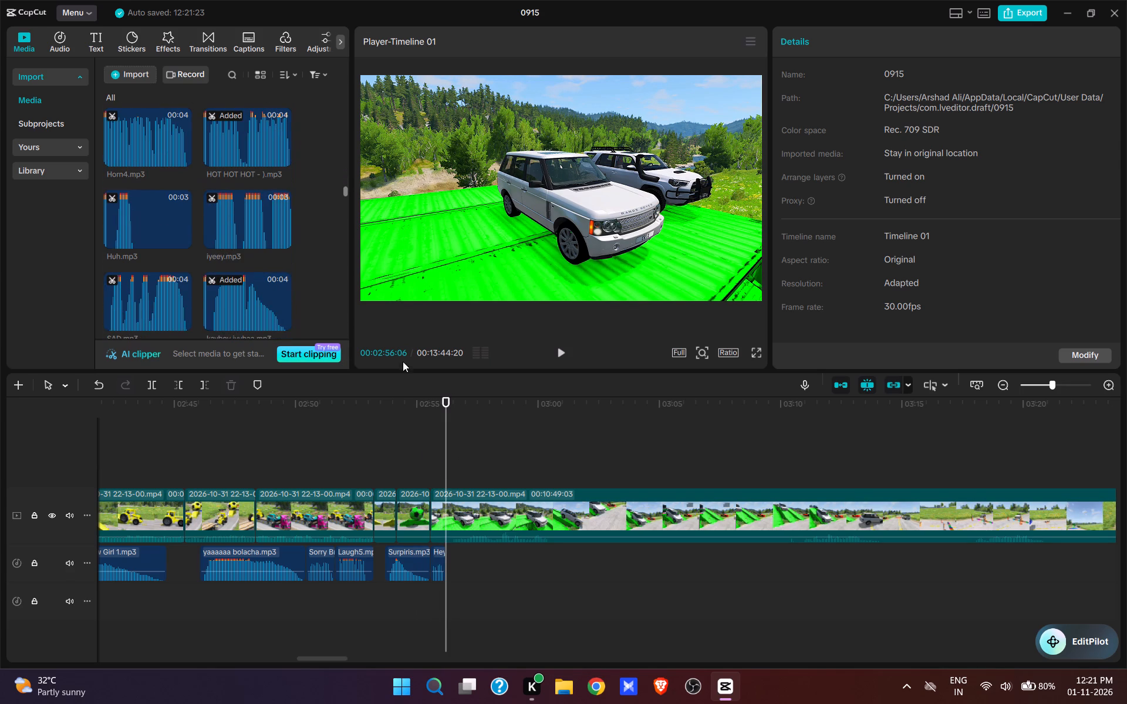
left_click(141, 133)
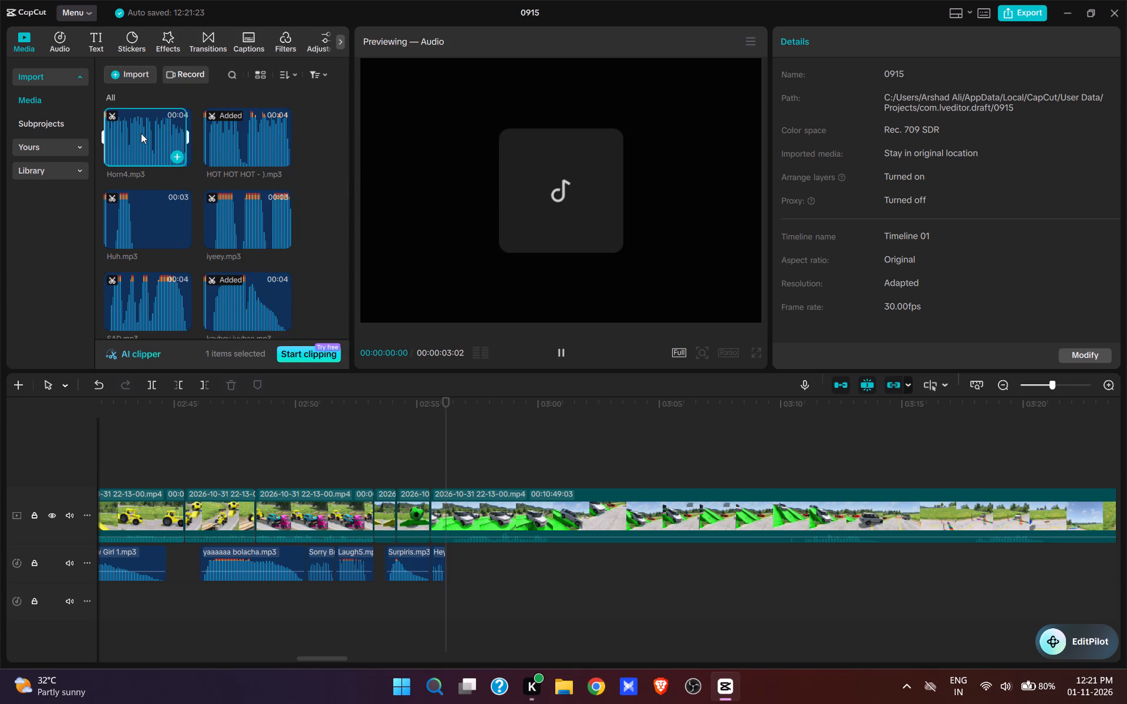
scroll(246, 229, "up", 2)
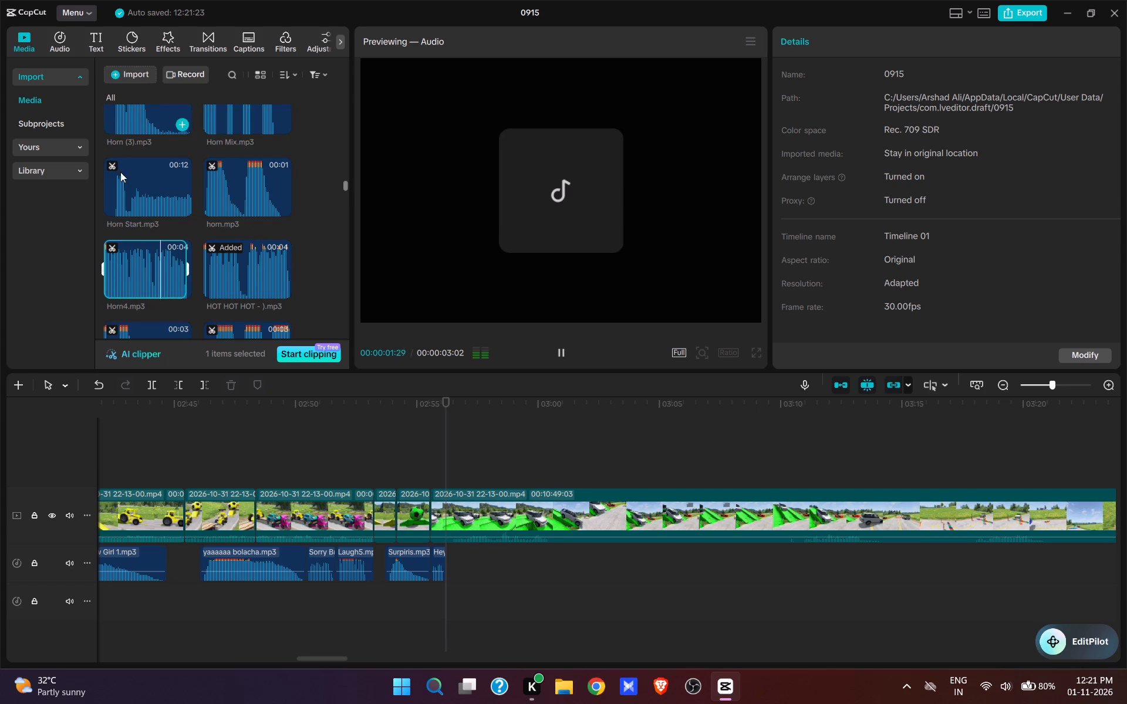
left_click(144, 121)
scroll(174, 226, "up", 1)
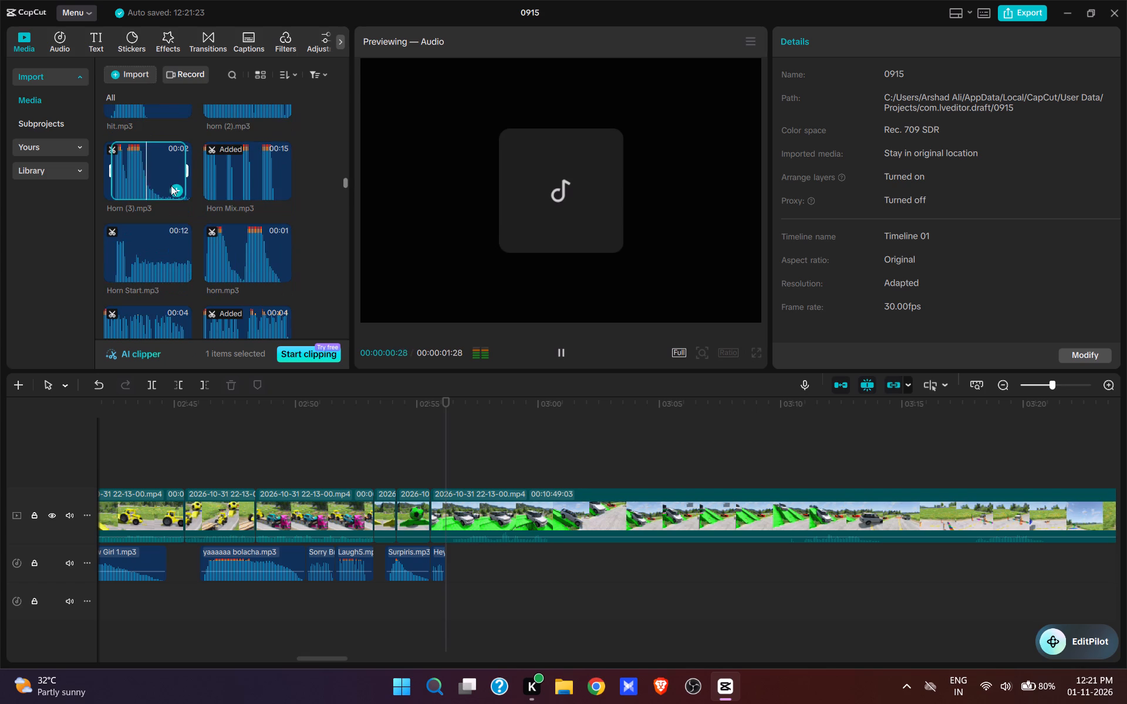
left_click(177, 189)
Play back the horn sound and trim the end of Horn (3).mp3 to 02:57:04.
key("space")
key("space")
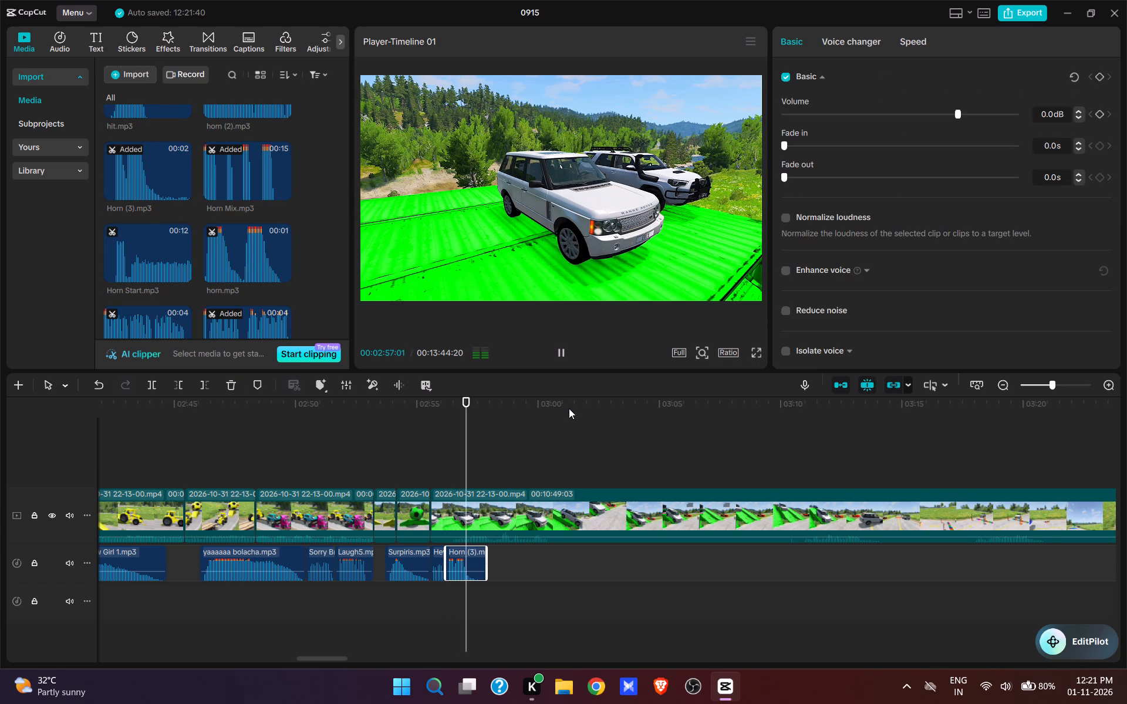
key("space")
key("space")
left_click(468, 476)
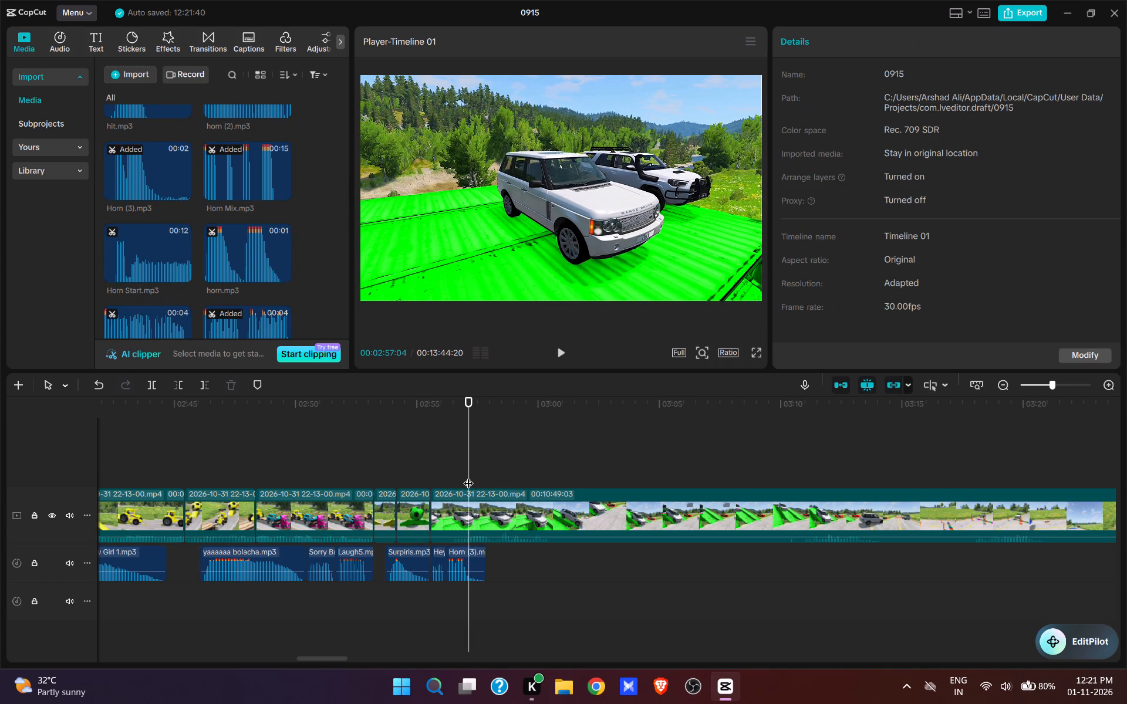
key("space")
key("space")
left_click(468, 476)
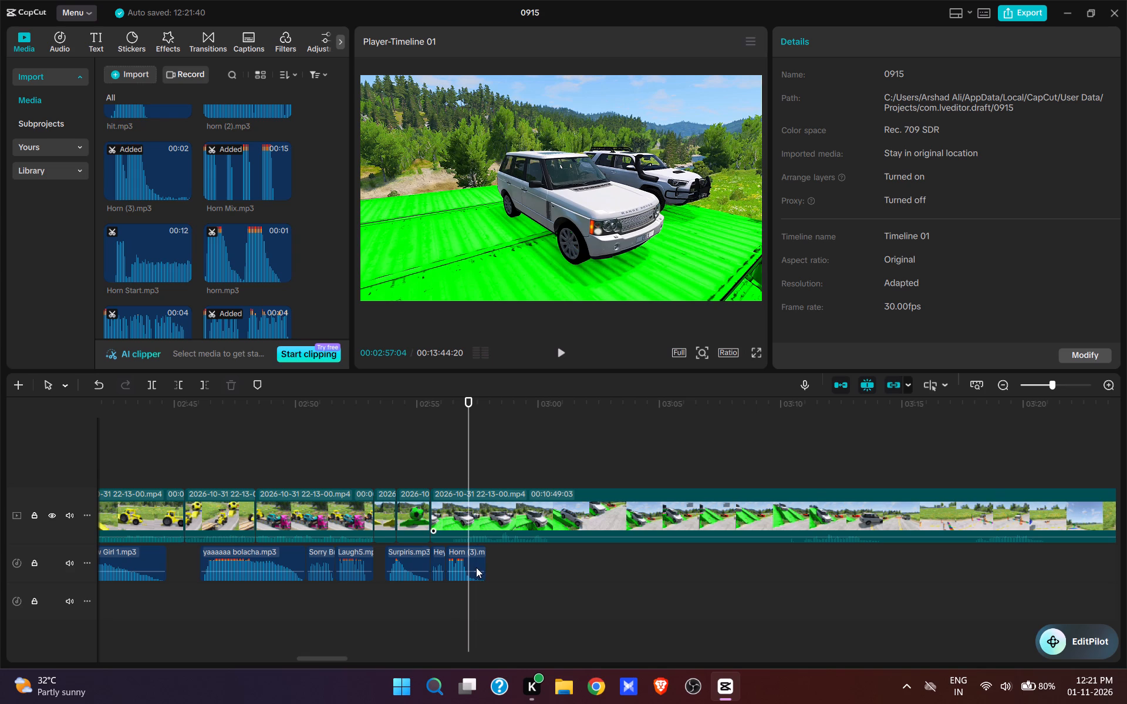
left_click(476, 567)
key("e")
Add the Go go go go.mp3 sound effect at 02:57:04, right after the horn, and play it back.
scroll(258, 269, "up", 7)
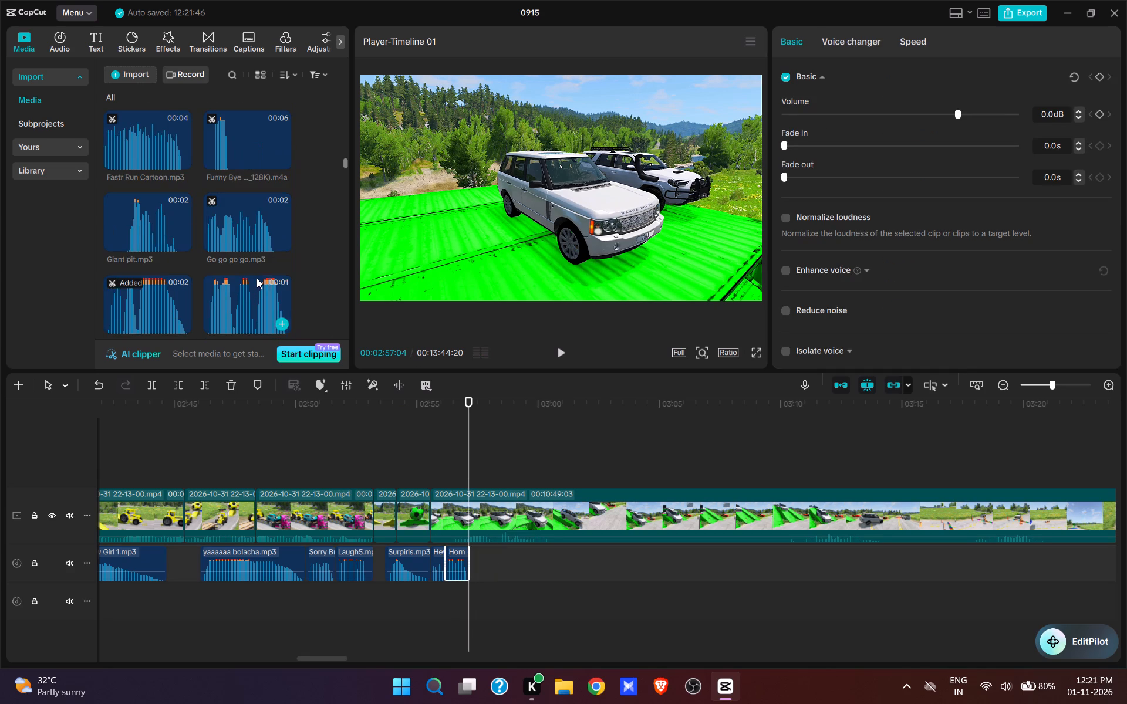
scroll(257, 278, "down", 3)
scroll(251, 255, "up", 3)
left_click(242, 227)
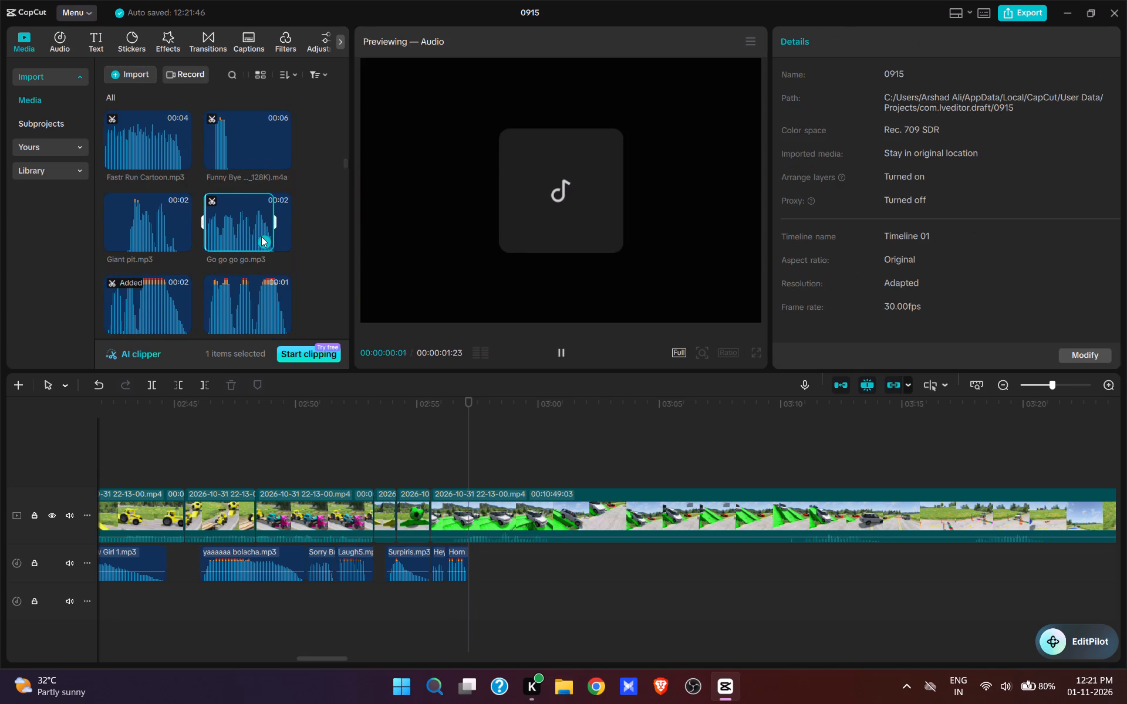
left_click(269, 249)
left_click(263, 241)
key("space")
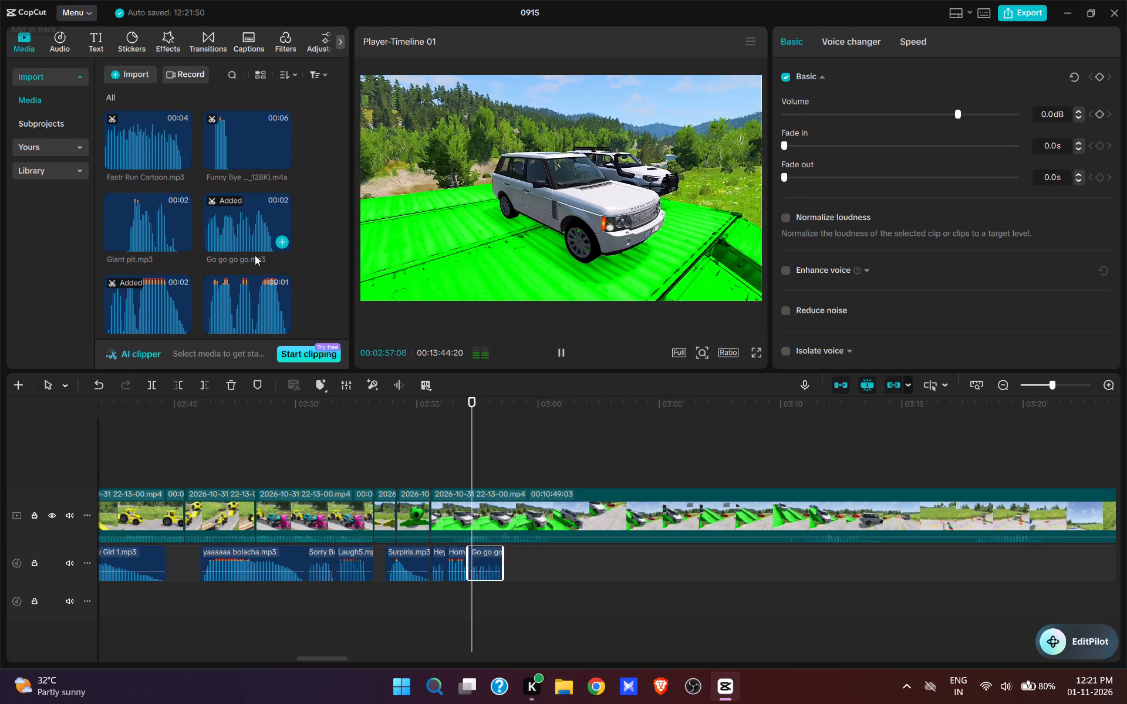
key("space")
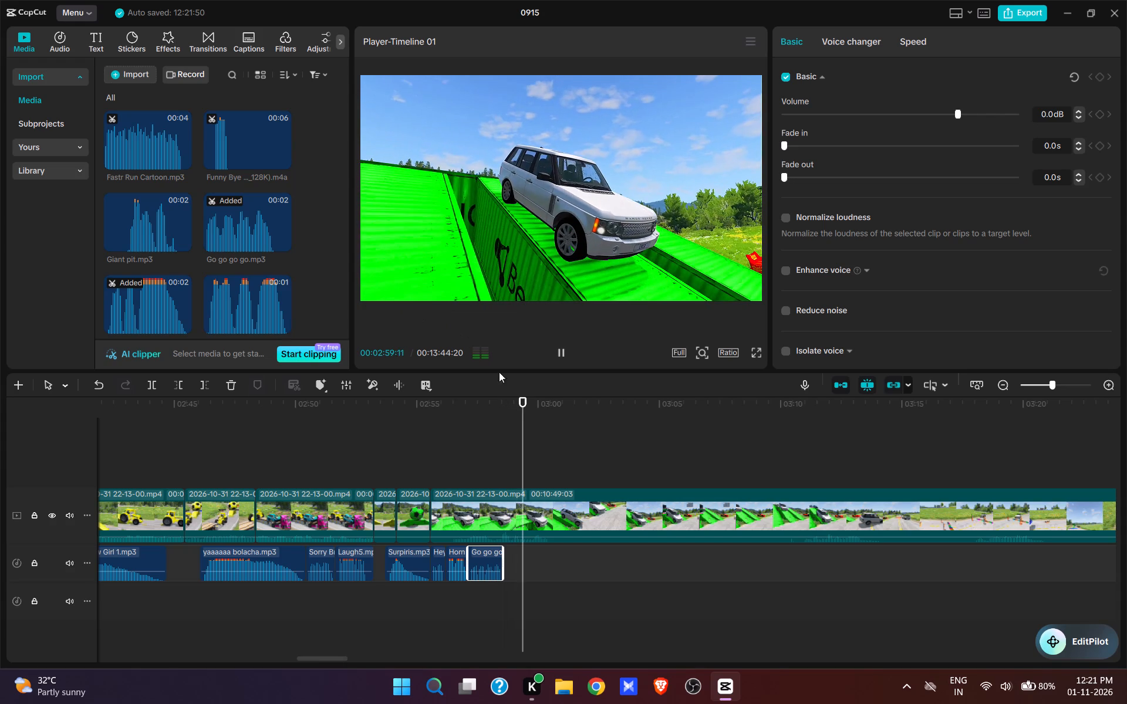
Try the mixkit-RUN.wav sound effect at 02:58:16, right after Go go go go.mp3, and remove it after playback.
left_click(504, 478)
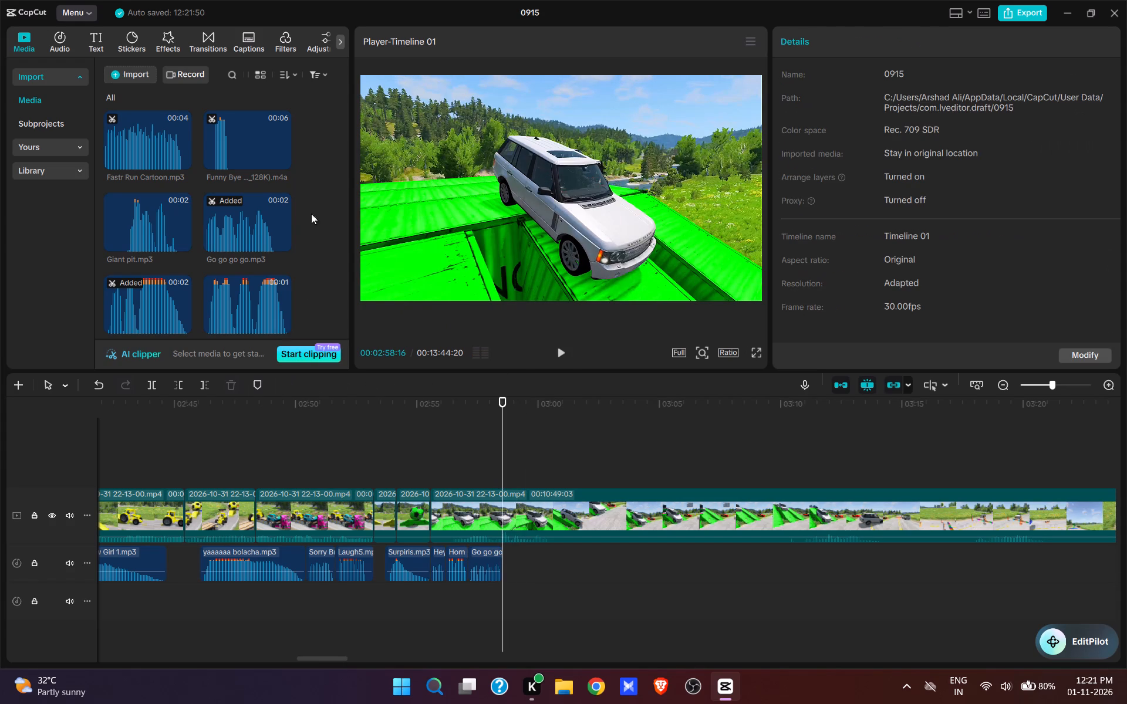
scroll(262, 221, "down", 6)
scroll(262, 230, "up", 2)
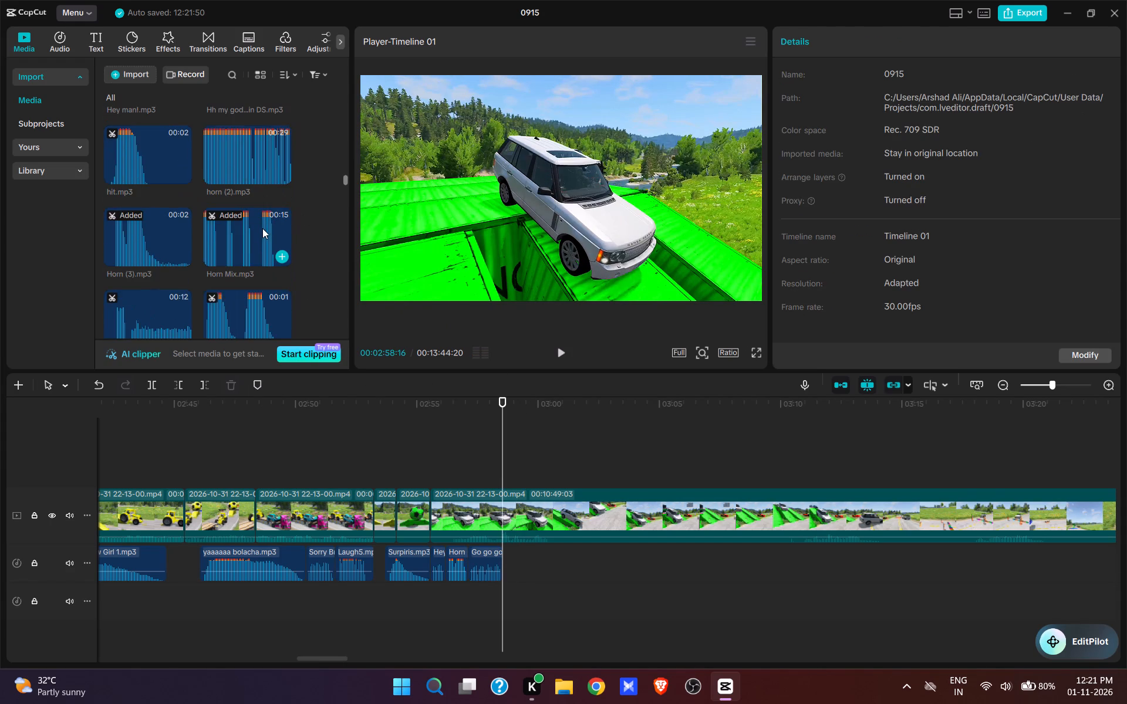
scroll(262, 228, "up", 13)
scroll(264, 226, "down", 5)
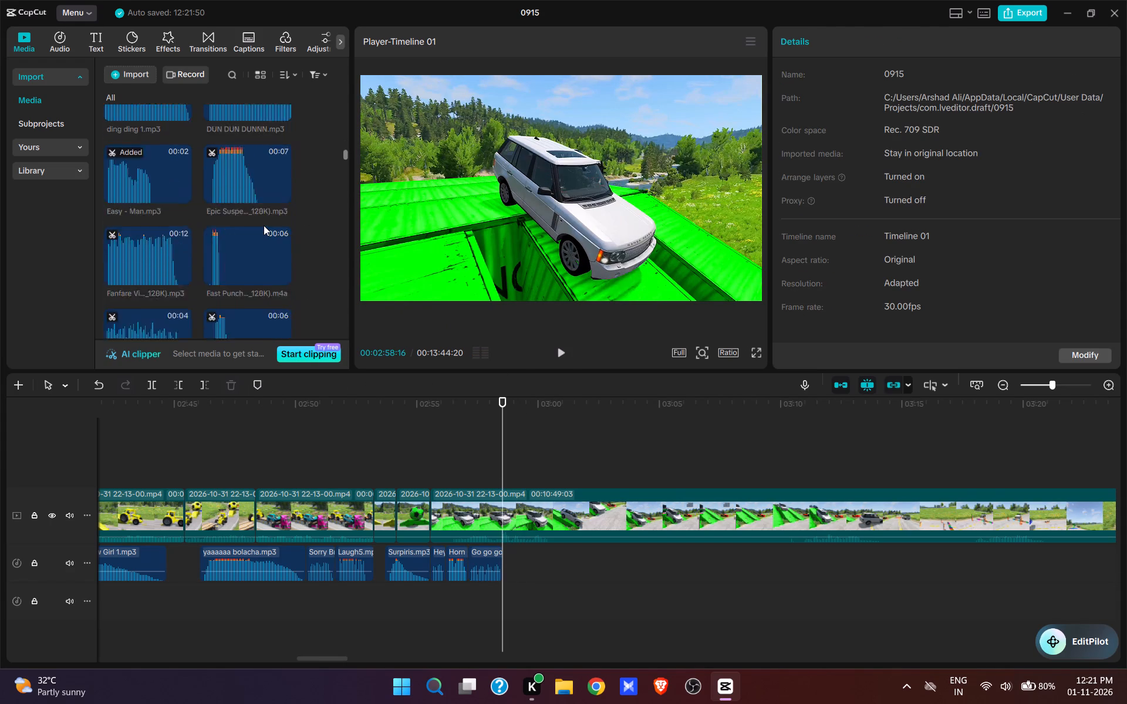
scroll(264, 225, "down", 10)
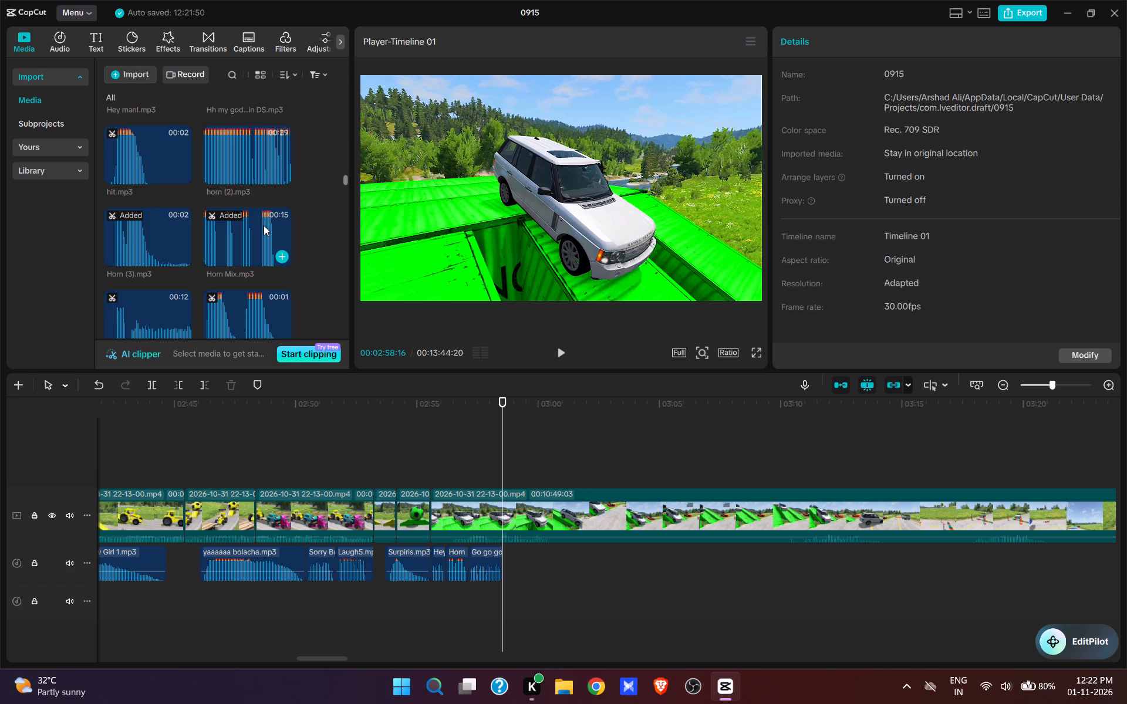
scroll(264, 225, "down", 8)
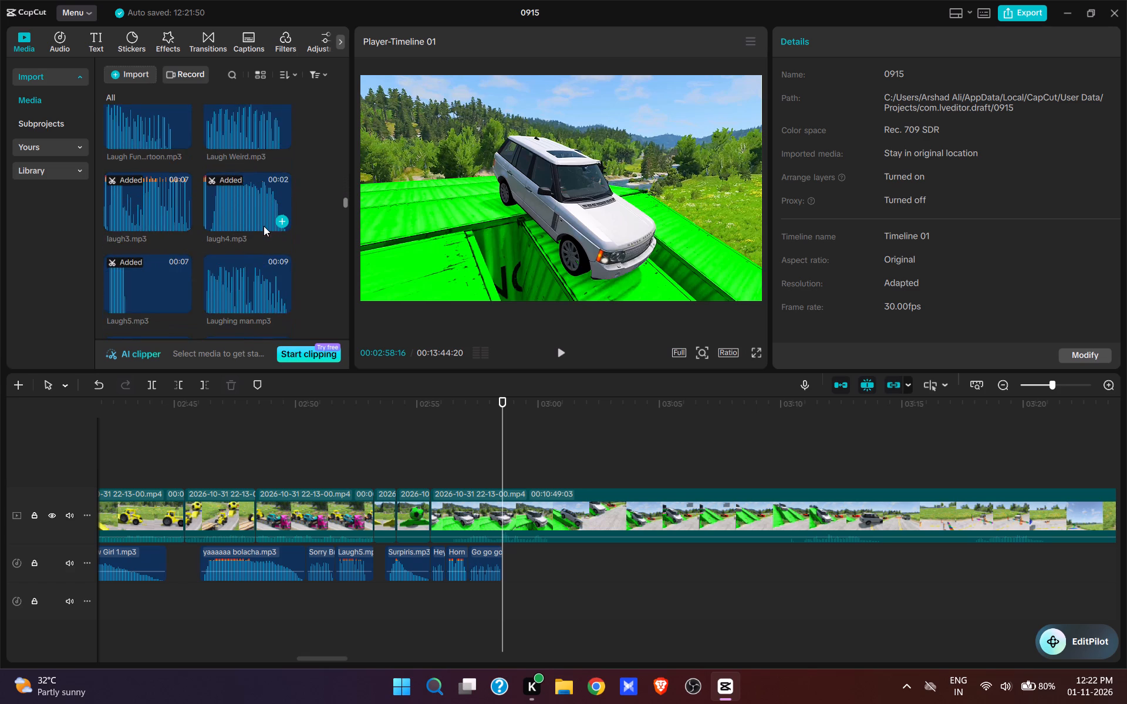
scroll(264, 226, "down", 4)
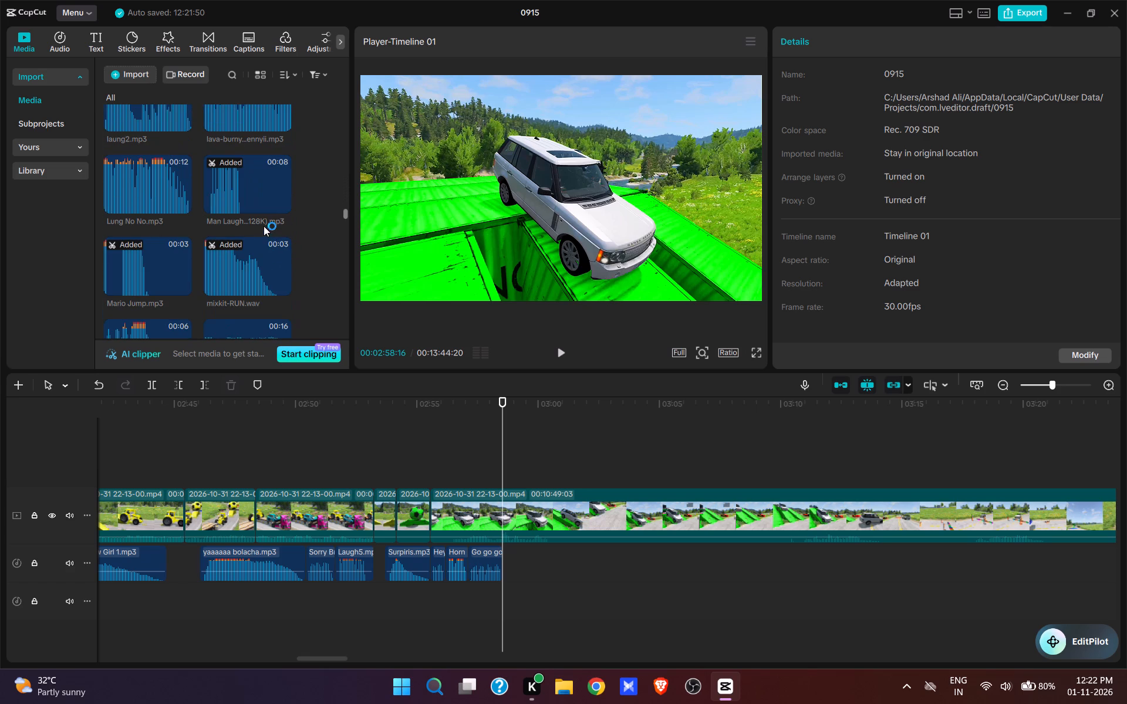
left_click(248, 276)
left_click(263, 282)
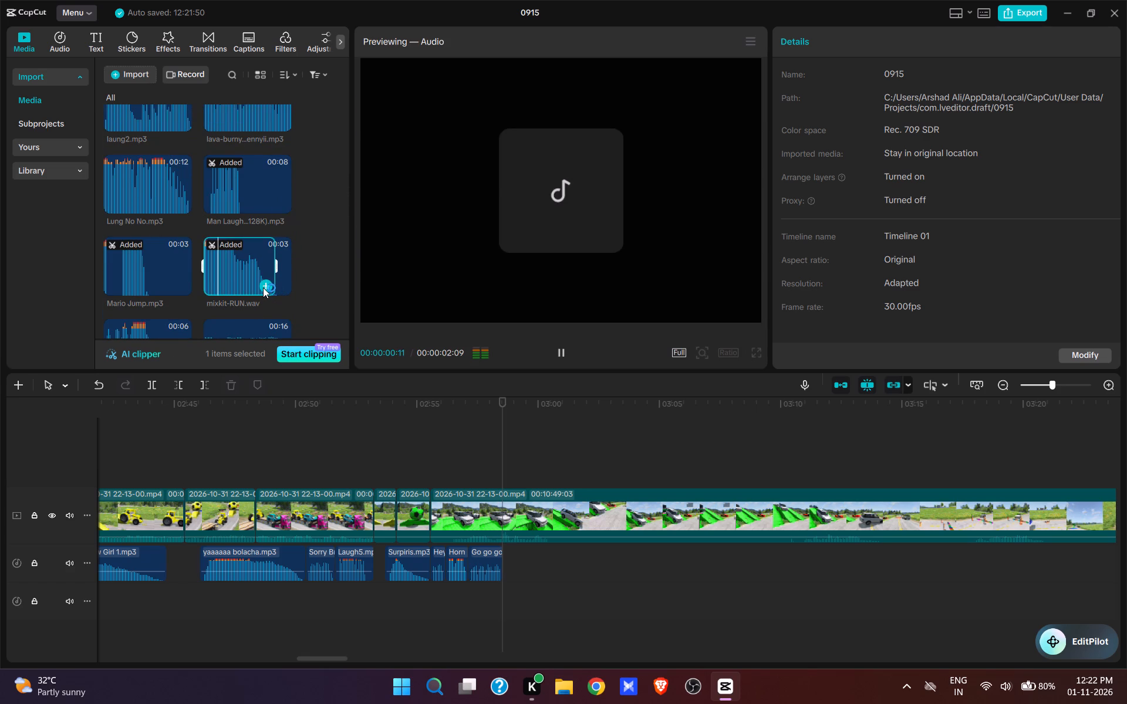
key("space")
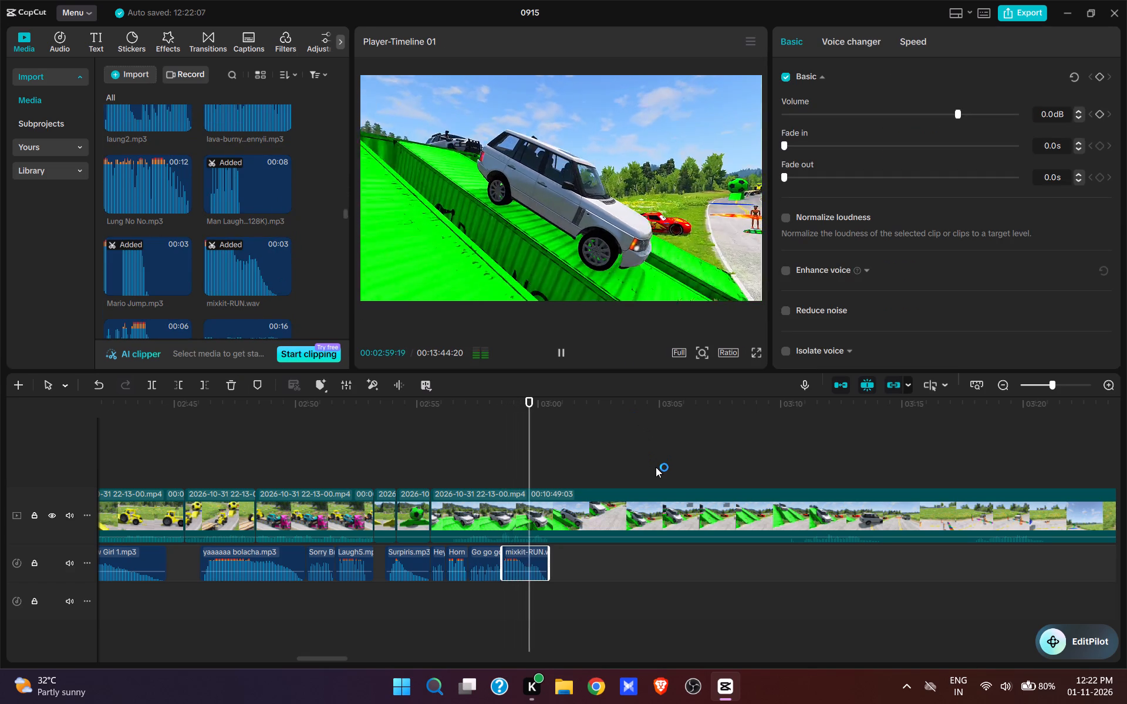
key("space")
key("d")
Return to 02:58:16, where Go go go go.mp3 ends, and look through the end of the imported media for another sound effect.
left_click(502, 459)
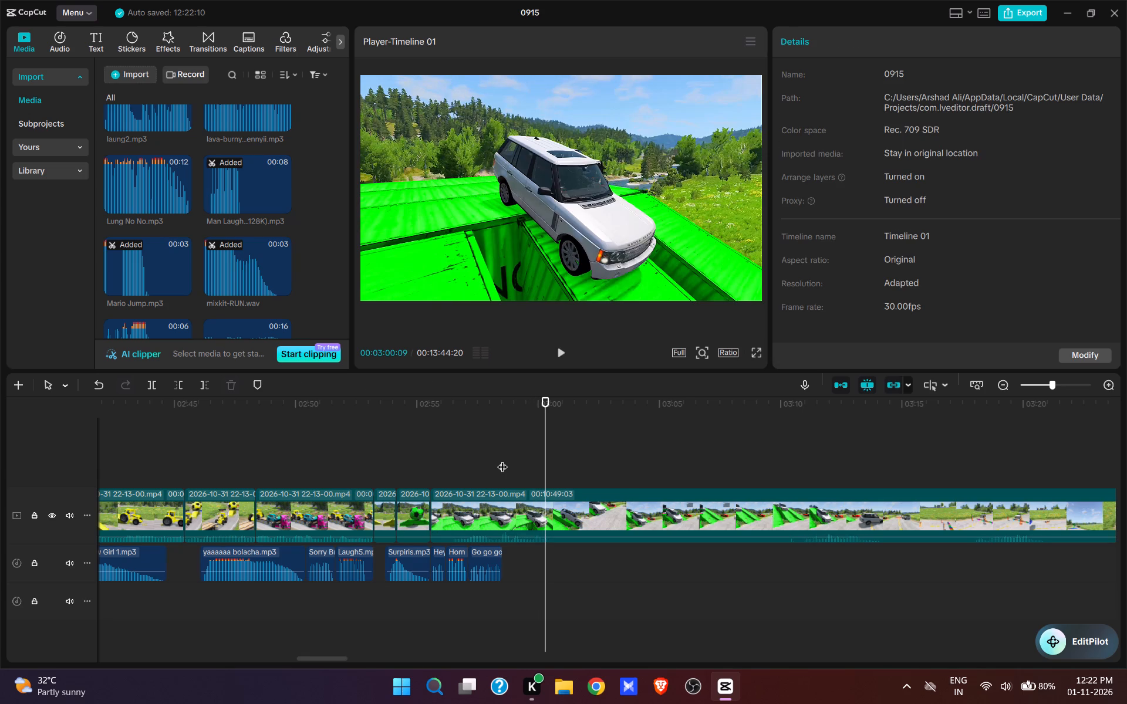
scroll(220, 246, "down", 6)
left_click_drag(343, 231, 340, 426)
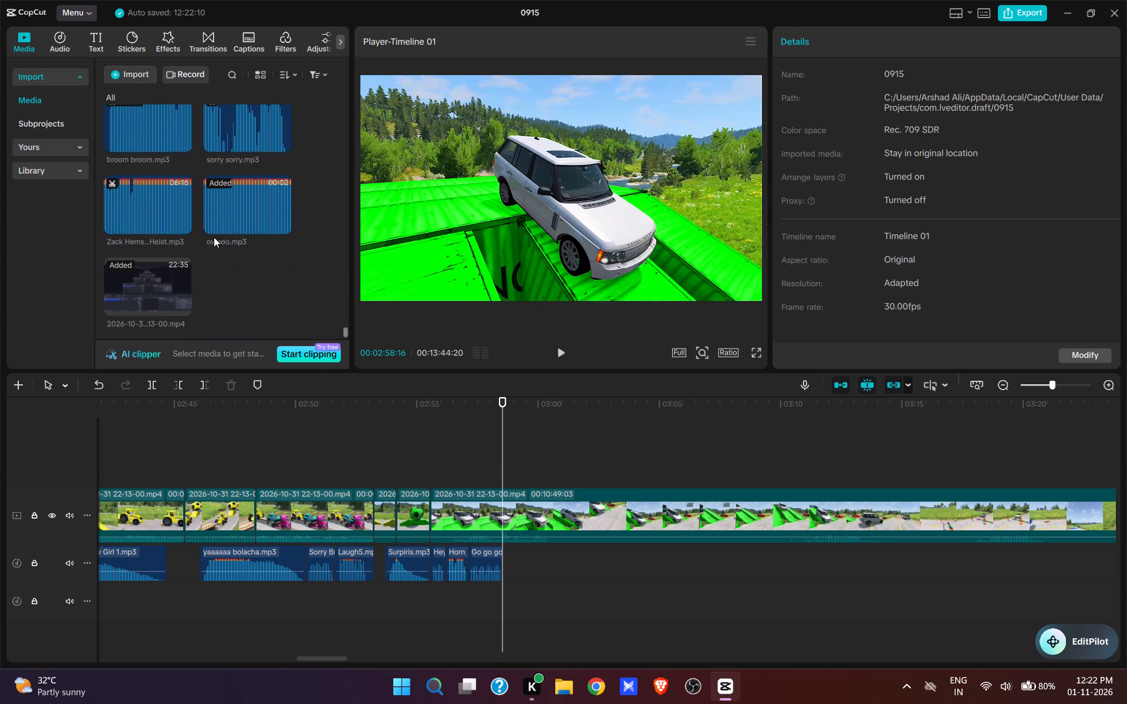
scroll(216, 231, "up", 3)
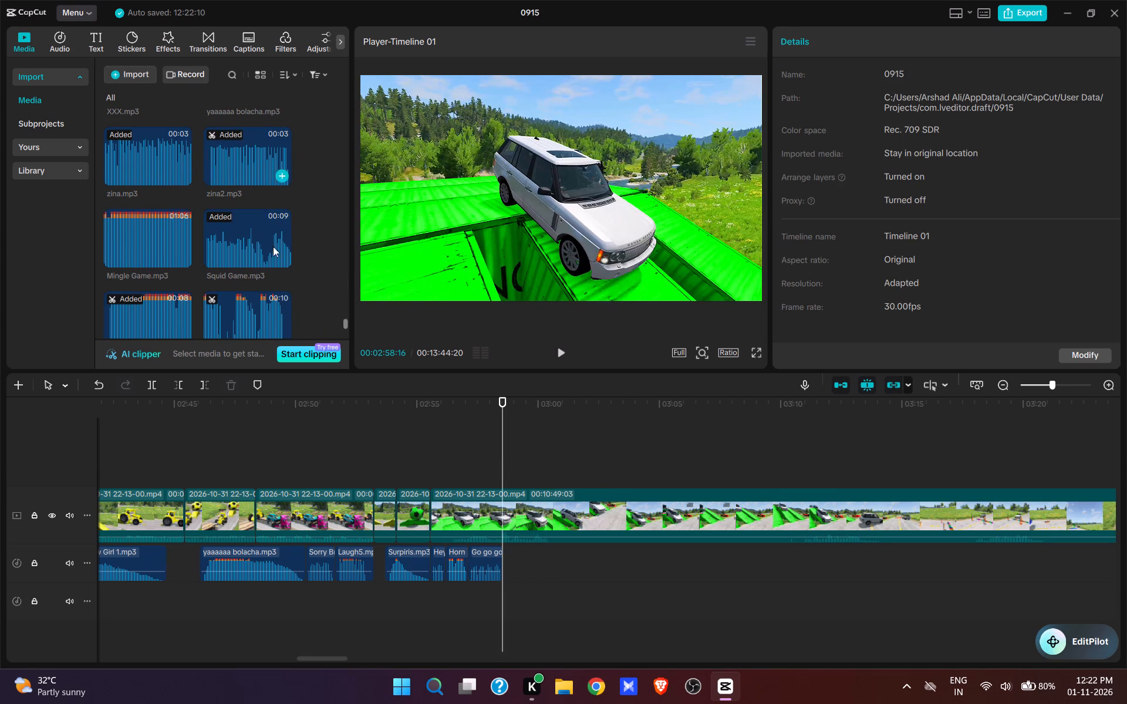
Add the zina2.mp3 sound effect at 02:58:16, right after Go go go go.mp3, and play it back.
left_click(282, 177)
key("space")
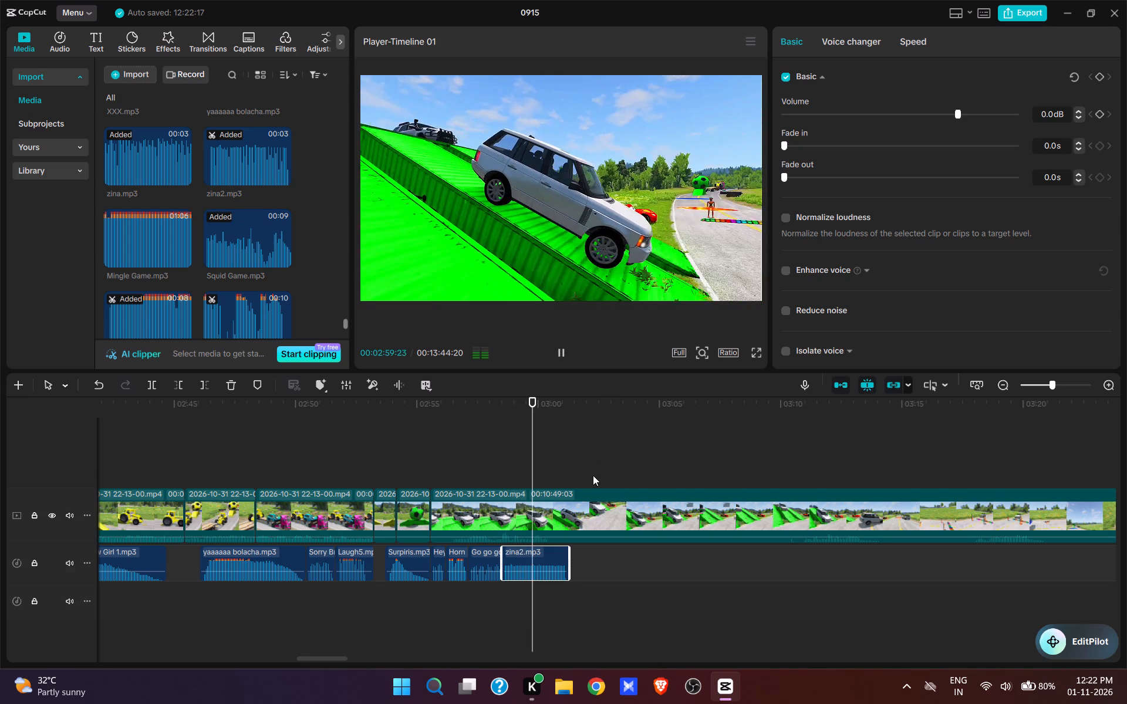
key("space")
Split the main video clip at 03:00:09, while the white car is coming down the green ramp.
left_click(560, 520)
left_click(541, 473)
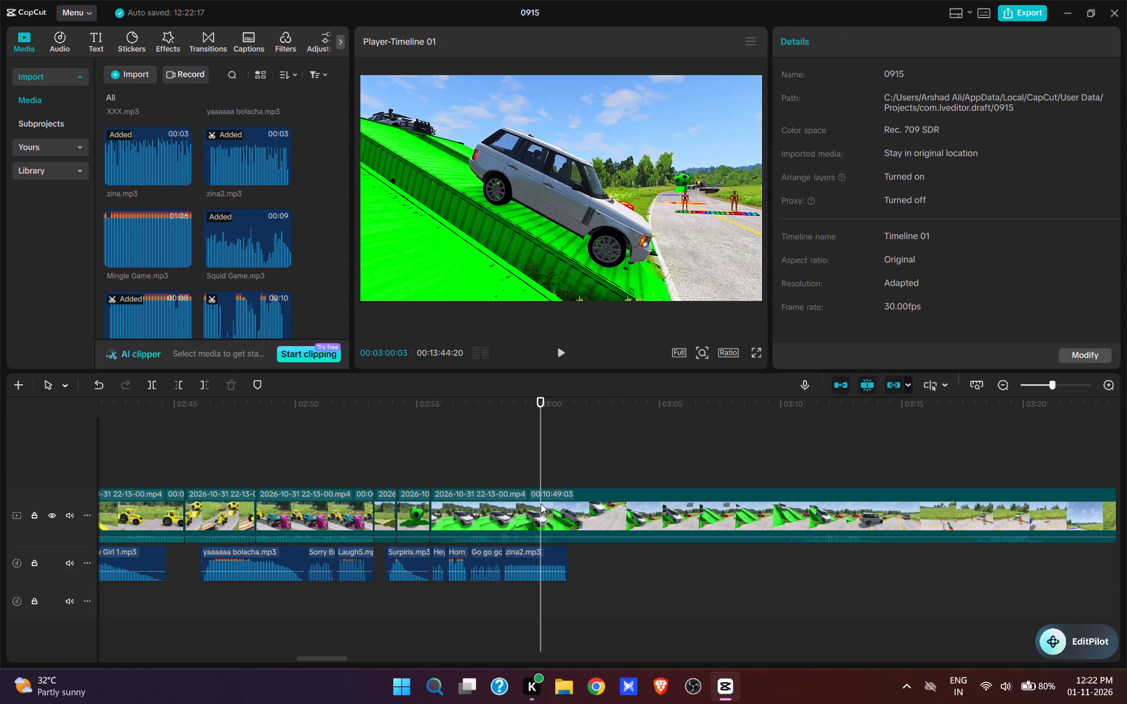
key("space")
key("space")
left_click(540, 516)
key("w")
Cut out the footage between the split at 03:00:09 and 03:10:27, closing the gap, and play back the join.
left_click(781, 476)
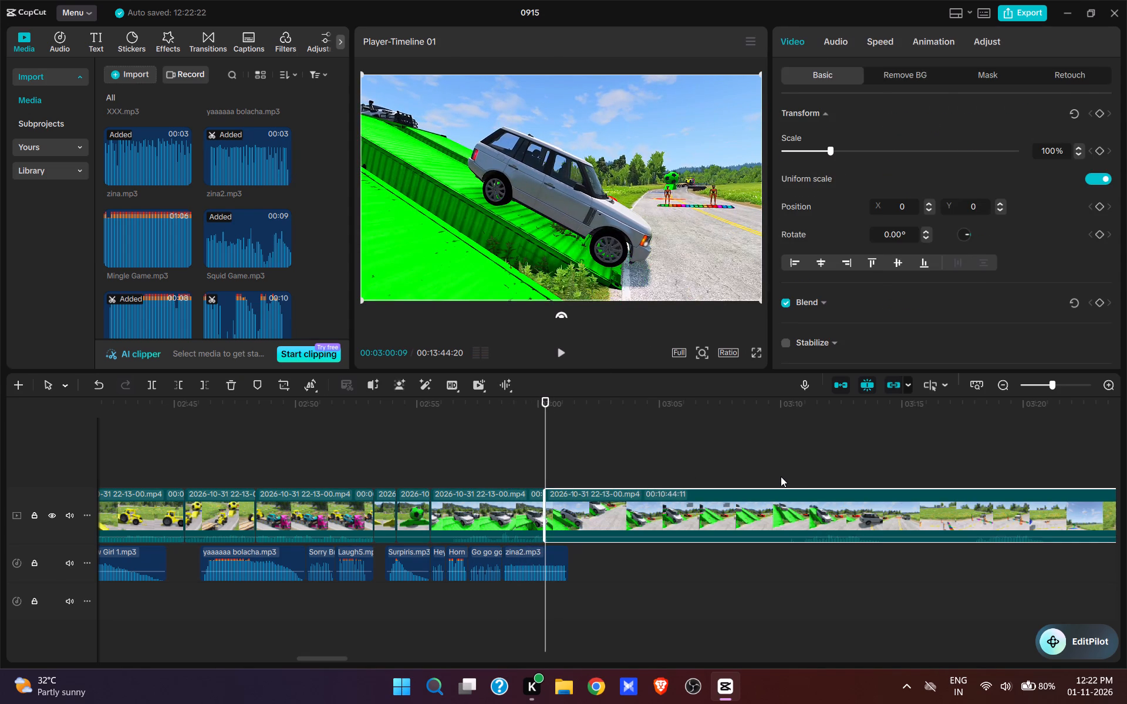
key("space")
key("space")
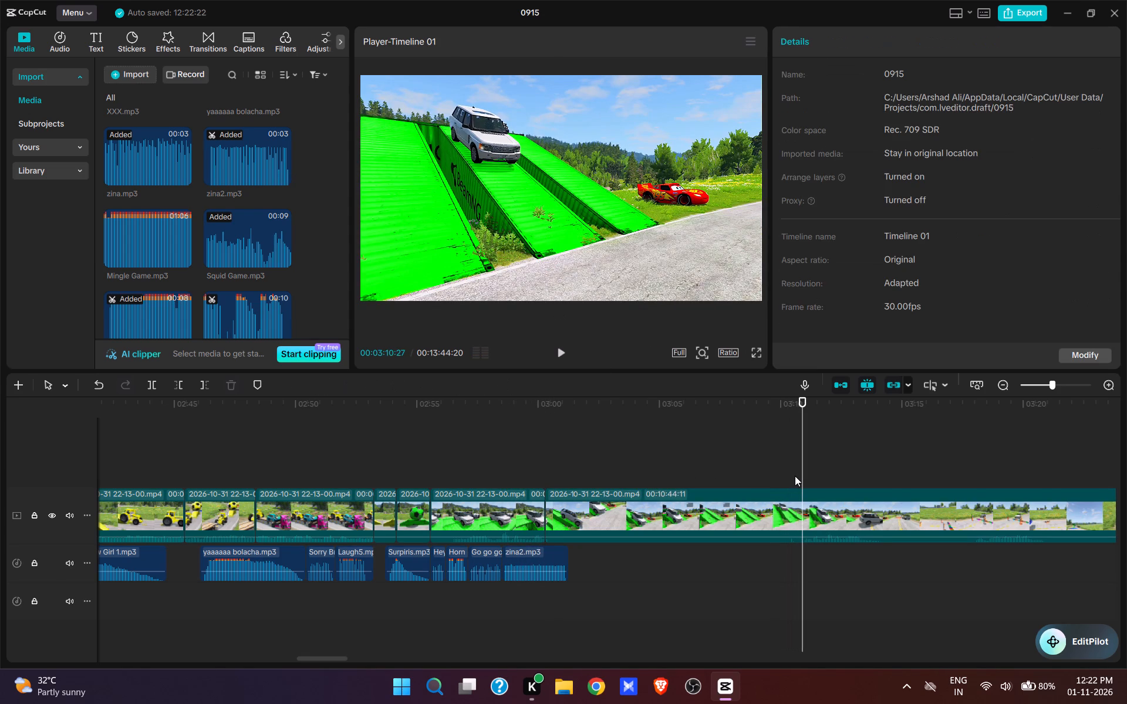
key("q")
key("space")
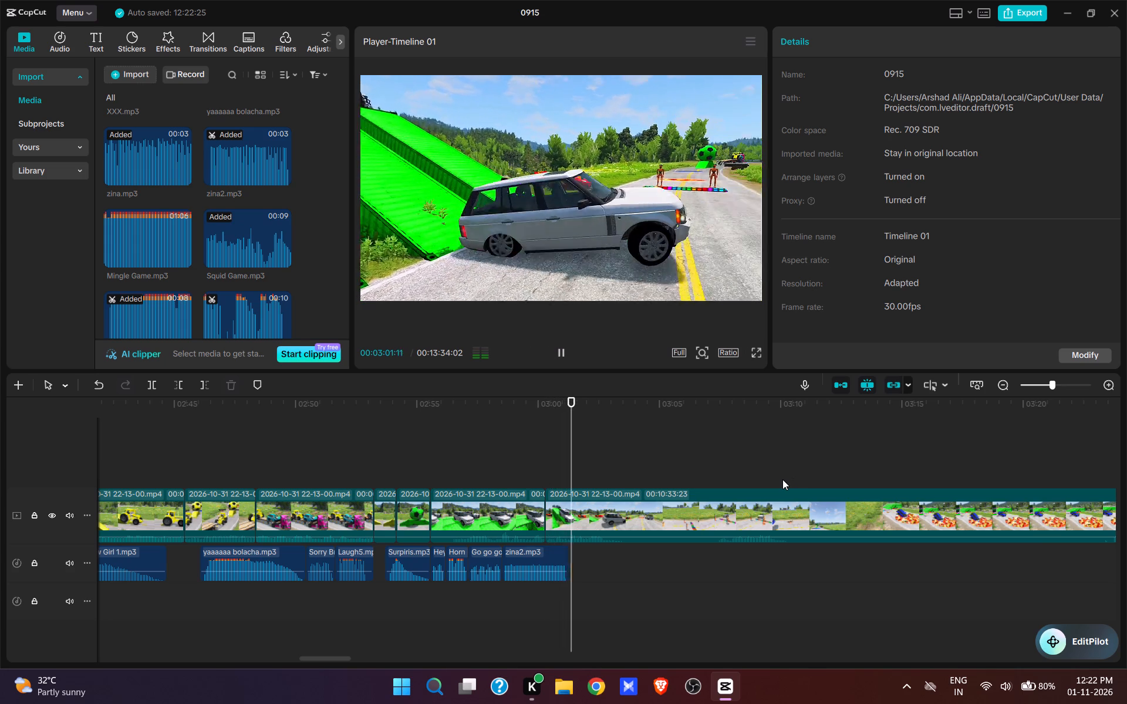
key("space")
Adjust the computer's display brightness in the Windows quick settings and return to the CapCut timeline.
left_click(990, 699)
left_click(944, 559)
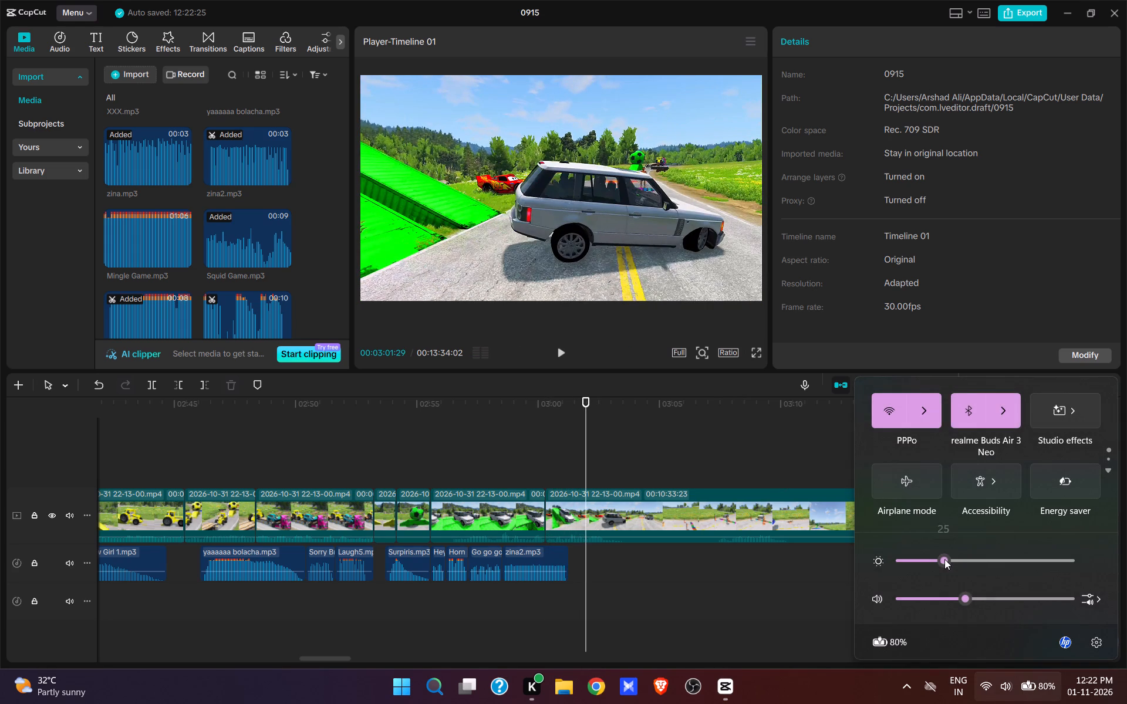
left_click(937, 560)
left_click(950, 560)
left_click(958, 557)
left_click_drag(957, 557, 952, 557)
left_click_drag(952, 557, 950, 557)
left_click(483, 444)
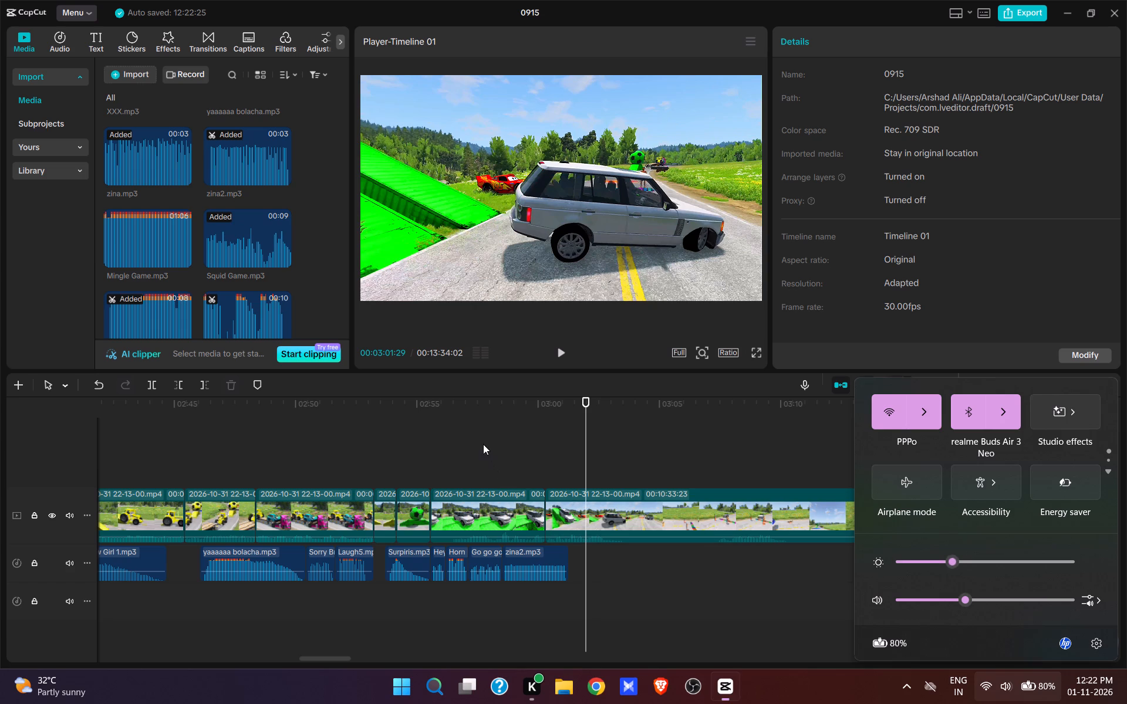
Play back the zina2.mp3 section across the cut and split the main video at 03:03:02.
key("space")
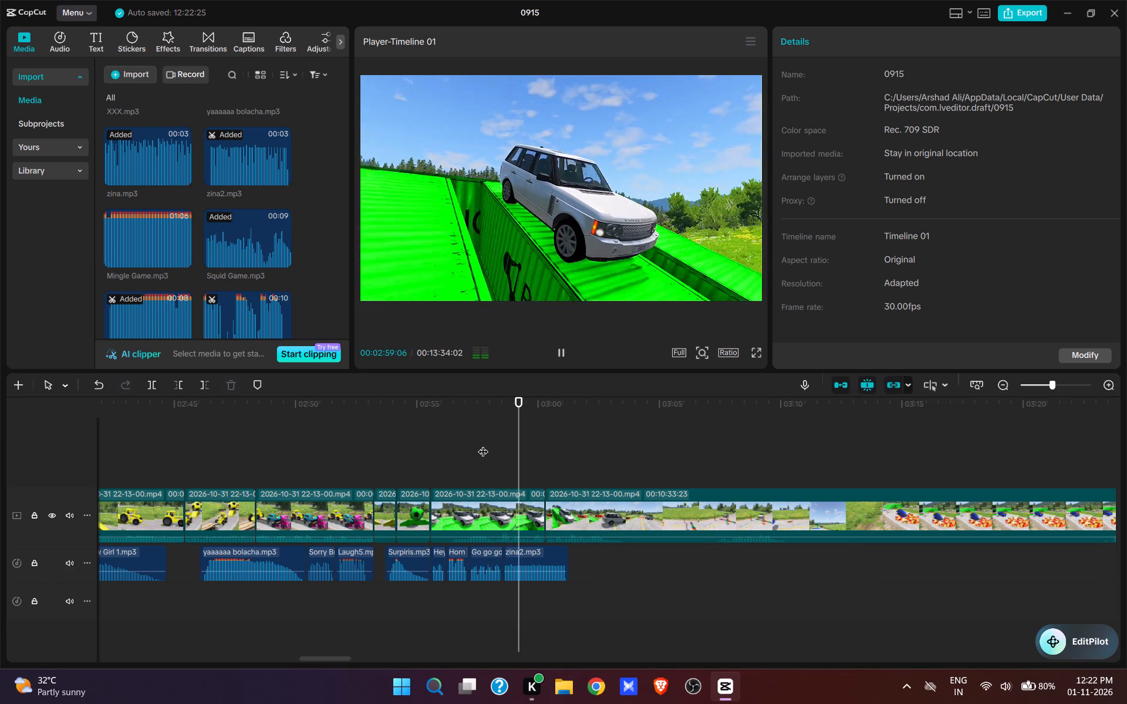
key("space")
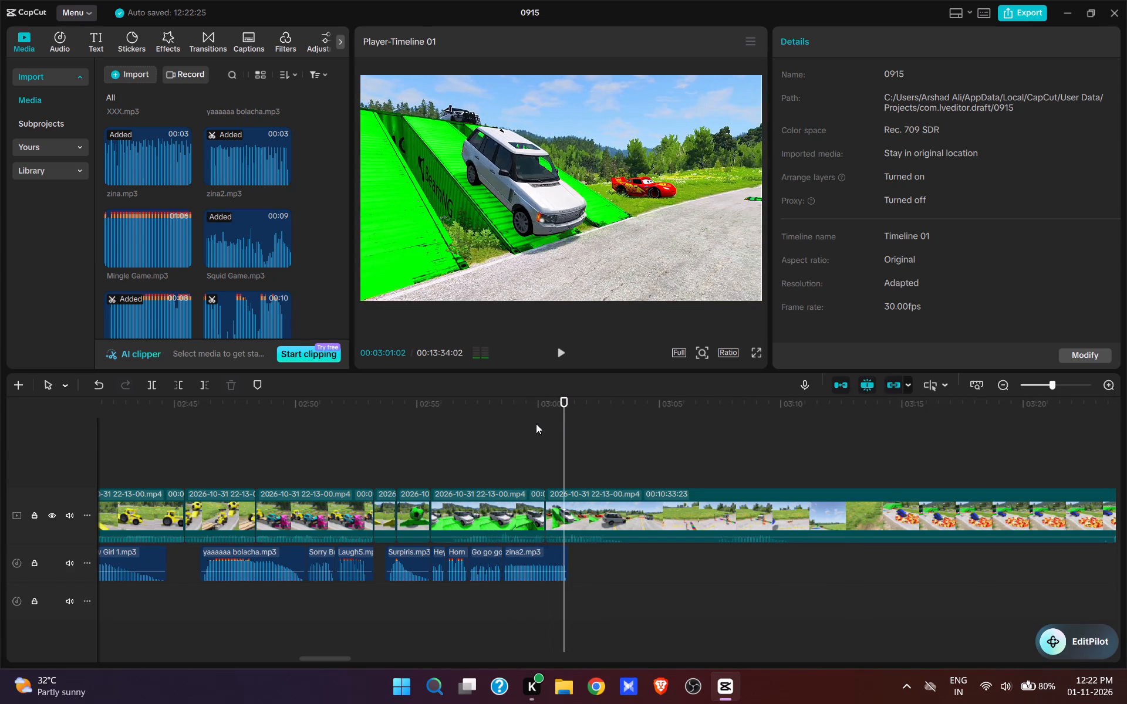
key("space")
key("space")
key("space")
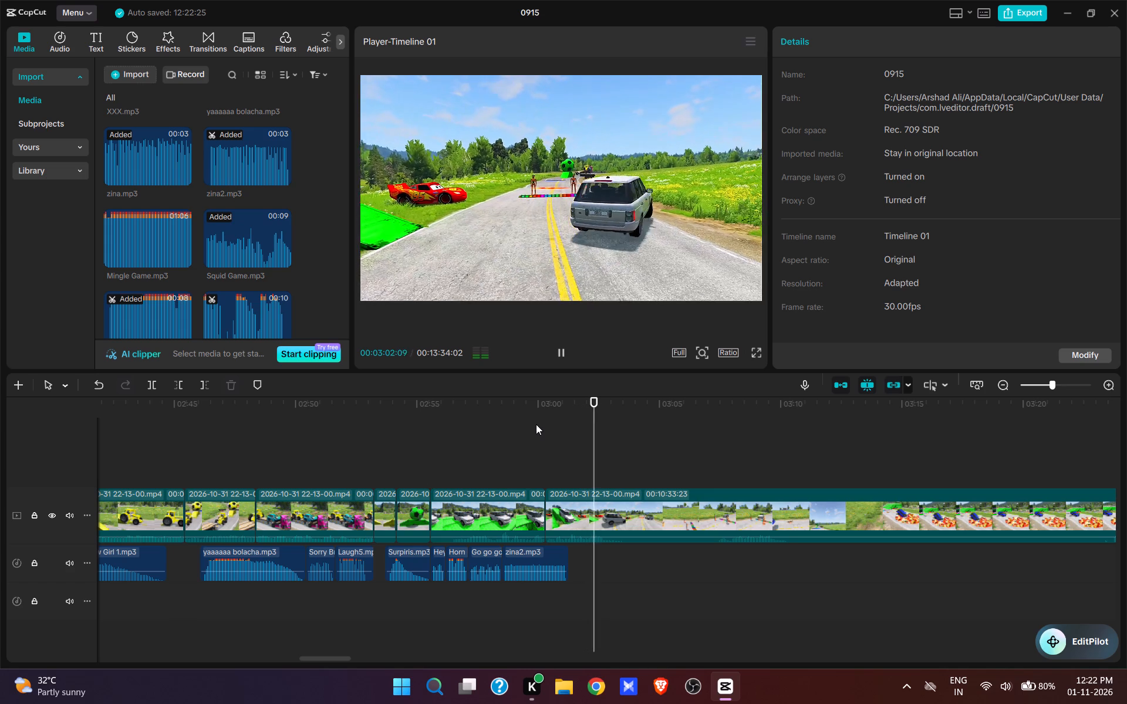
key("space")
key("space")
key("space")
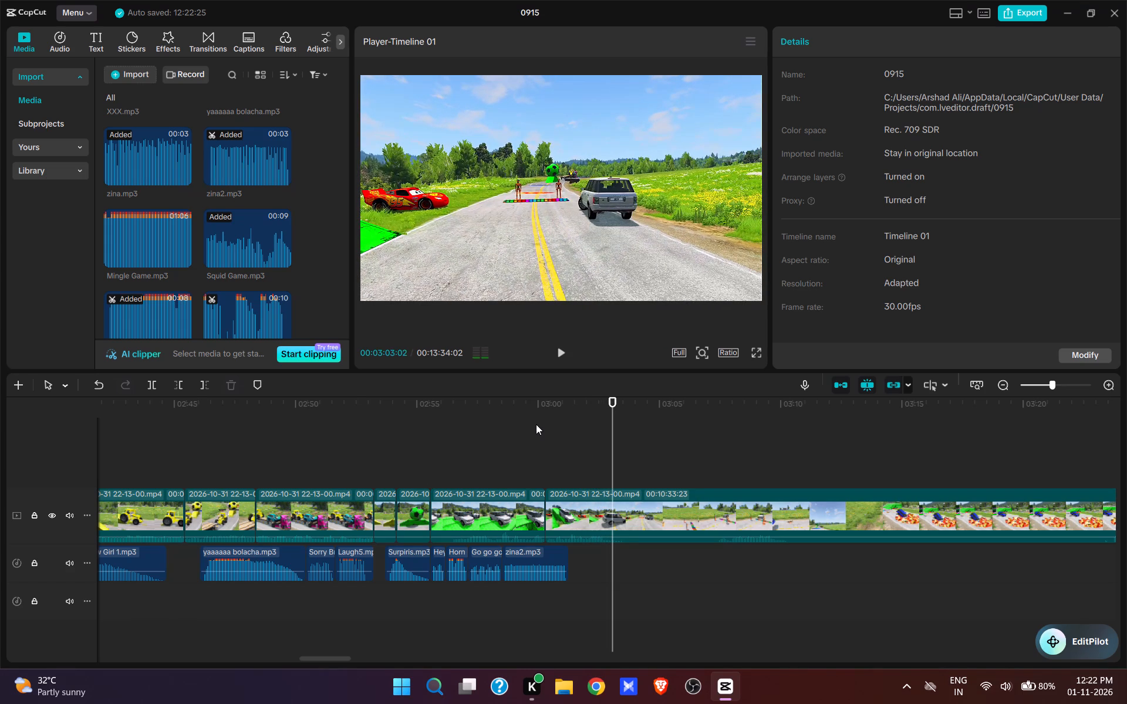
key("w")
Move ahead to 03:07:15 in the footage following the 03:03:02 split.
left_click(720, 463)
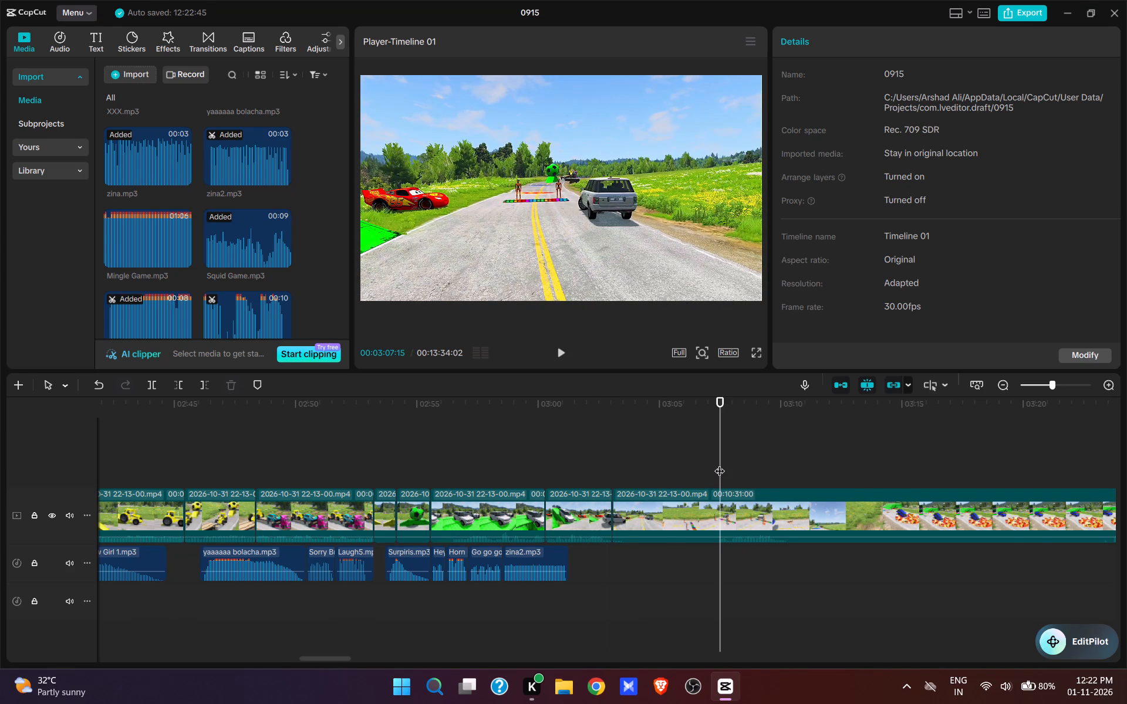
Cut the start of the last video clip up to 03:07:15 and play the footage that follows, stopping at 03:03:24.
key("q")
key("space")
key("space")
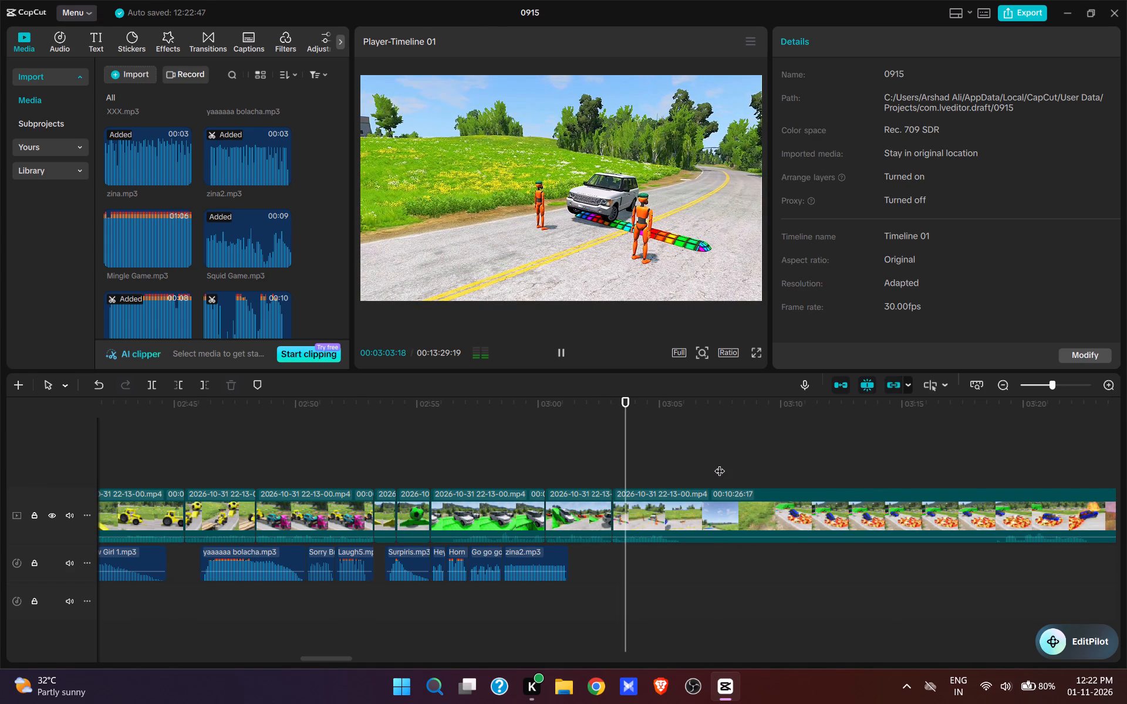
Add the laugh4.mp3 sound effect at 03:03:24 and play it back through to 03:05:15.
scroll(249, 249, "up", 11)
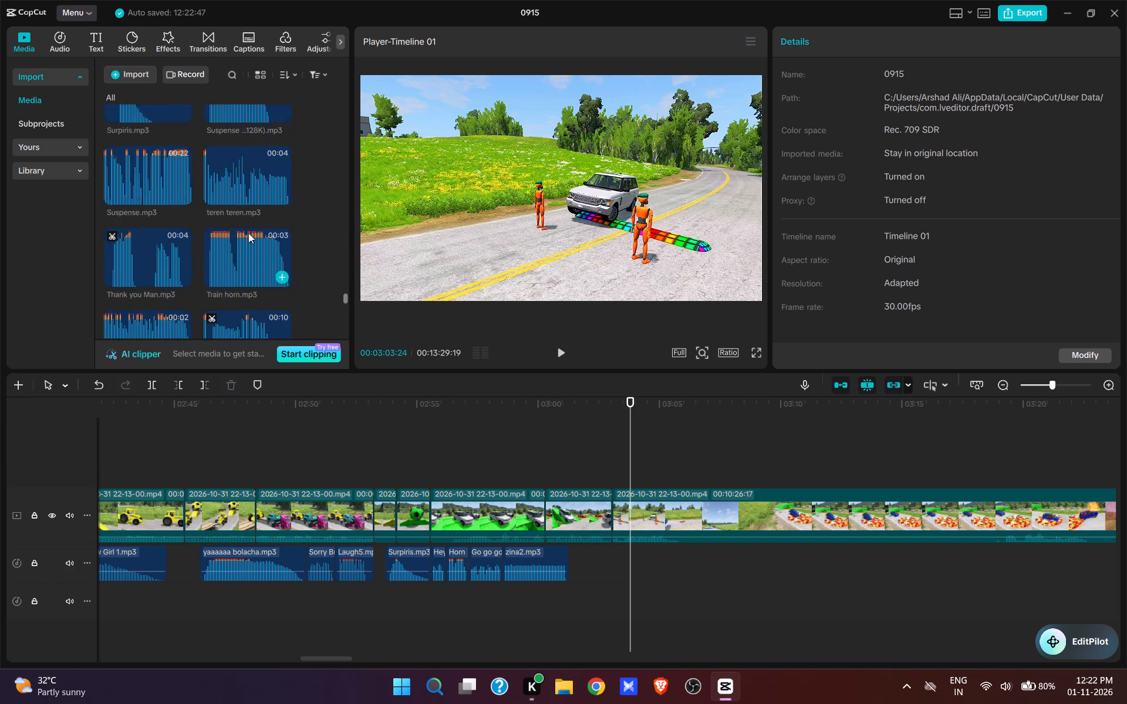
scroll(248, 233, "up", 10)
left_click_drag(345, 262, 340, 254)
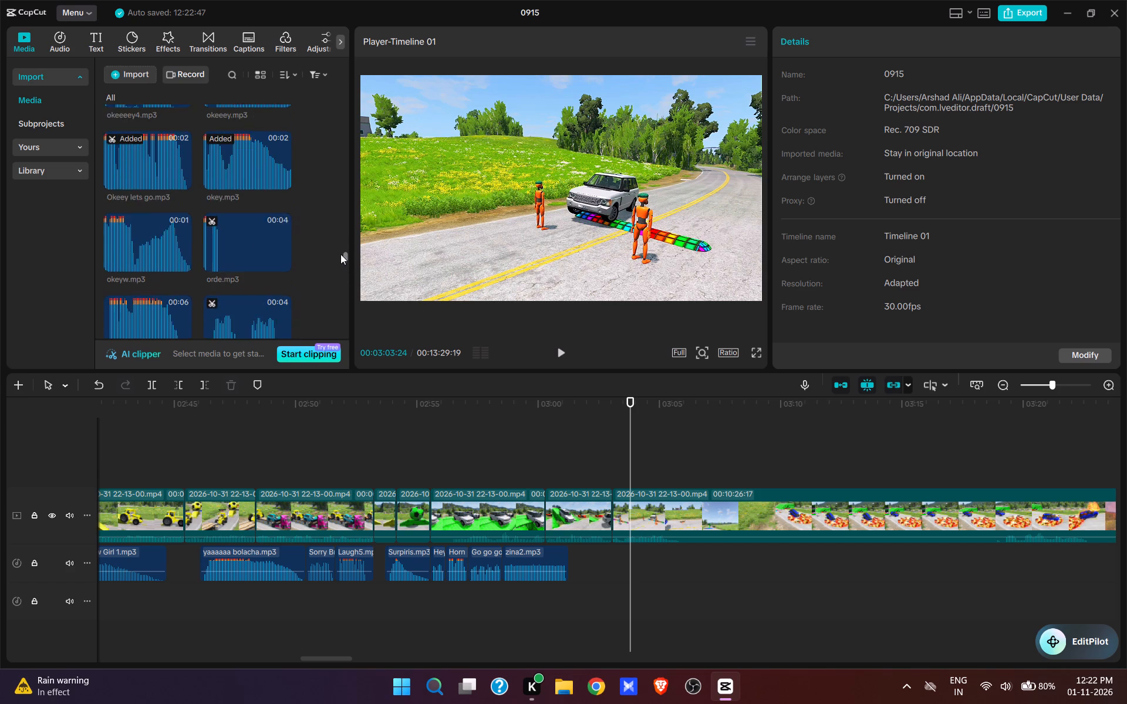
left_click_drag(340, 254, 335, 204)
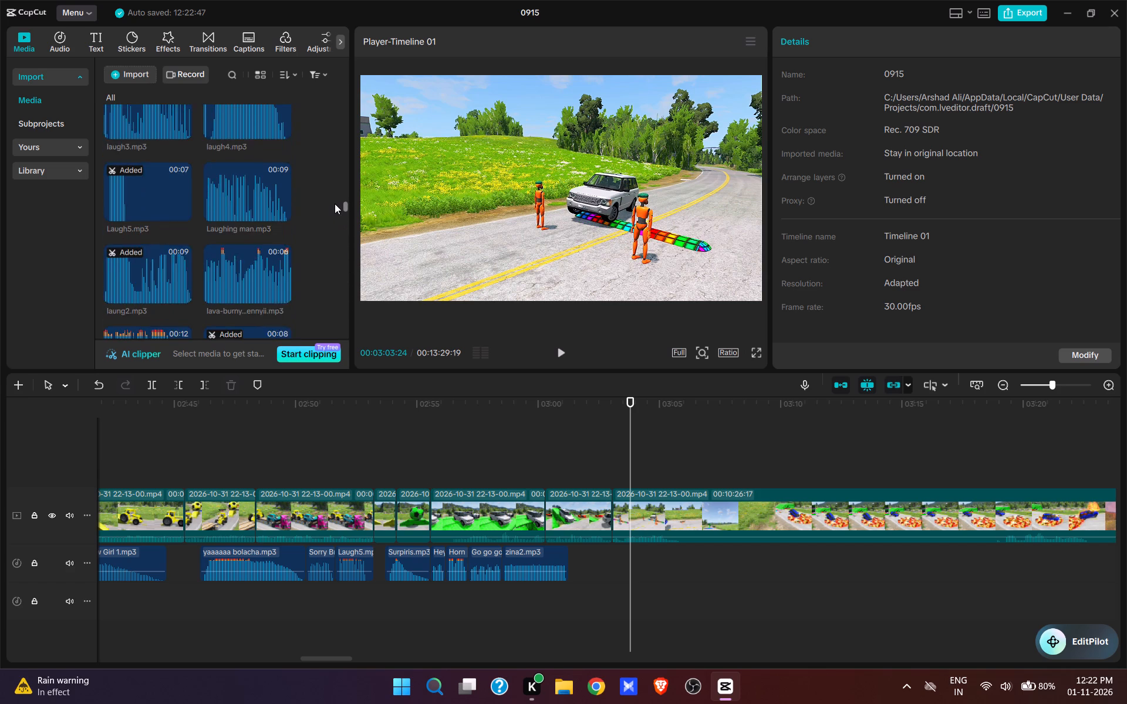
left_click_drag(335, 204, 335, 198)
left_click(281, 267)
key("space")
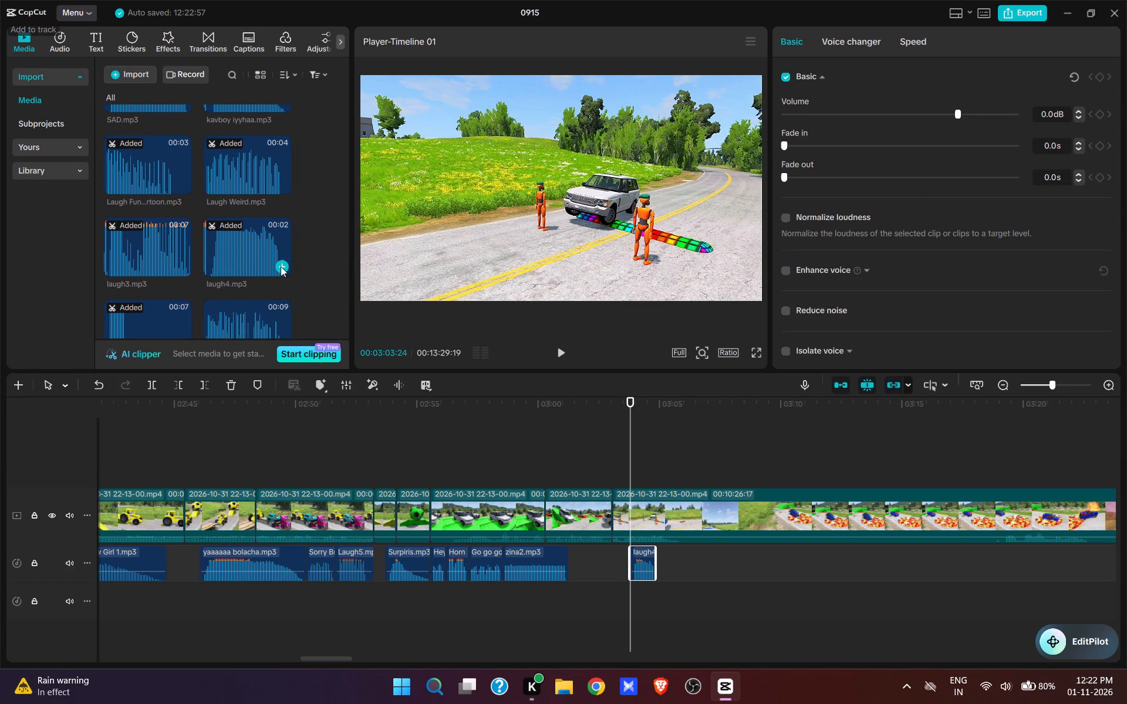
key("space")
key("space")
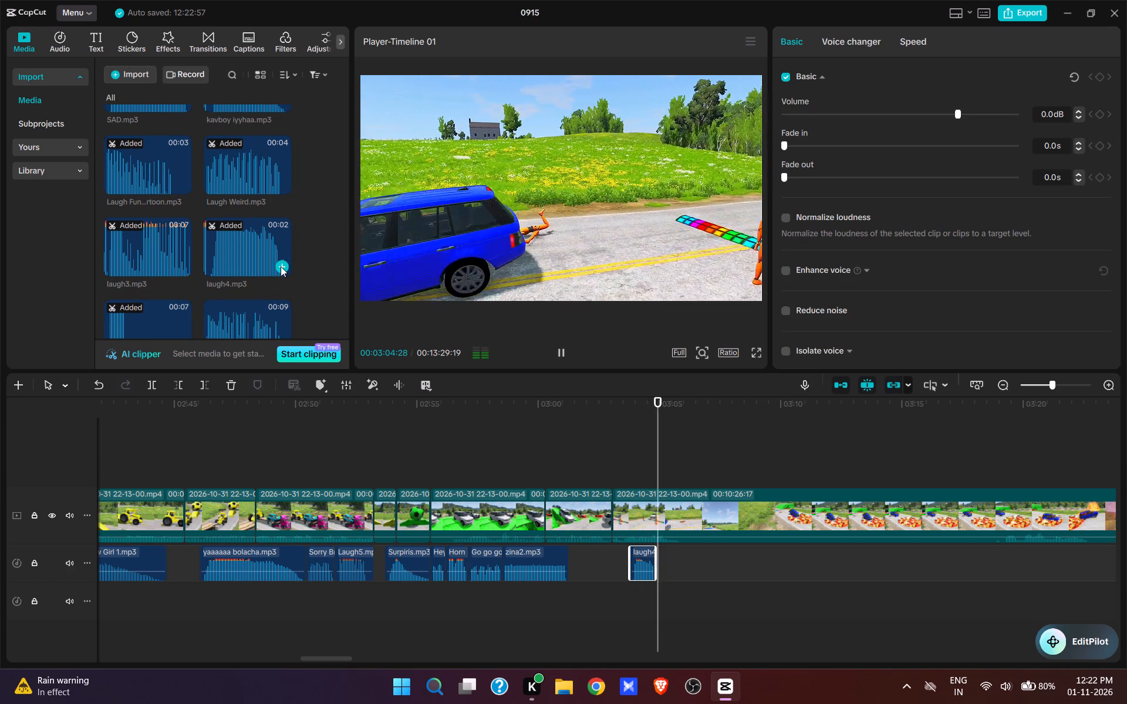
key("space")
Split the video at 03:05:15 and cut out the footage after the split up to about 03:19.
key("w")
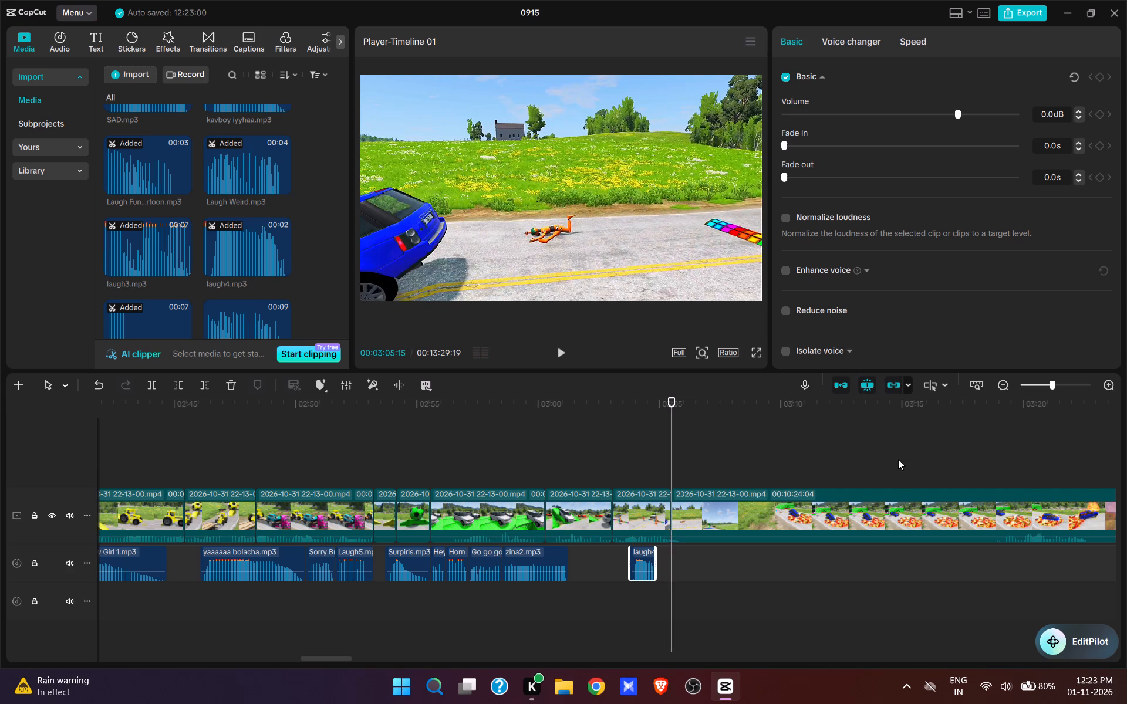
left_click(996, 462)
key("q")
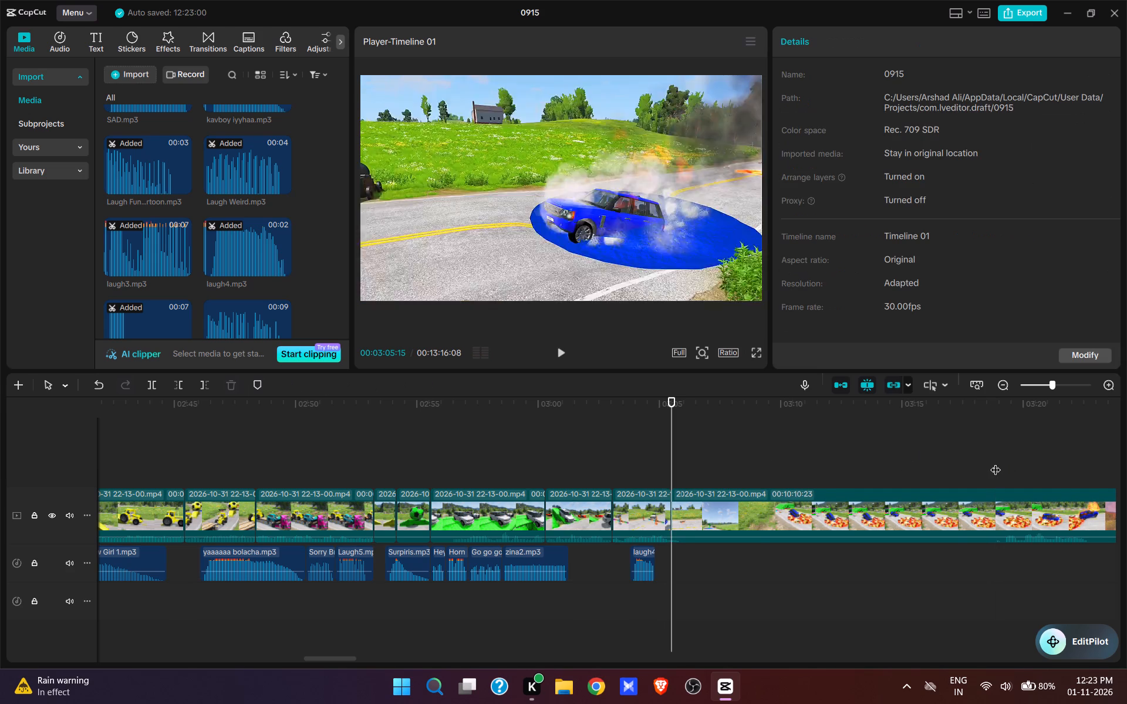
Play the start of the lava pool clip and trim its beginning up to about 03:05:26.
key("space")
key("space")
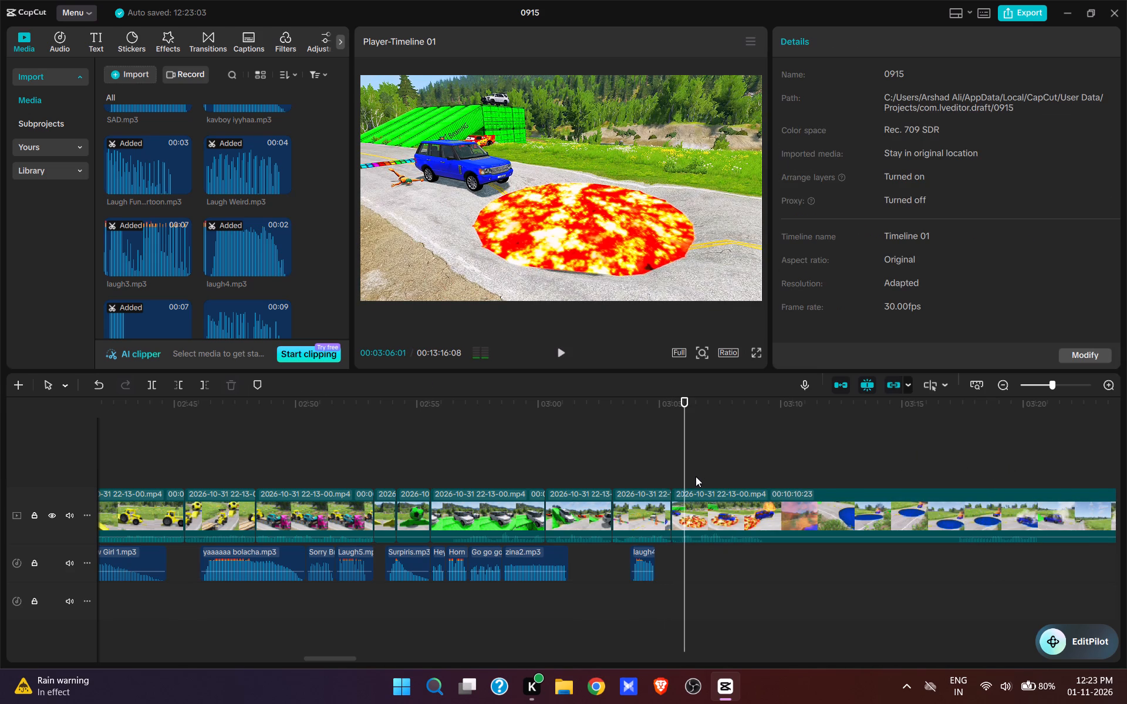
left_click(680, 463)
key("q")
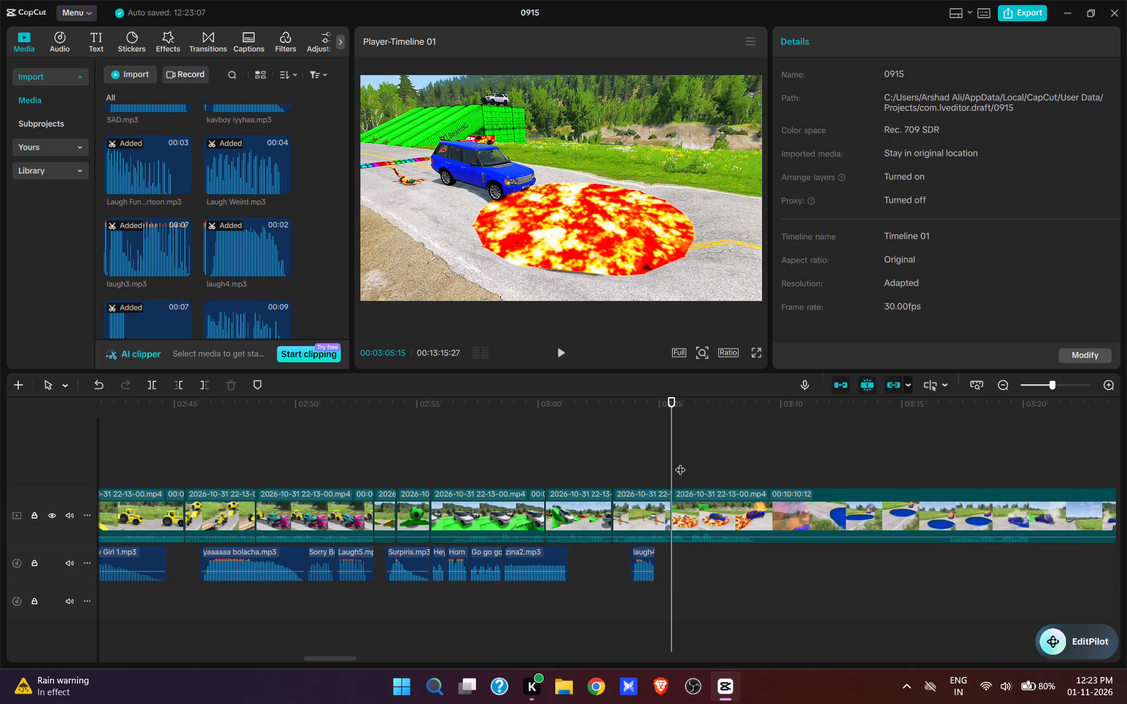
Browse the imported sounds and add No God please No.mp3 at 03:05:15, where the lava pool clip starts.
scroll(214, 197, "up", 10)
scroll(257, 219, "up", 4)
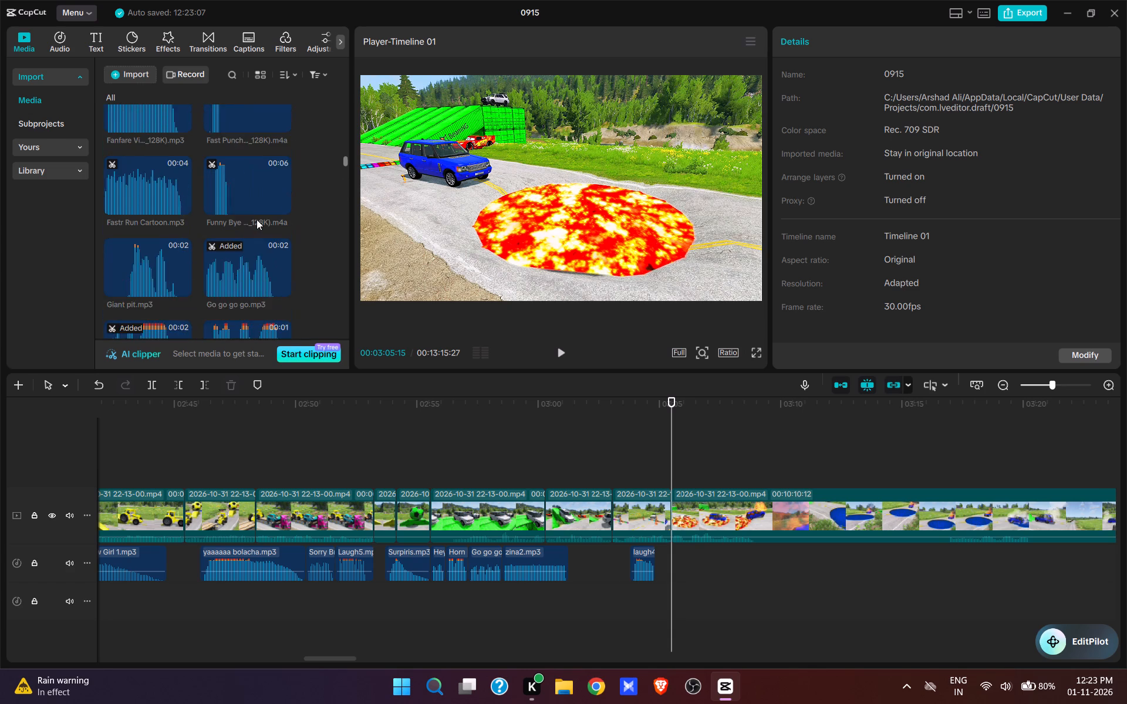
scroll(257, 220, "up", 11)
scroll(257, 220, "down", 7)
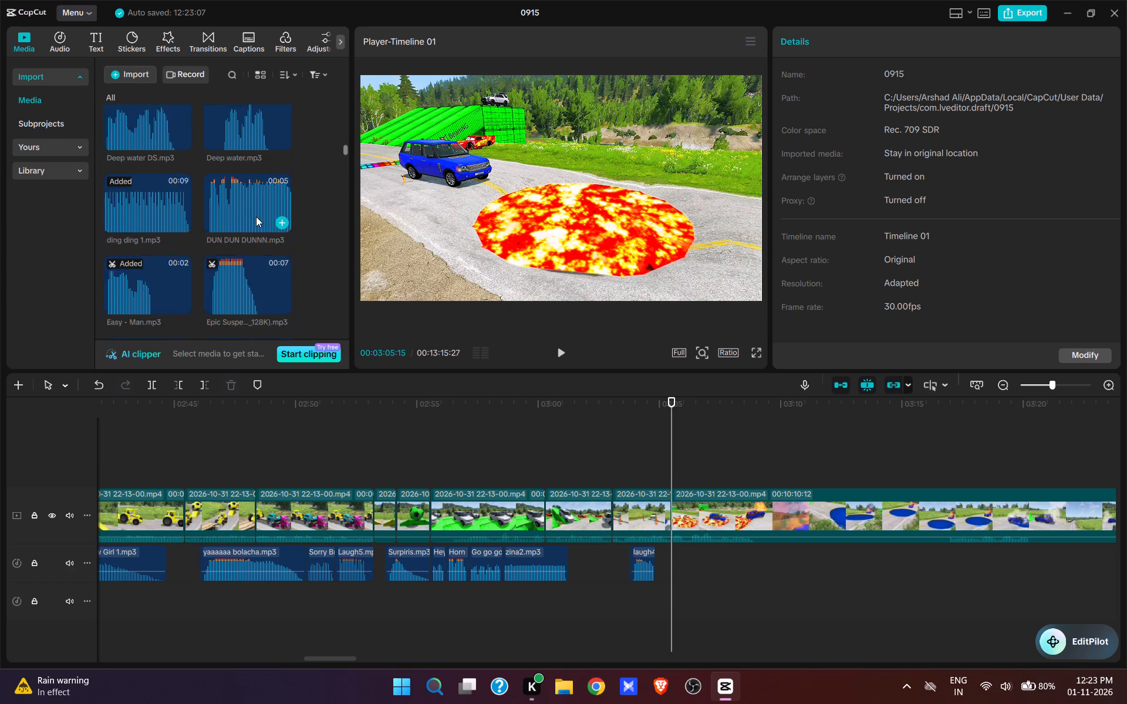
scroll(256, 216, "down", 14)
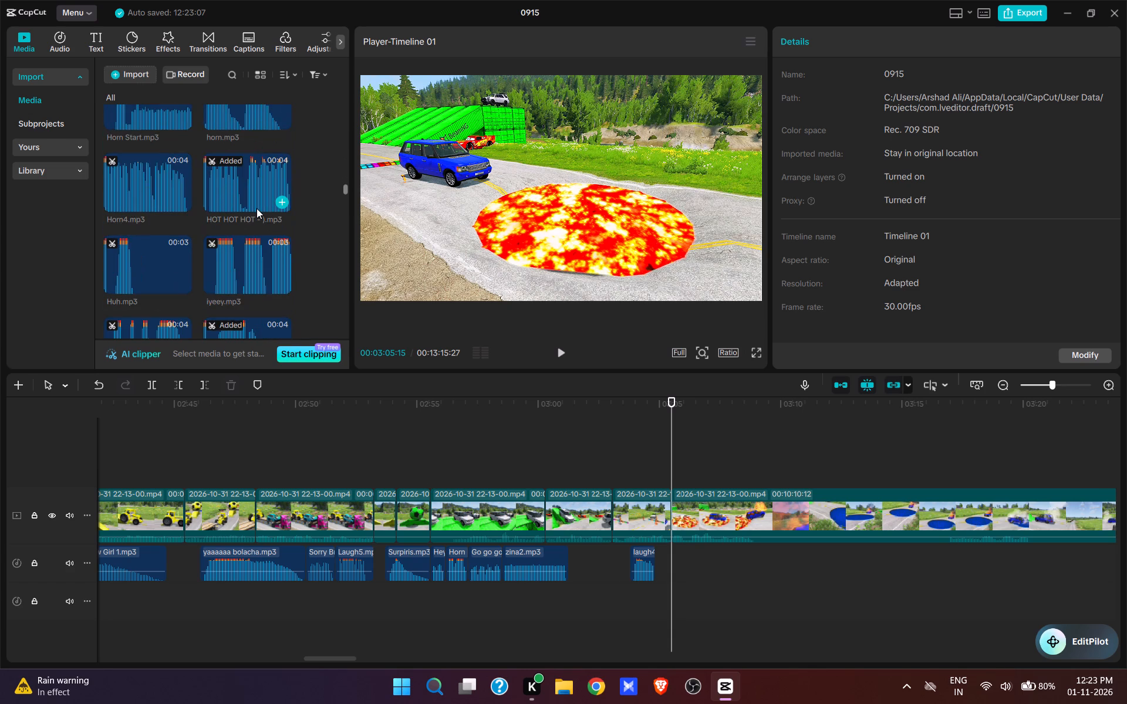
scroll(258, 208, "down", 11)
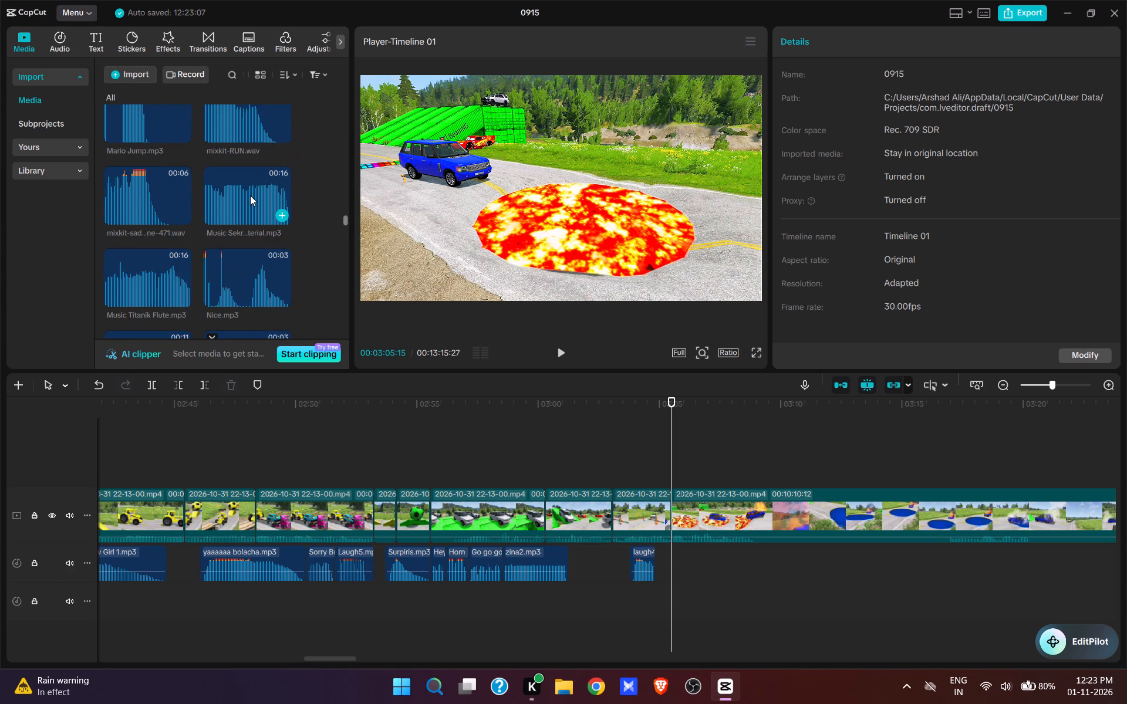
scroll(250, 195, "down", 4)
scroll(271, 193, "up", 1)
left_click(246, 170)
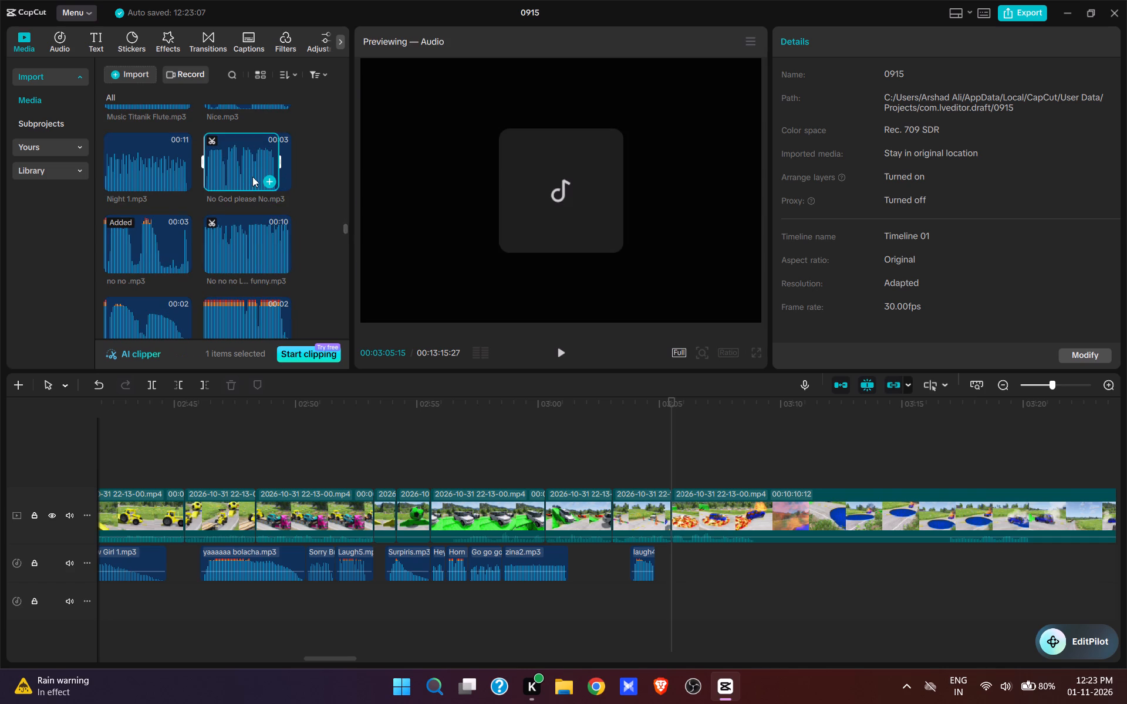
left_click(267, 181)
Play back No God please No.mp3 and trim its end to 03:07:18.
key("space")
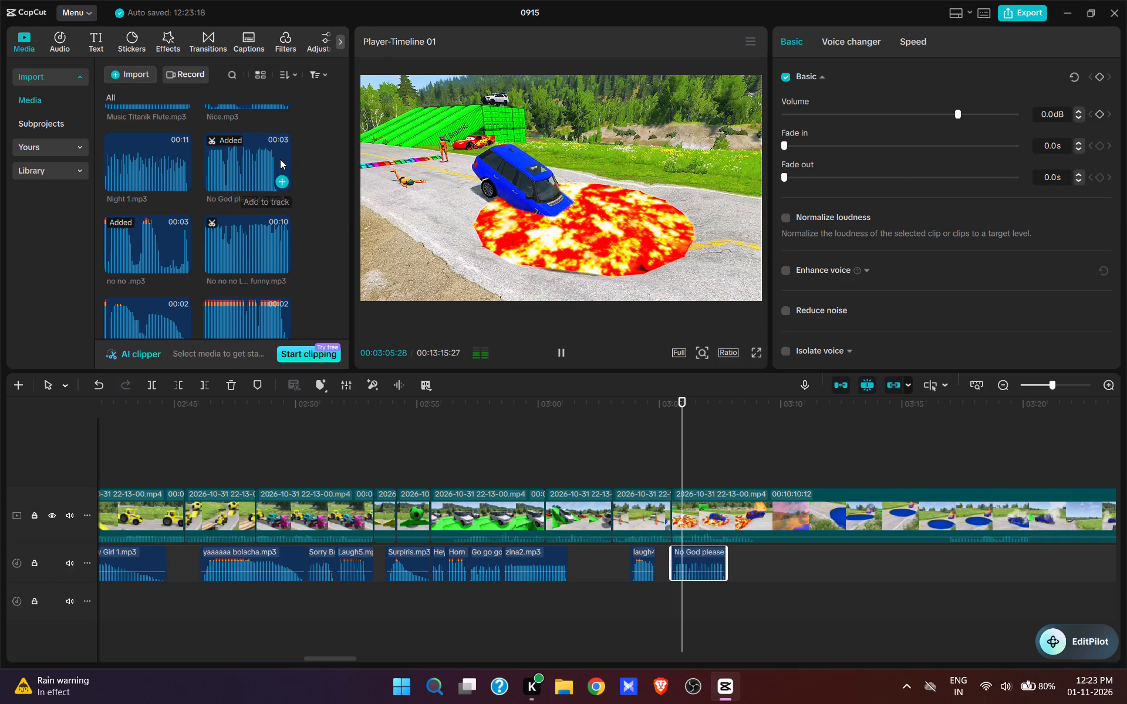
key("space")
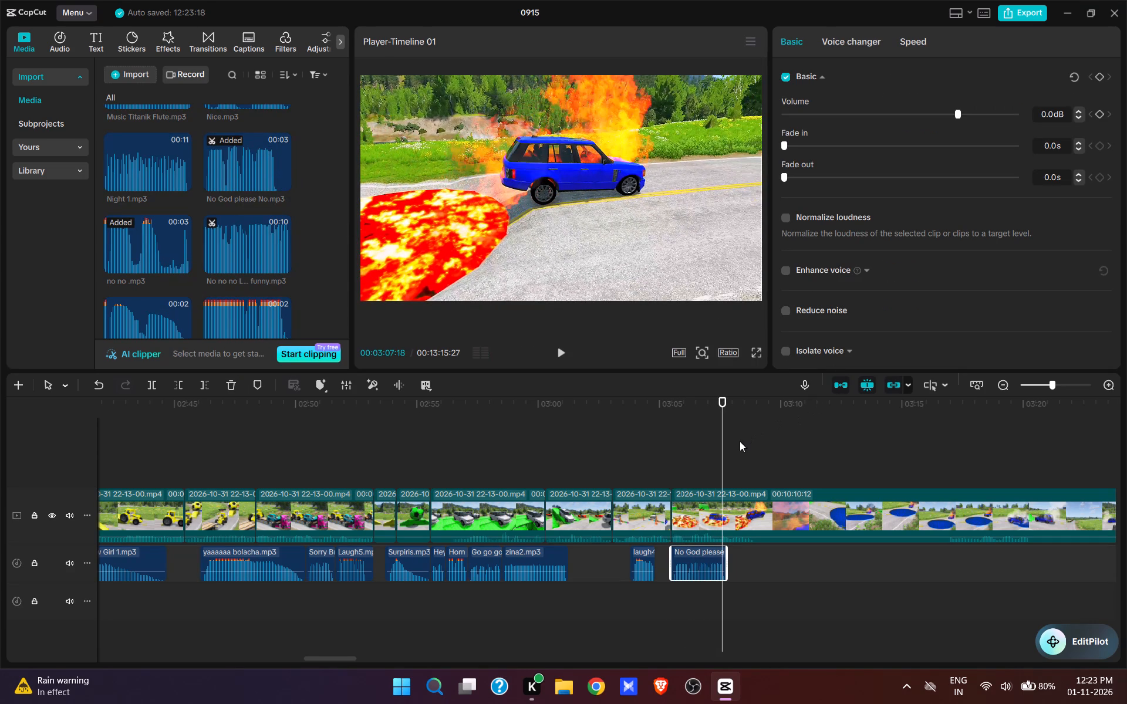
key("e")
Add the aaa.mp3 sound effect at 03:07:18, right after No God please No.mp3, and play it back to 03:08:25.
scroll(227, 251, "up", 6)
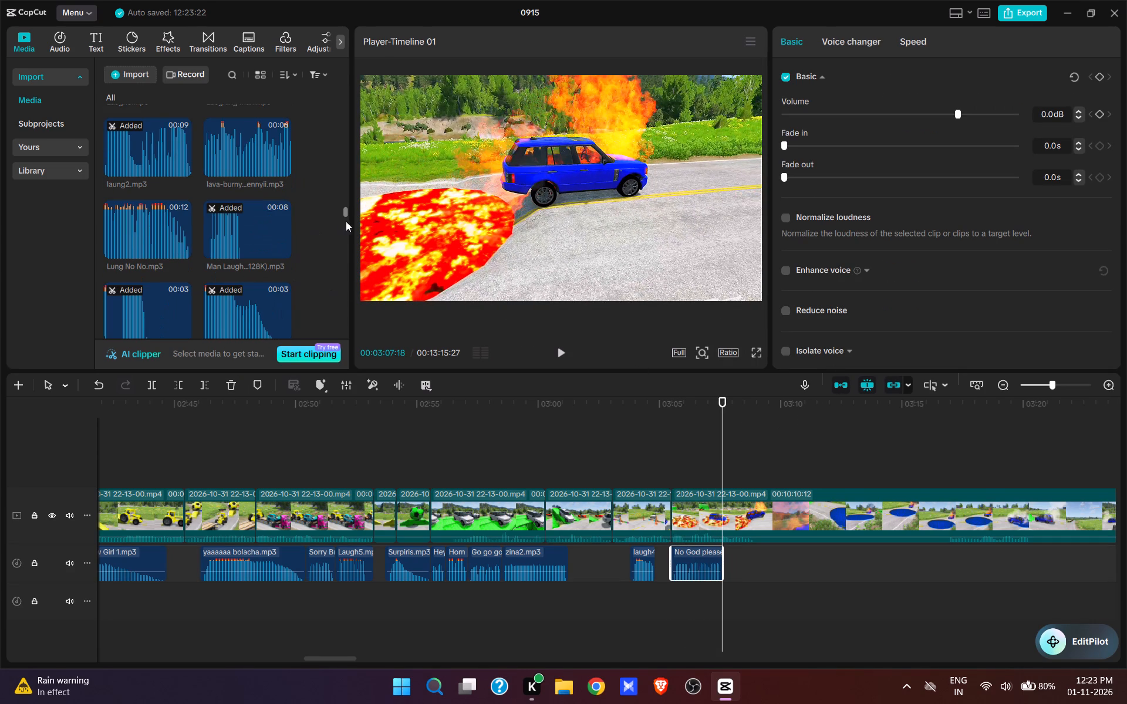
left_click_drag(343, 211, 334, 6)
left_click(181, 158)
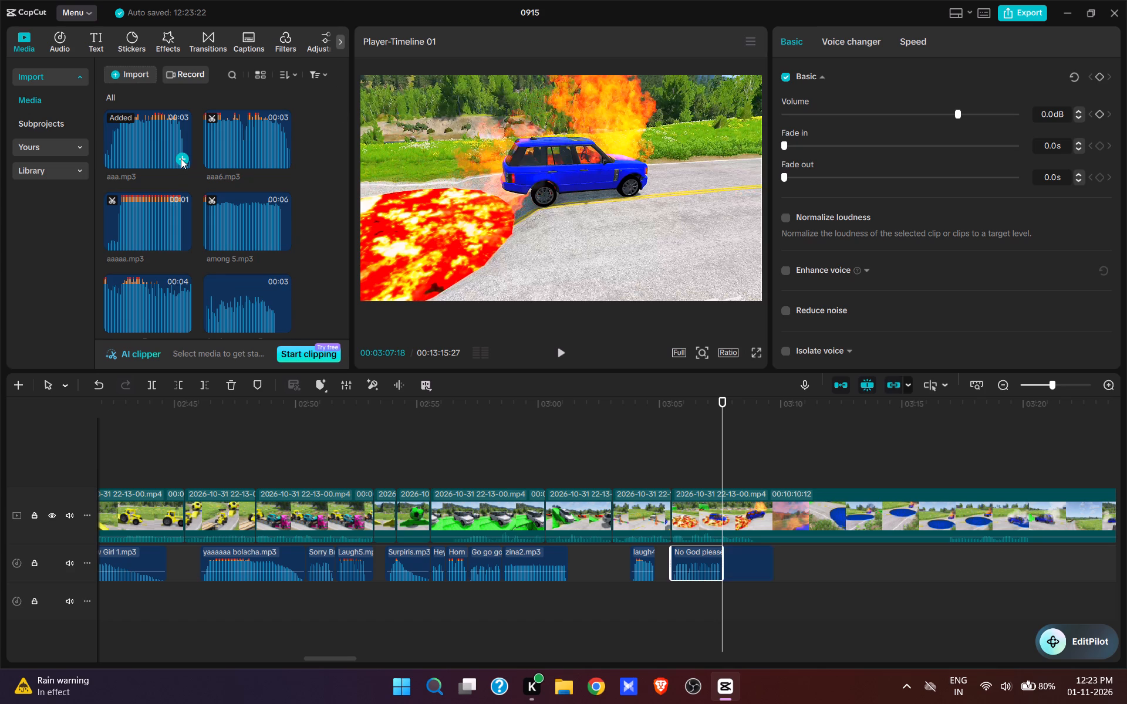
key("space")
key("space")
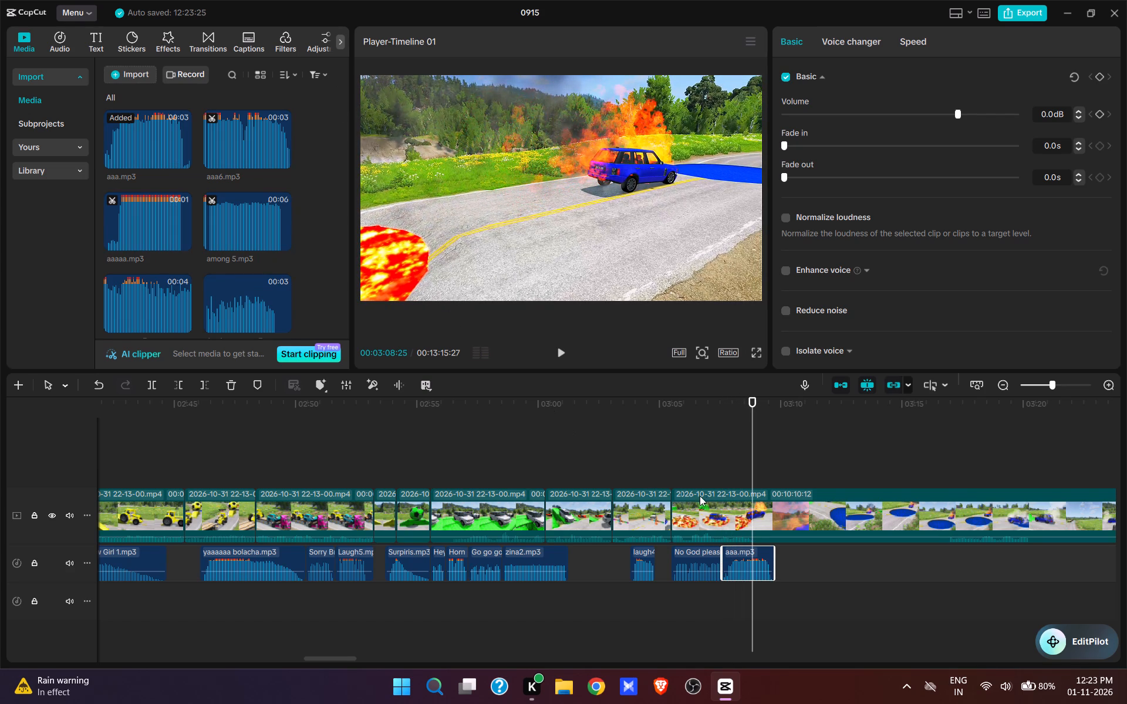
Split the video at 03:08:25 and cut out the footage after the split up to about 03:17.
left_click(746, 515)
key("w")
left_click_drag(802, 516, 790, 543)
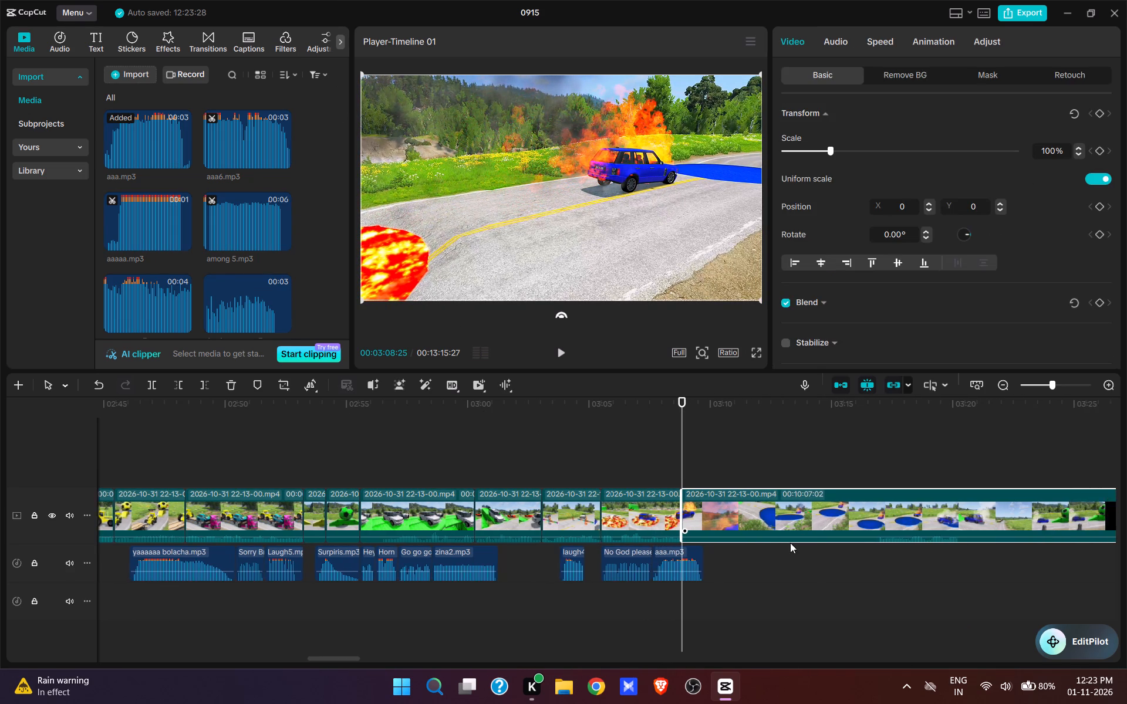
left_click_drag(790, 543, 781, 543)
left_click(707, 473)
key("space")
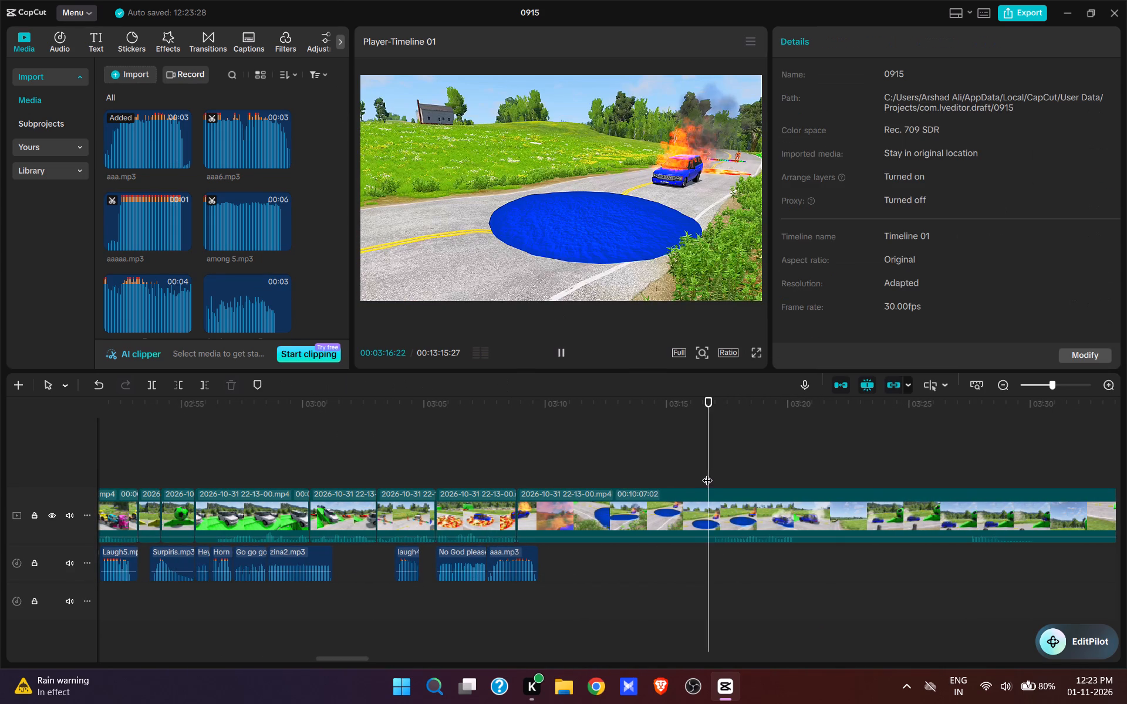
key("space")
type("q")
Play the burning car reaching the blue pool and return to 03:09:22, where aaa.mp3 ends.
key("space")
key("space")
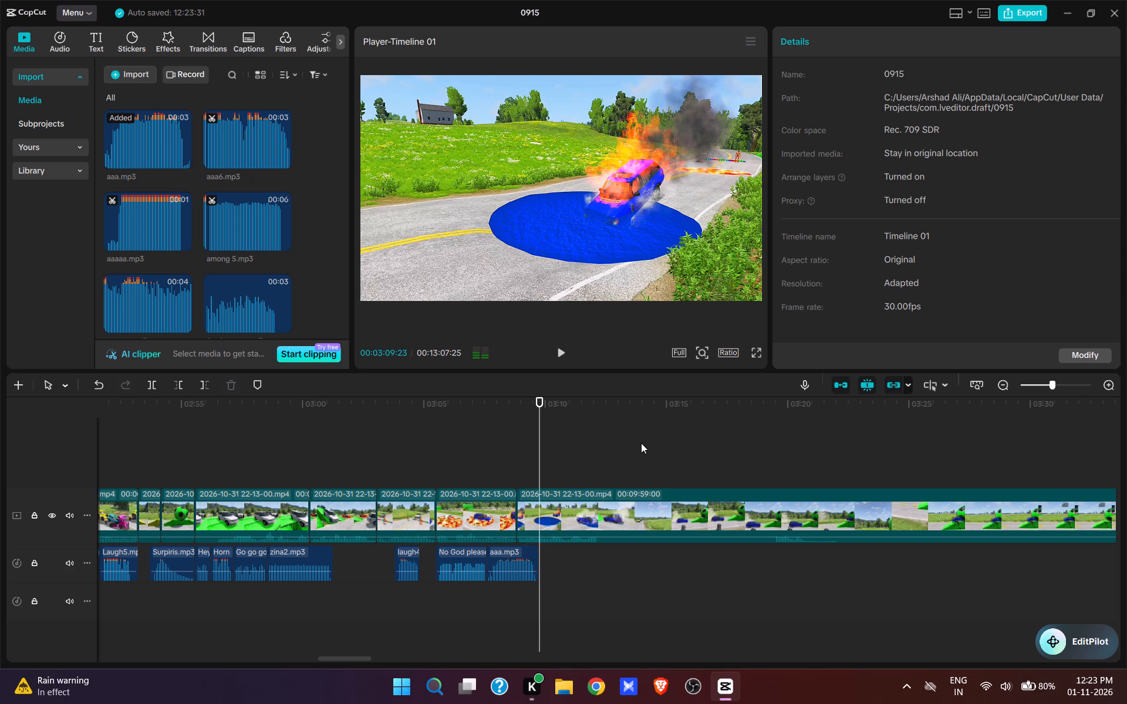
key("space")
key("space")
left_click(534, 472)
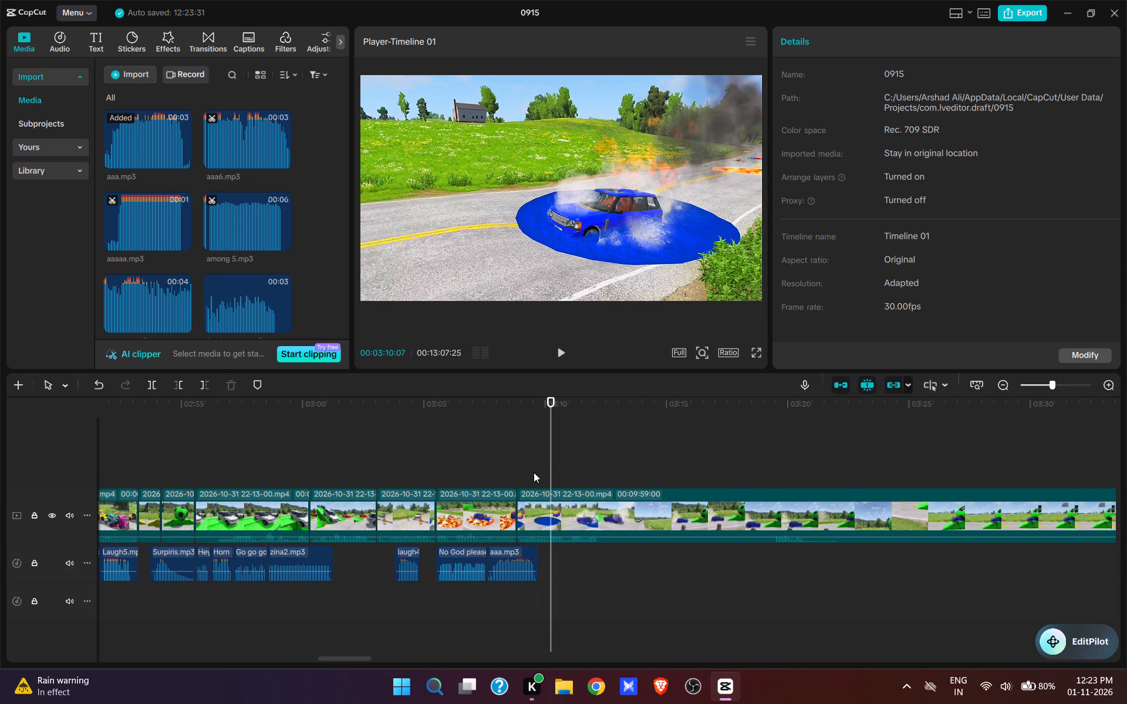
left_click_drag(534, 472, 538, 478)
Look through the imported sound effects for one to follow aaa.mp3, previewing Huh.mp3 and Horn4.mp3.
scroll(191, 238, "up", 6)
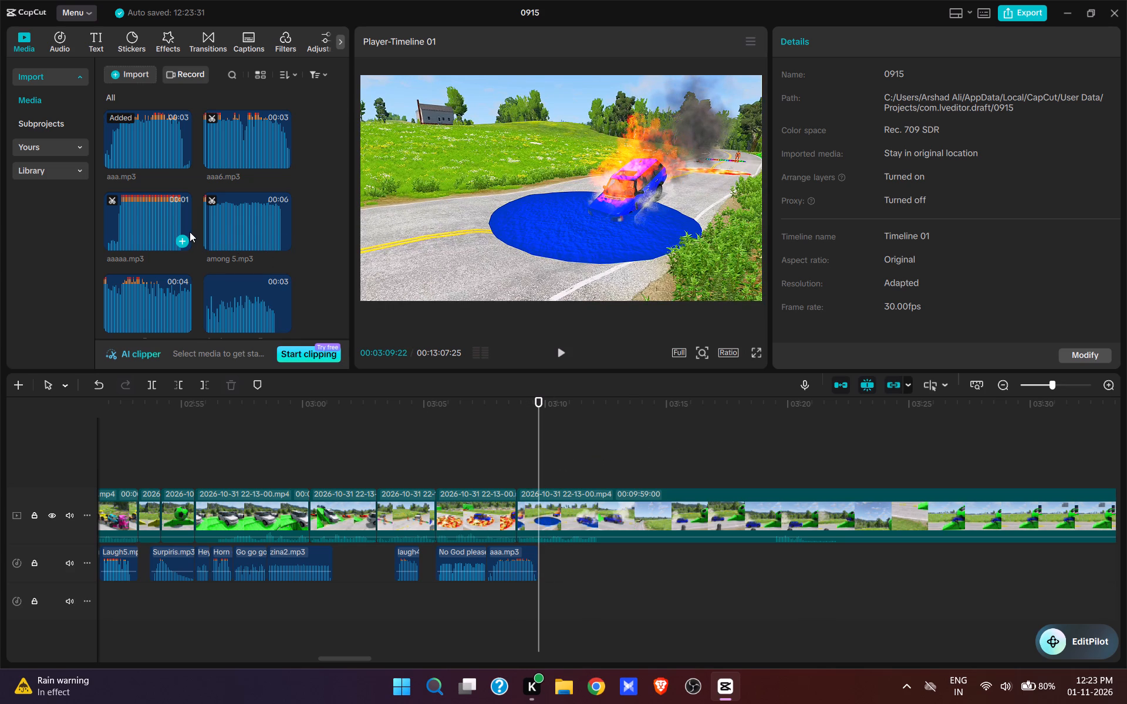
scroll(190, 232, "down", 11)
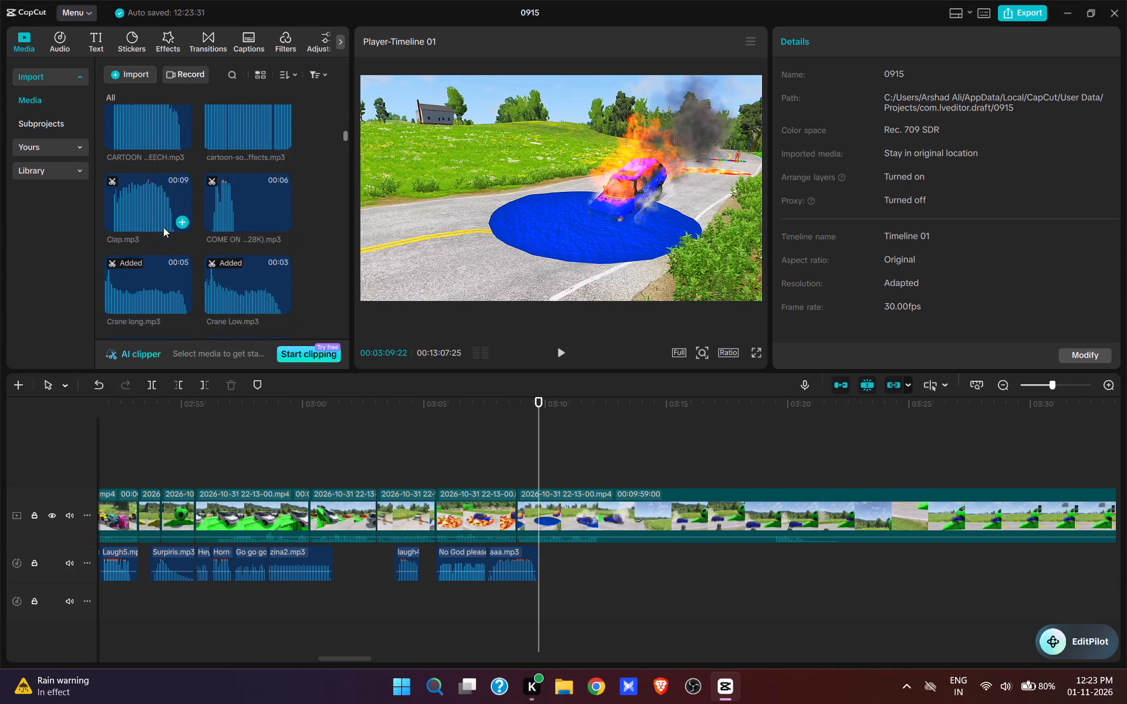
scroll(235, 211, "down", 2)
scroll(188, 212, "down", 5)
left_click(112, 149)
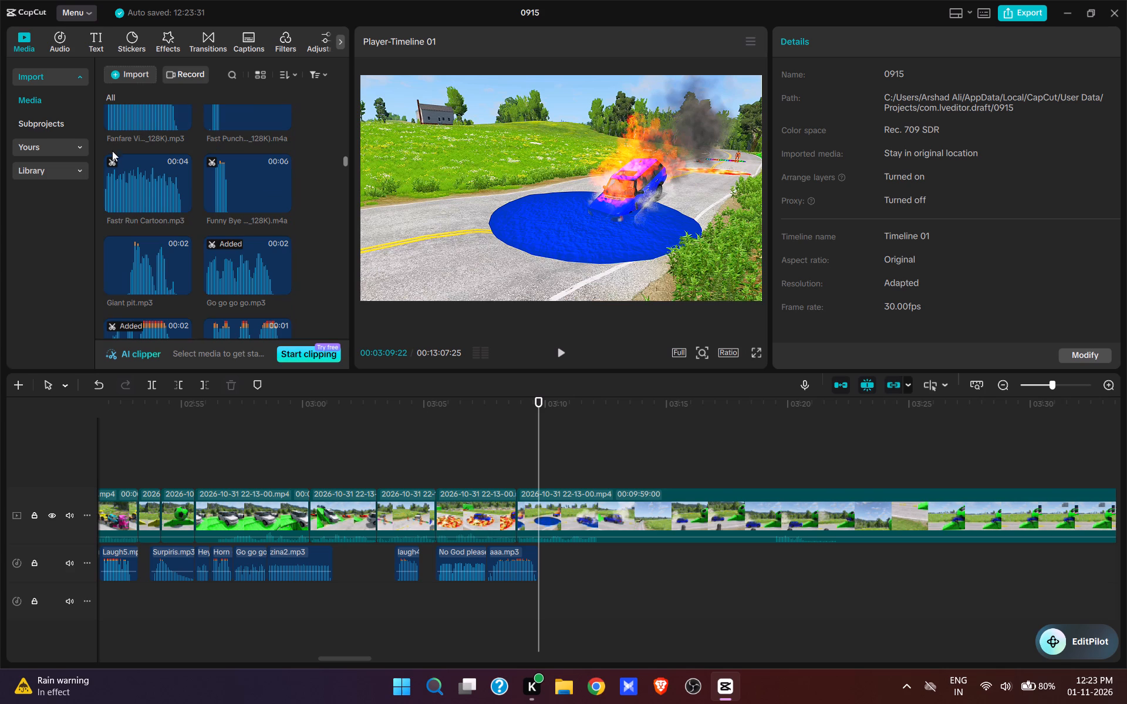
scroll(166, 185, "down", 4)
scroll(160, 272, "down", 4)
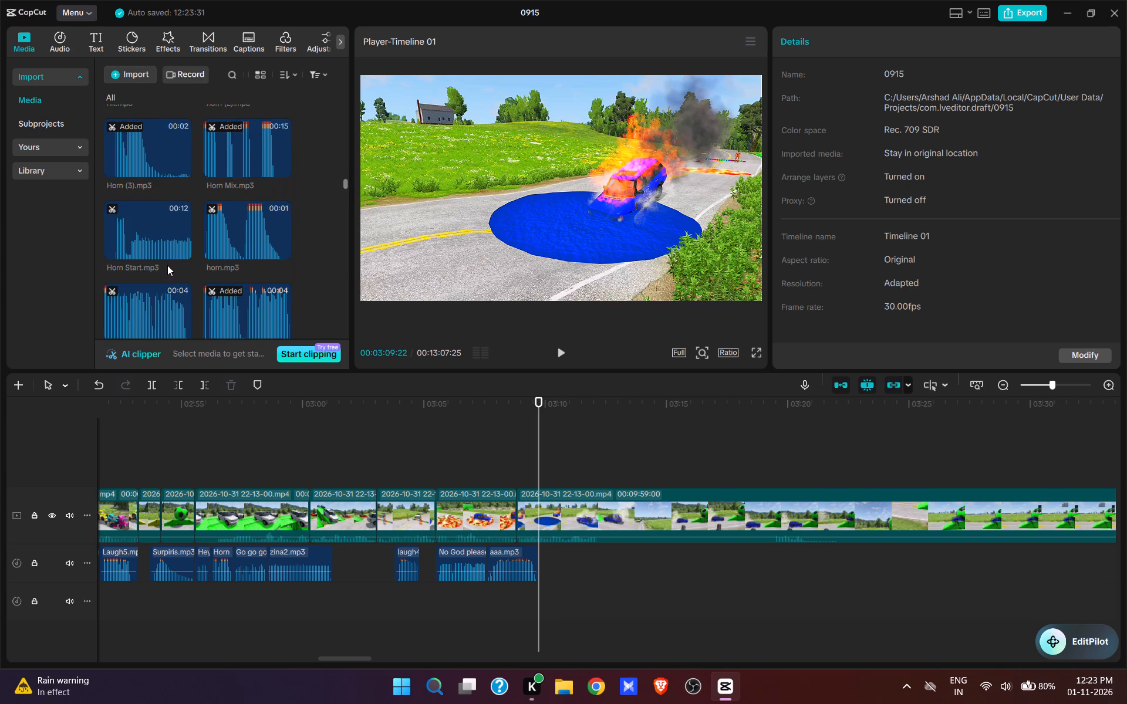
scroll(167, 265, "down", 3)
left_click(147, 207)
scroll(147, 209, "up", 1)
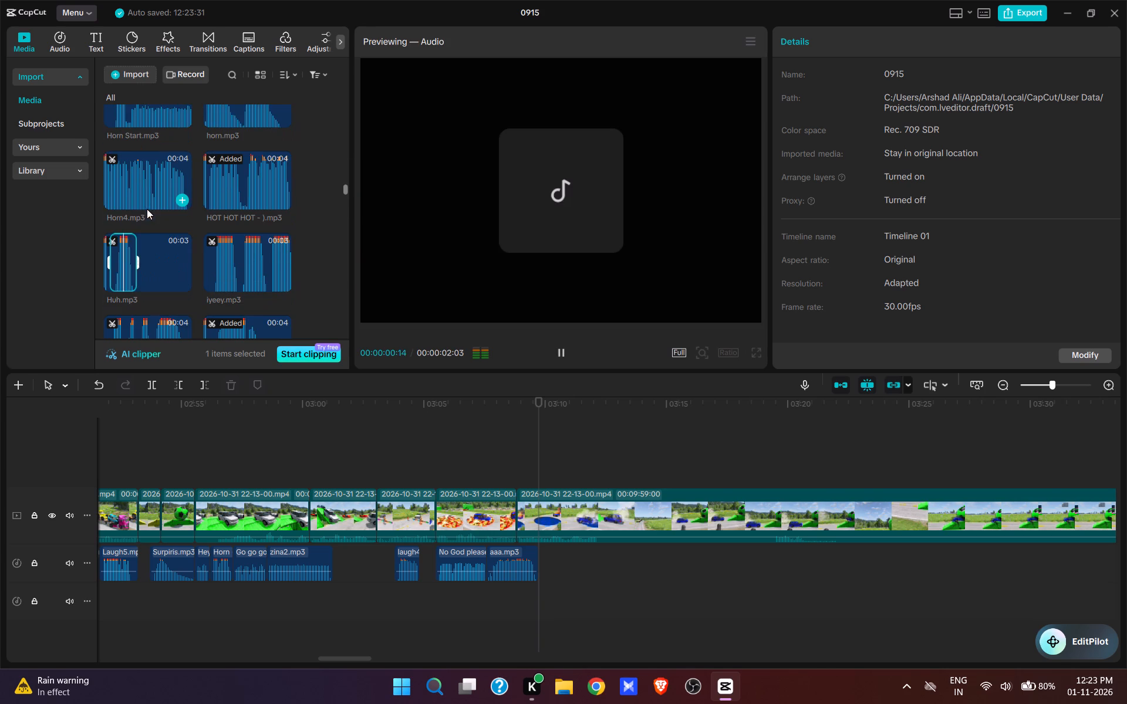
left_click(144, 196)
Preview laugh3.mp3, add the Laugh Fun...rtoon.mp3 sound effect at 03:09:22 instead, and play back to 03:11:27.
scroll(144, 195, "down", 5)
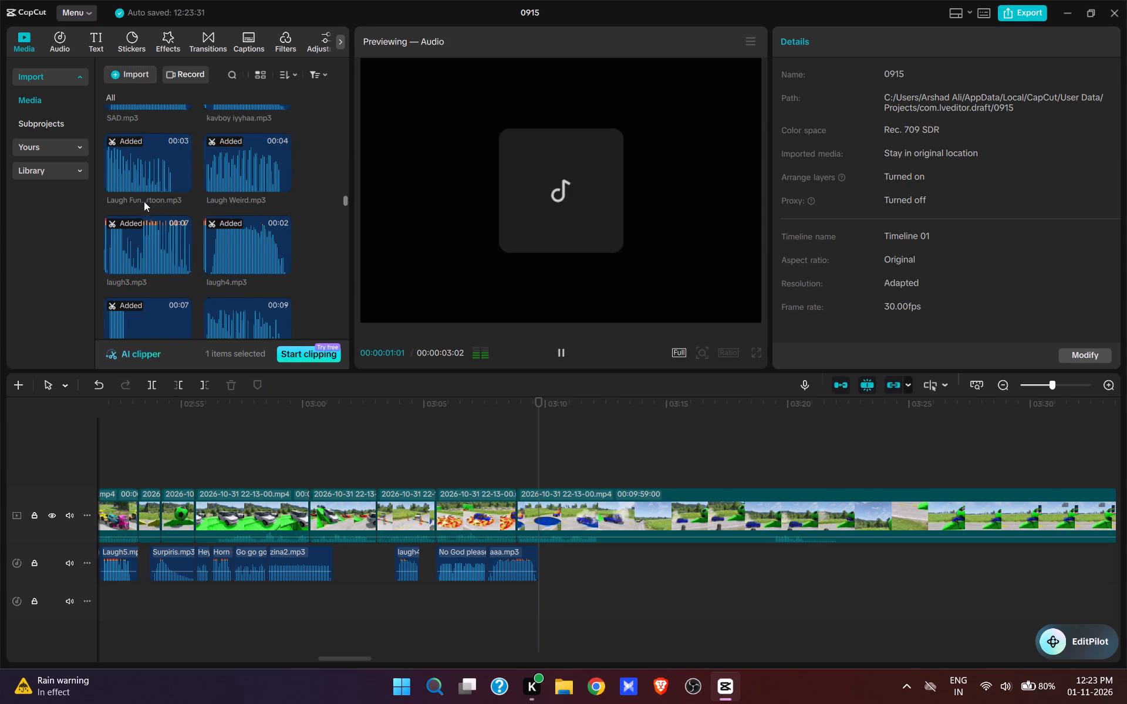
left_click(173, 167)
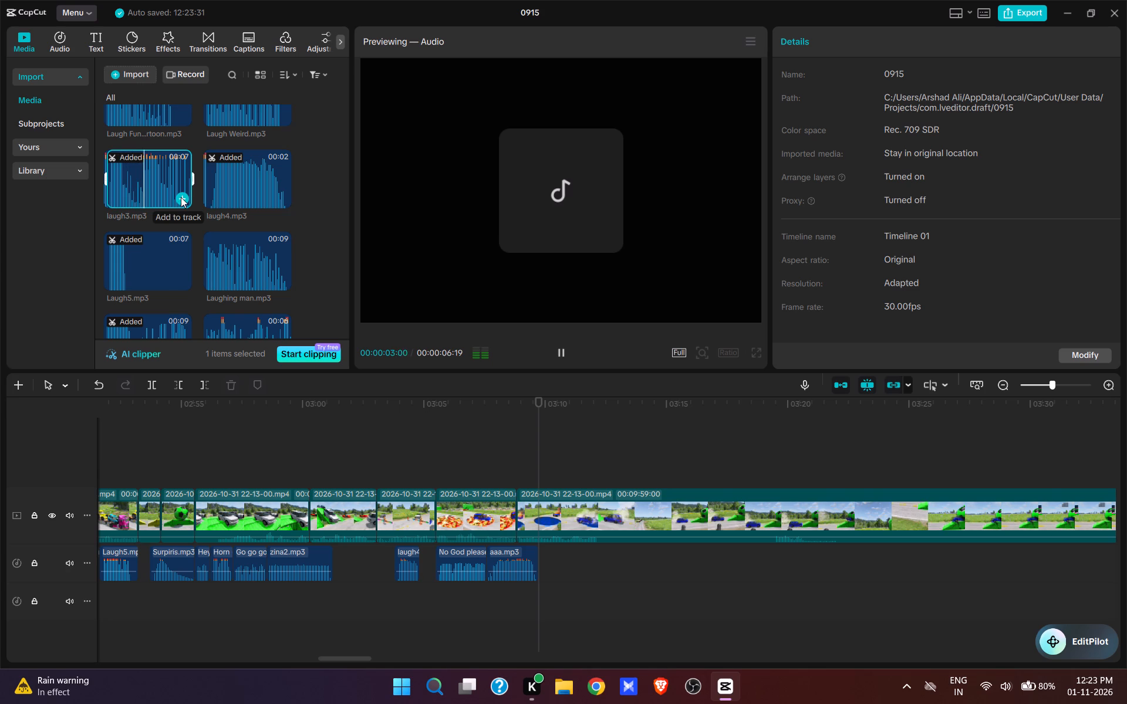
scroll(167, 231, "up", 1)
left_click(135, 175)
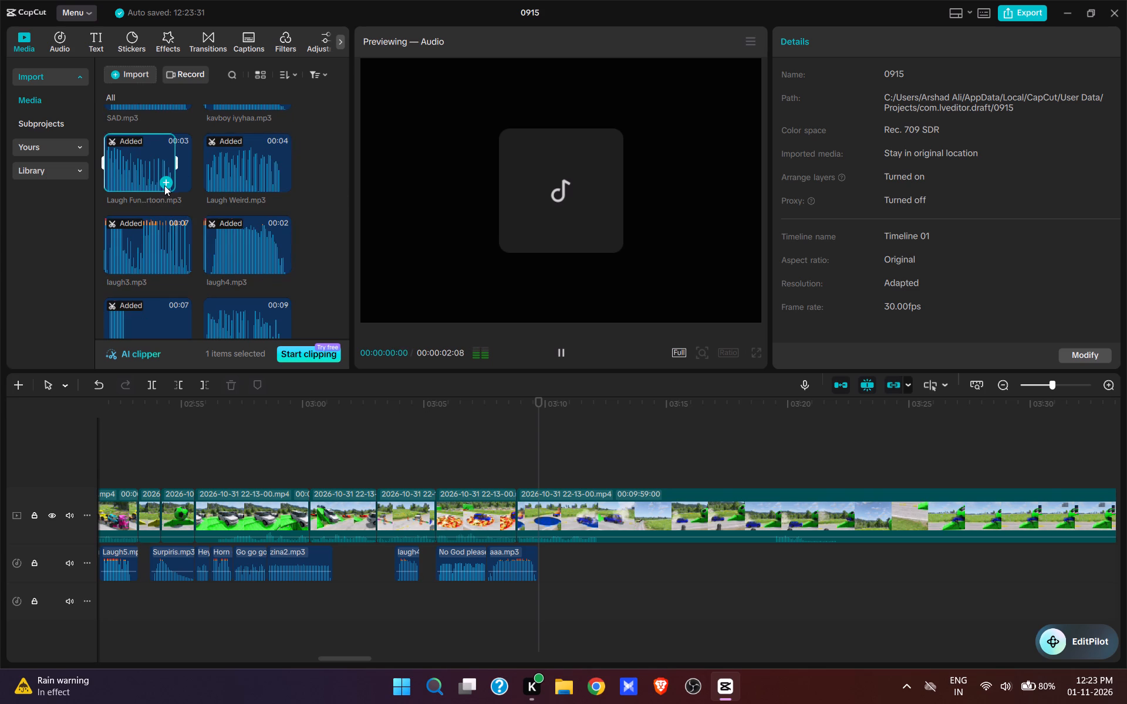
left_click(164, 182)
key("space")
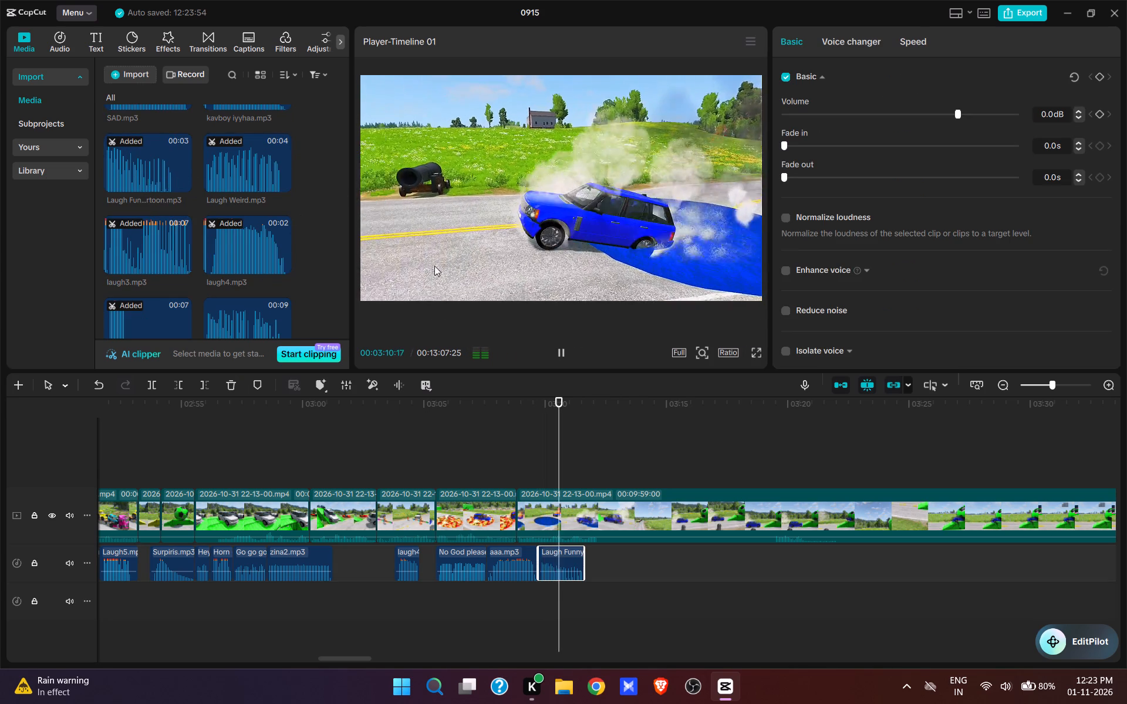
key("space")
Split the video at 03:11:27 and cut out the footage after the split up to about 03:19.
key("w")
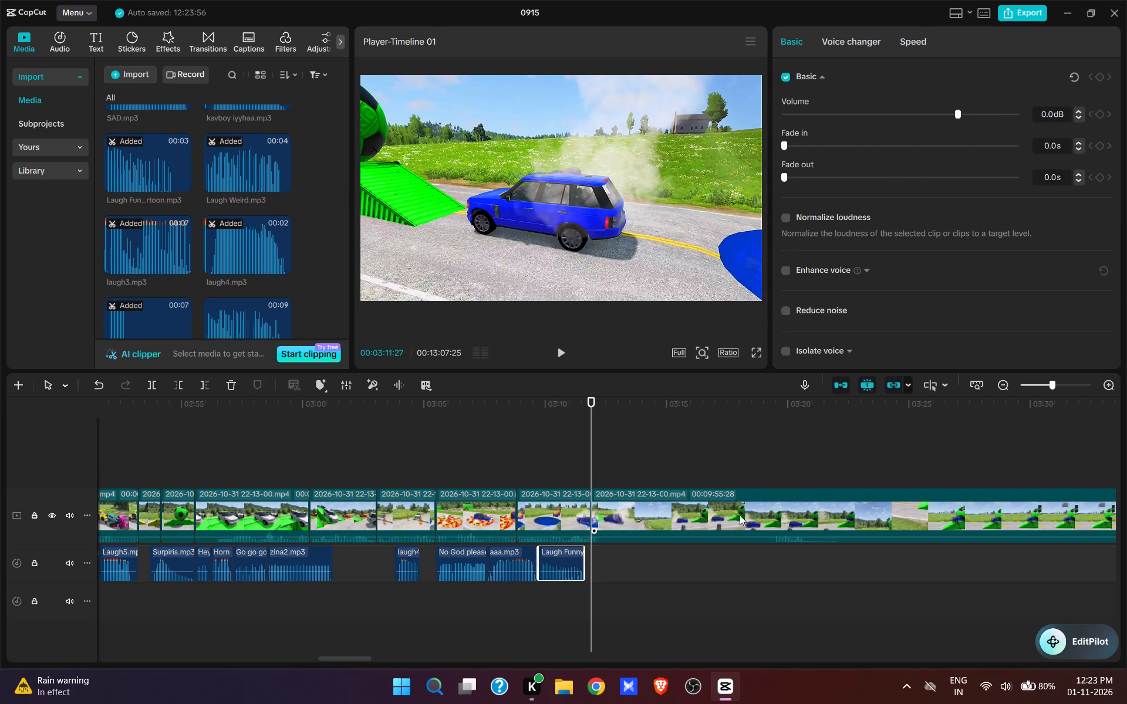
left_click(768, 476)
key("space")
key("space")
type("q")
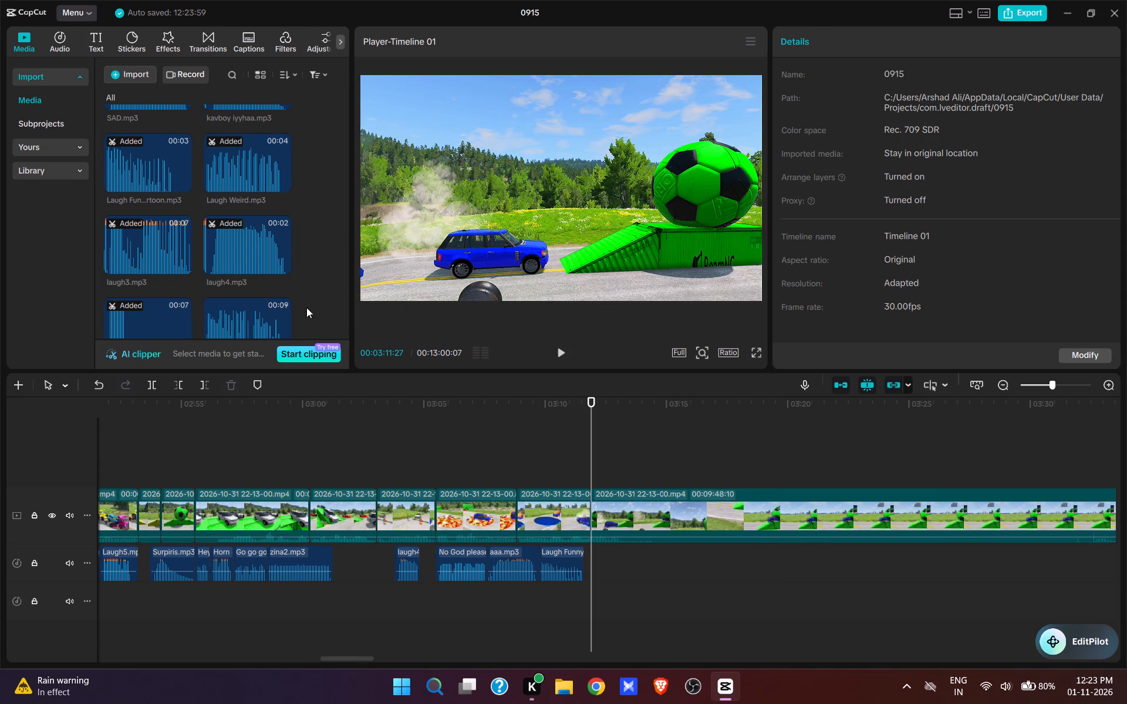
Add the mixkit-RUN.wav sound effect at 03:11:27, where the blue car approaches the ball ramp, and play back to 03:13:29.
scroll(255, 265, "up", 6)
scroll(255, 276, "down", 10)
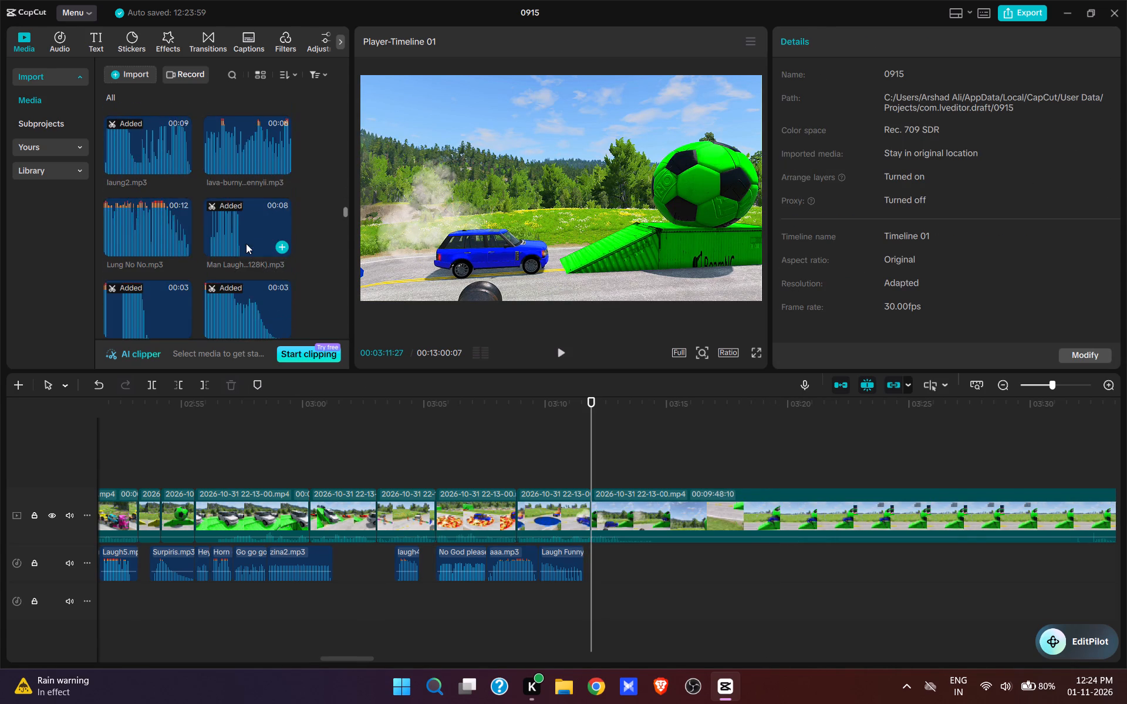
scroll(246, 245, "up", 3)
scroll(246, 246, "down", 6)
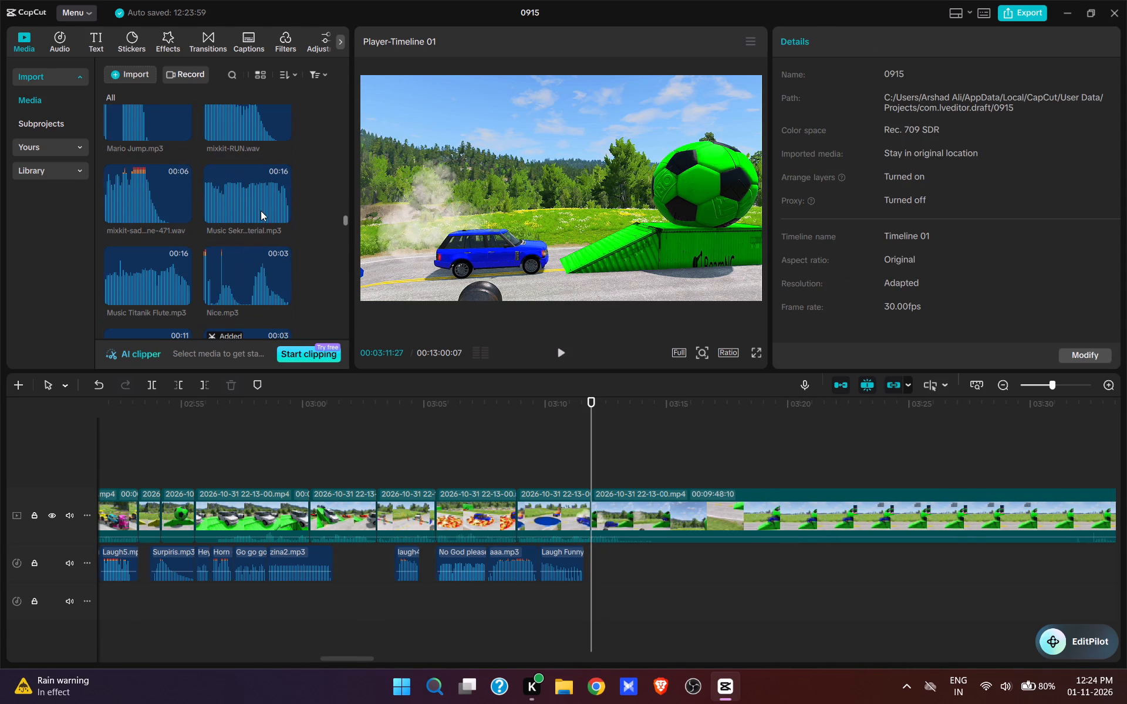
scroll(261, 208, "up", 1)
left_click(283, 197)
key("space")
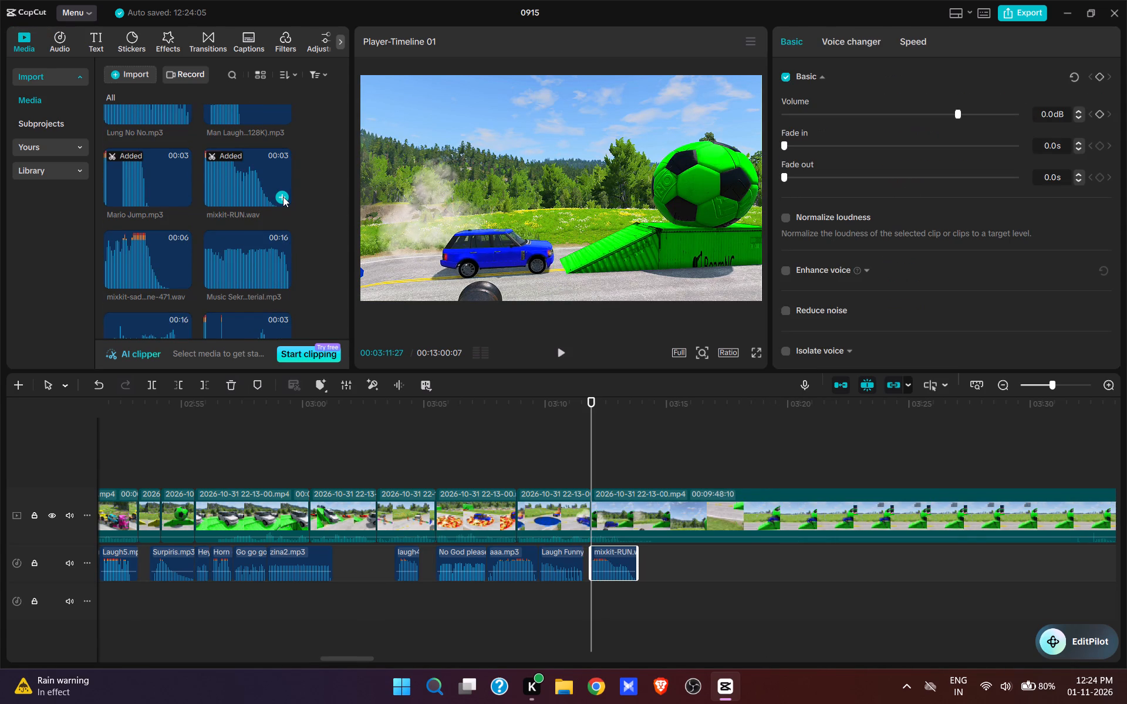
key("space")
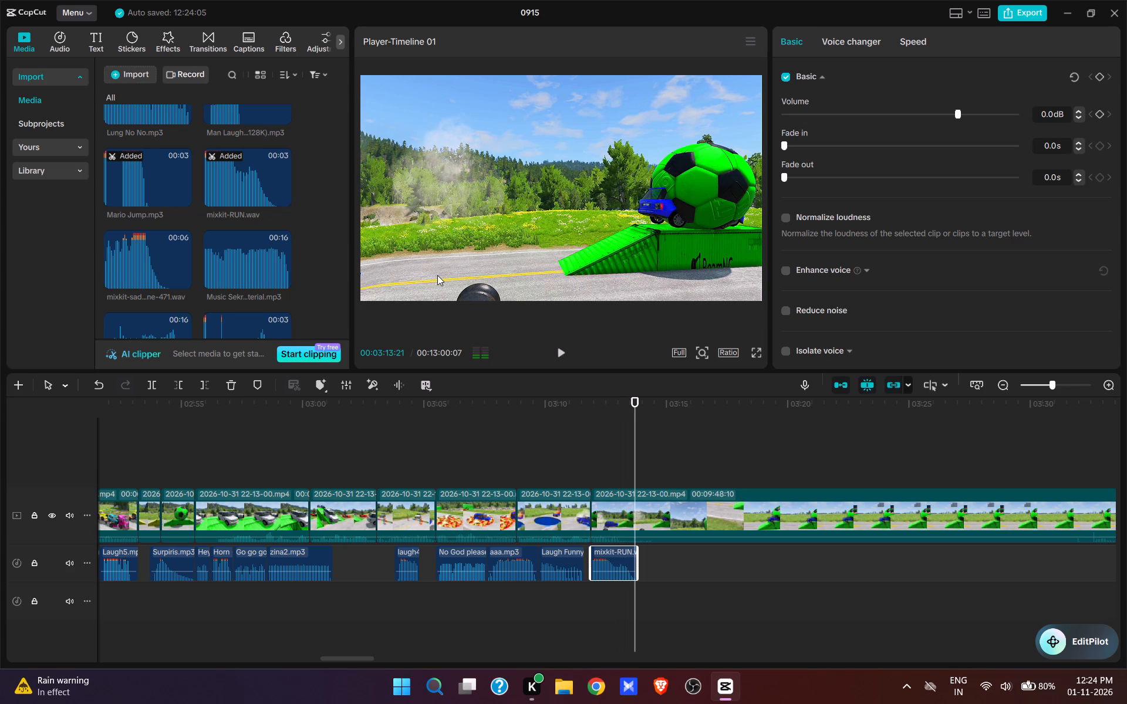
key("space")
key("space")
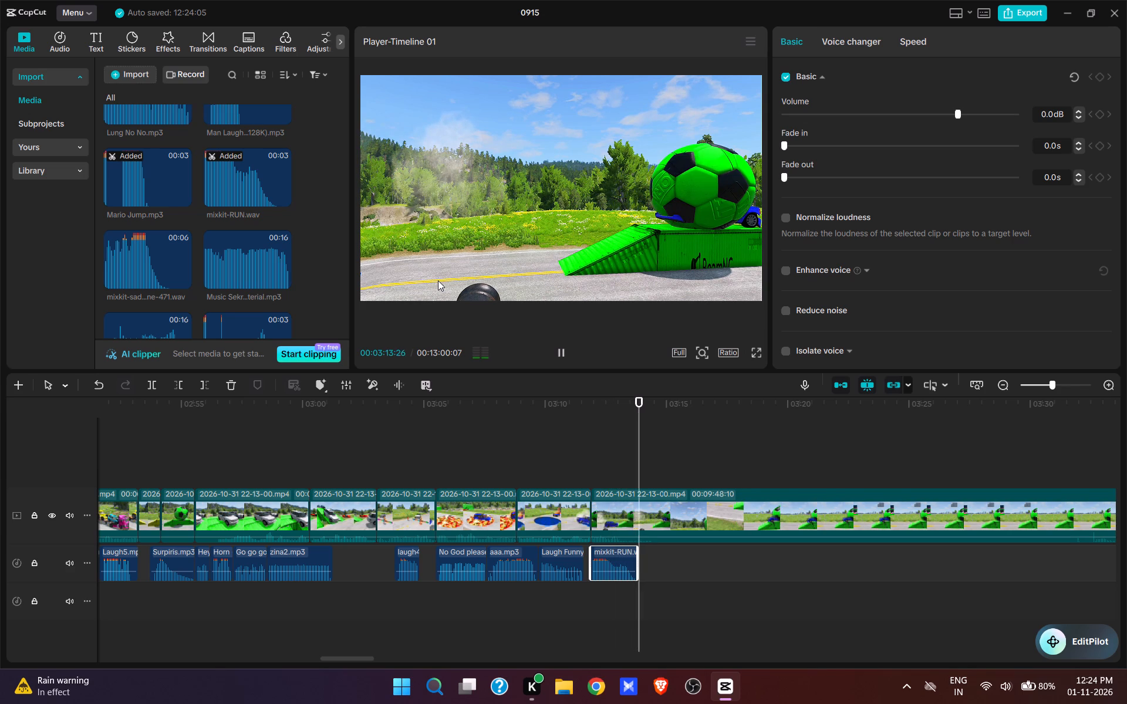
Split the video at 03:13:29 and cut out the footage after the split up to about 03:32.
key("w")
left_click_drag(923, 506, 929, 523)
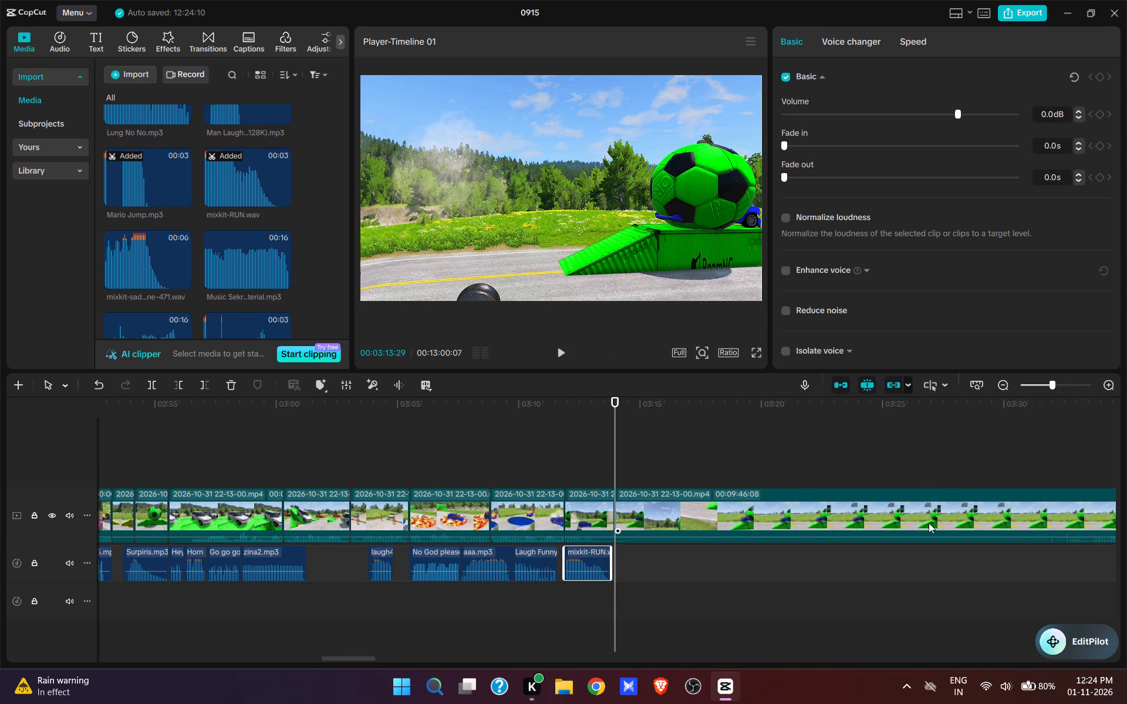
left_click_drag(929, 523, 767, 539)
left_click(753, 446)
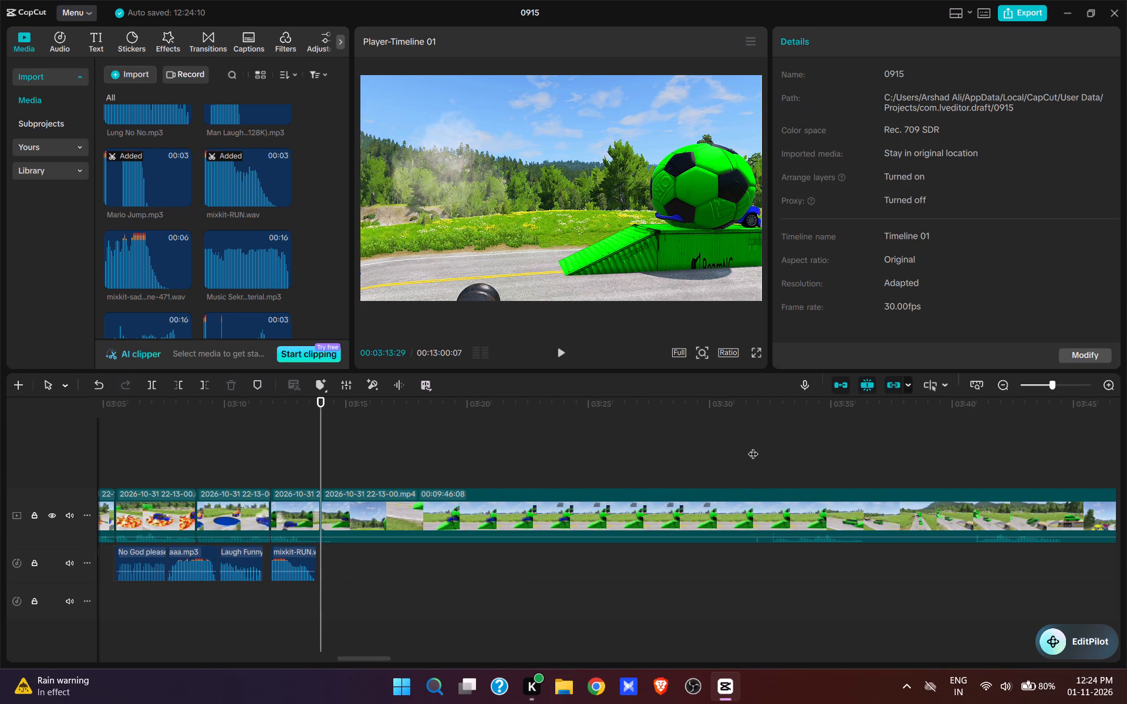
key("space")
key("space")
type("q")
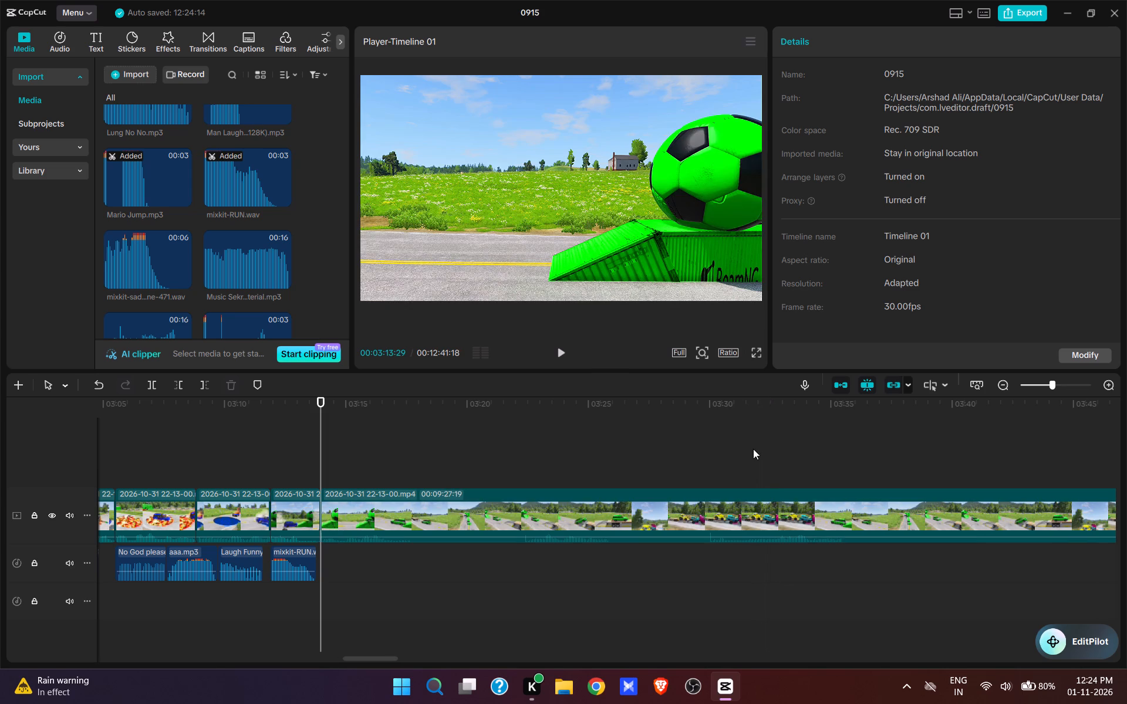
Add the sexr.mp3 sound effect at 03:14:07, just before the green car emerges from behind the ball, and play back to 03:17:11.
key("space")
key("space")
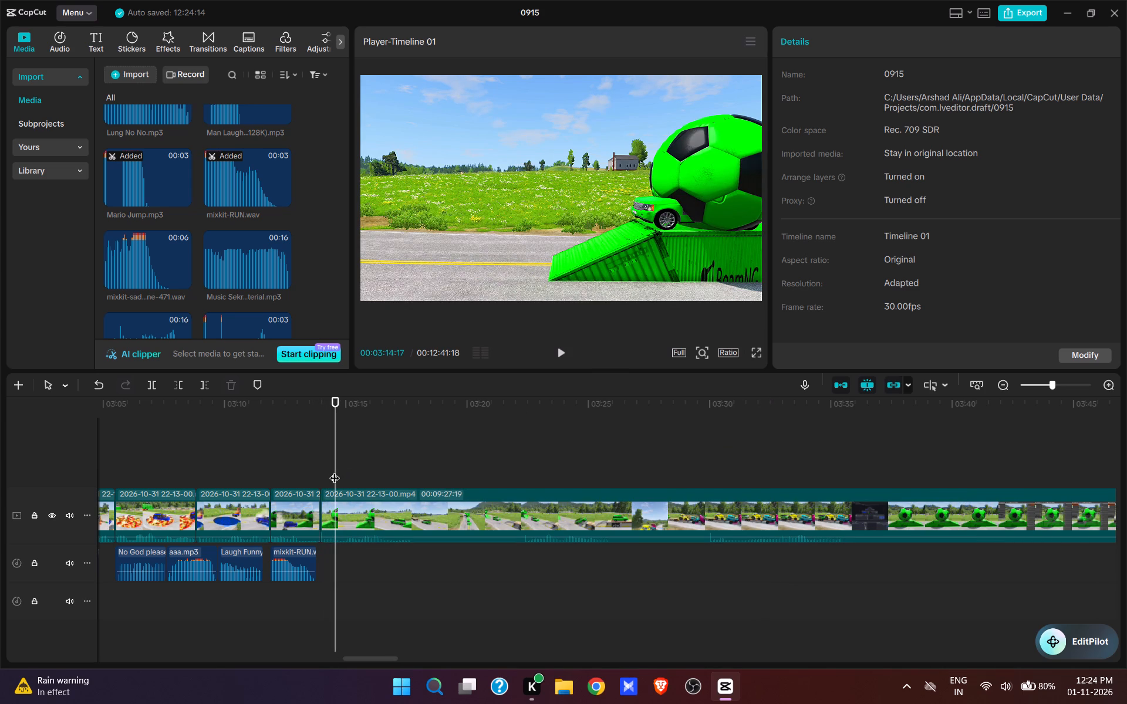
left_click(332, 471)
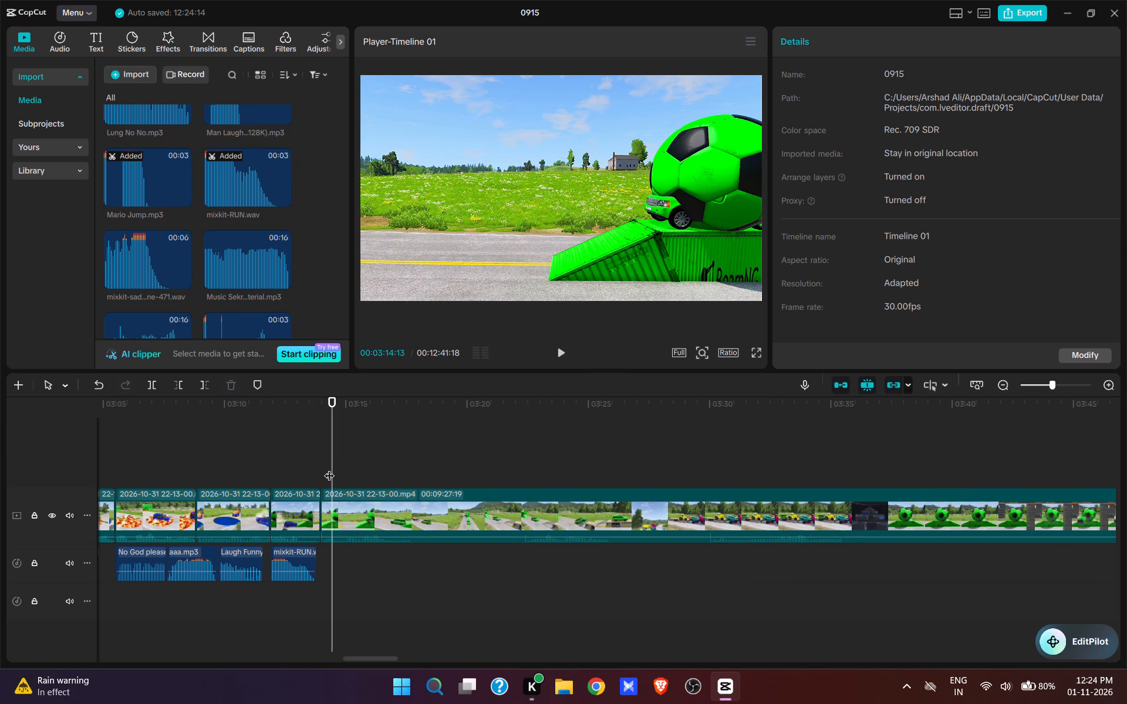
left_click(329, 468)
left_click(327, 468)
scroll(243, 247, "down", 2)
scroll(243, 242, "down", 20)
scroll(243, 242, "down", 10)
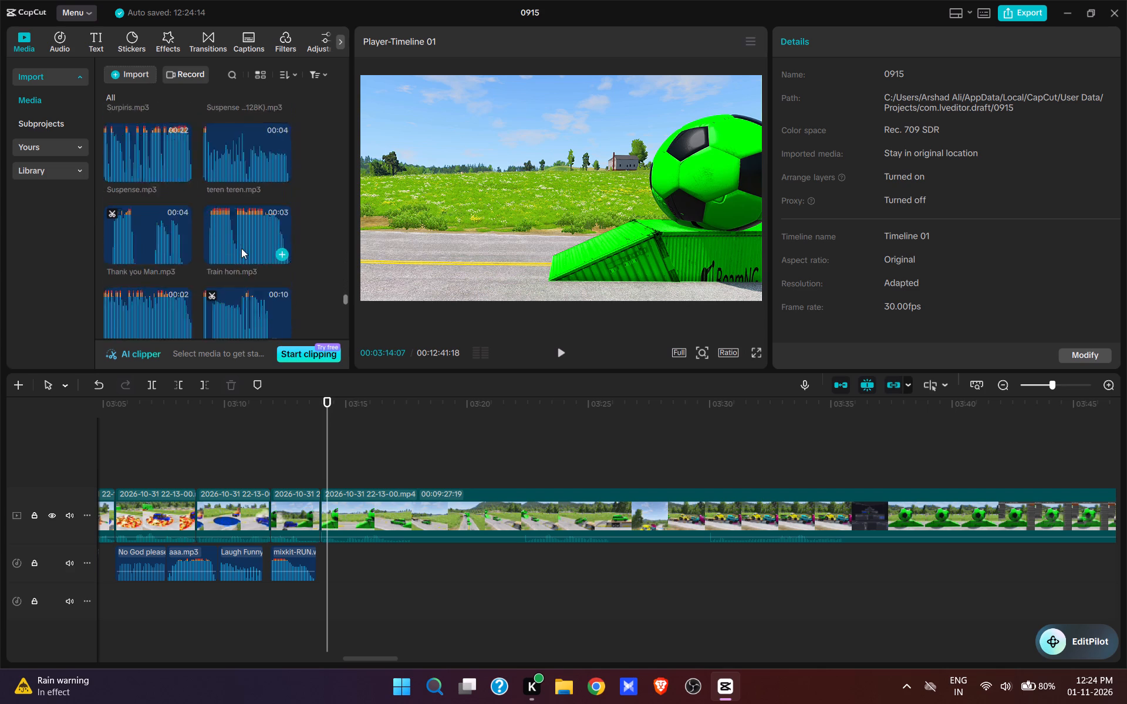
scroll(241, 248, "down", 9)
scroll(241, 253, "up", 7)
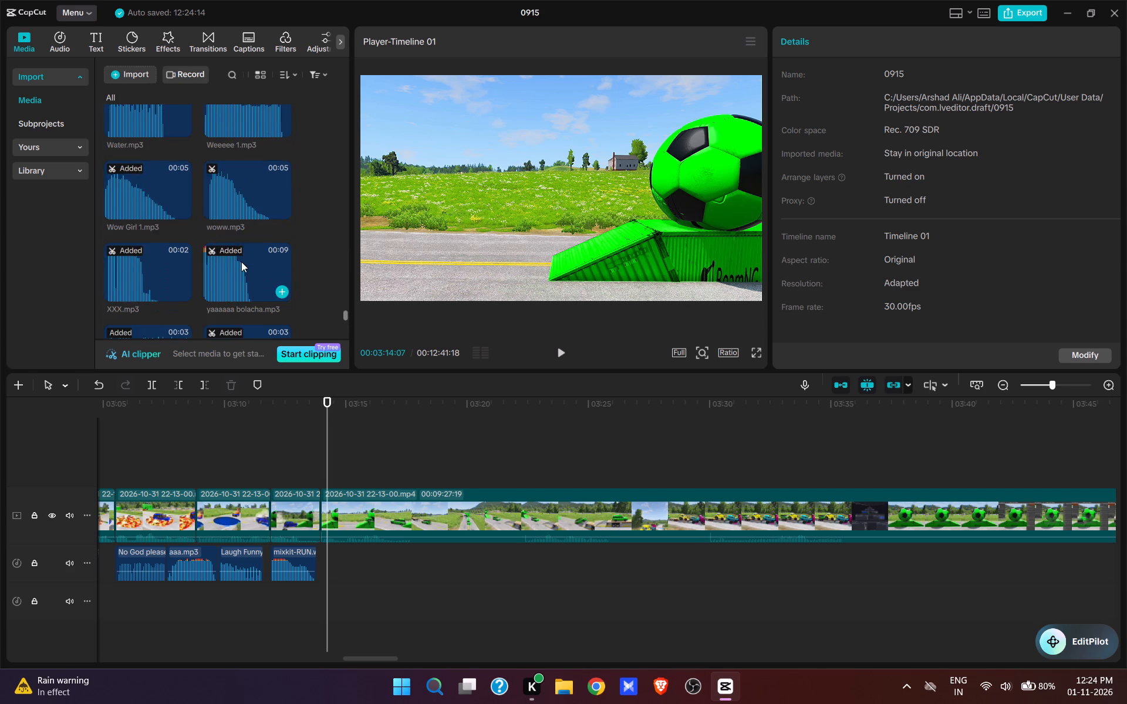
scroll(241, 262, "up", 6)
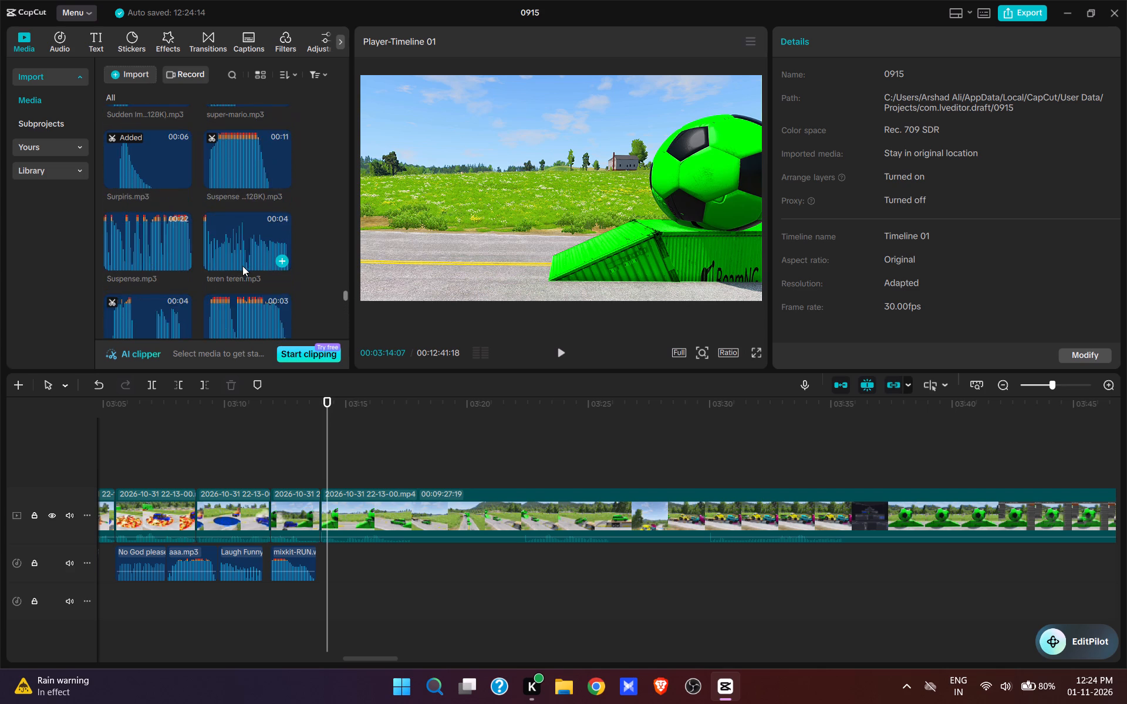
scroll(242, 266, "up", 6)
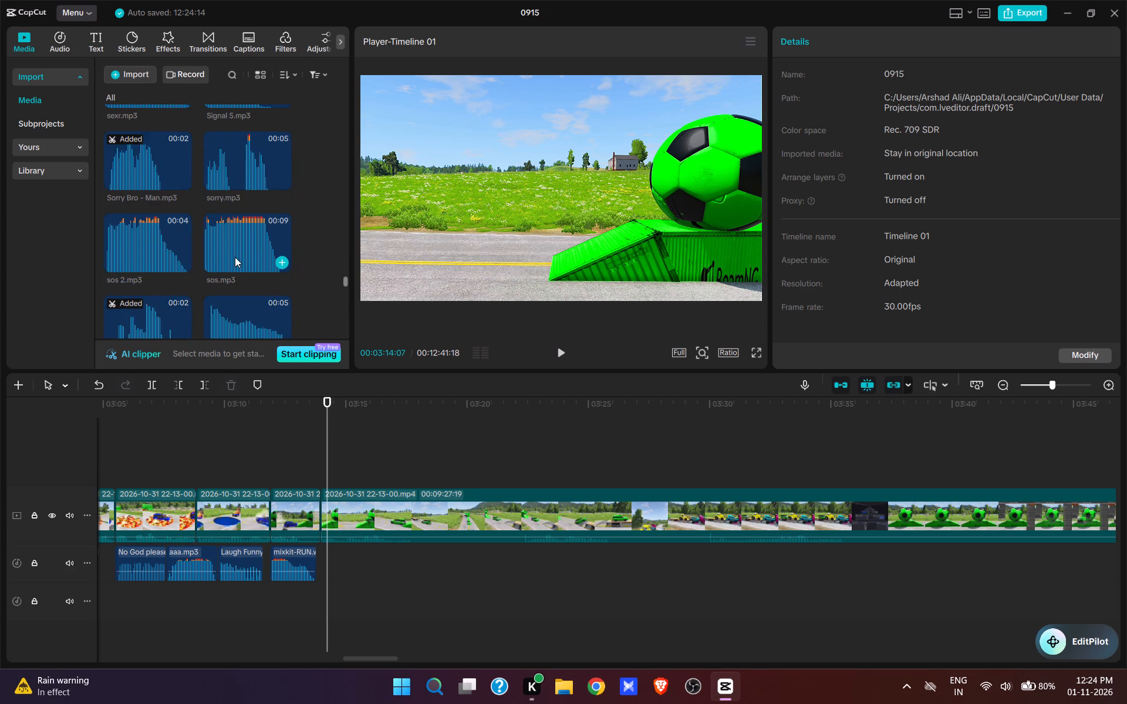
scroll(235, 256, "up", 1)
left_click(181, 228)
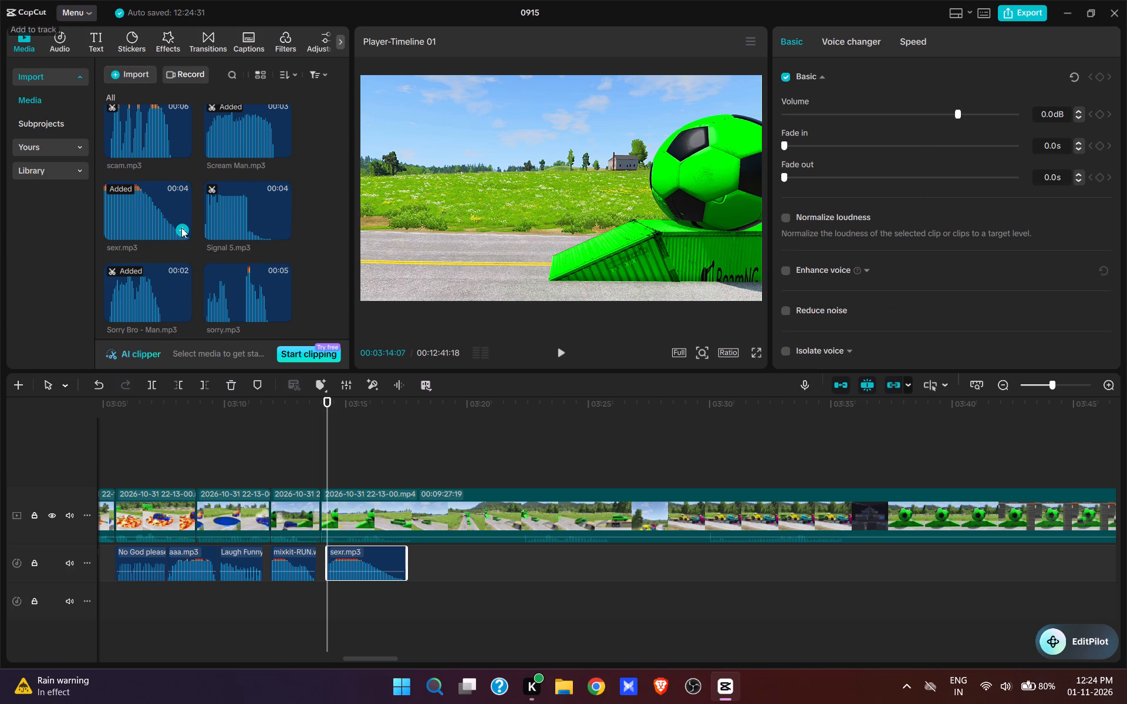
key("space")
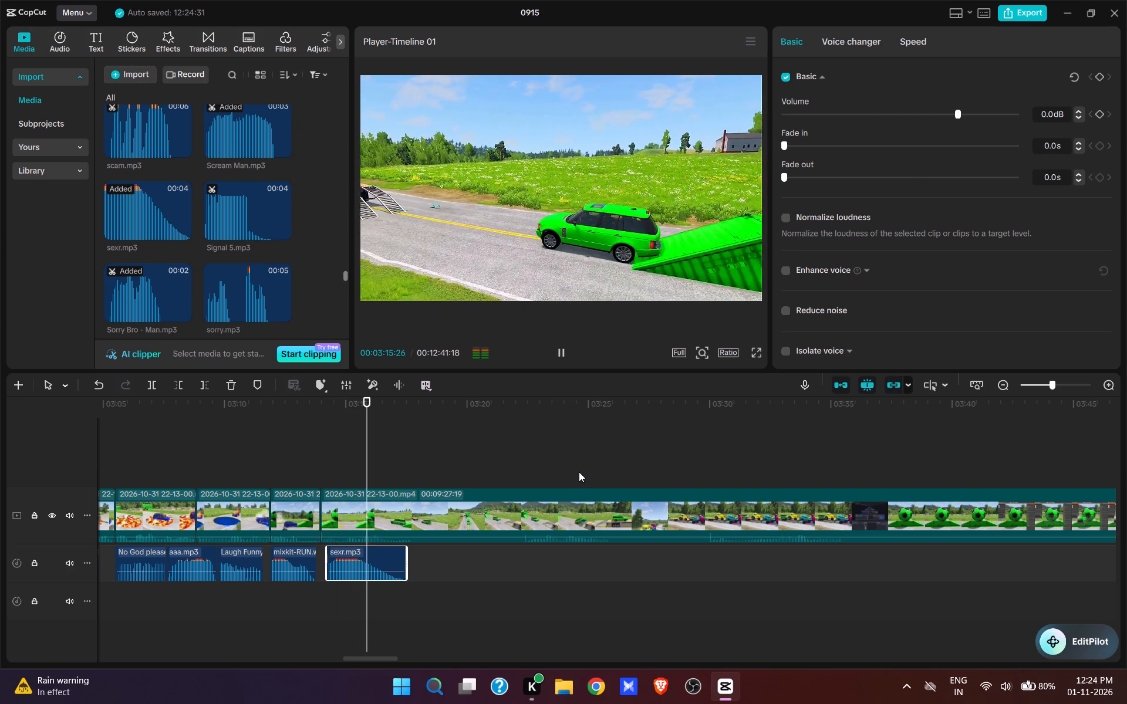
key("space")
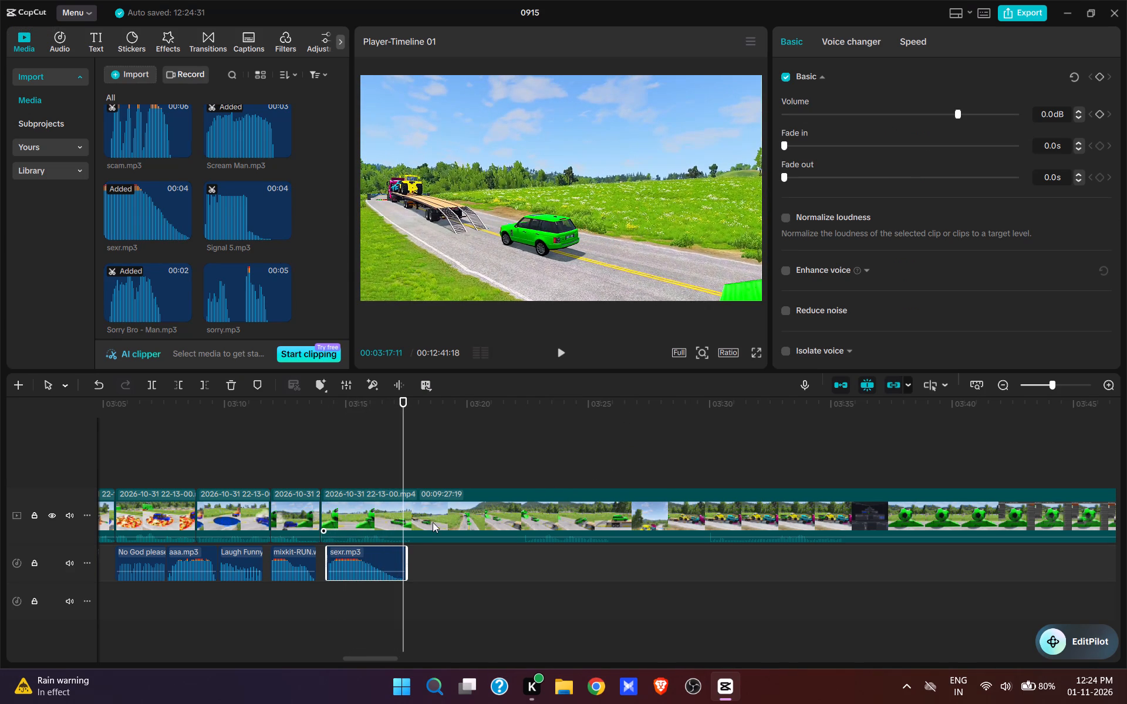
Split the video at 03:17:11 and cut out the footage after the split up to about 03:22.
left_click(406, 527)
key("w")
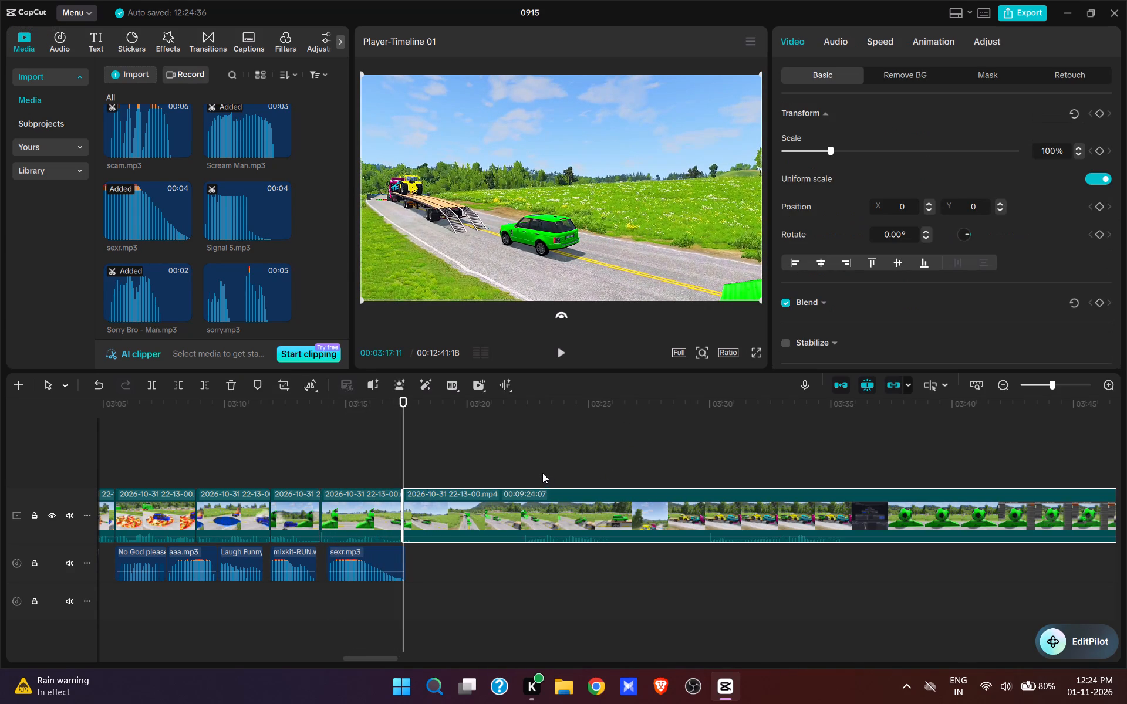
left_click(515, 469)
key("space")
key("space")
type("q")
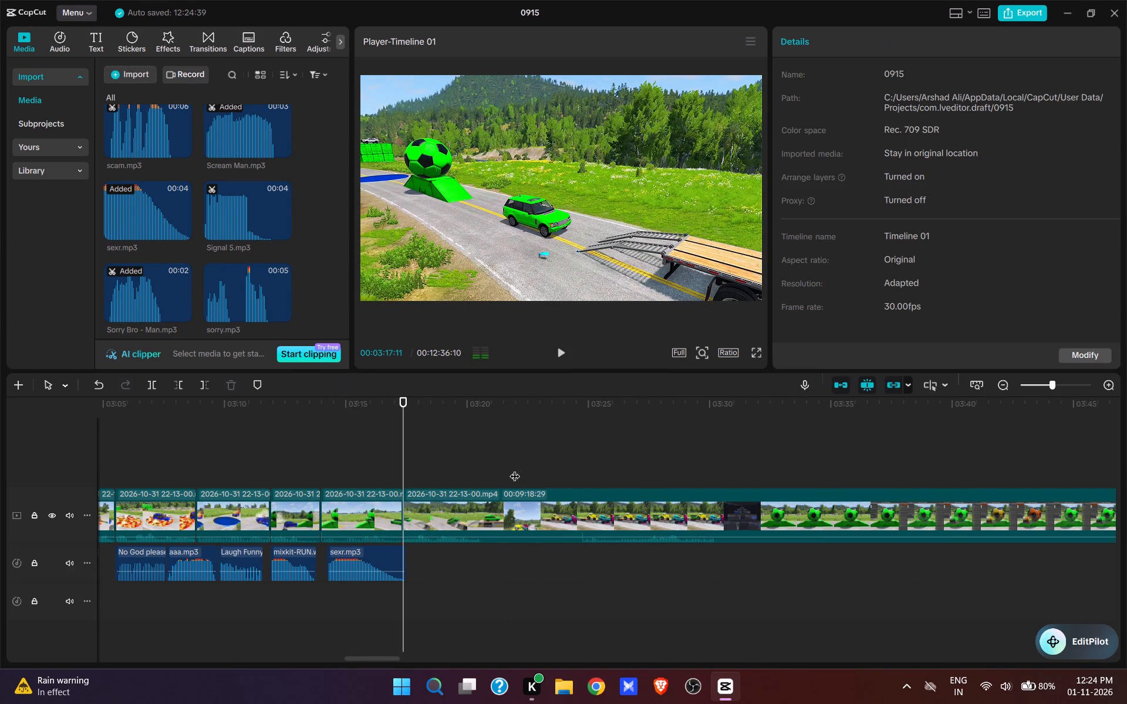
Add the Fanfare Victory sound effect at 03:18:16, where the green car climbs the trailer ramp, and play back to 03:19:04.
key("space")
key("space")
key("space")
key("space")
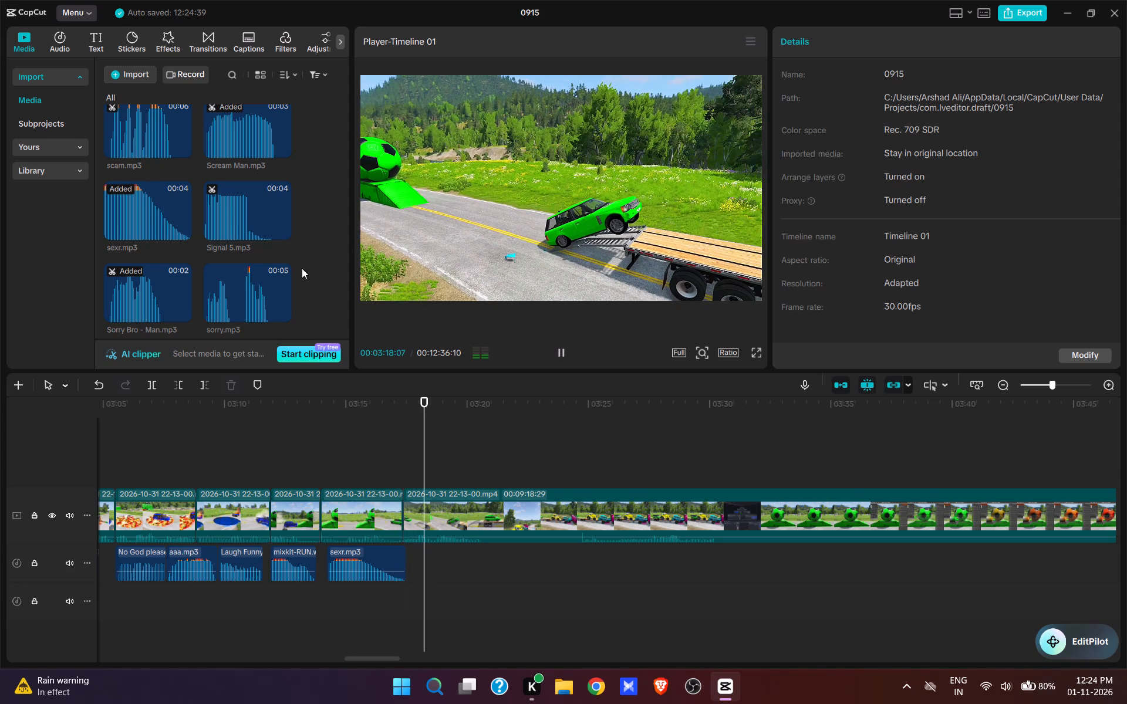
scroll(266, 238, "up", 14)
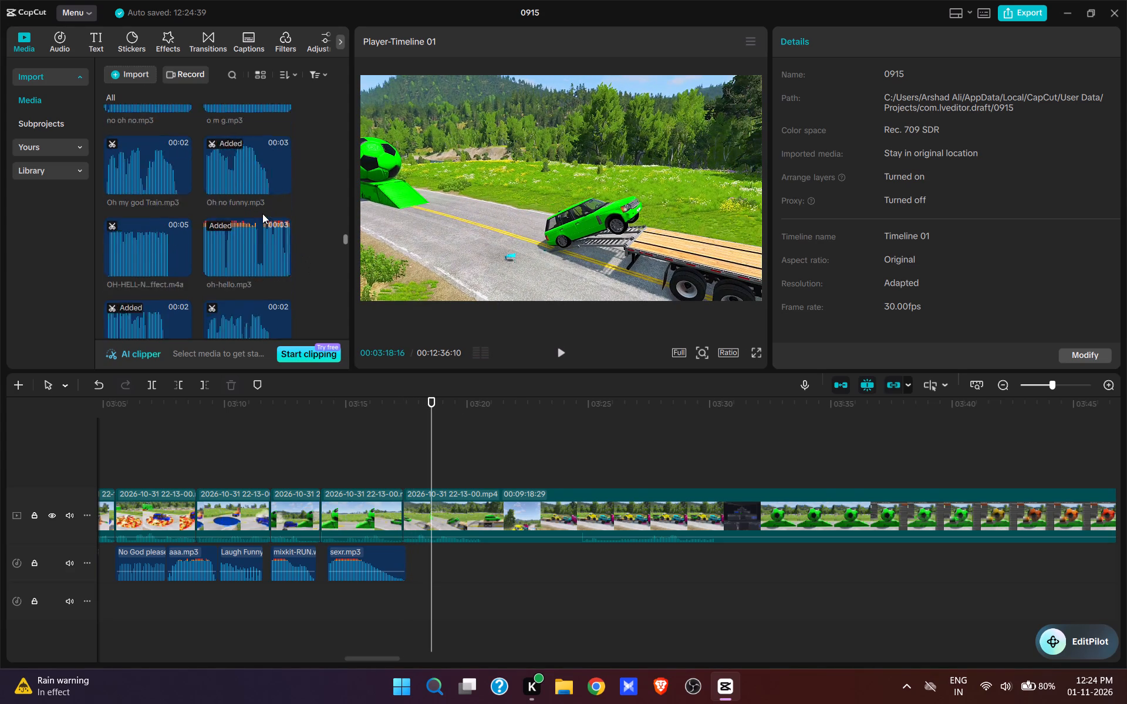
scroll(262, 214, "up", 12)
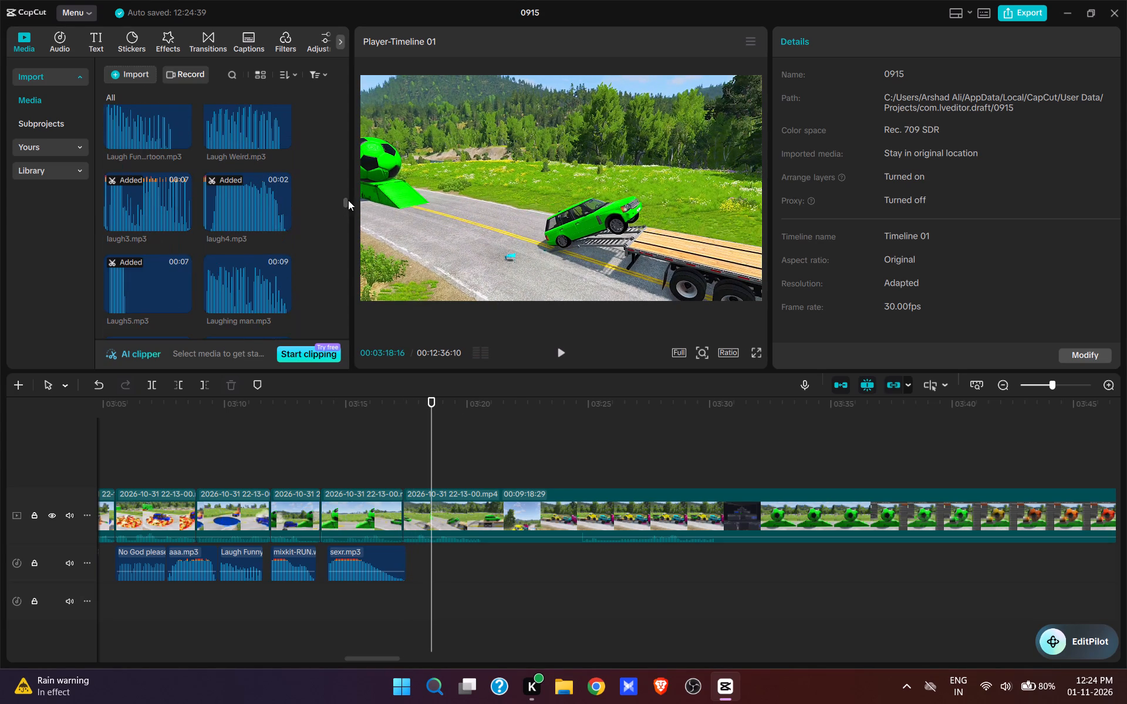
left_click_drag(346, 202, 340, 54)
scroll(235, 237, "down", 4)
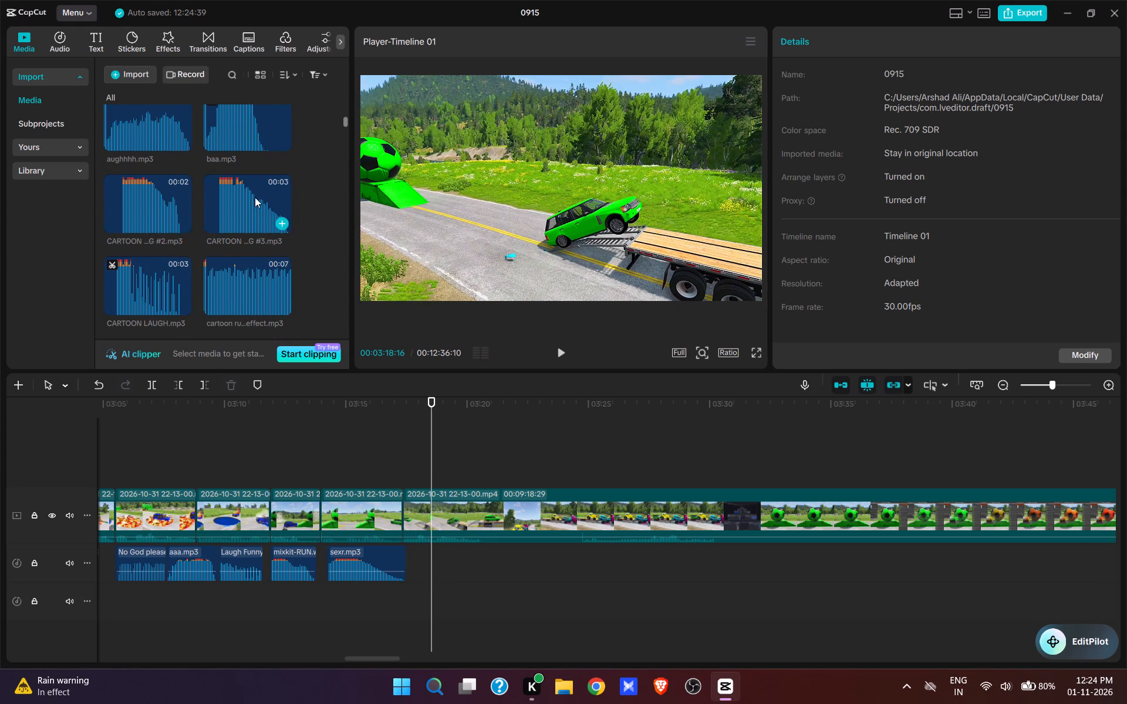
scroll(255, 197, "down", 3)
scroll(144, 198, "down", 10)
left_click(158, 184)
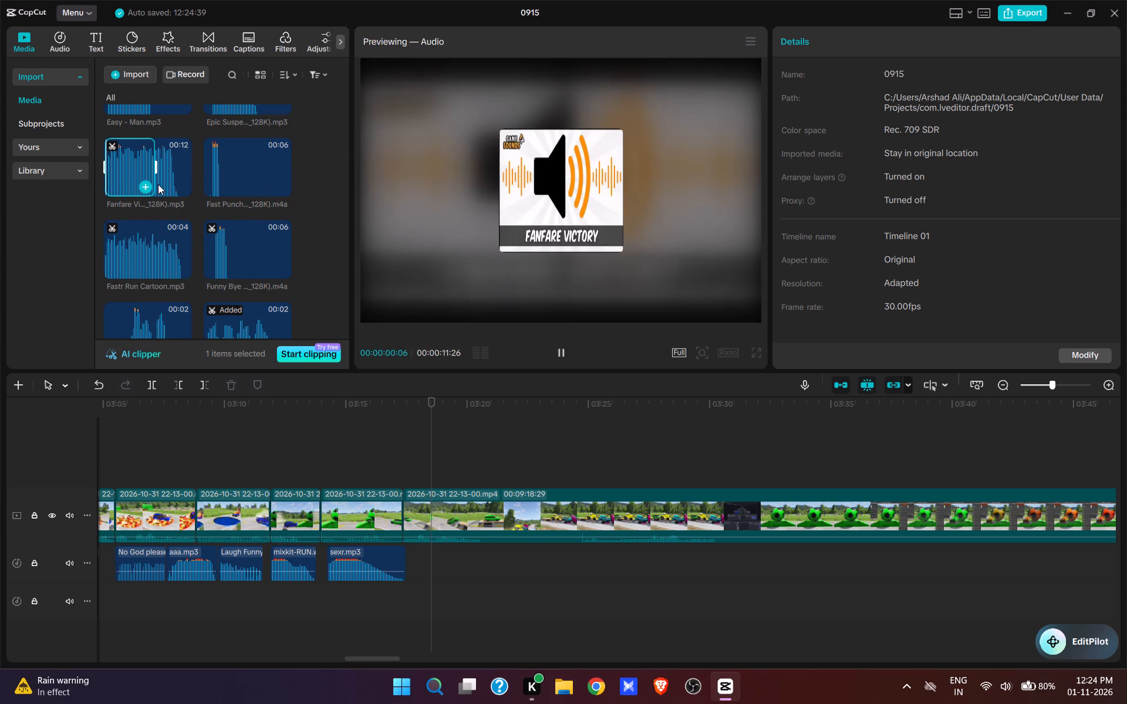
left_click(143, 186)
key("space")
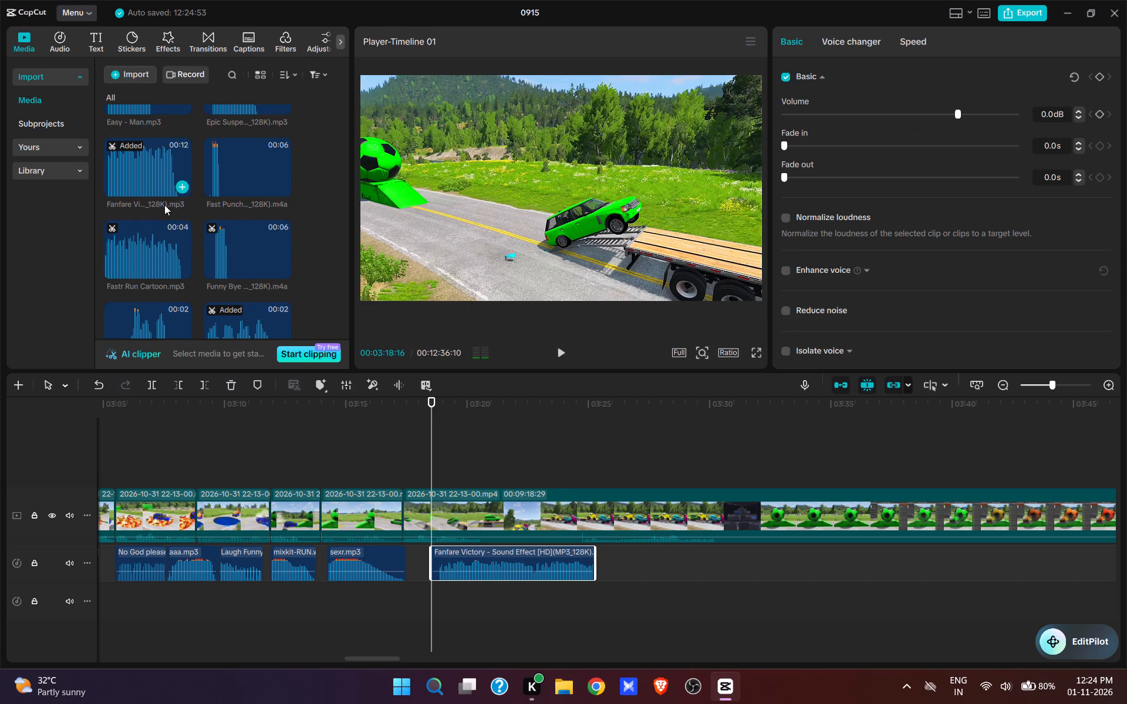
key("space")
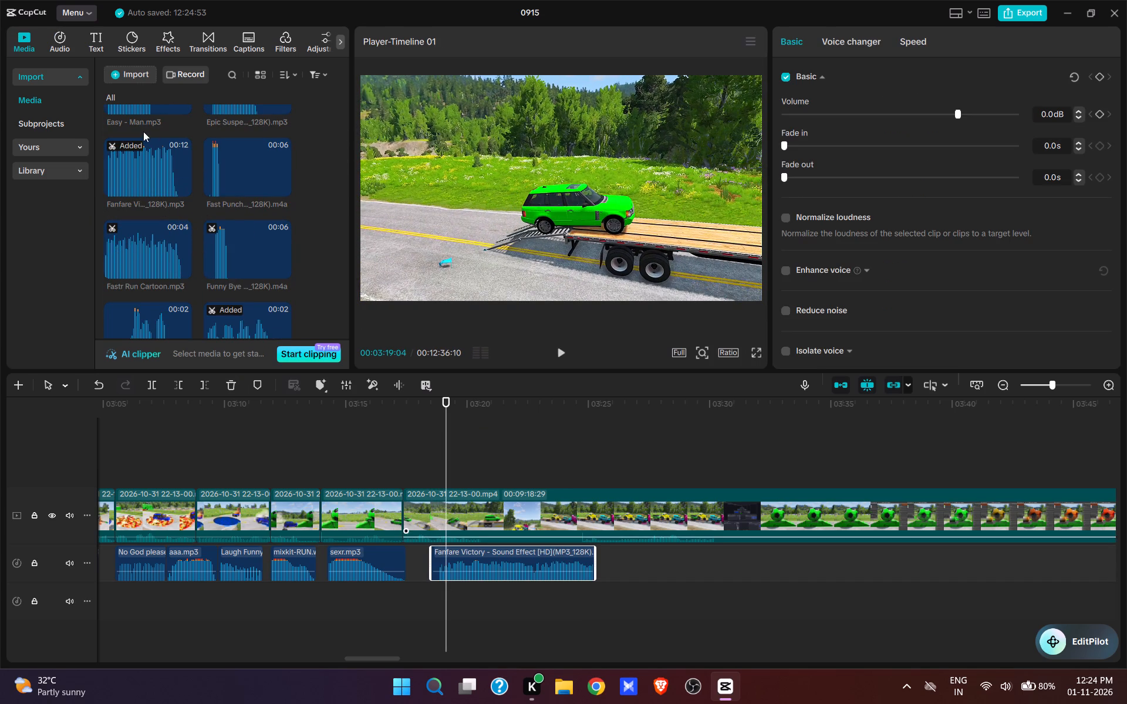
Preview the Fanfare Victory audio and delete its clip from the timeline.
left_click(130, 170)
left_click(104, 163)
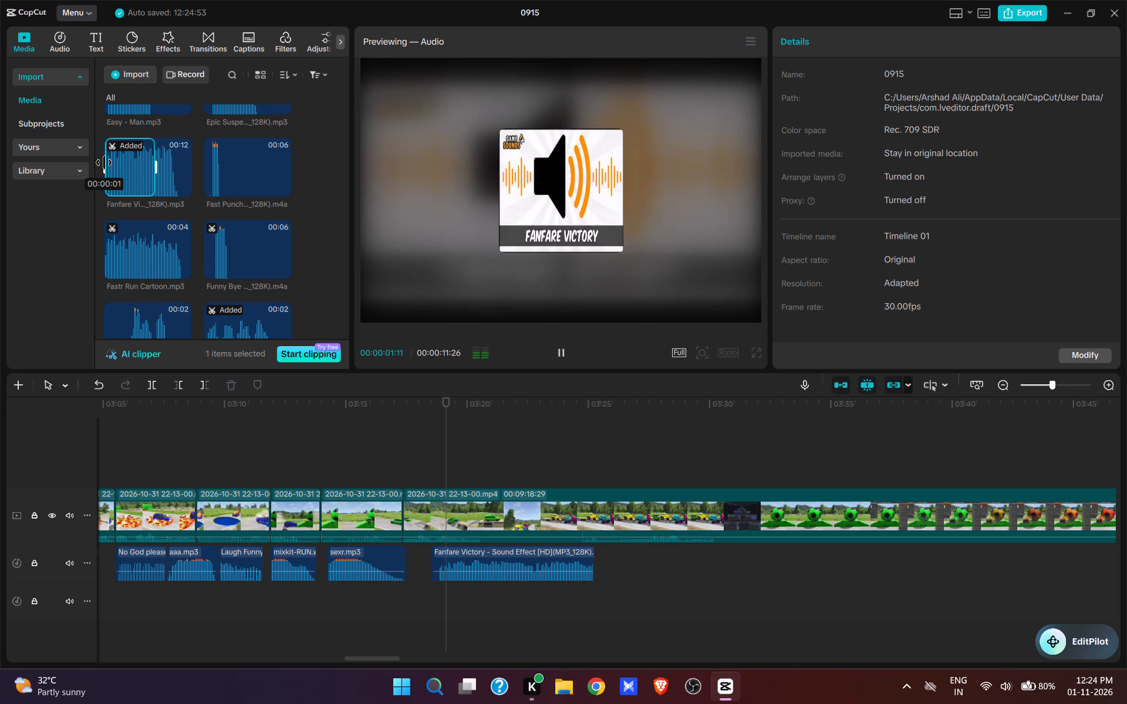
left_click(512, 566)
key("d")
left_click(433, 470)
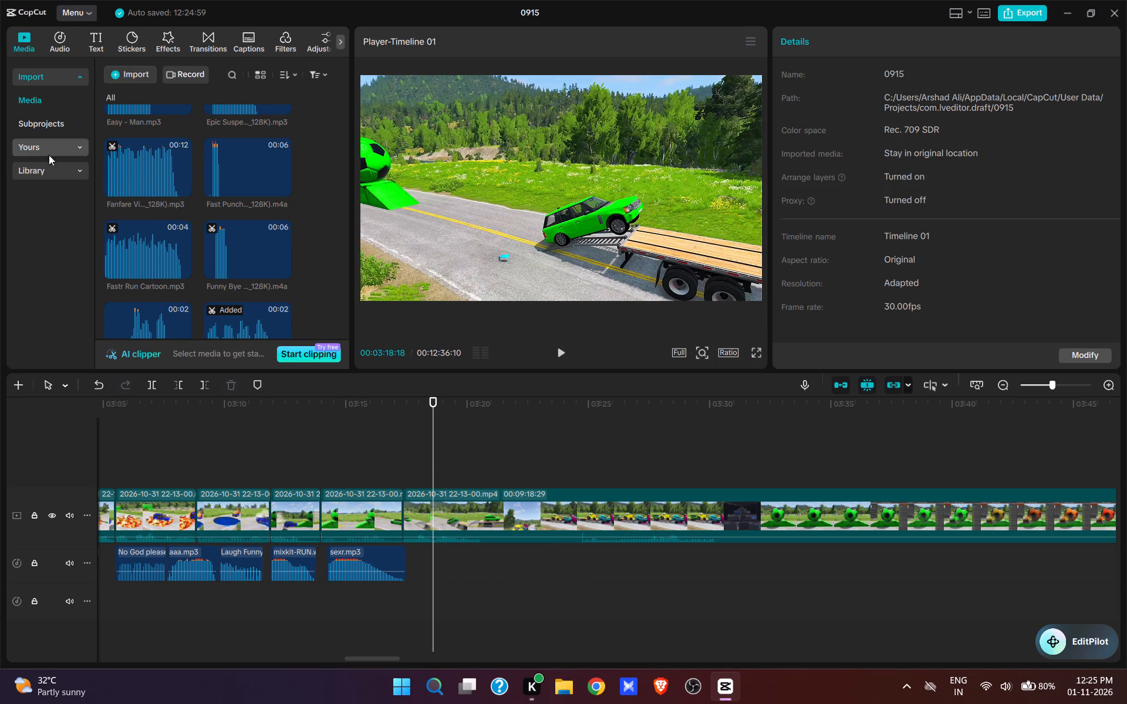
Add the Fanfare Victory sound effect at 03:18:18 and trim off its beginning up to 03:18:25.
left_click(179, 185)
key("space")
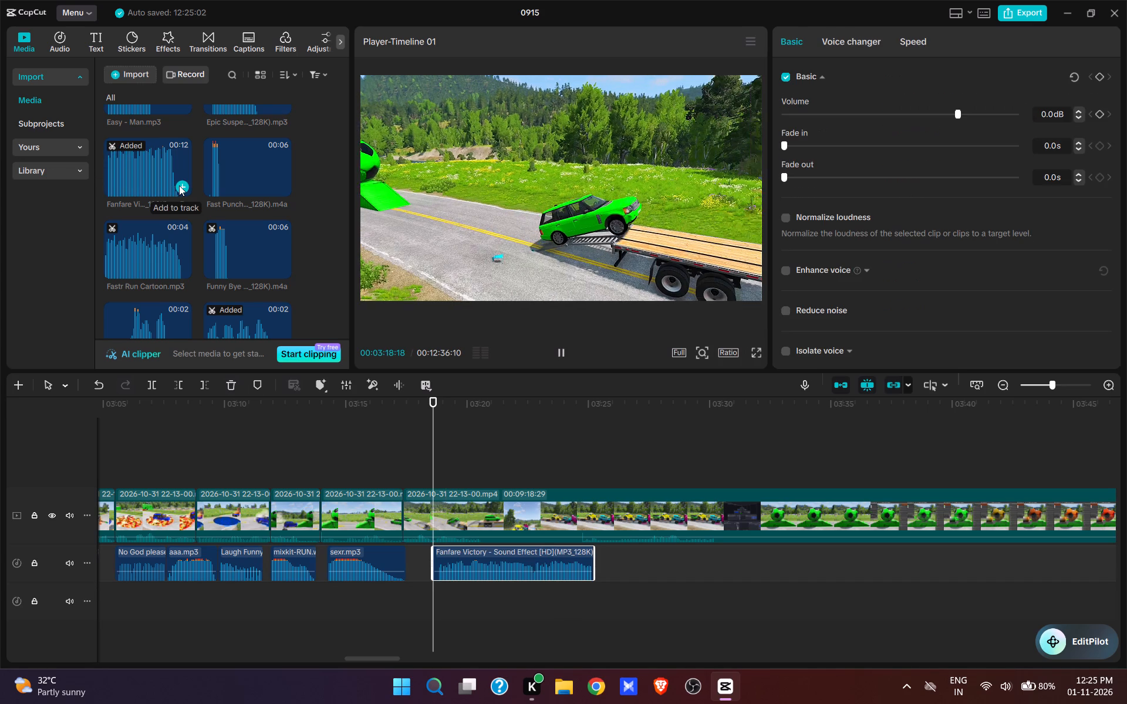
key("space")
key("space")
key("space")
left_click_drag(455, 595, 434, 595)
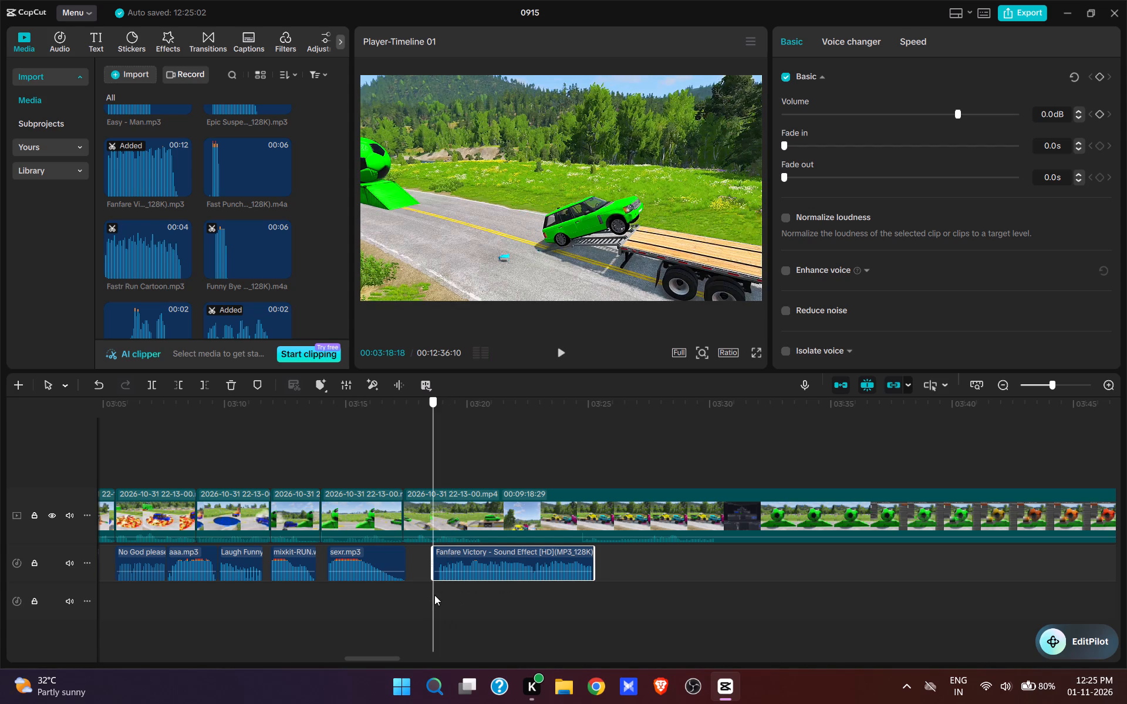
left_click_drag(434, 595, 438, 593)
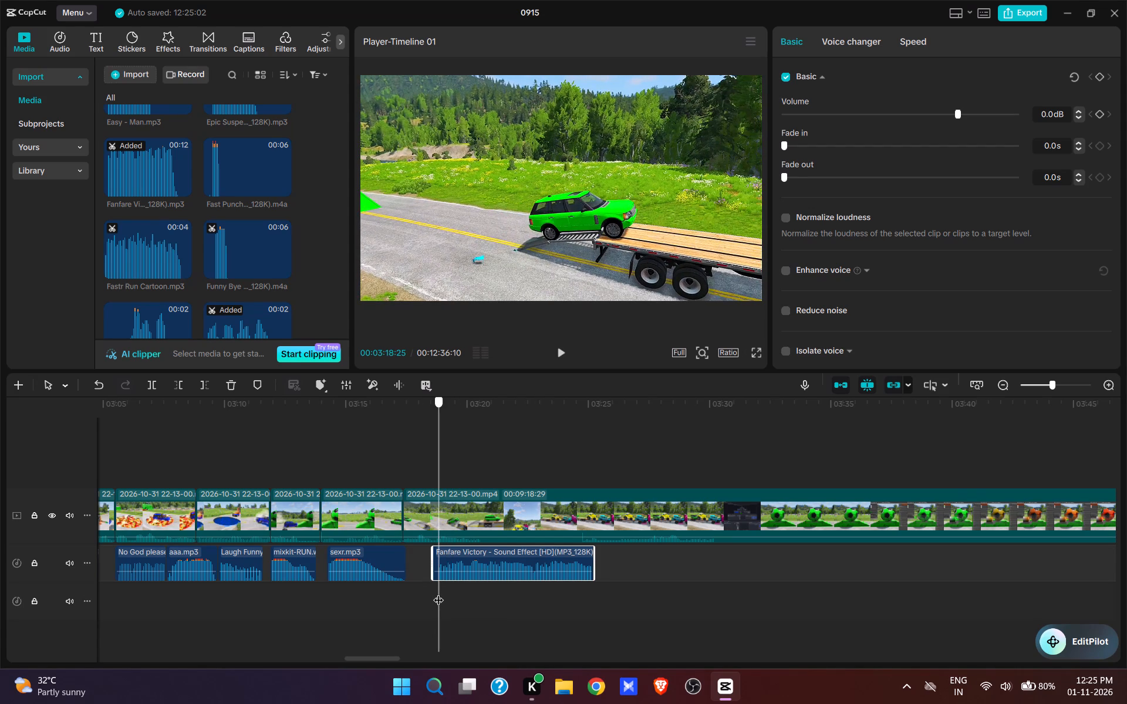
left_click_drag(438, 593, 438, 590)
key("q")
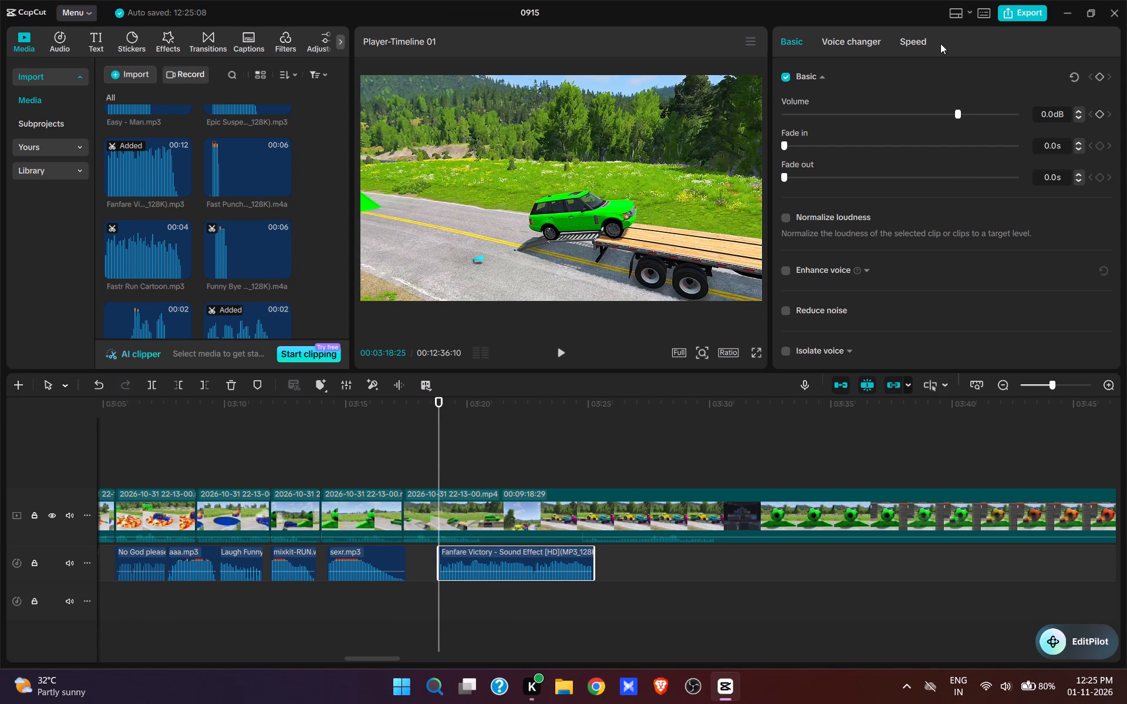
Shift the trimmed Fanfare Victory clip earlier on its audio track to start at about 03:18:19, and play back to 03:20:12.
left_click(427, 476)
key("space")
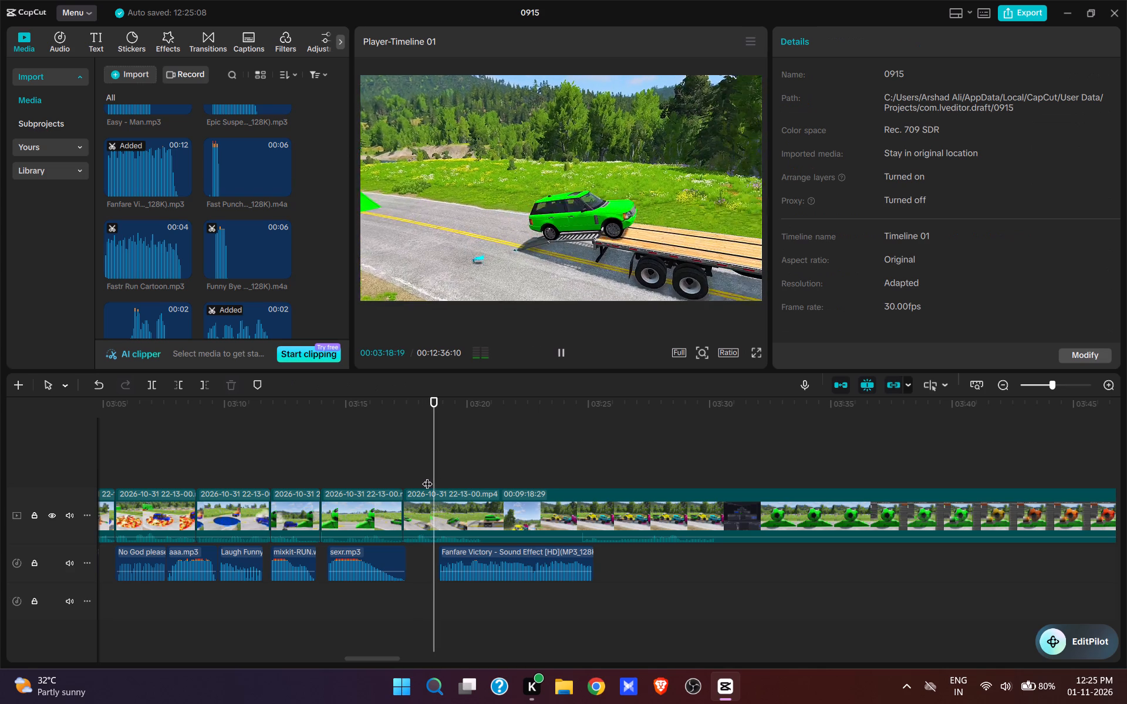
key("space")
left_click(434, 476)
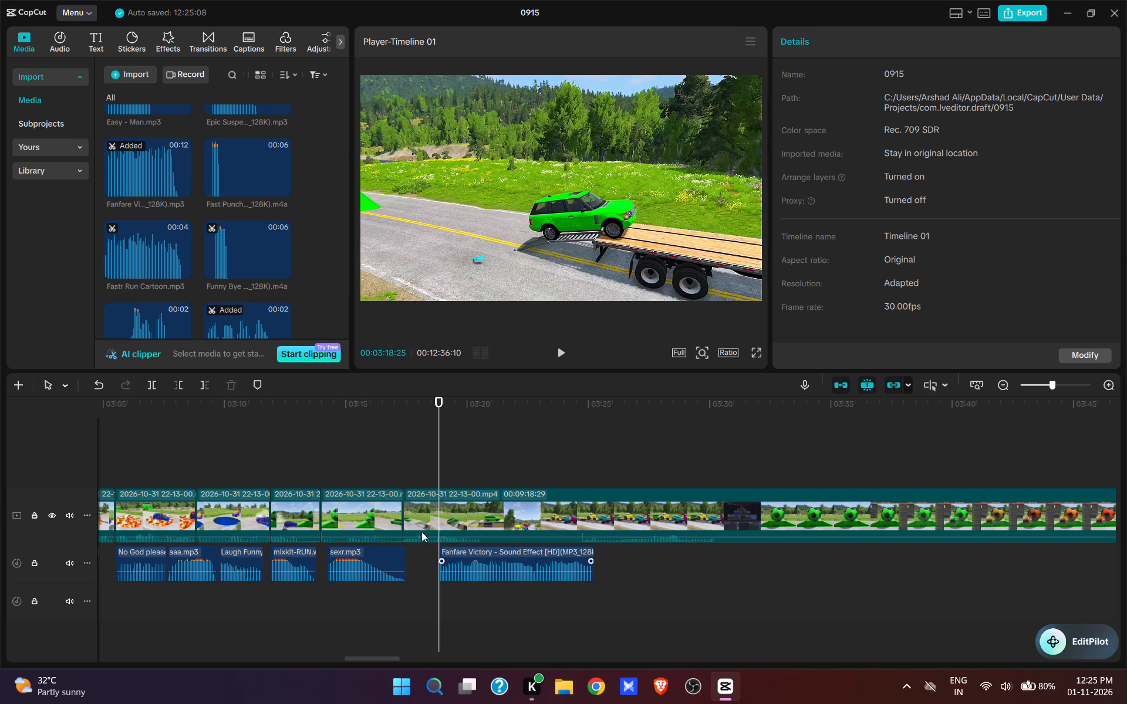
left_click(429, 477)
left_click_drag(478, 547, 473, 547)
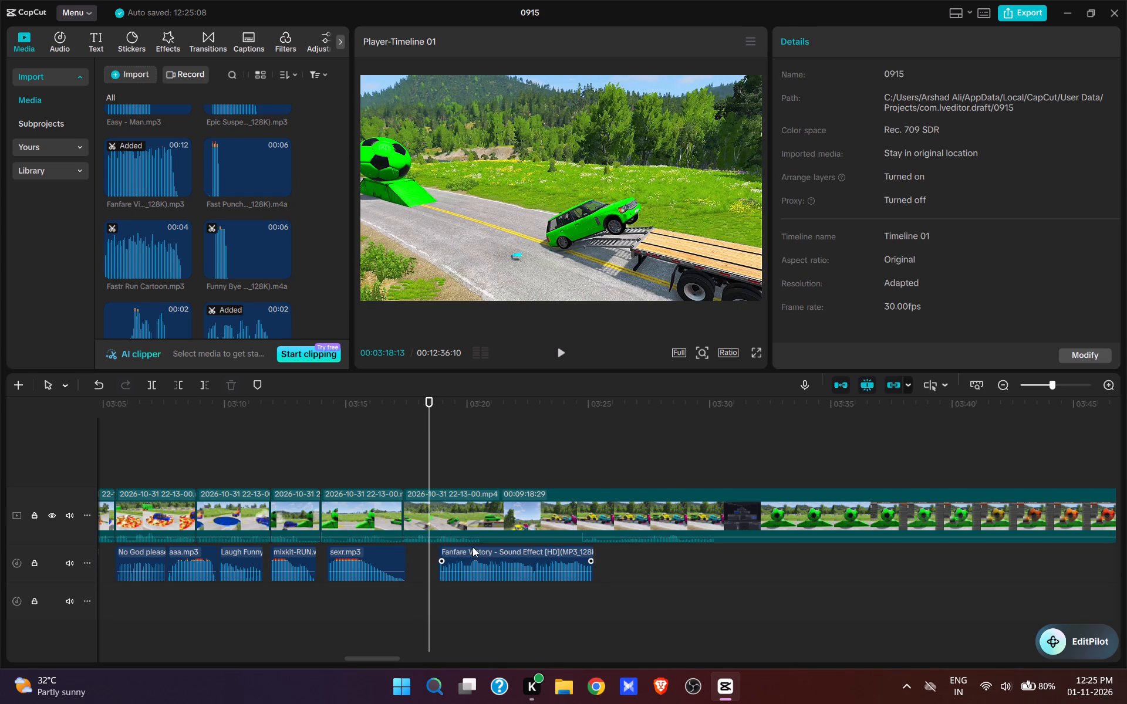
left_click_drag(473, 547, 472, 547)
key("space")
key("space")
left_click_drag(468, 520, 468, 522)
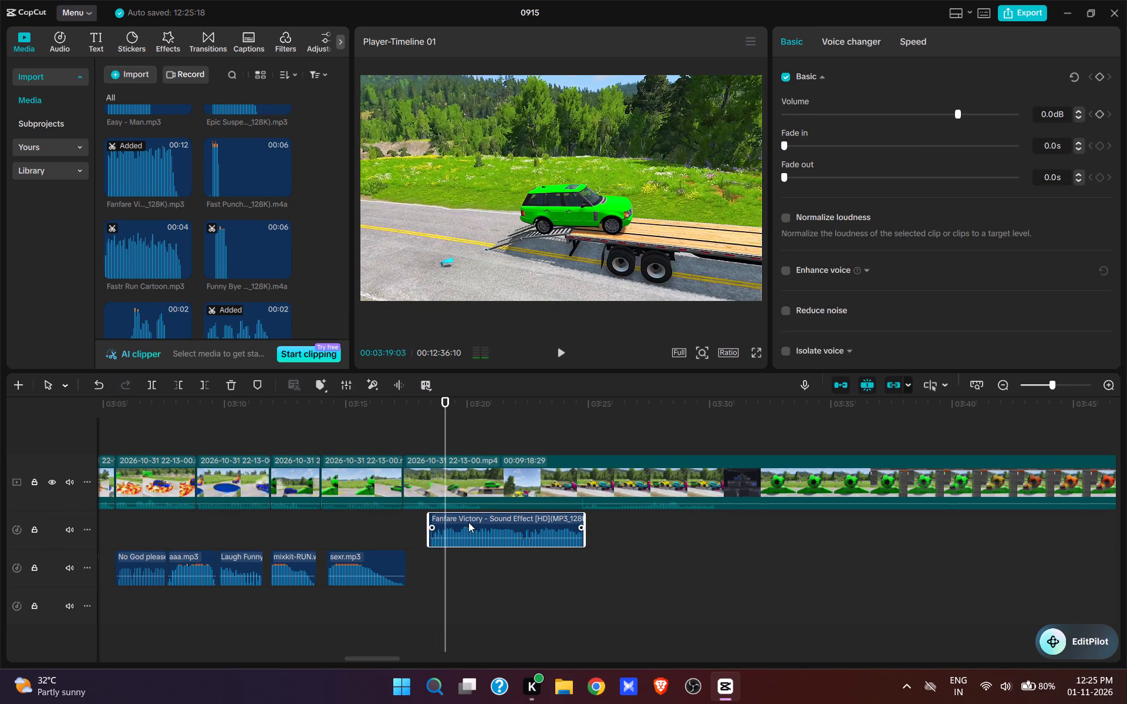
left_click_drag(468, 522, 479, 555)
left_click(434, 485)
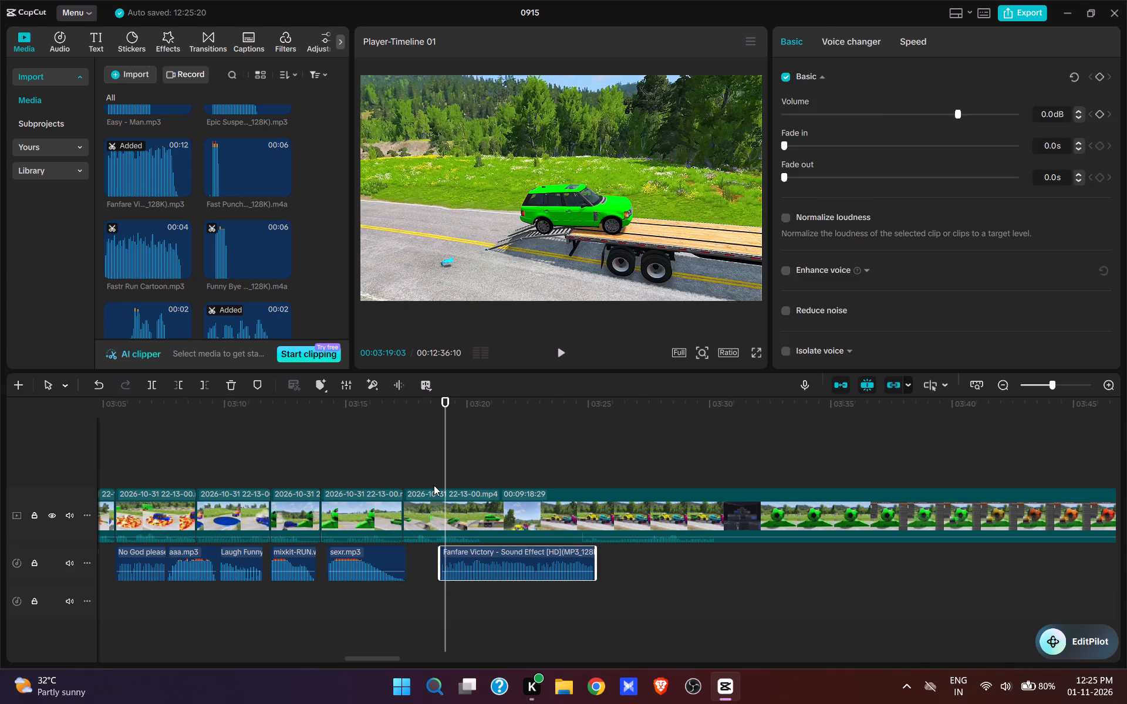
left_click_drag(472, 548, 469, 548)
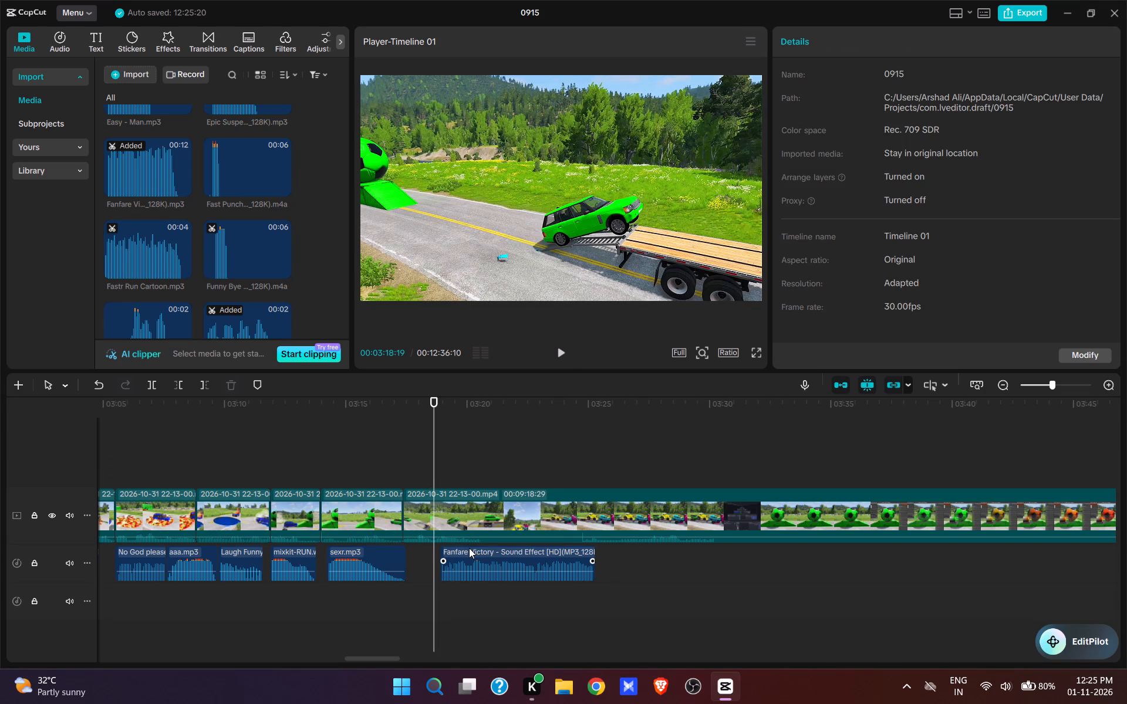
left_click_drag(469, 548, 465, 548)
key("space")
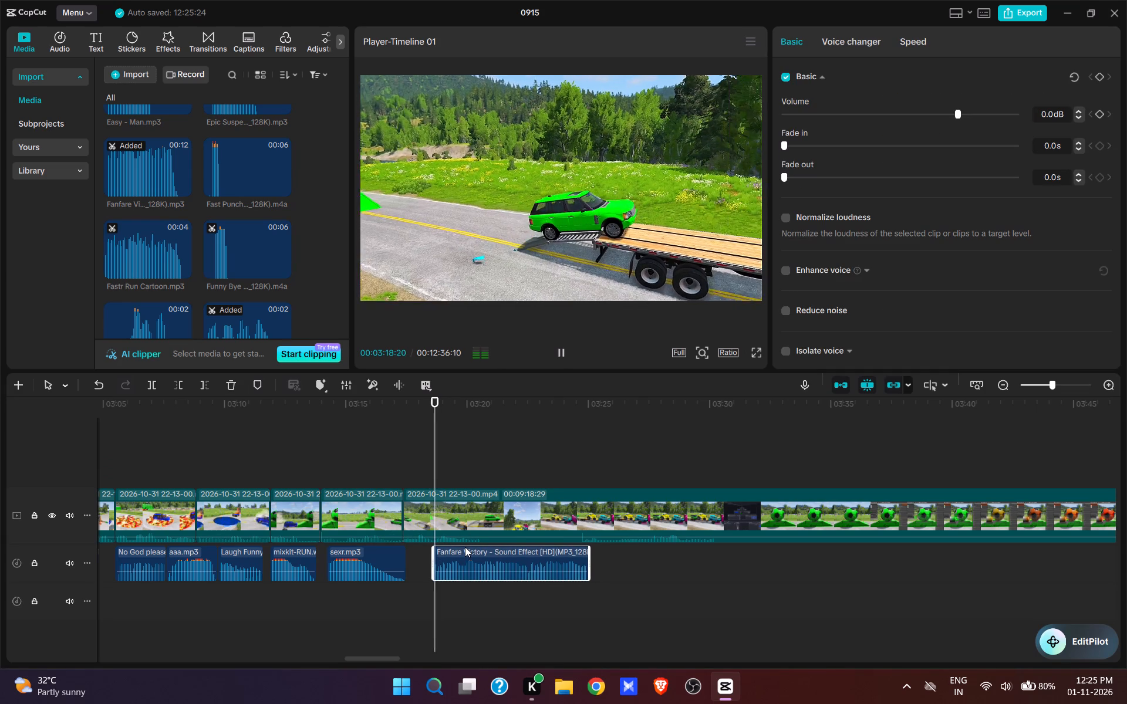
key("space")
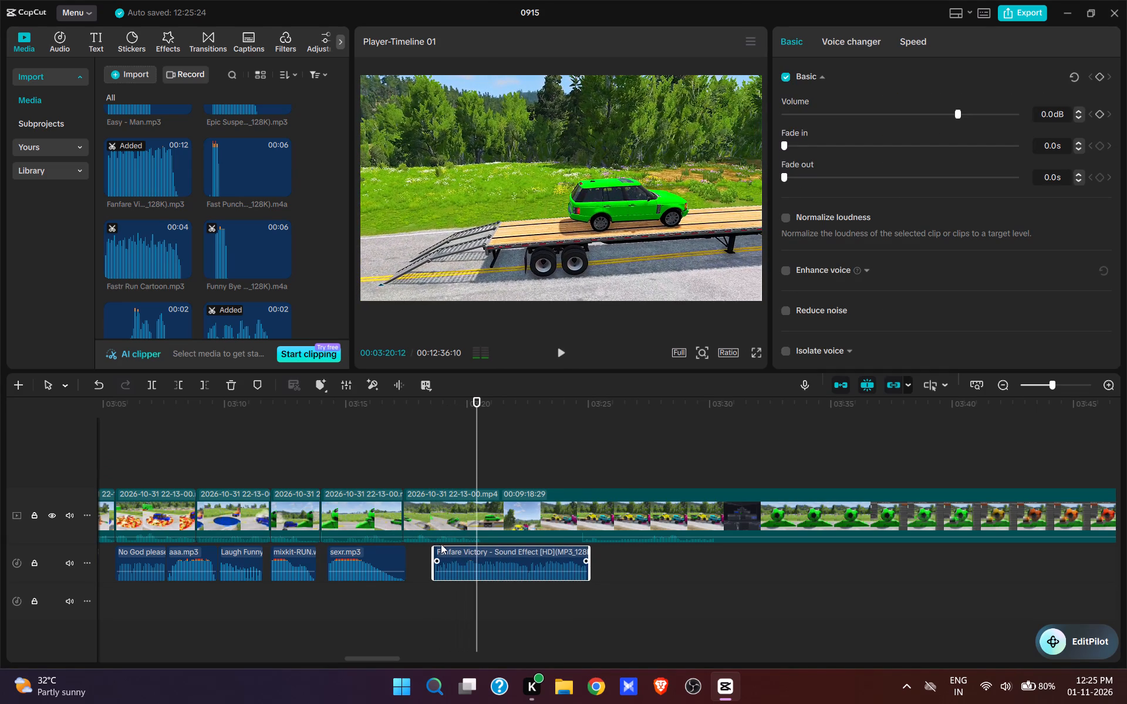
Split the video at 03:20:12 and cut out the footage after the split up to about 03:25.
left_click(498, 519)
key("w")
left_click(581, 463)
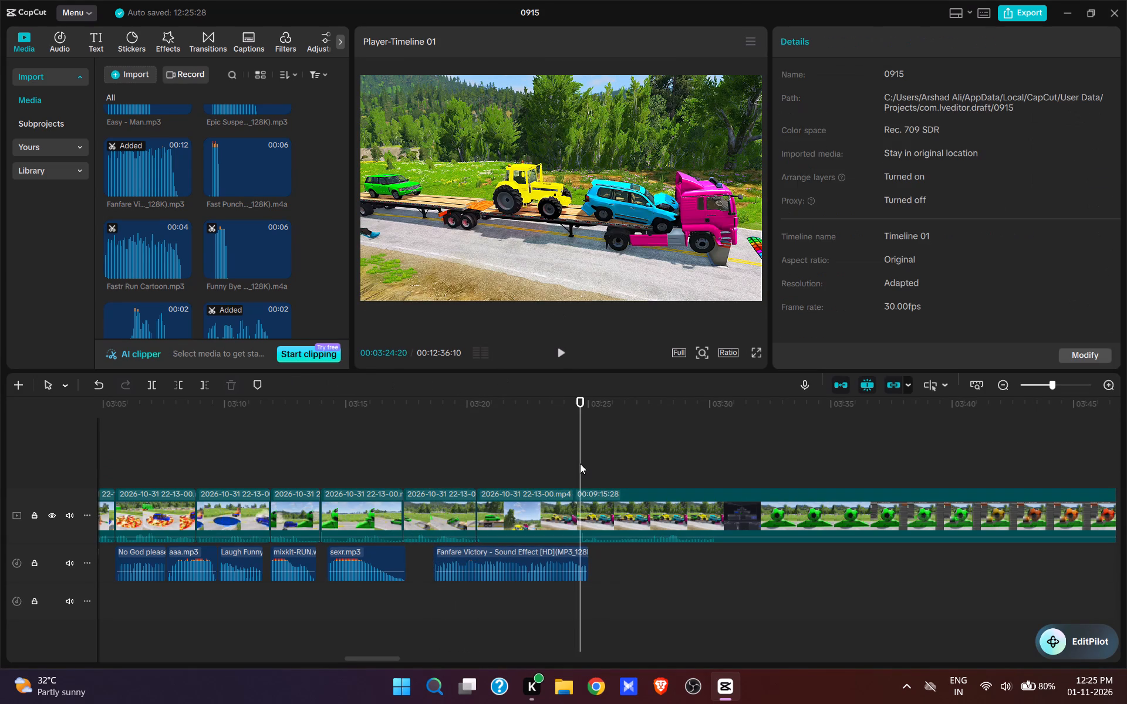
key("space")
key("space")
type("q")
Play the loaded trailer footage and trim the end of the Fanfare Victory sound effect to about 03:22:15.
key("space")
left_click(457, 468)
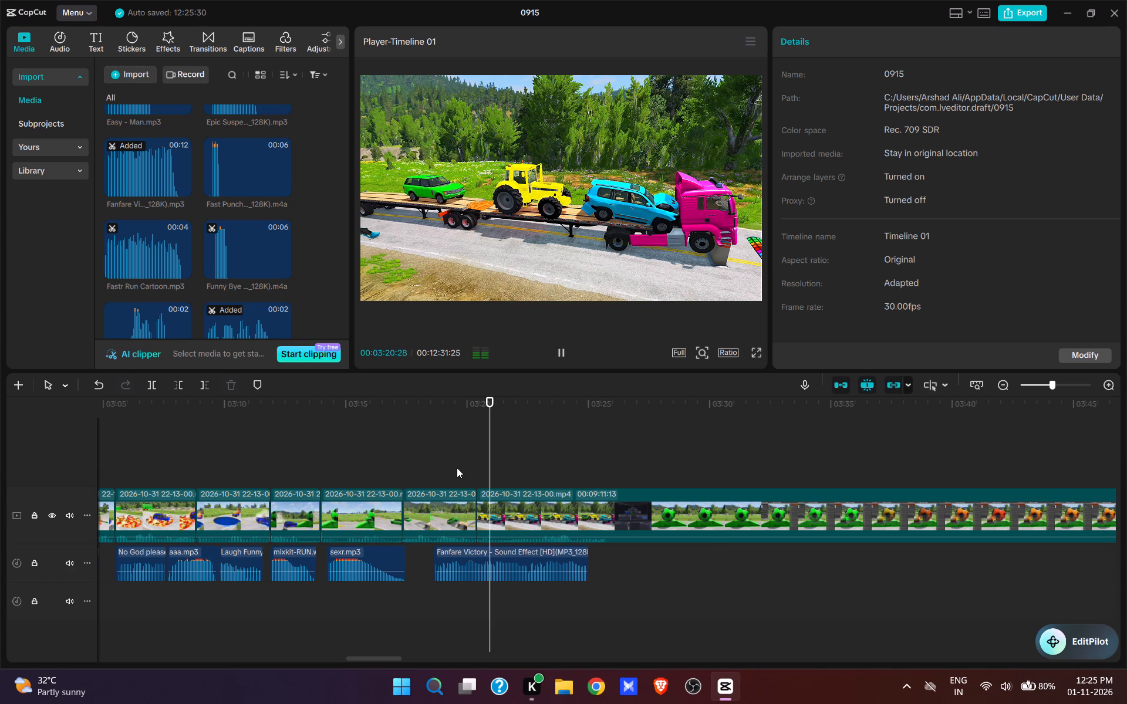
key("space")
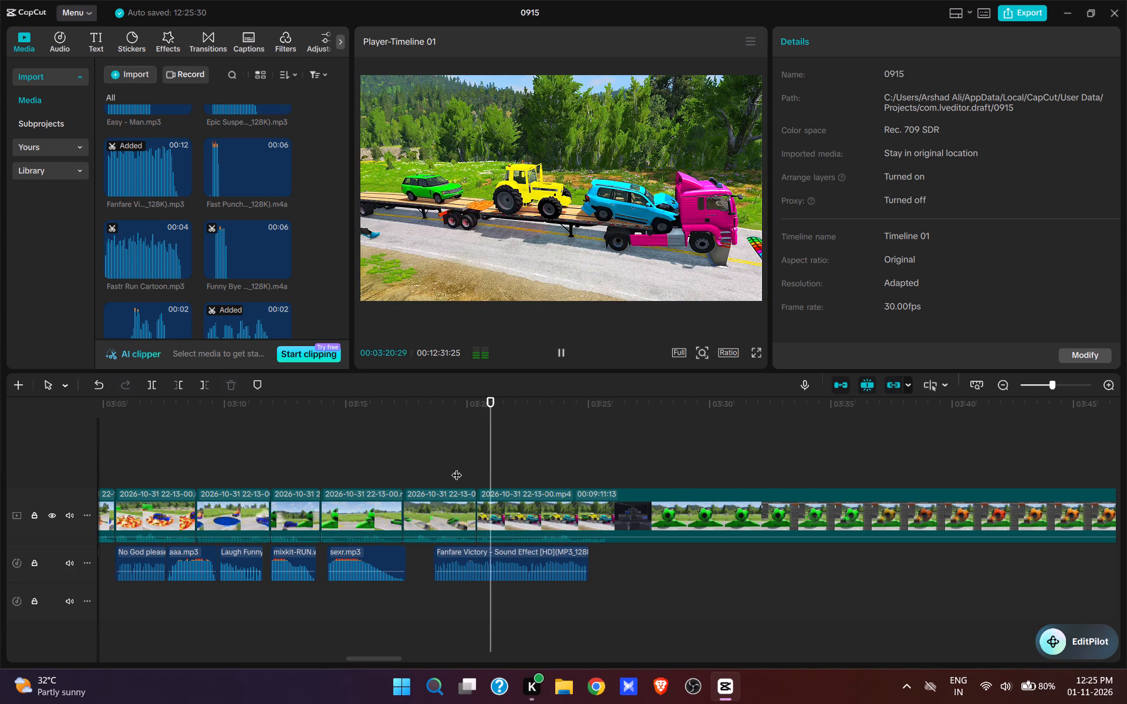
key("space")
key("space")
key("space")
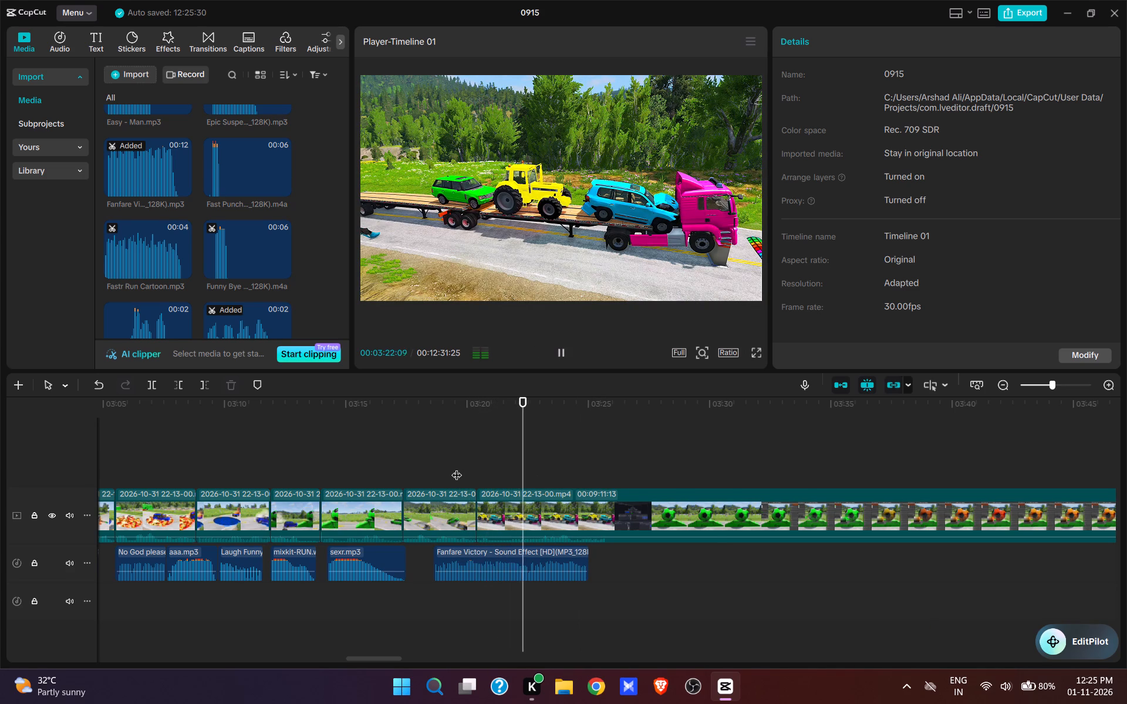
left_click(536, 574)
key("e")
Play back to 03:24:23, split the video there and cut out the footage up to the green ball shot at about 03:27:19.
key("space")
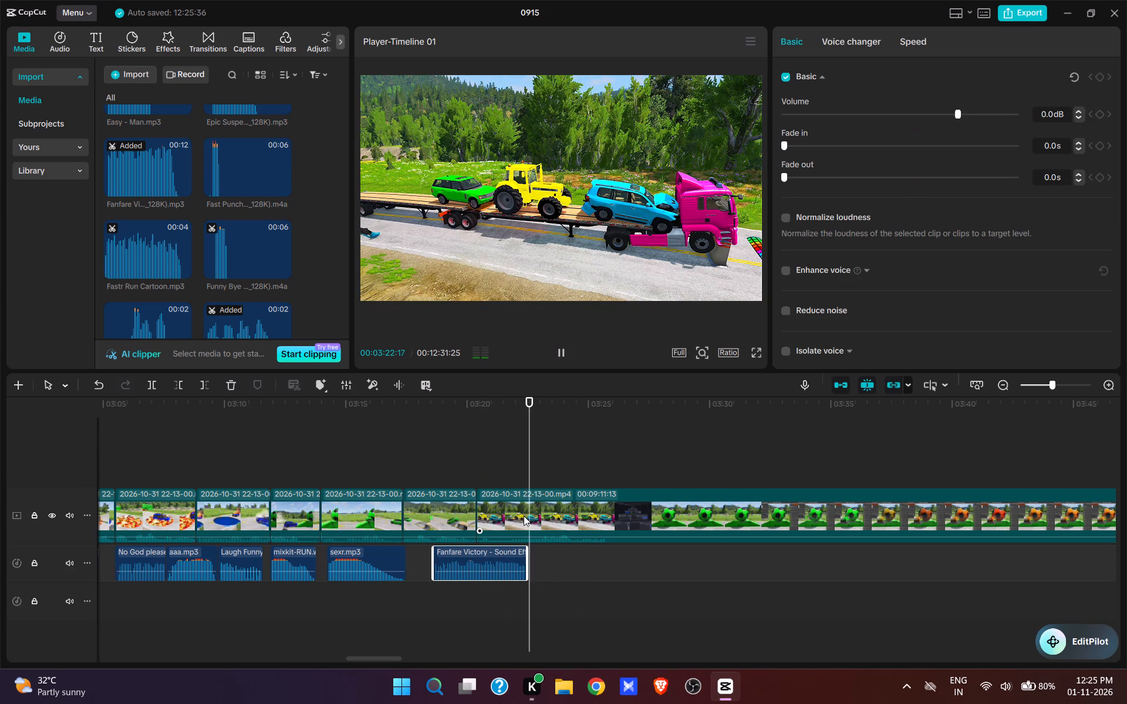
key("space")
key("space")
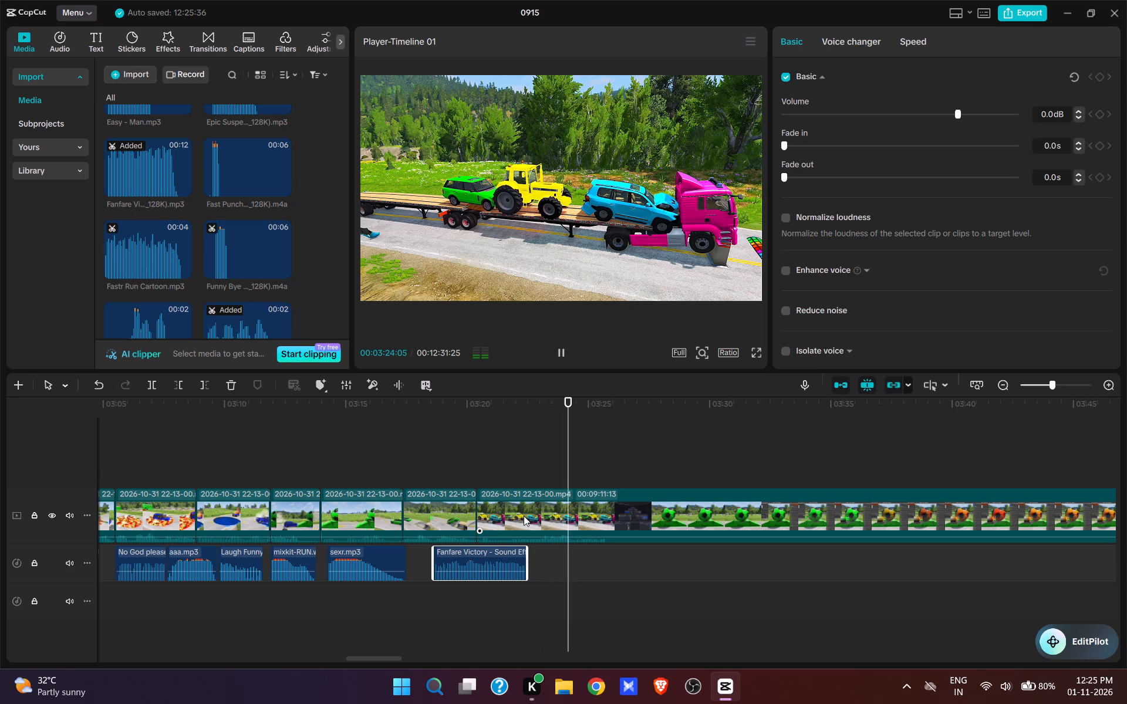
key("space")
key("w")
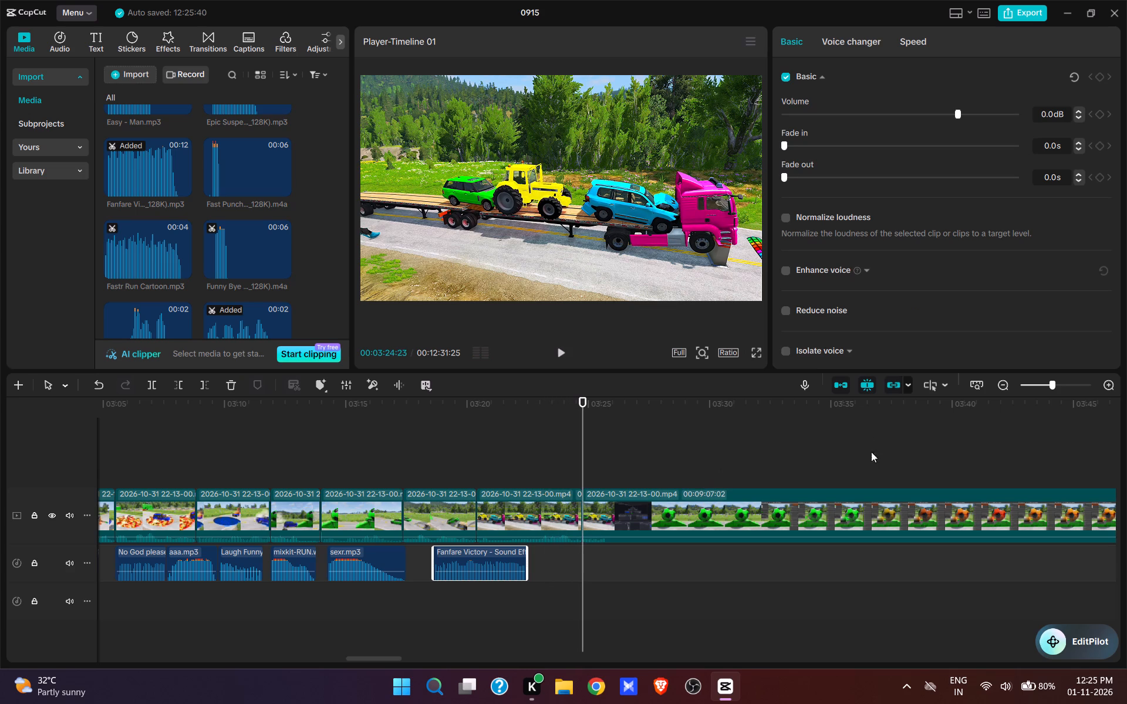
left_click(652, 480)
key("q")
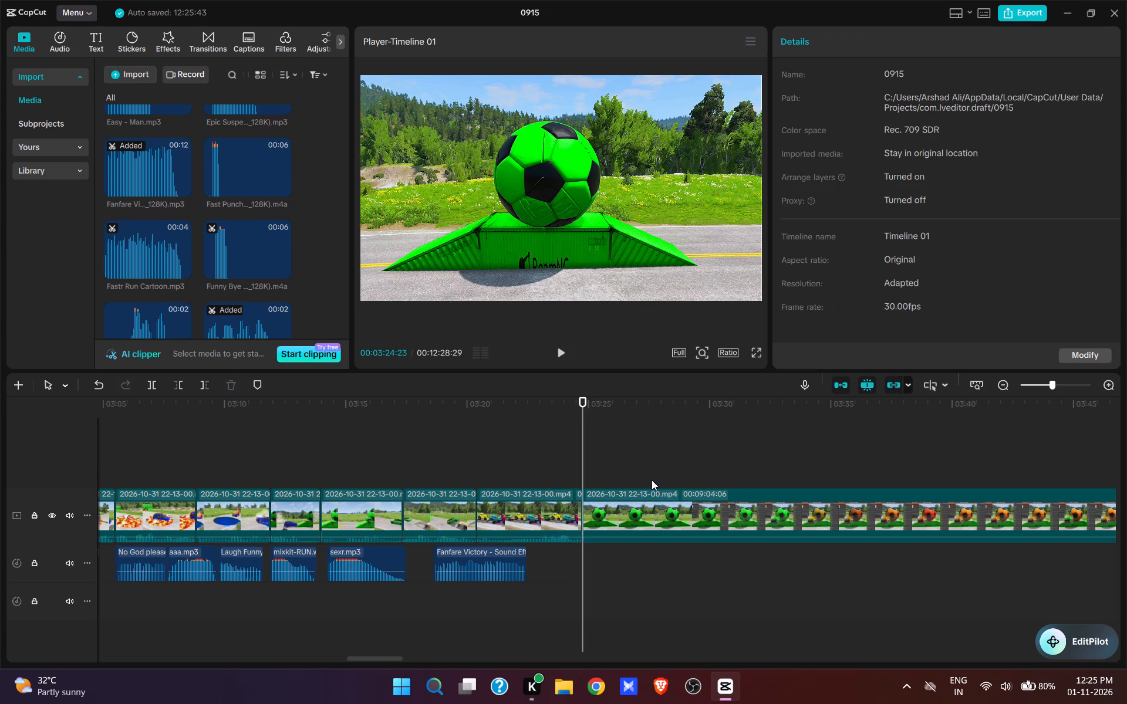
Split the video at 03:25:15 and cut out the ball recolouring footage up to the clean orange ball shot at about 03:47.
key("space")
key("space")
type("w")
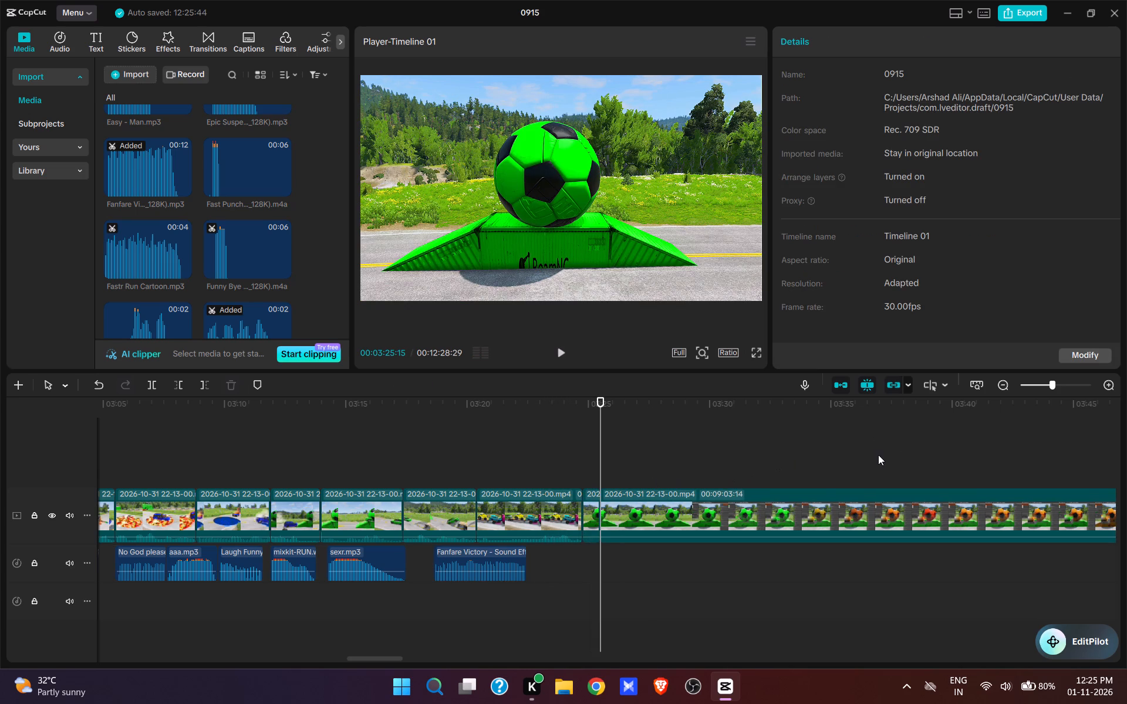
left_click(878, 455)
left_click_drag(945, 570, 649, 641)
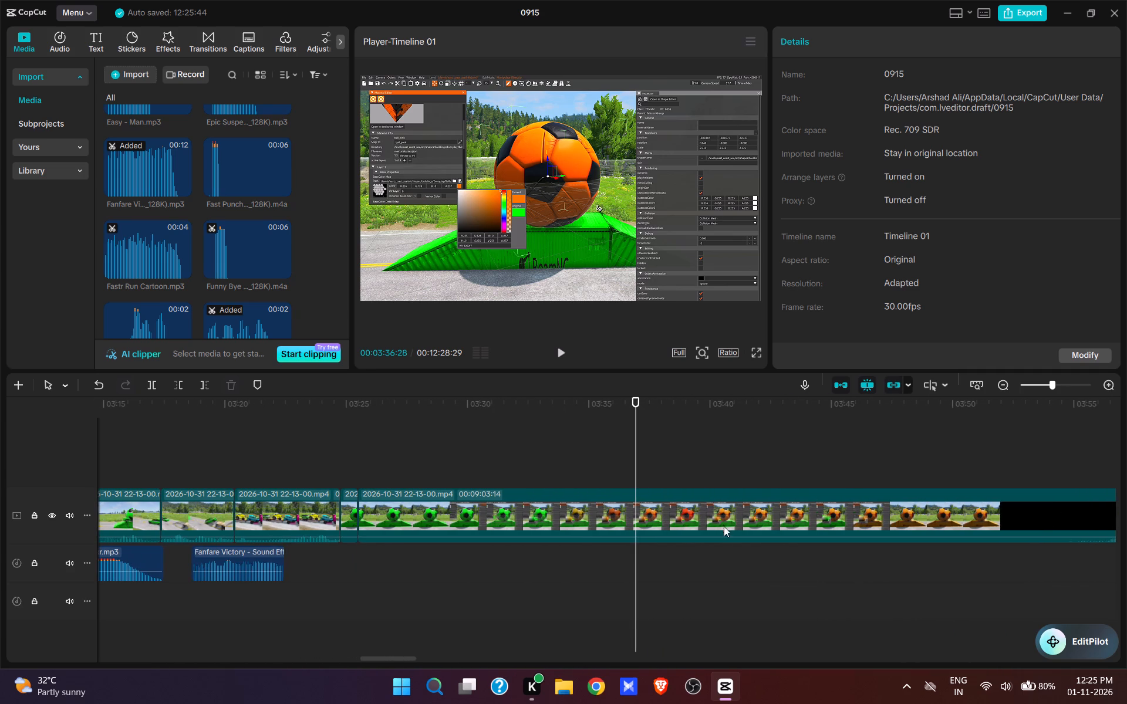
left_click(825, 444)
left_click(857, 444)
left_click(863, 444)
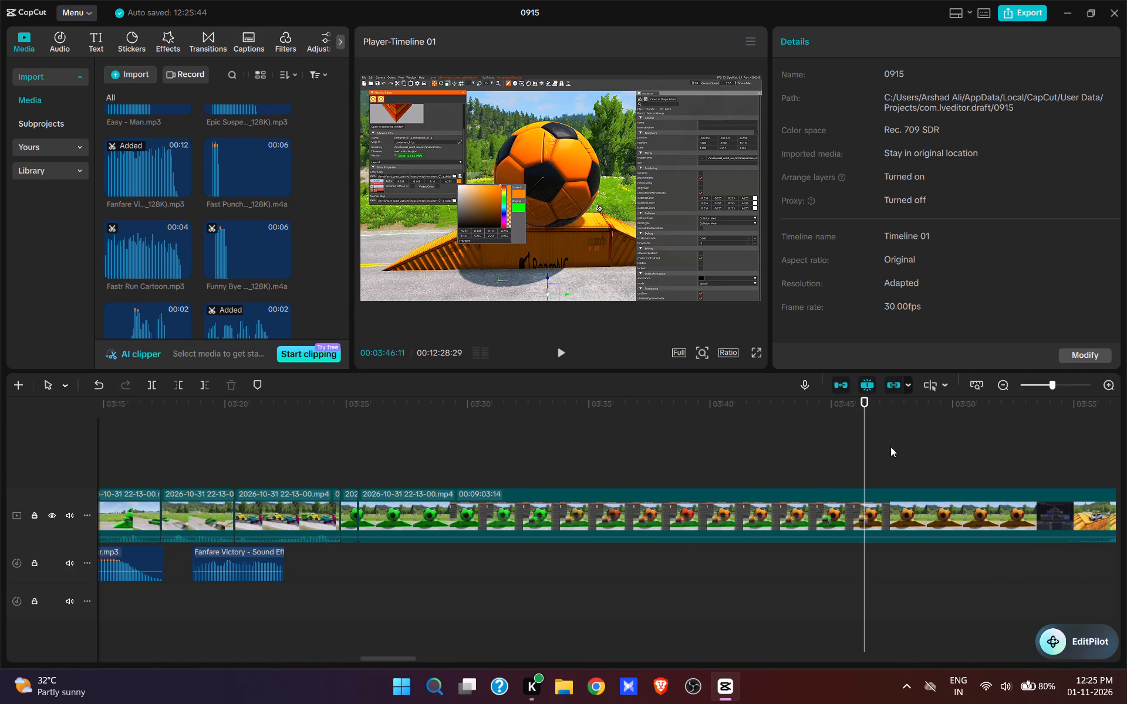
left_click(890, 446)
key("q")
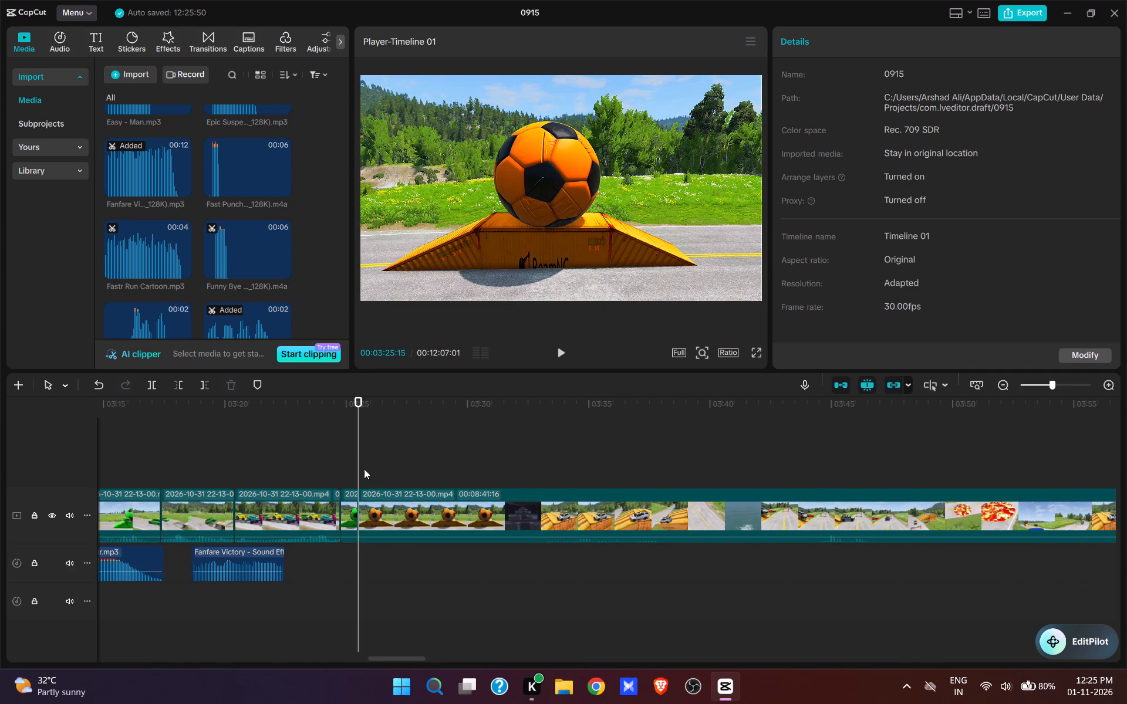
Audition the Sudden Impact sound effect, add Surpiris.mp3 to the audio track at 03:25:04 and play it against the orange ball shot.
left_click(349, 466)
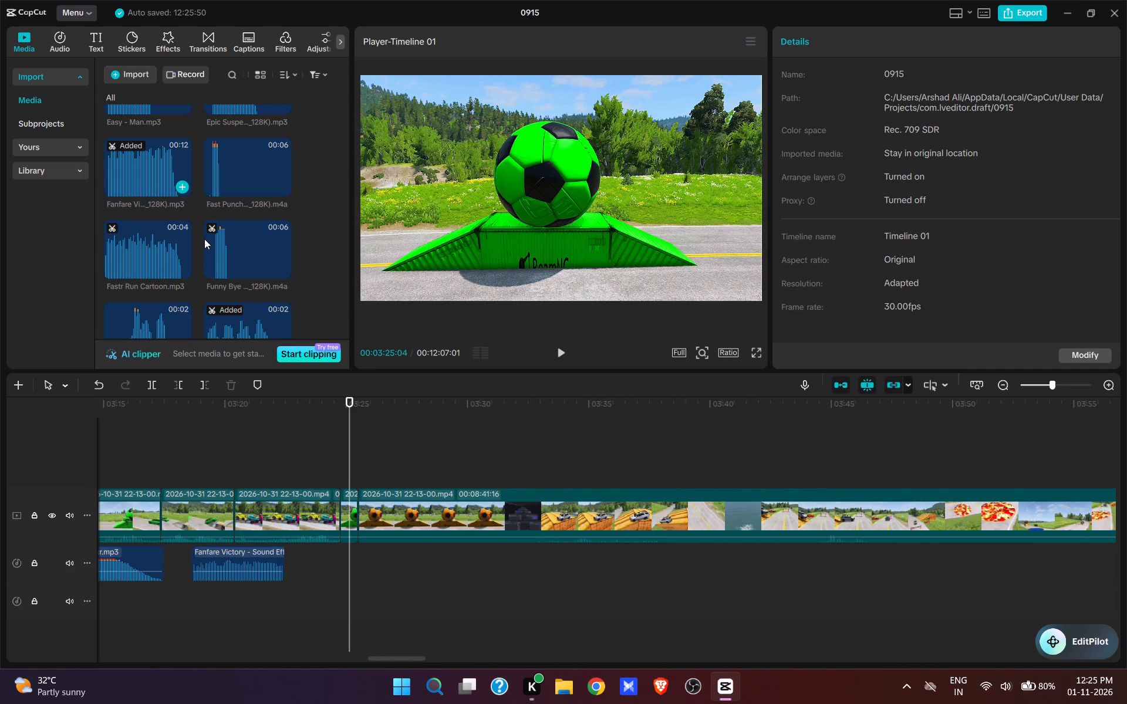
scroll(204, 233, "down", 17)
scroll(220, 224, "down", 6)
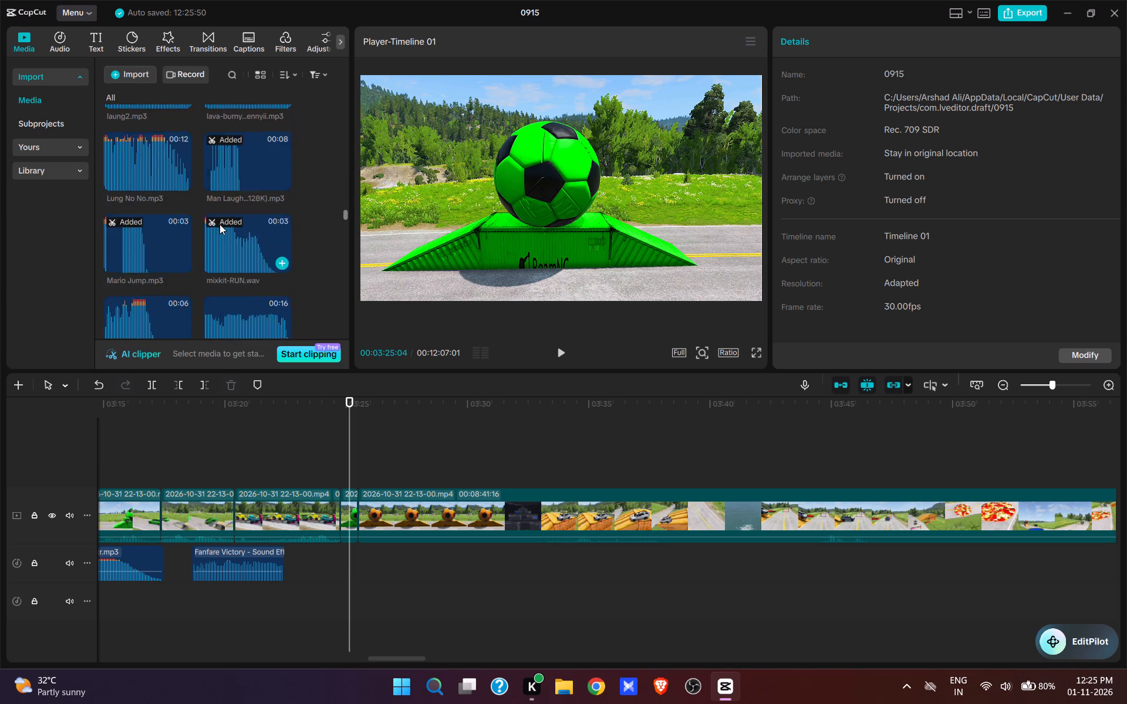
scroll(214, 224, "down", 10)
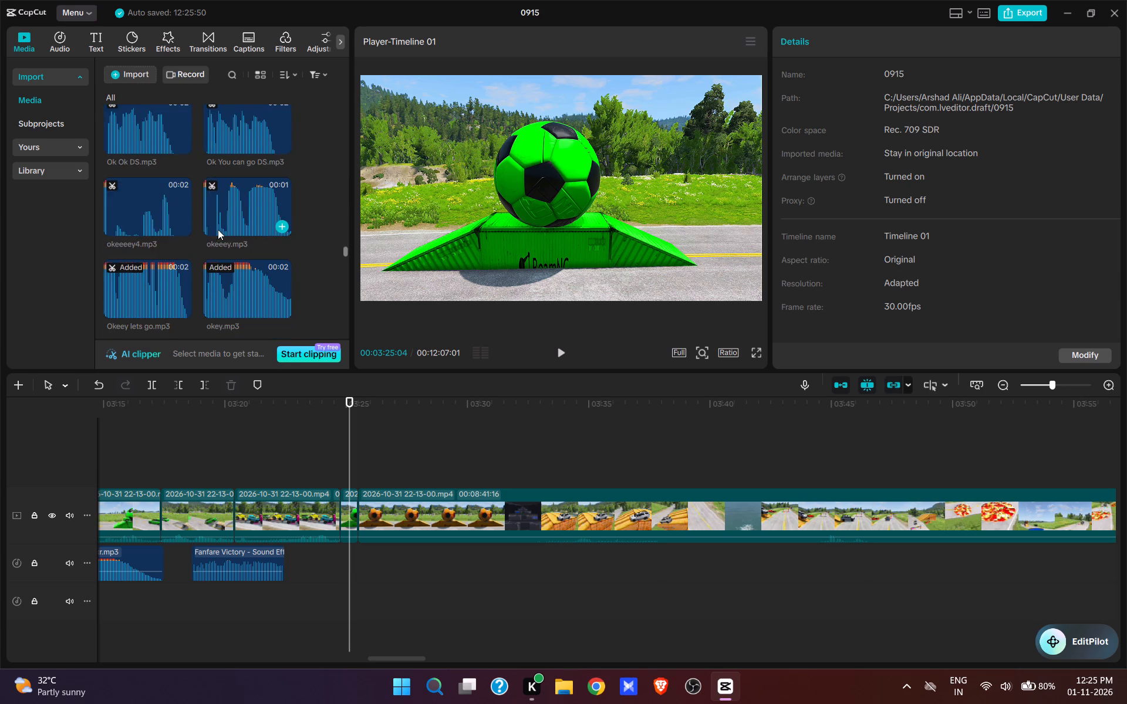
scroll(222, 236, "down", 13)
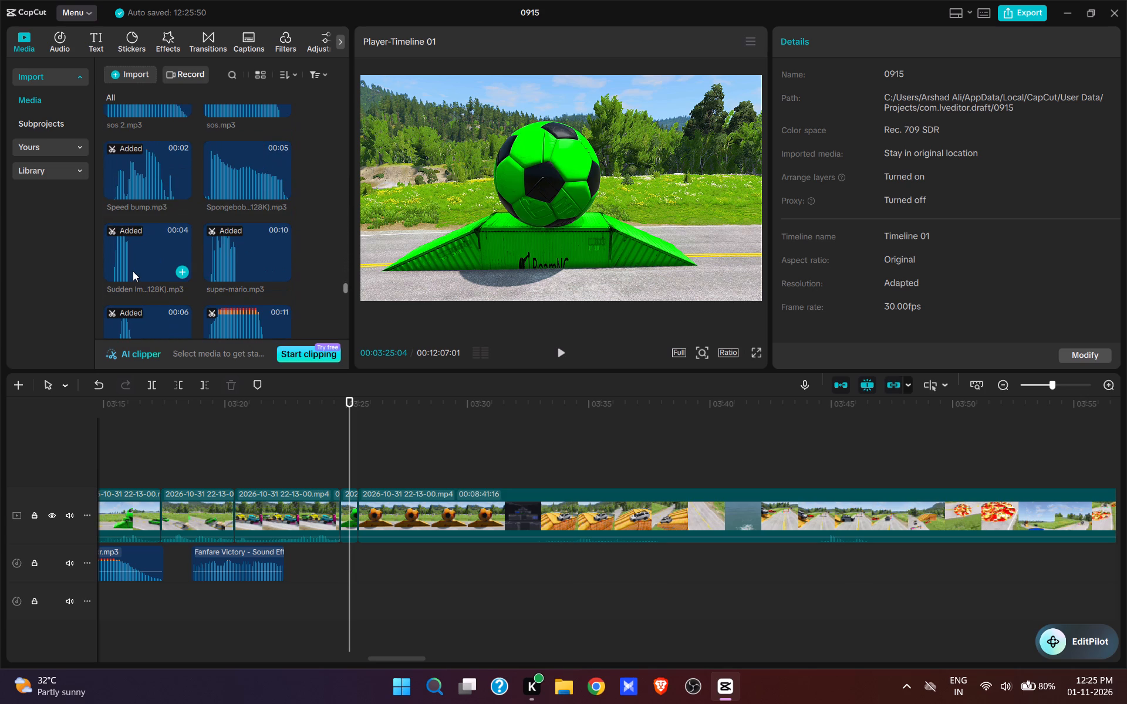
left_click(133, 271)
scroll(151, 268, "down", 1)
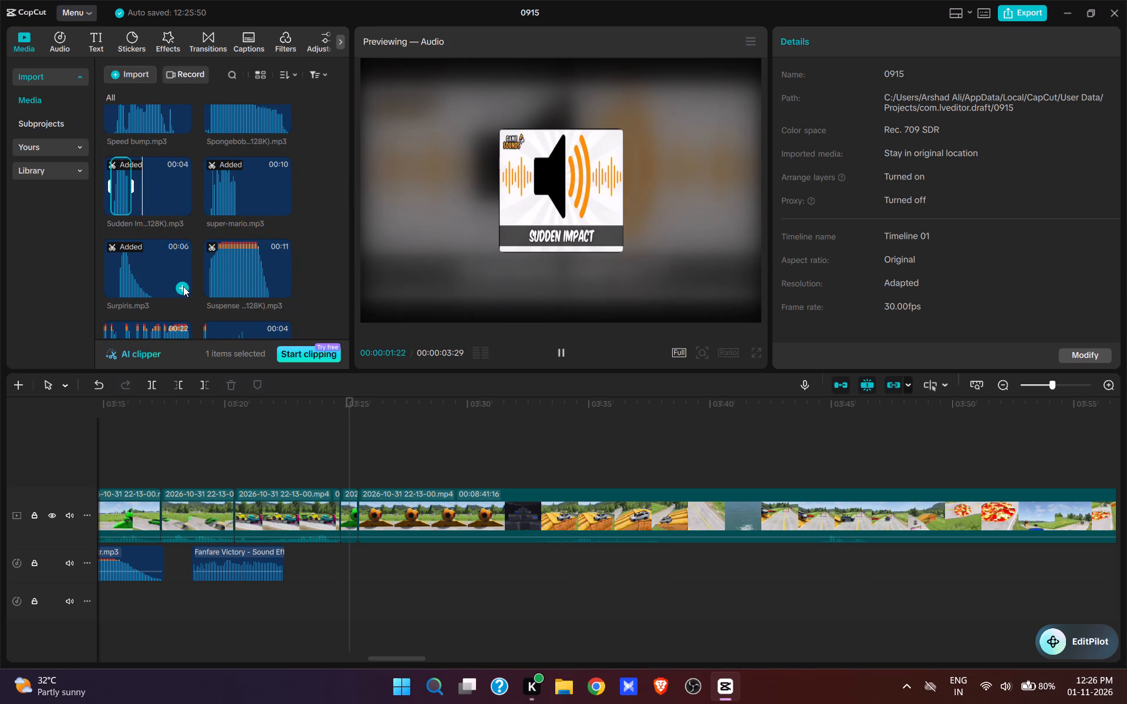
left_click(183, 286)
key("space")
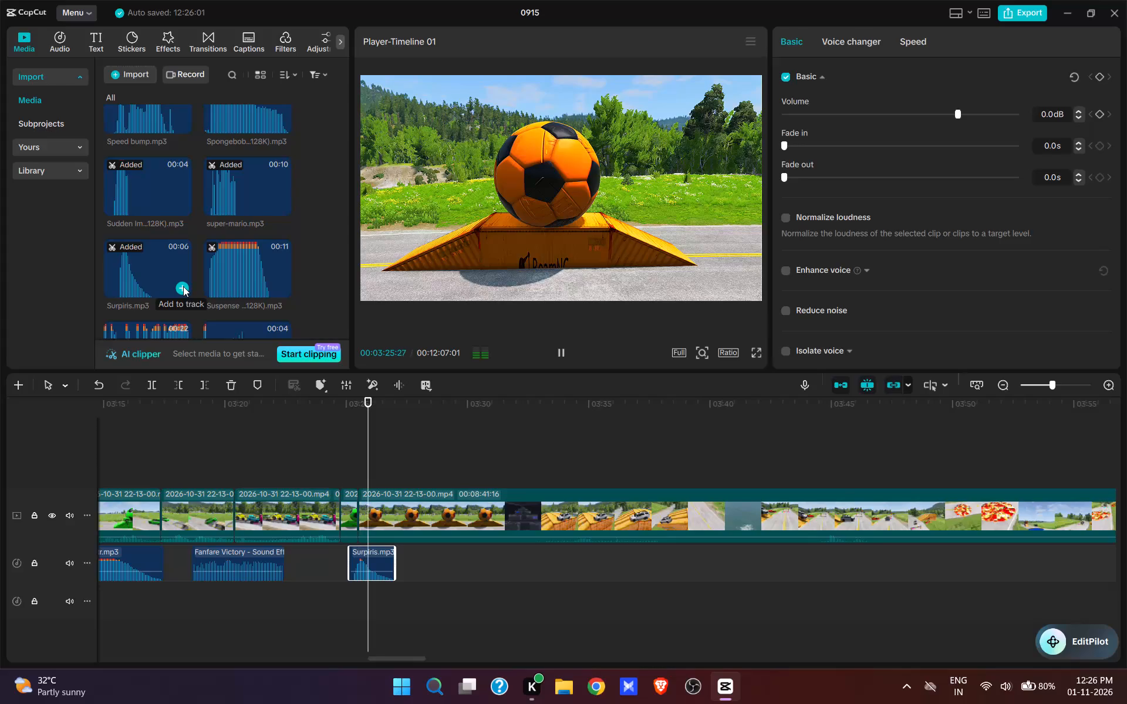
key("space")
Split the orange ball clip at about 03:27, where the Surpiris sound effect ends, and play back the preceding section.
left_click(398, 461)
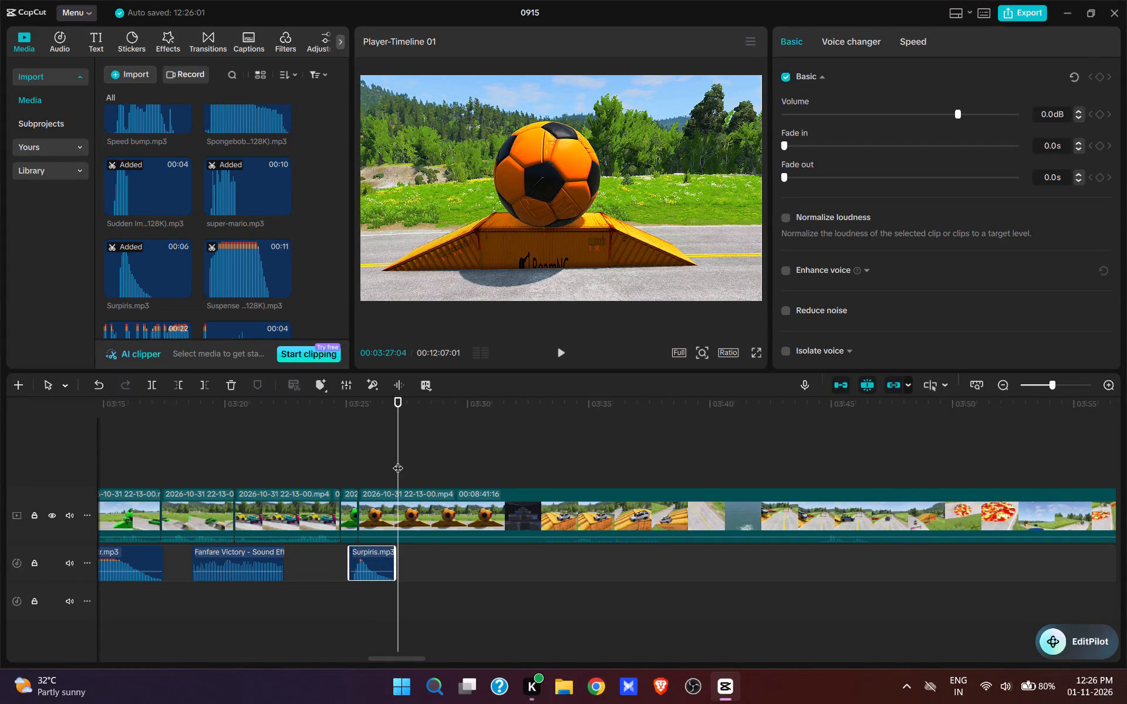
left_click(416, 522)
key("w")
left_click(188, 468)
key("space")
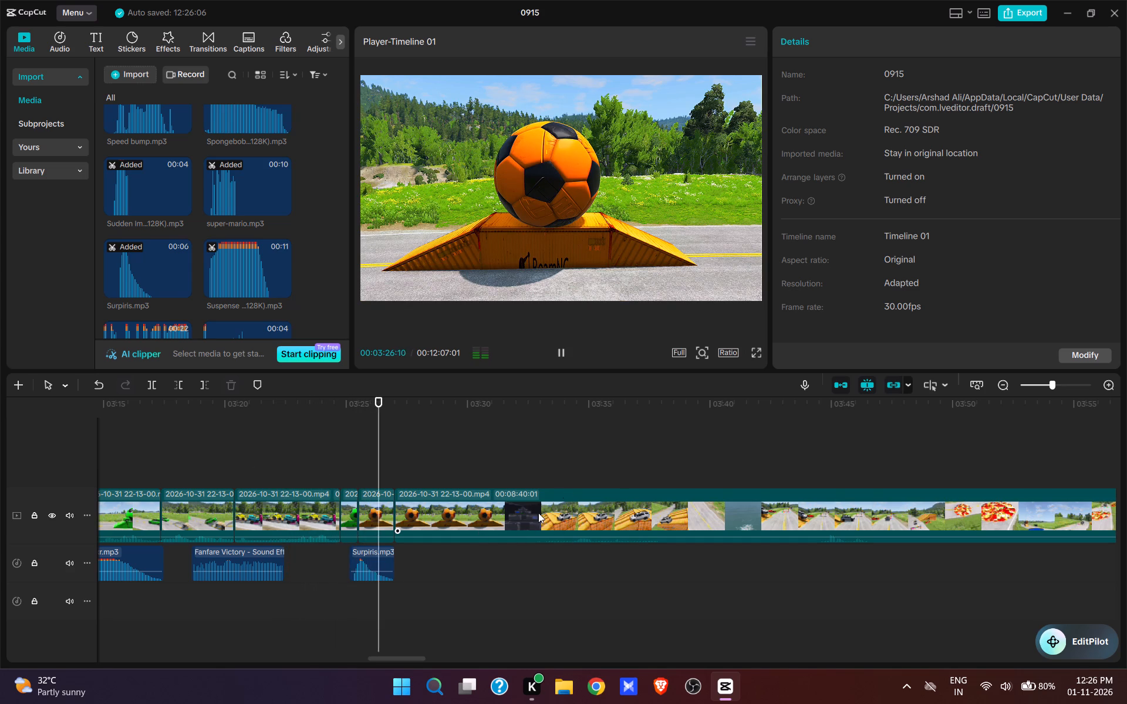
Find the start of the white SUV shot at 03:33:01 and cut out the footage between the 03:27 split and that point.
left_click(530, 482)
key("space")
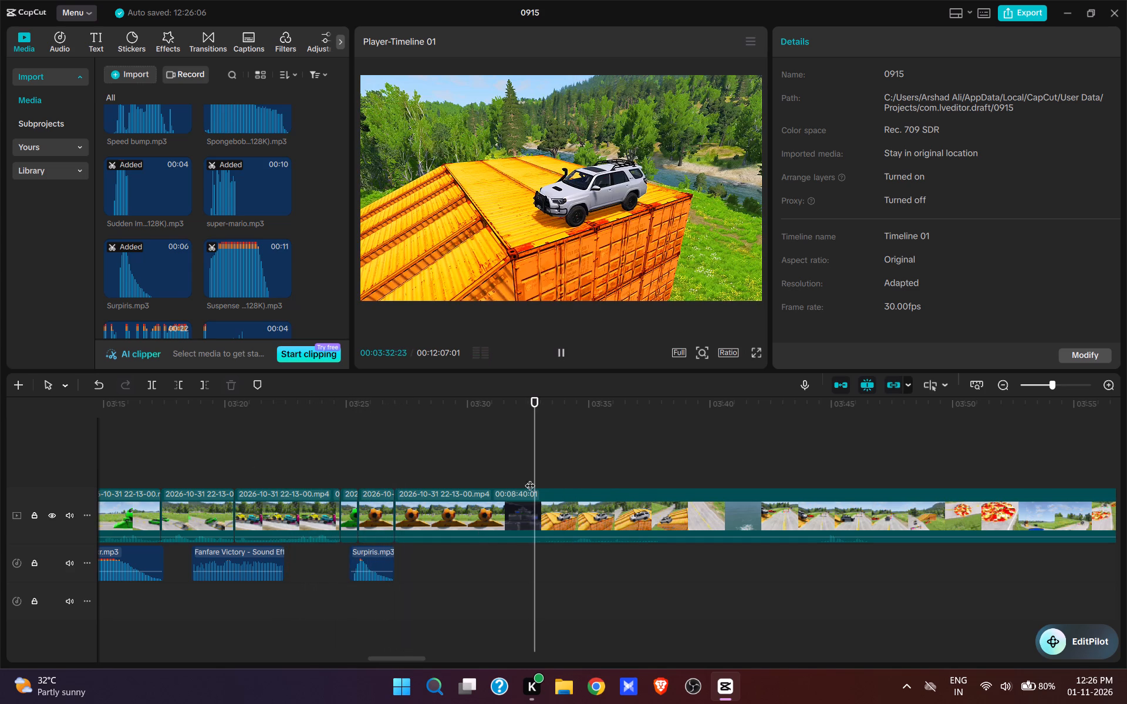
key("space")
left_click(538, 463)
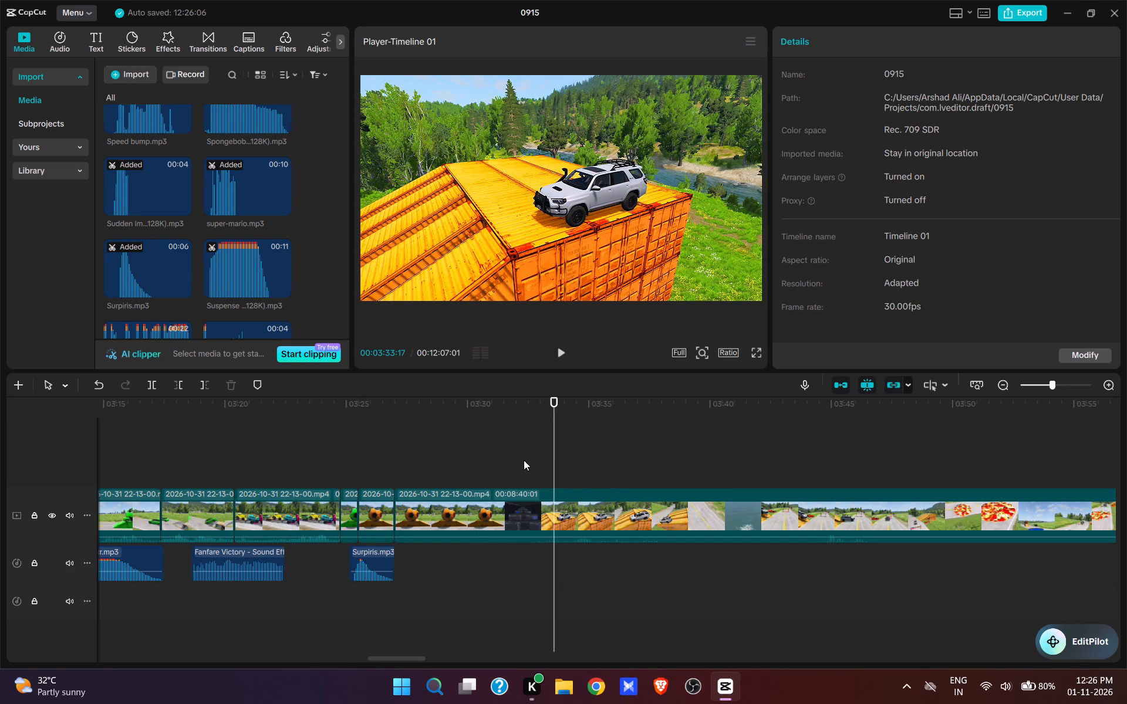
left_click(524, 460)
key("space")
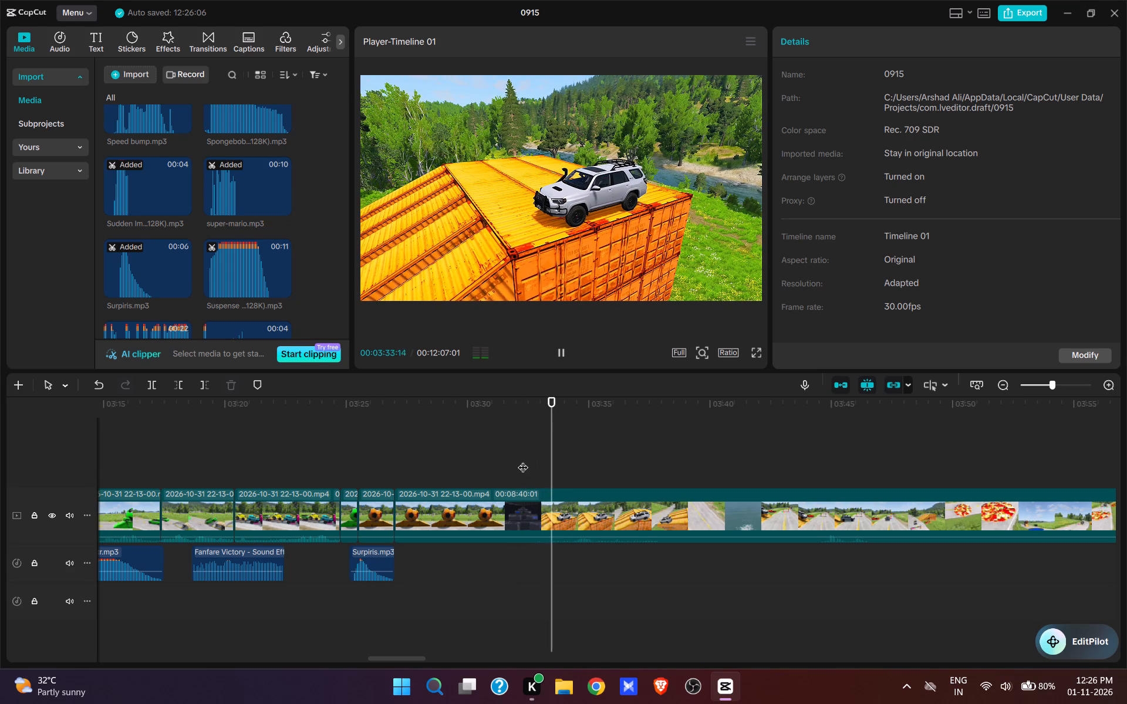
key("space")
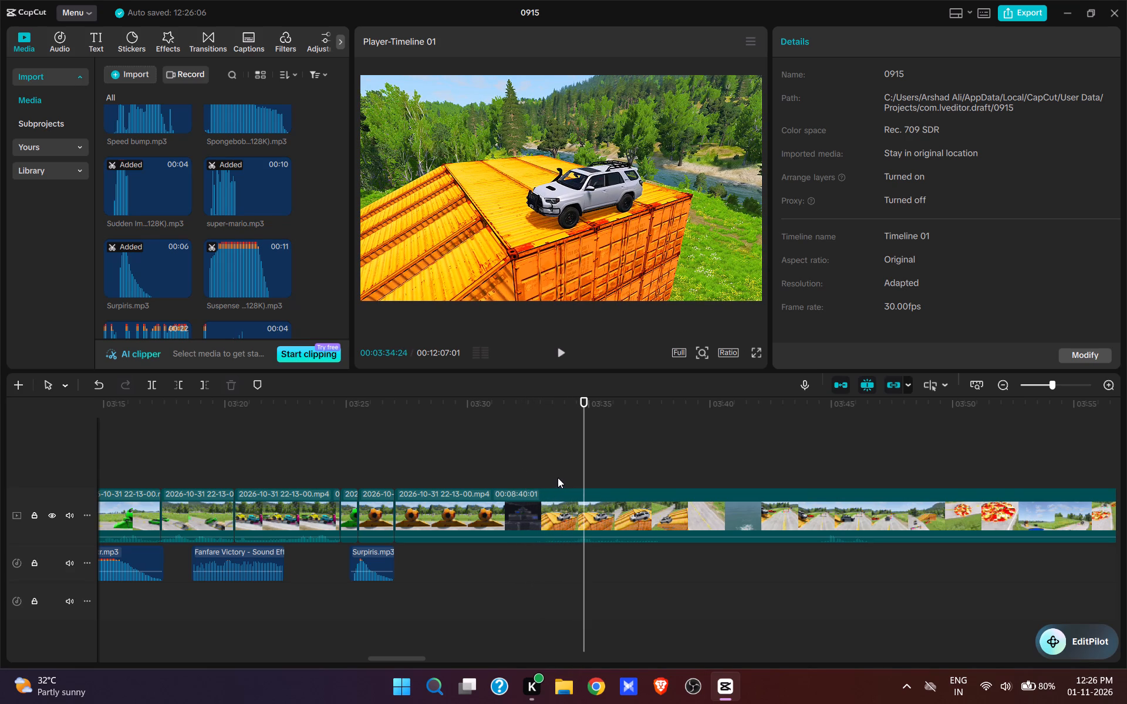
left_click(556, 477)
left_click(550, 473)
left_click(544, 473)
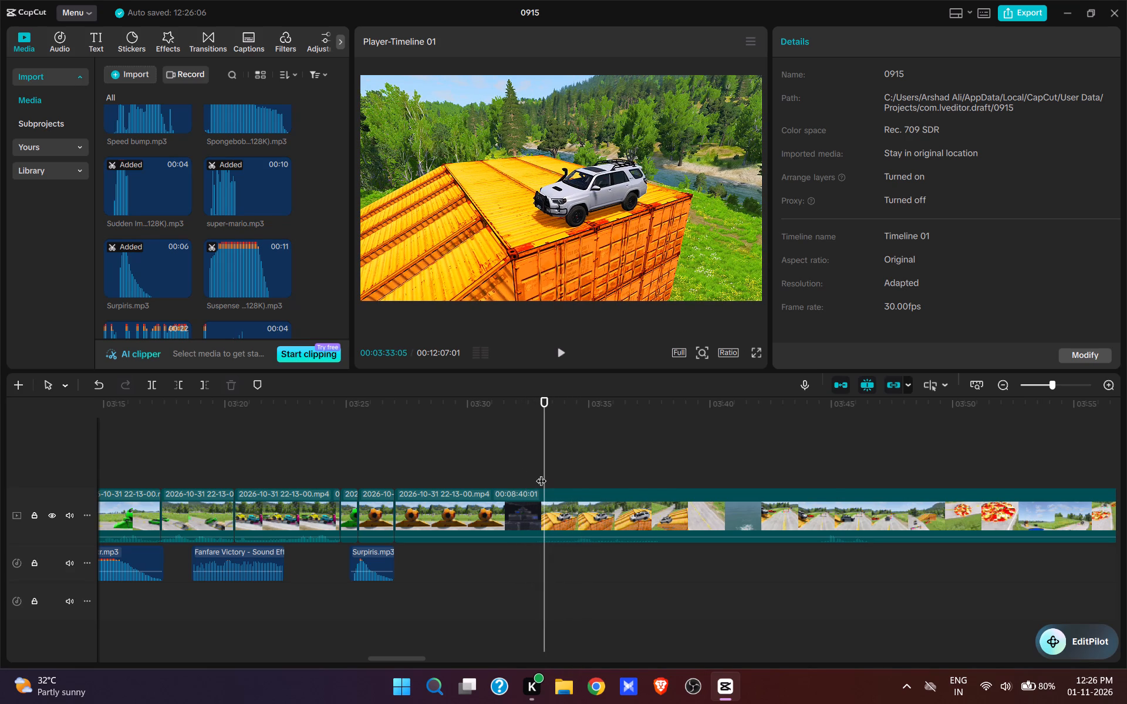
left_click(541, 473)
key("space")
key("space")
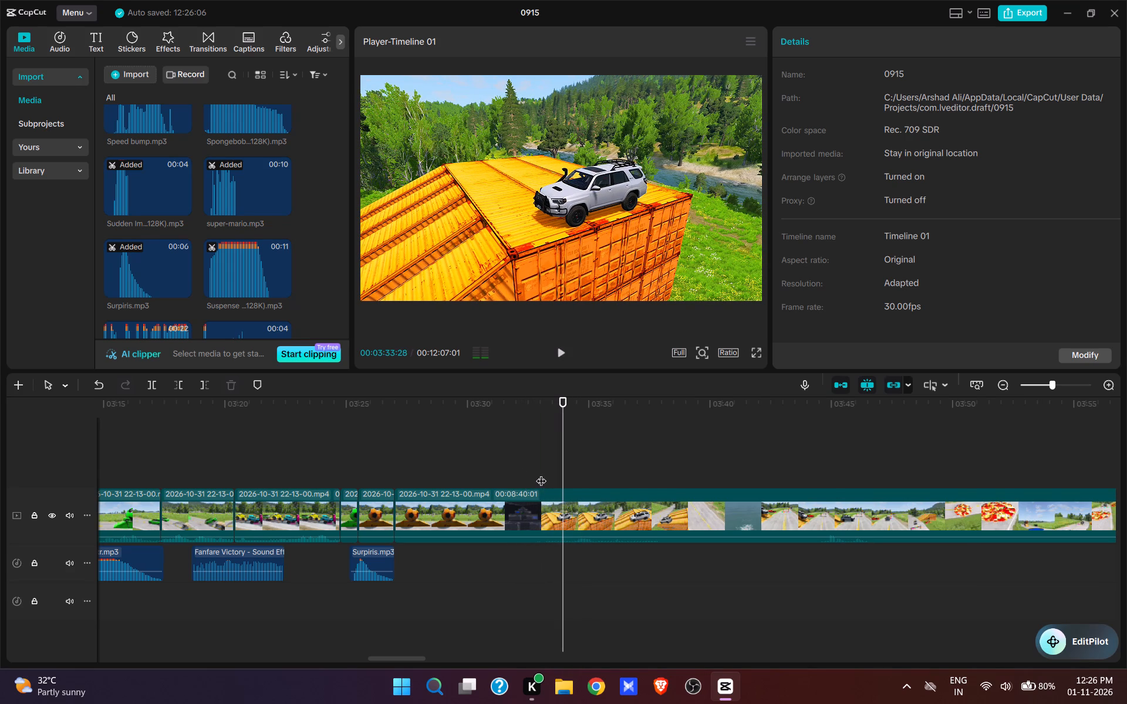
left_click(541, 473)
key("space")
left_click(541, 473)
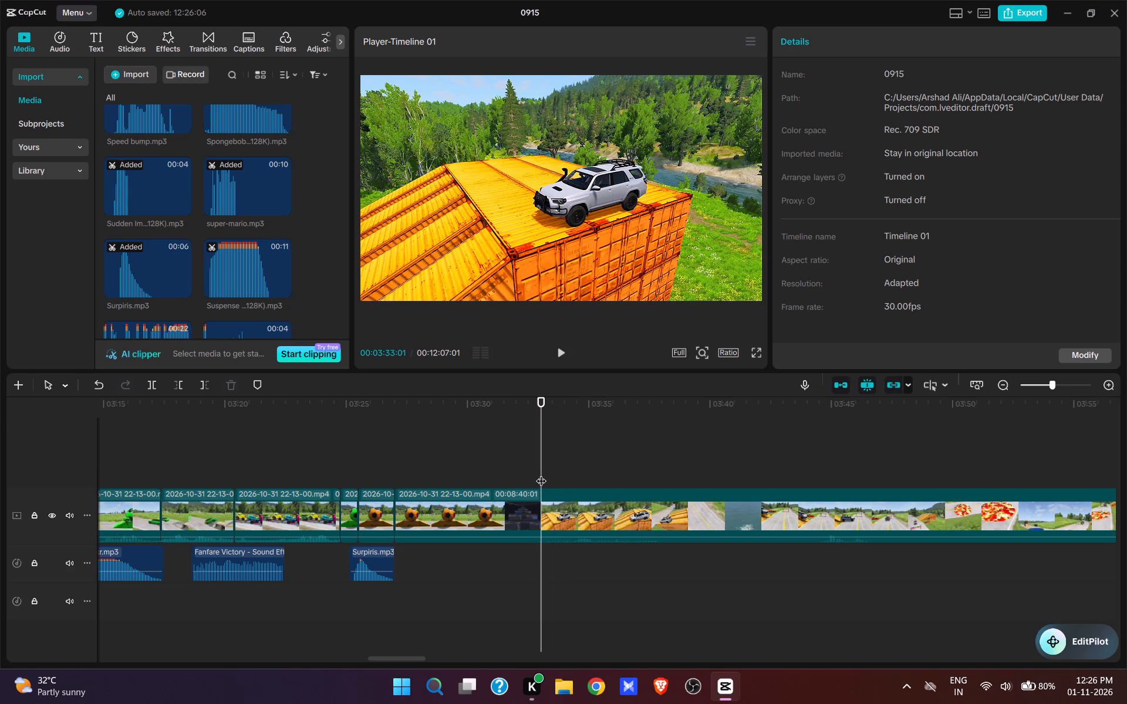
key("q")
Play into the white SUV shot and trim its beginning up to 03:27:25.
left_click(380, 474)
key("space")
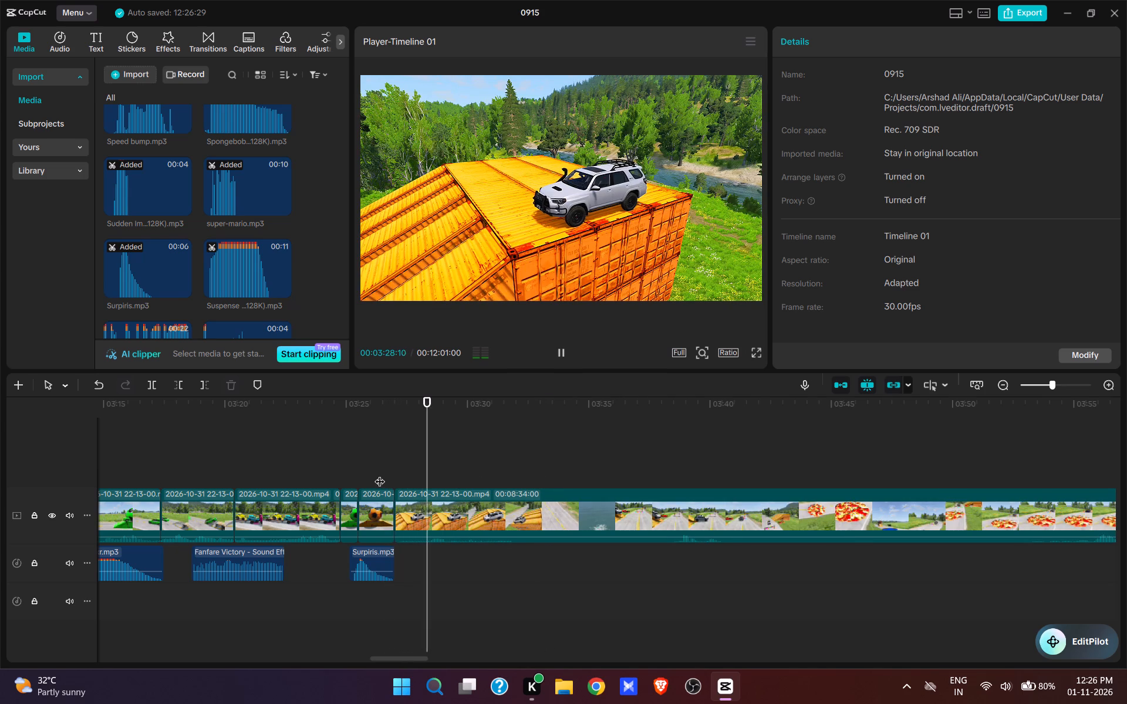
key("space")
left_click(414, 477)
key("q")
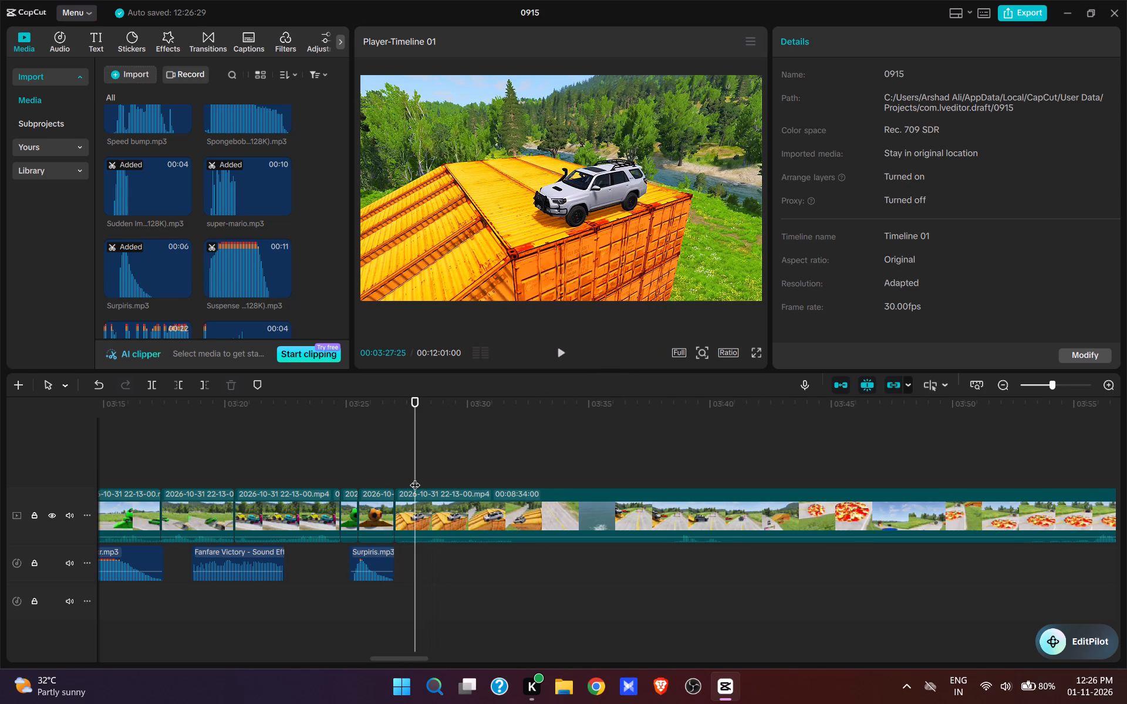
Find Okeey lets go.mp3 in the imported media, add it at 03:27:00 and play it against the white SUV shot.
scroll(238, 293, "down", 4)
scroll(212, 245, "down", 3)
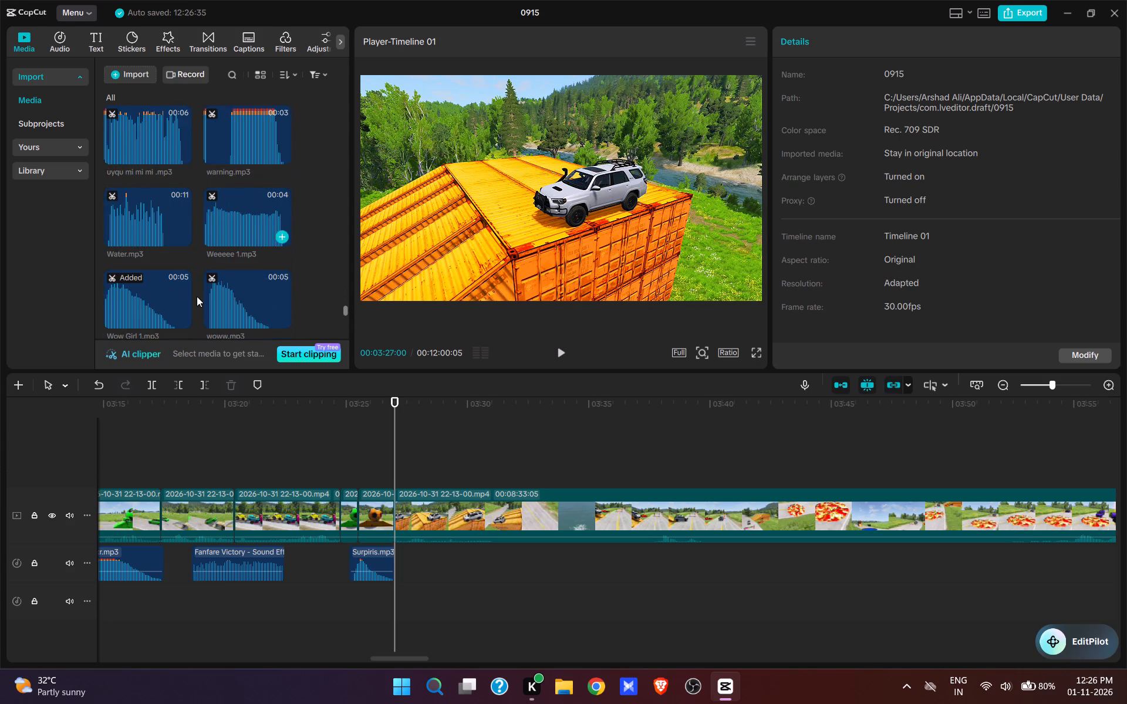
scroll(195, 297, "down", 2)
scroll(227, 258, "down", 5)
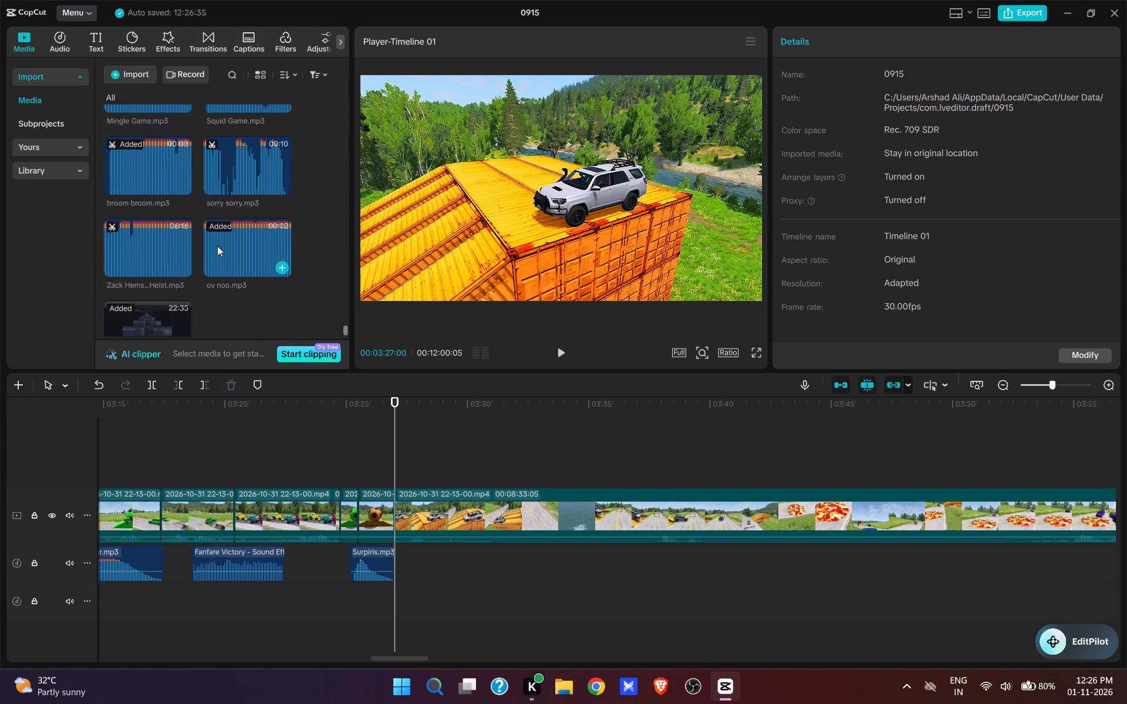
scroll(217, 252, "down", 5)
scroll(217, 252, "up", 10)
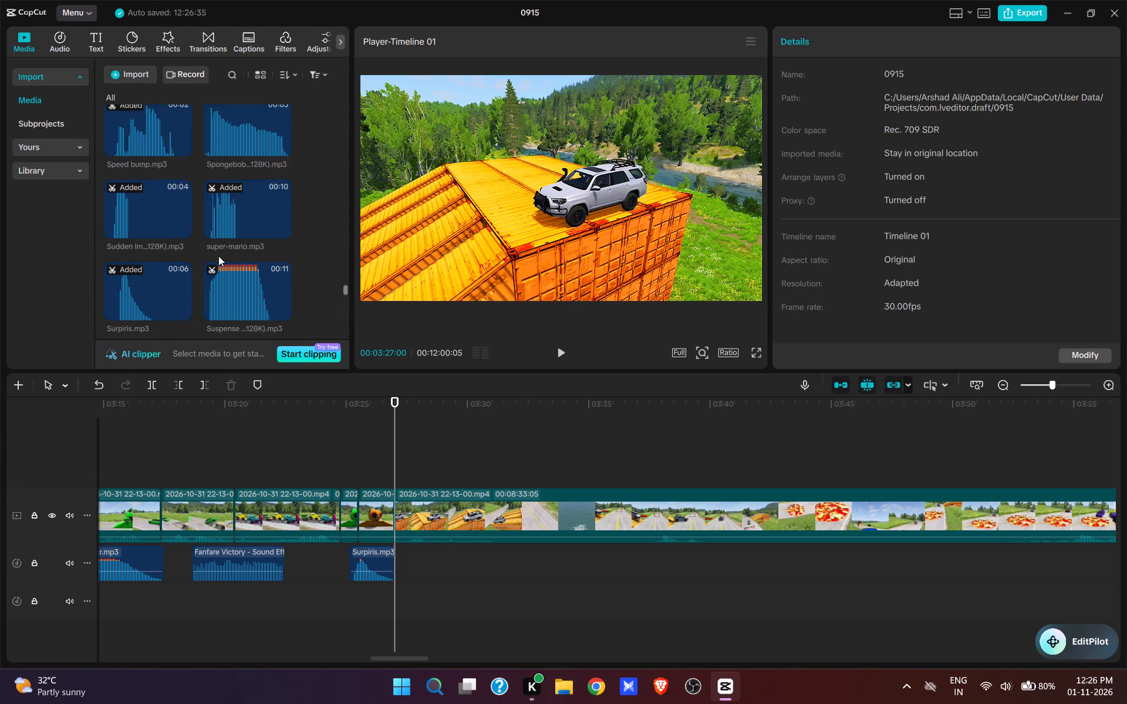
scroll(218, 256, "up", 14)
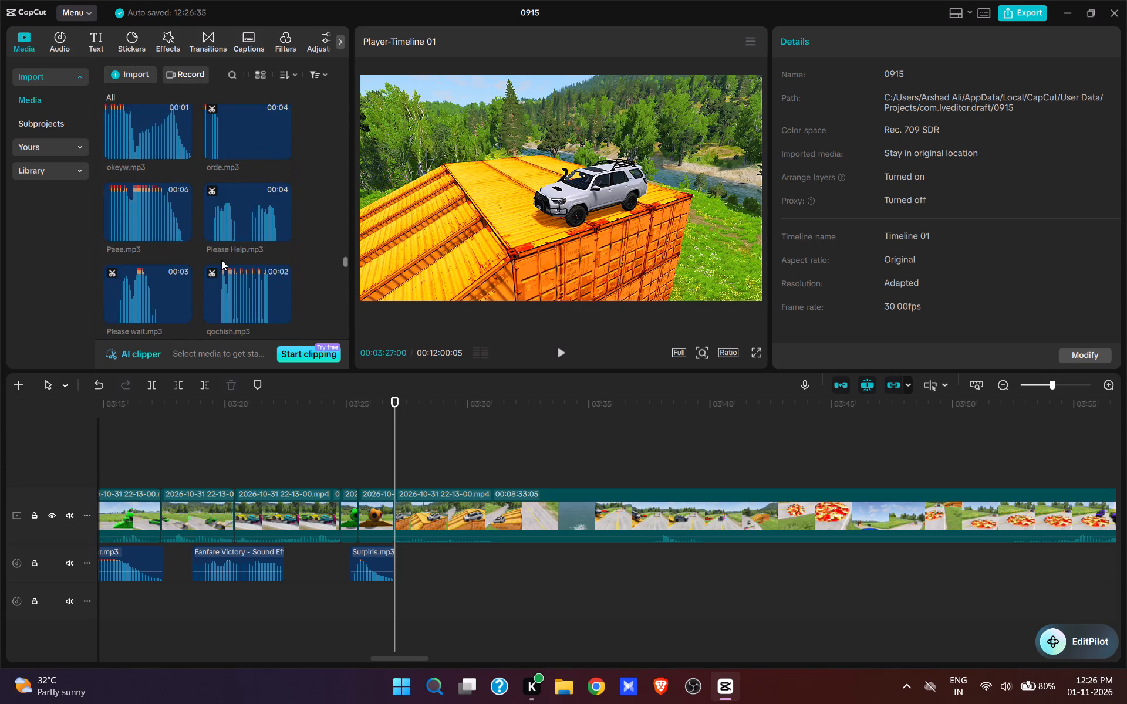
scroll(221, 260, "up", 3)
left_click(159, 186)
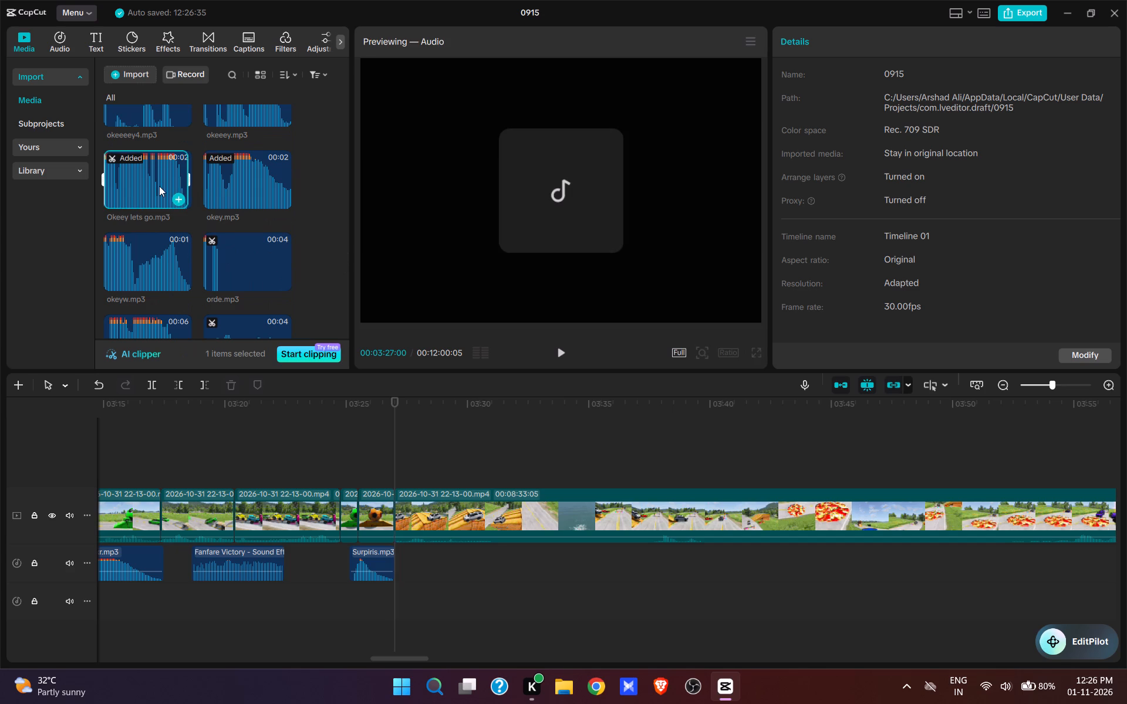
left_click(177, 198)
key("space")
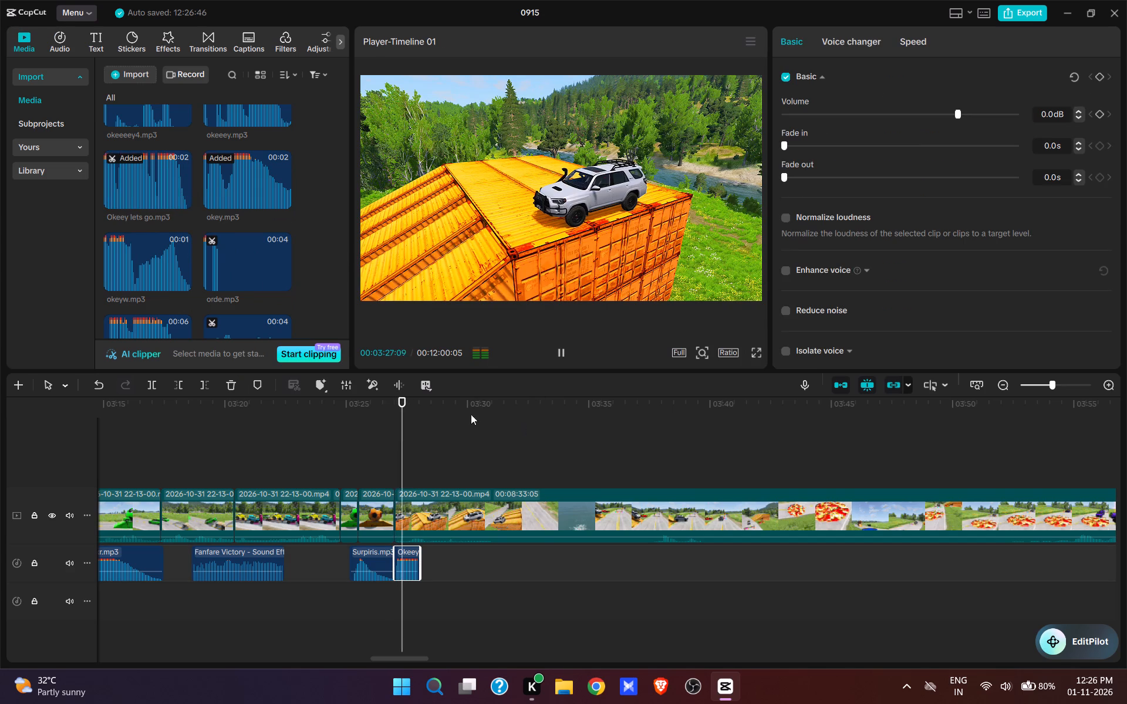
key("space")
Audition okey.mp3 and add it at 03:28:01, directly after the Okeey lets go sound effect.
left_click_drag(427, 478, 419, 474)
scroll(260, 257, "down", 1)
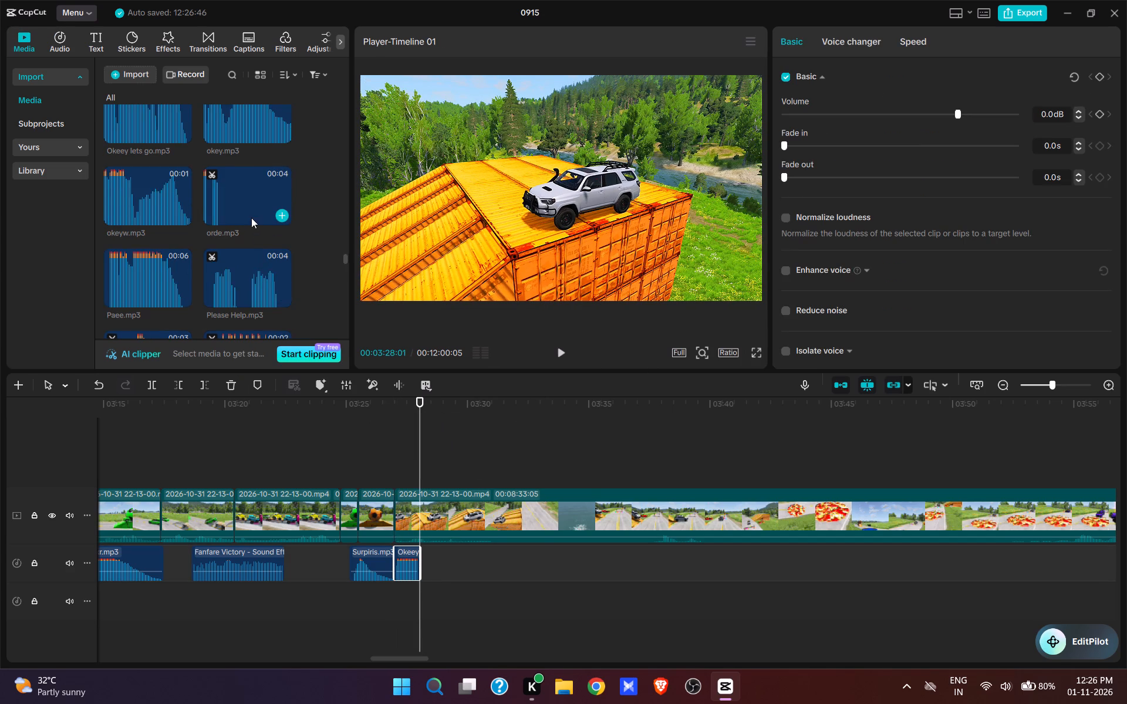
left_click(266, 130)
scroll(258, 208, "up", 1)
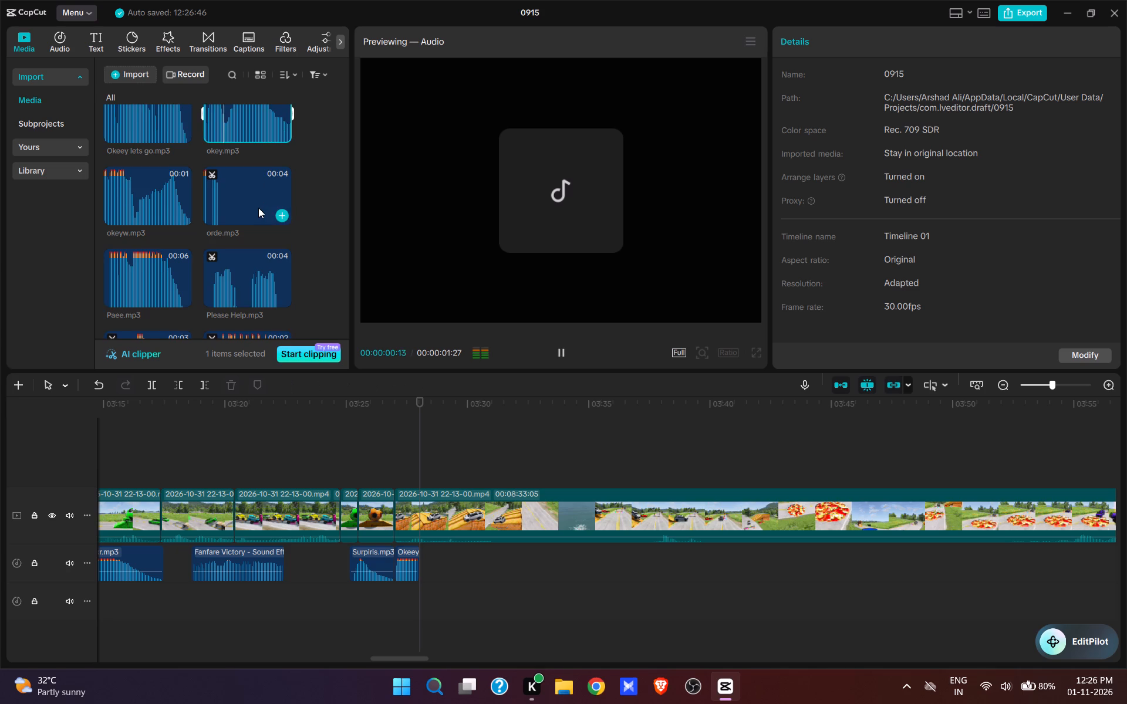
left_click(283, 199)
key("space")
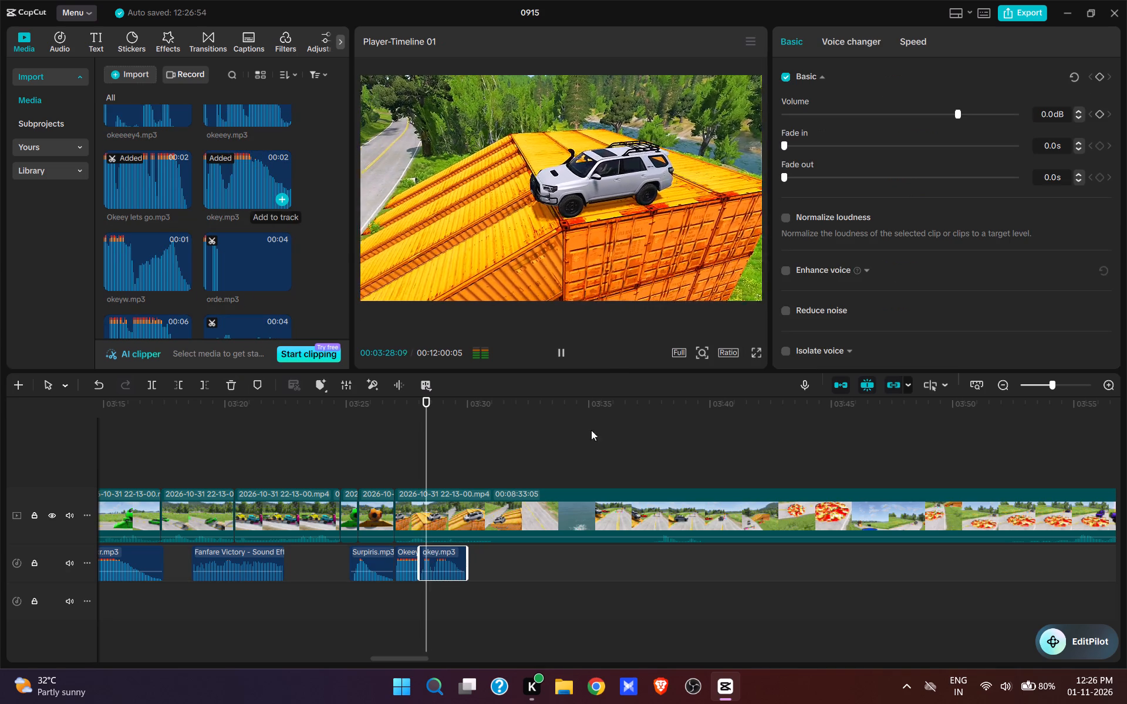
Play the SUV footage, split it at 03:30:21 and cut out what follows up to the SUV coming down the ramp onto the road.
key("space")
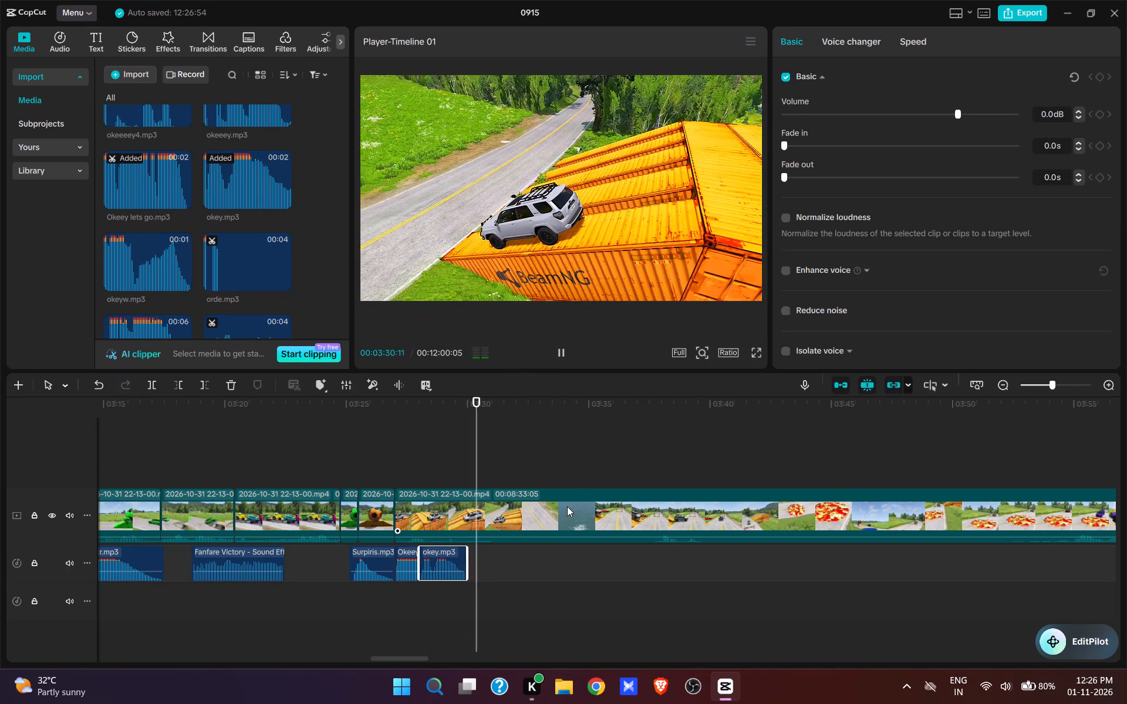
key("space")
key("space")
left_click(485, 477)
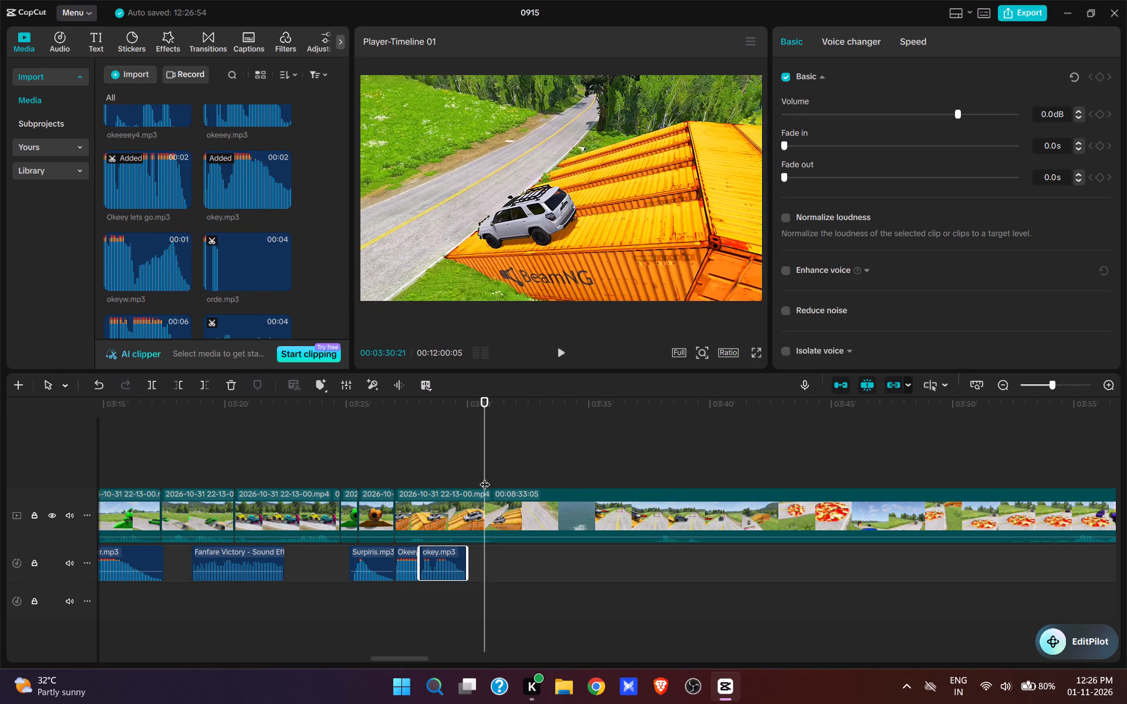
key("w")
left_click(633, 469)
key("space")
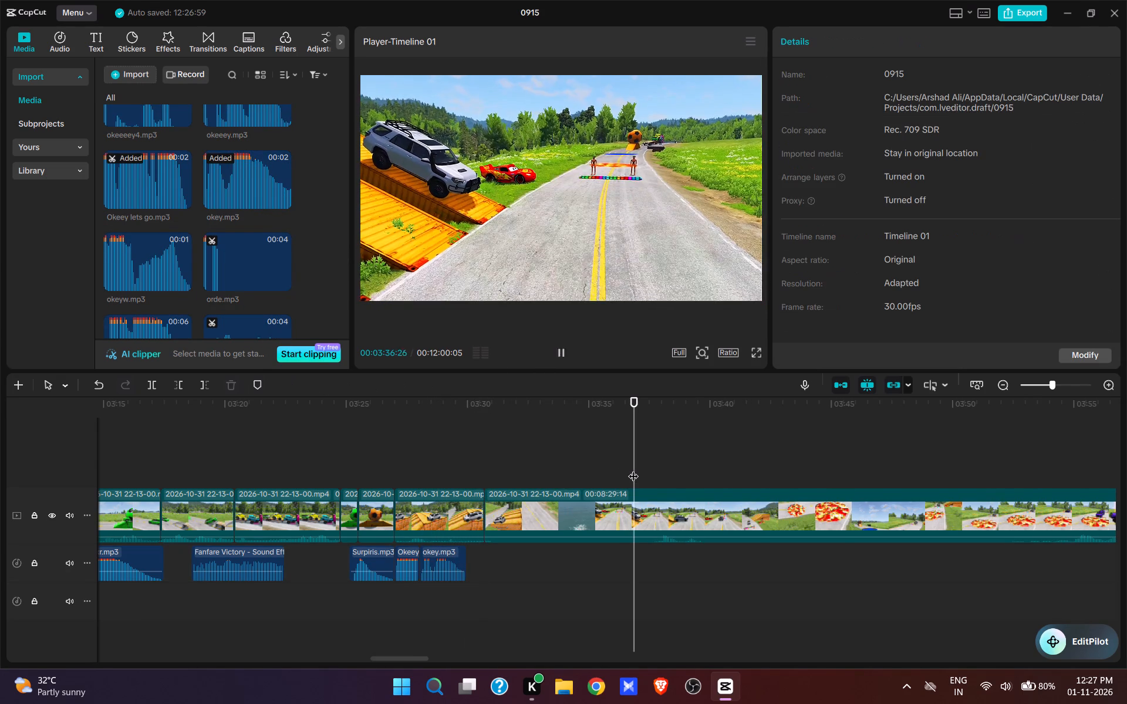
key("space")
key("space")
key("space")
type("q")
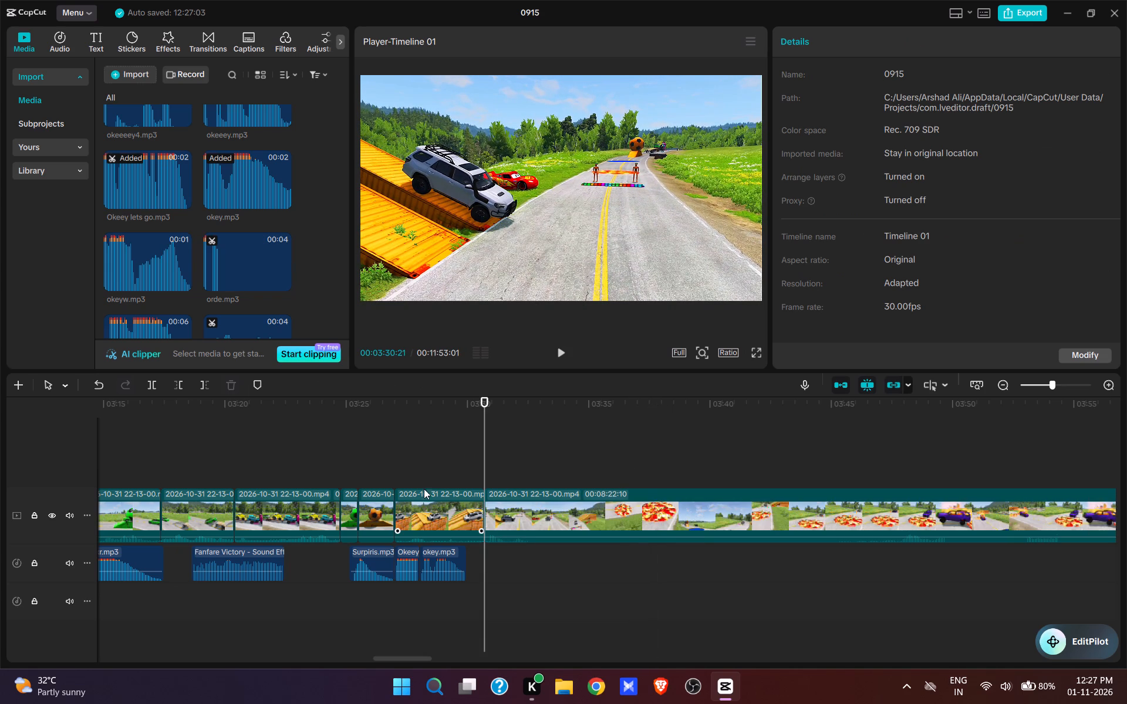
Find zina.mp3 in the imported media, add it at 03:30:21 and play it against the white SUV footage.
scroll(240, 279, "down", 6)
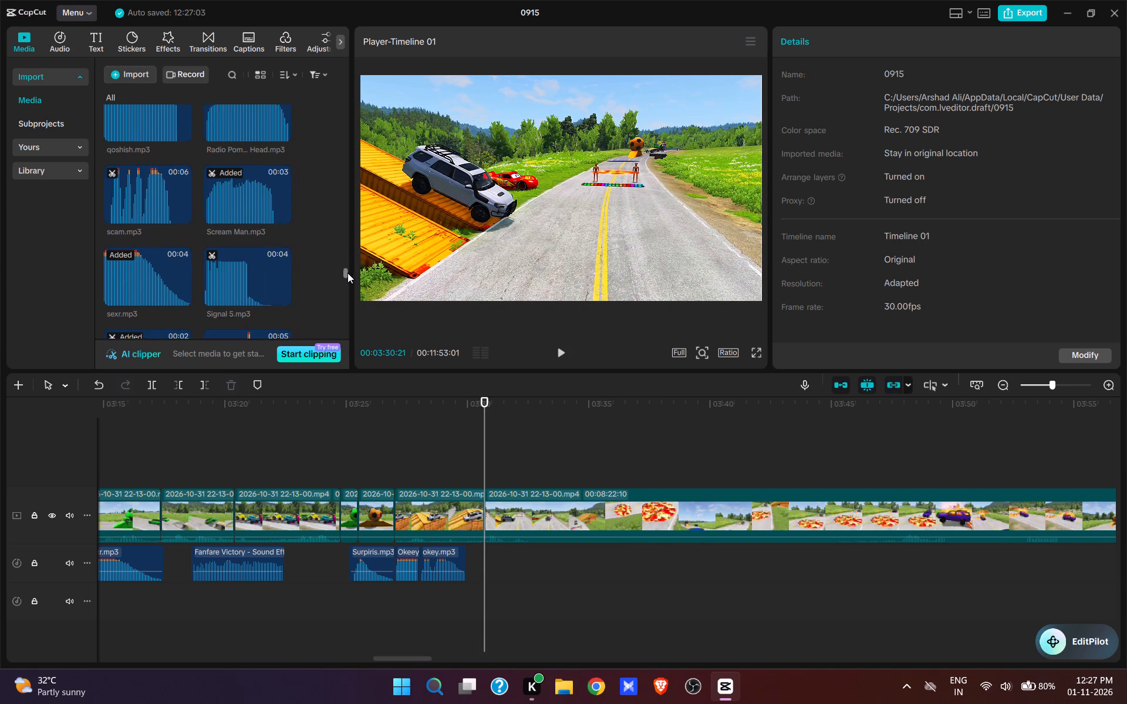
left_click_drag(347, 273, 373, 388)
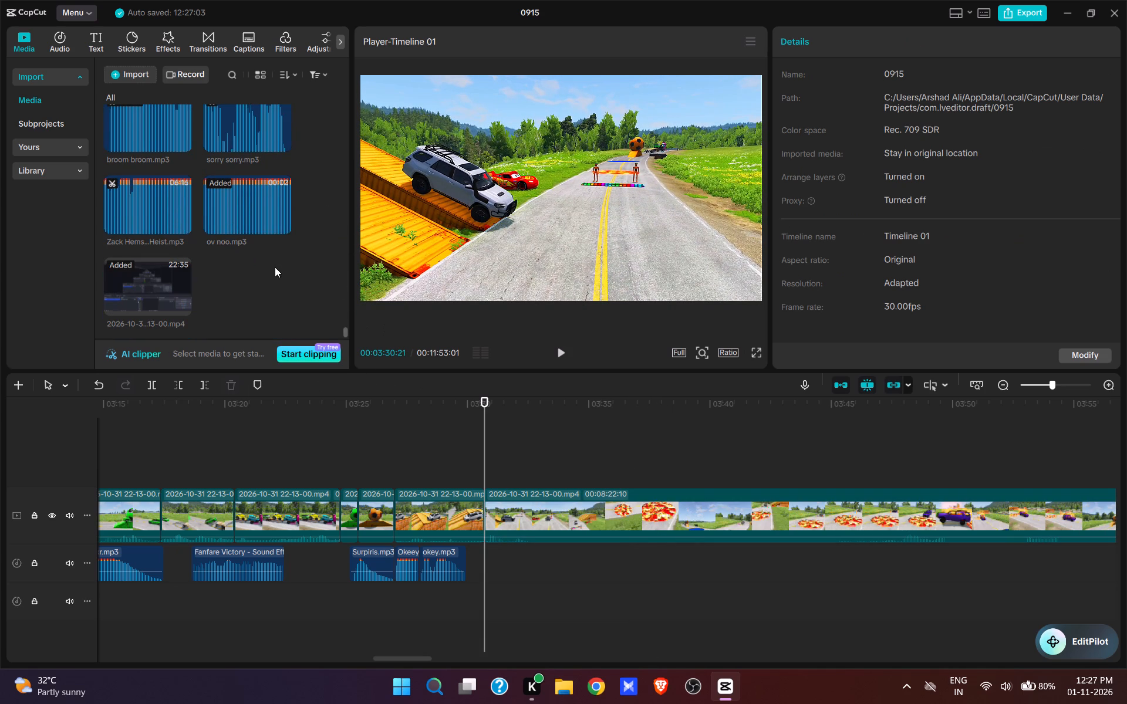
scroll(274, 266, "up", 2)
scroll(274, 266, "down", 6)
scroll(274, 266, "up", 2)
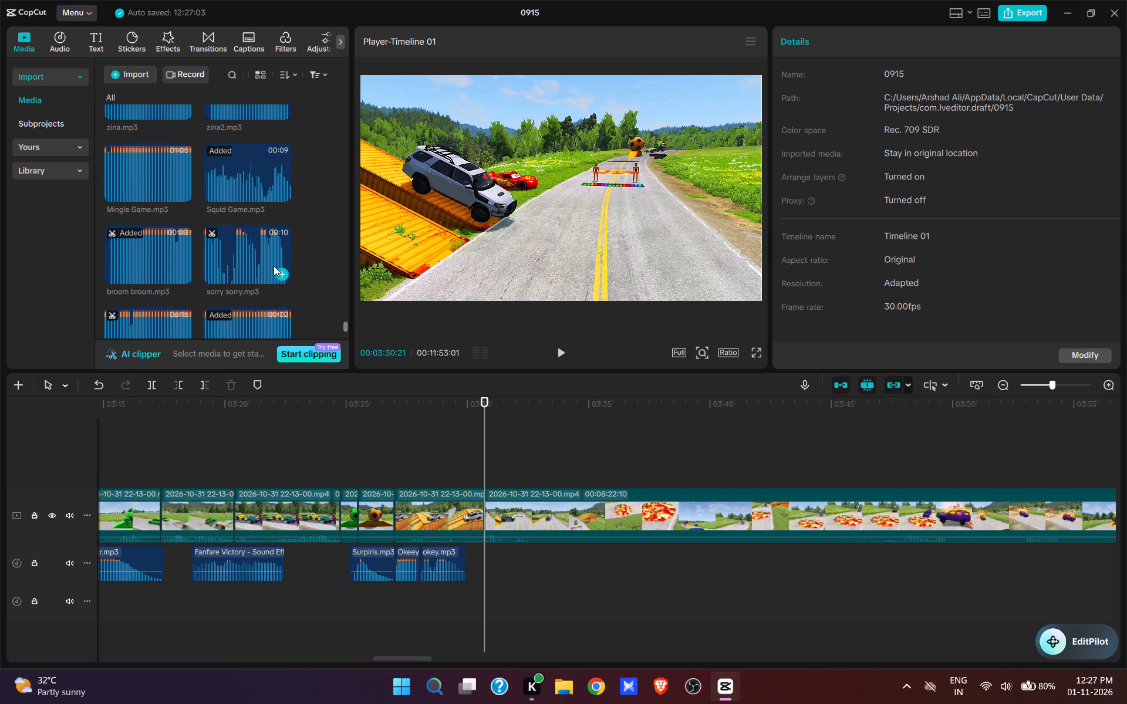
scroll(274, 266, "up", 1)
scroll(274, 266, "down", 5)
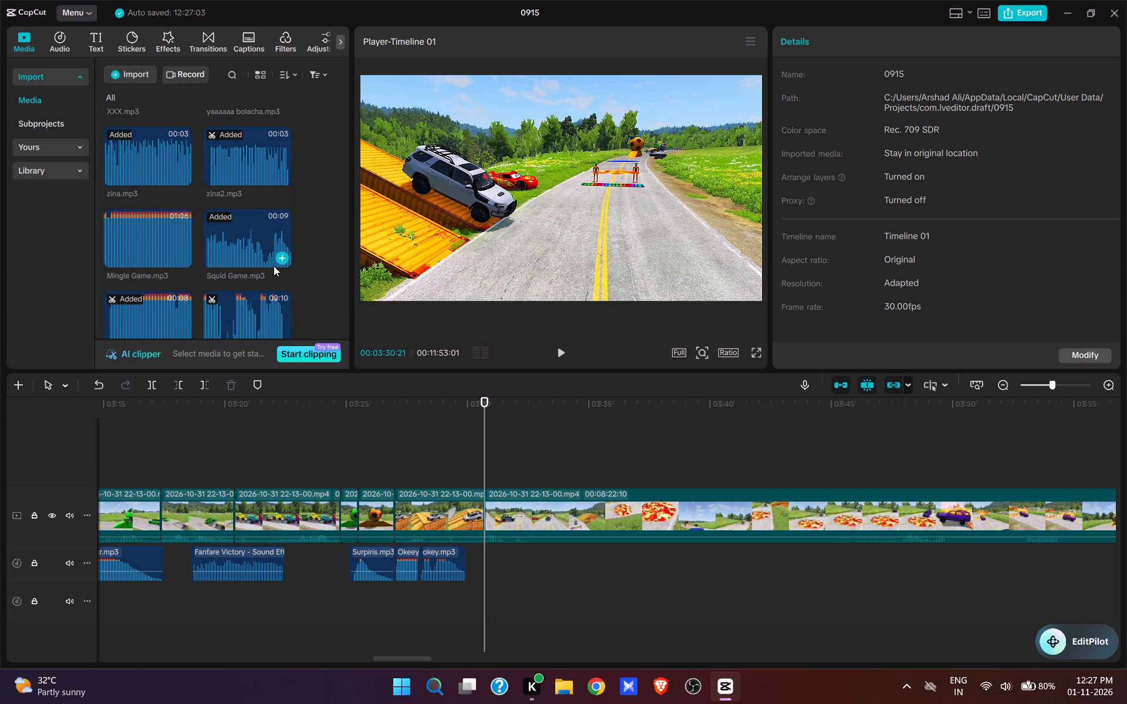
scroll(274, 266, "down", 3)
scroll(274, 266, "up", 3)
left_click(181, 174)
key("space")
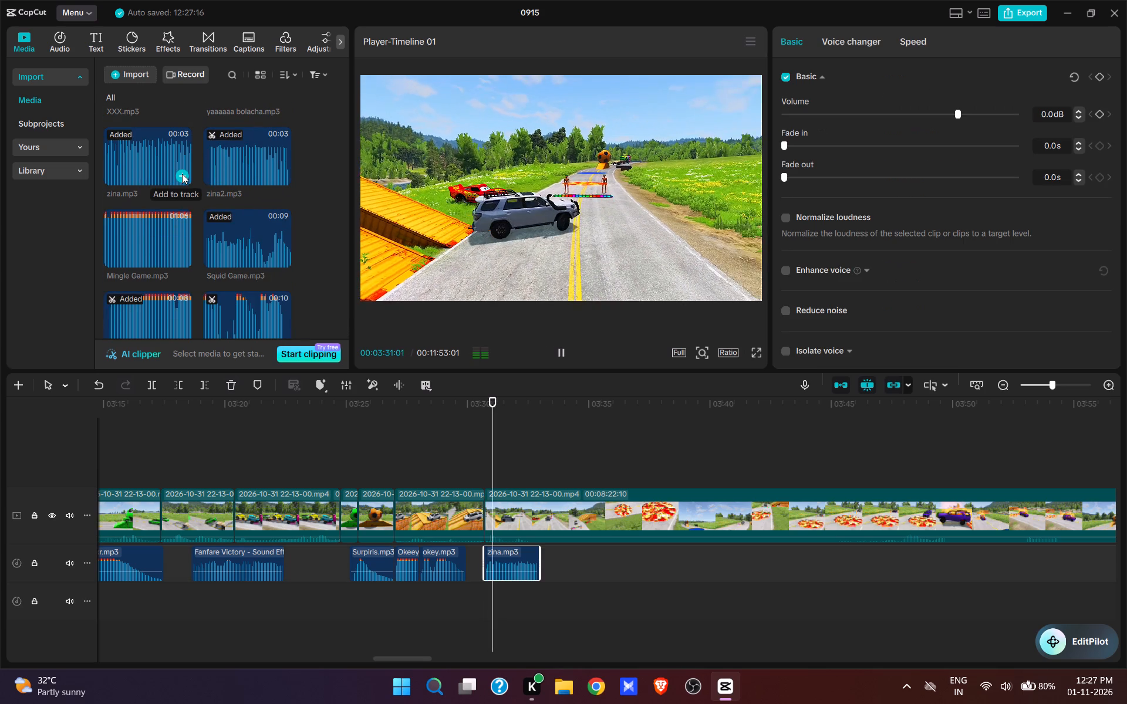
key("space")
key("space")
key("space")
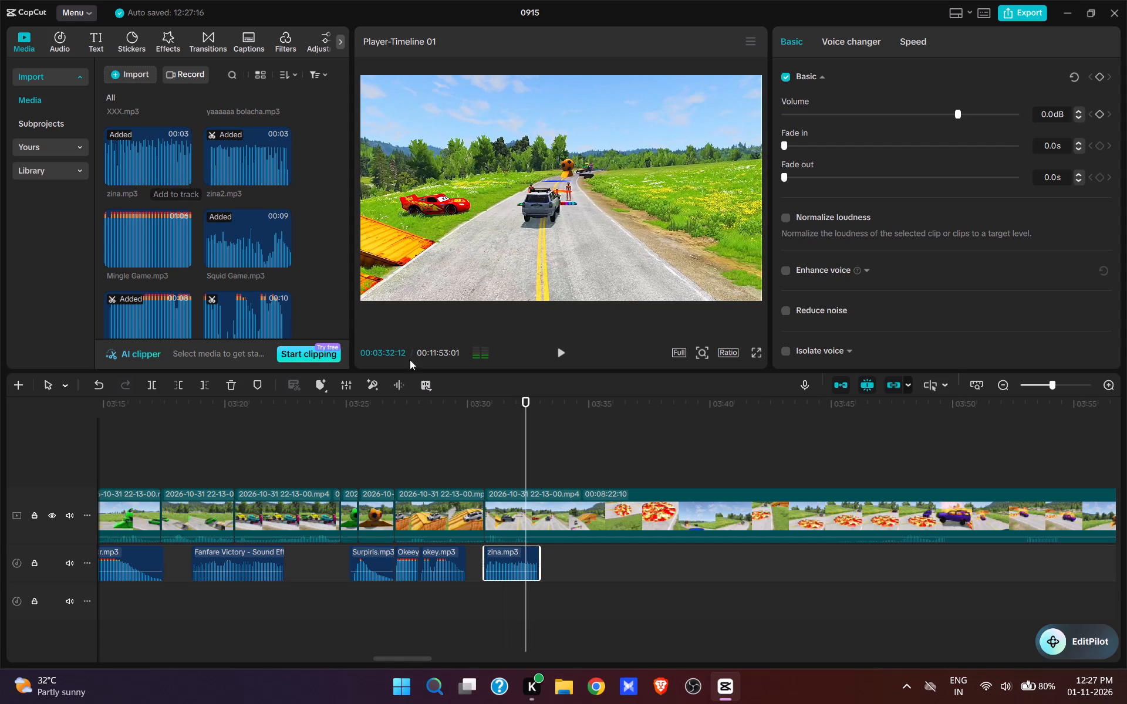
Split the footage at 03:32:12 and cut out what follows up to the SUV approaching the lava pool.
left_click(541, 507)
key("w")
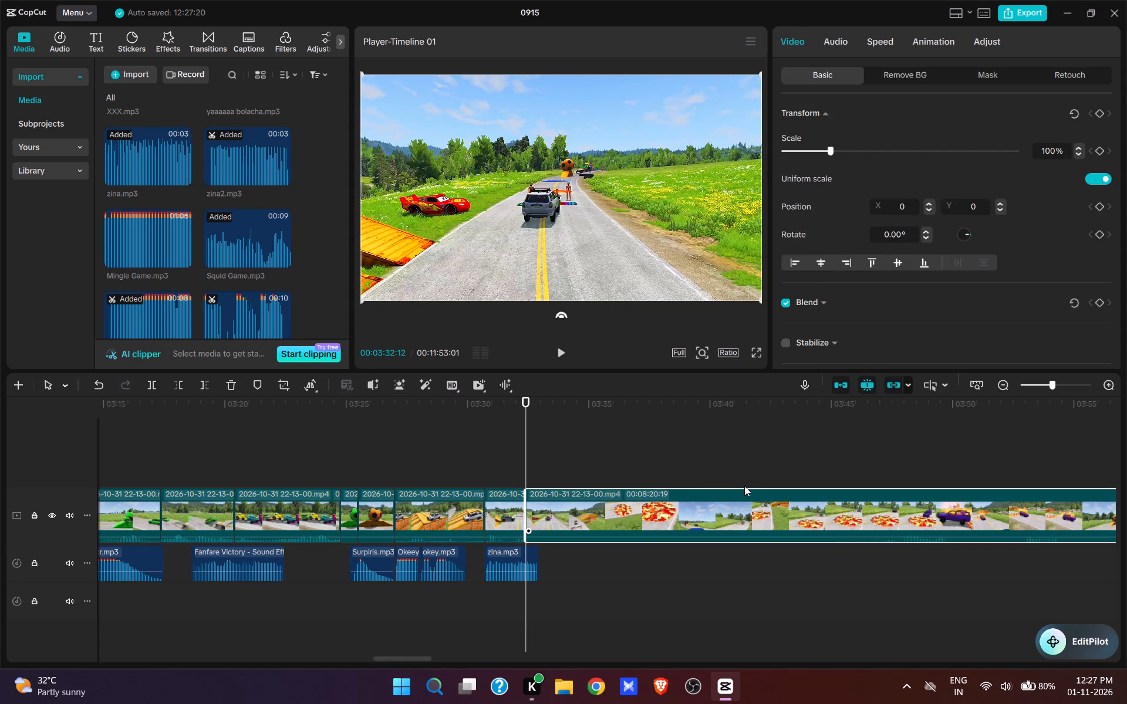
left_click(744, 482)
left_click(859, 467)
left_click(838, 468)
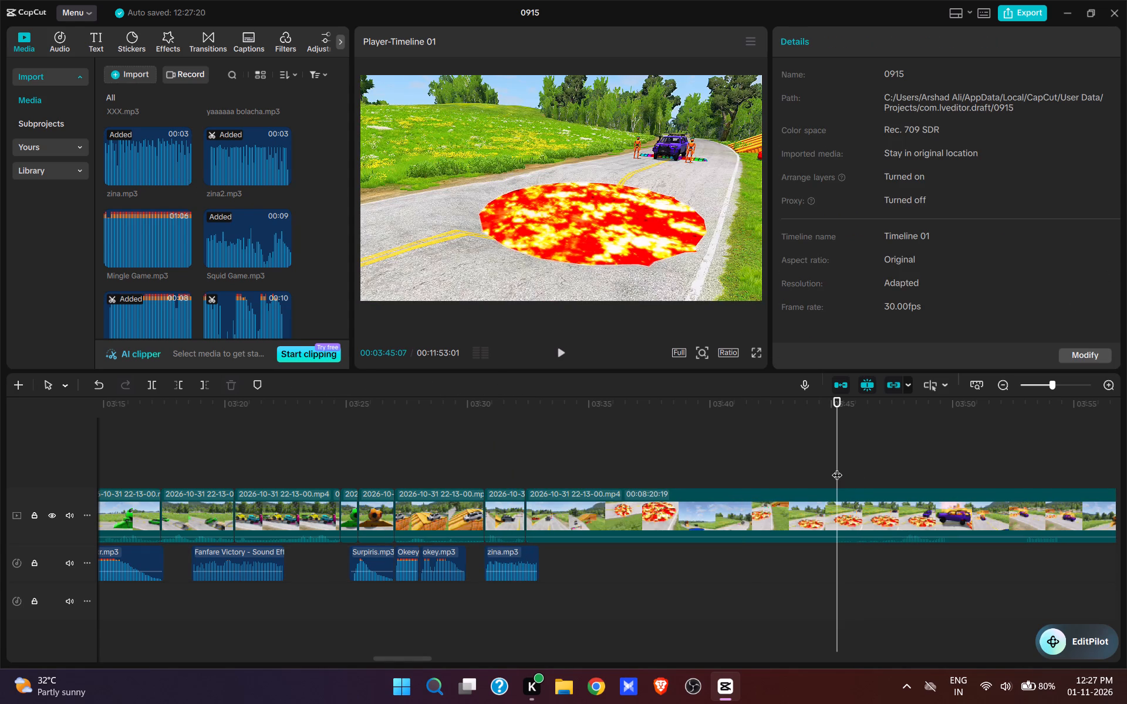
key("space")
key("space")
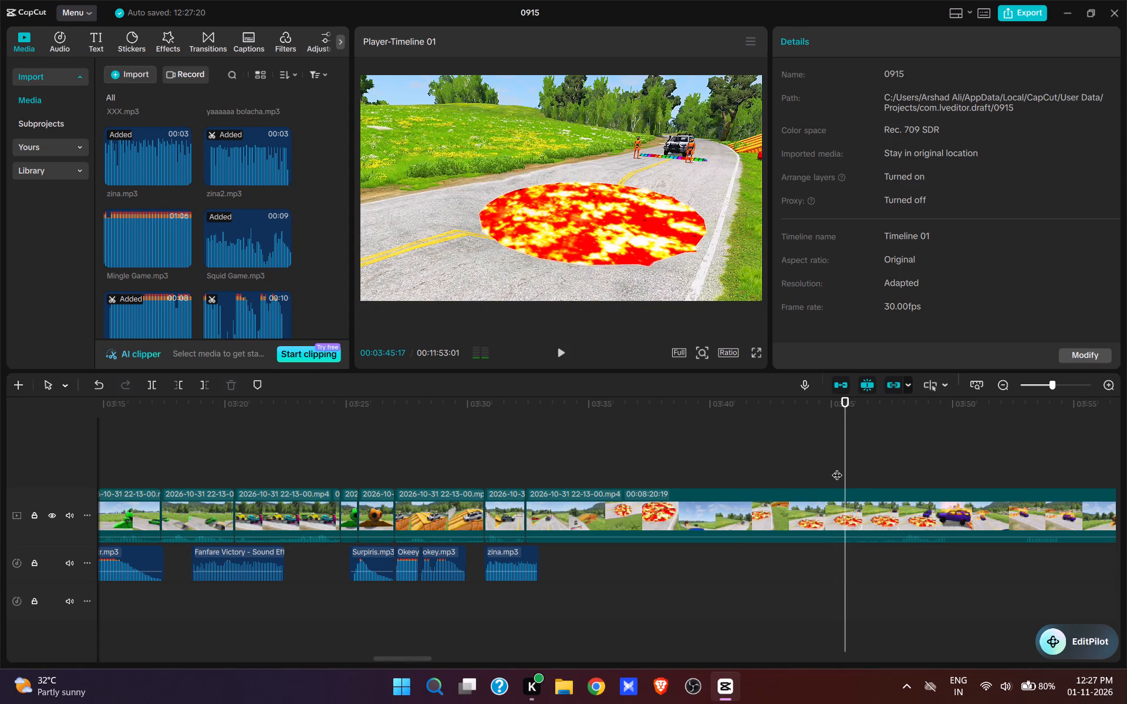
left_click(820, 469)
key("space")
key("space")
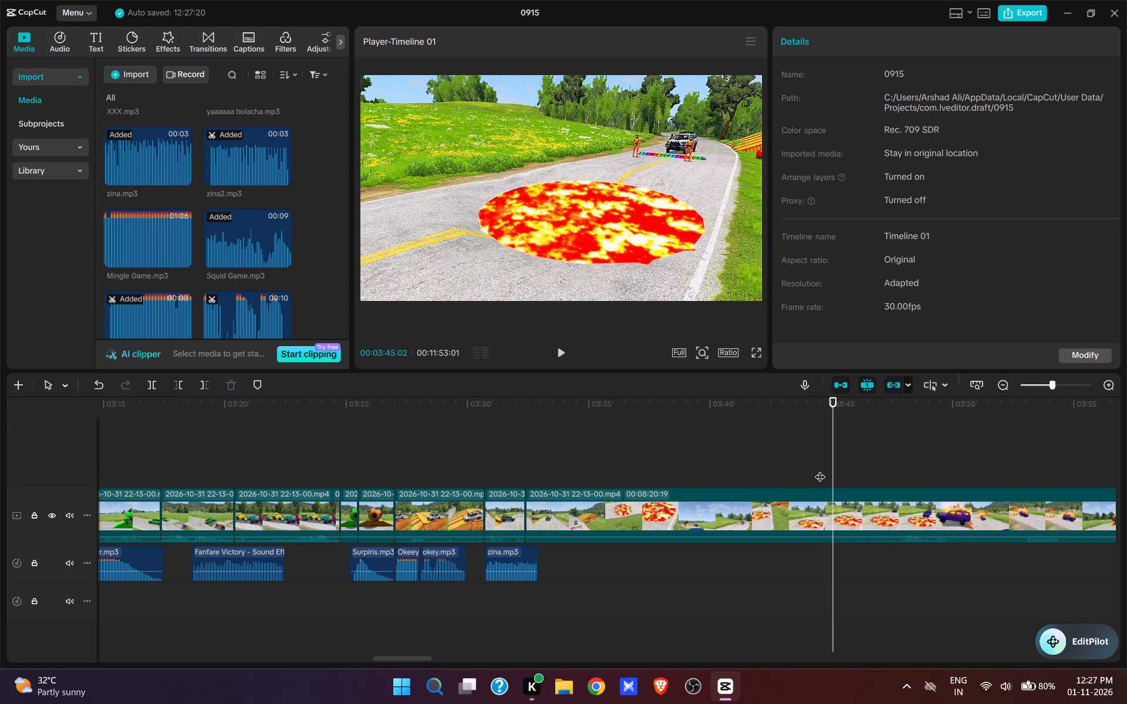
key("space")
key("space")
type("q")
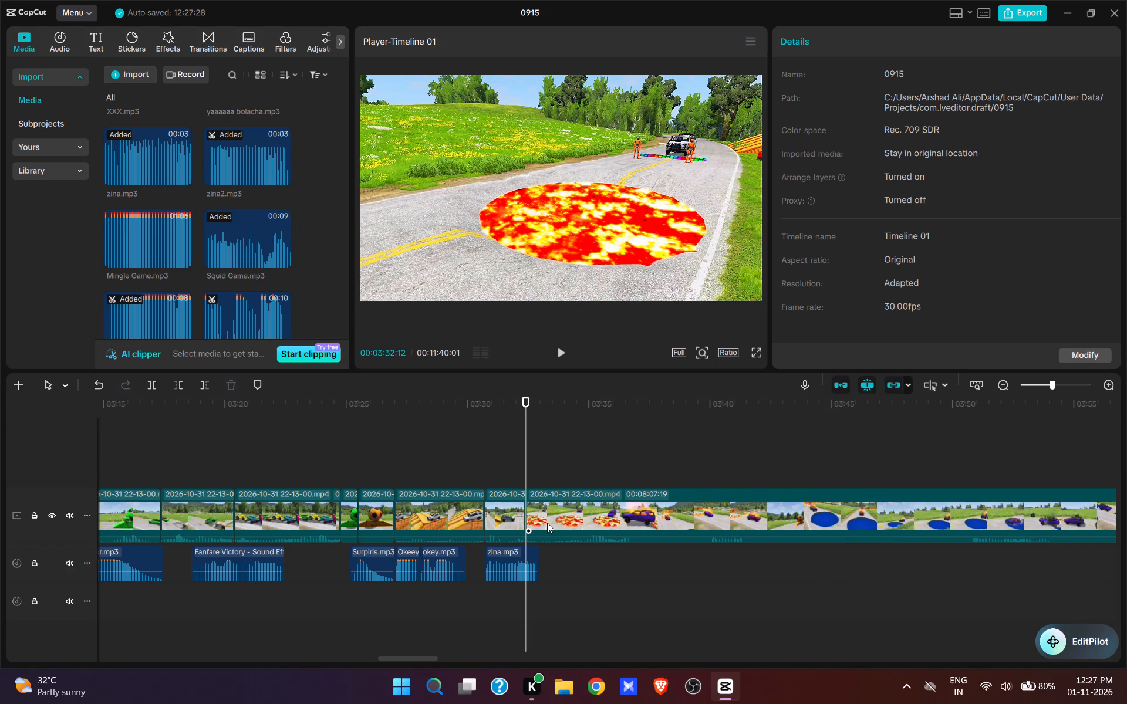
Trim the end of the zina.mp3 sound effect to 03:32:22.
key("space")
key("space")
left_click(534, 476)
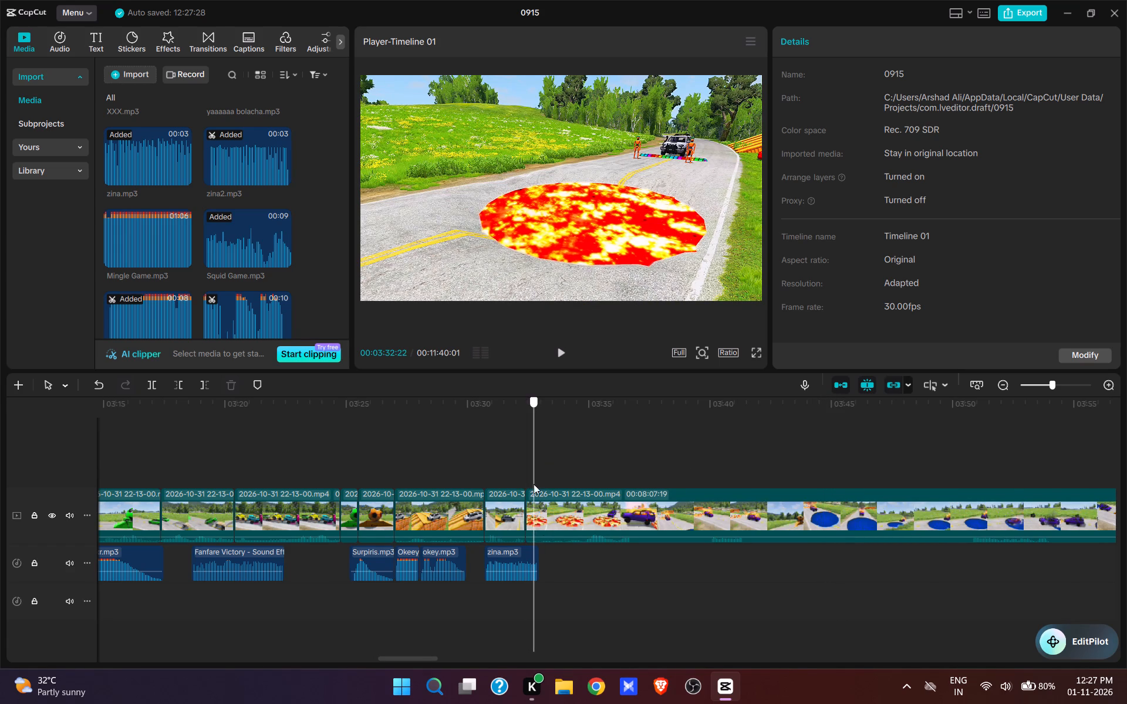
left_click(531, 566)
key("e")
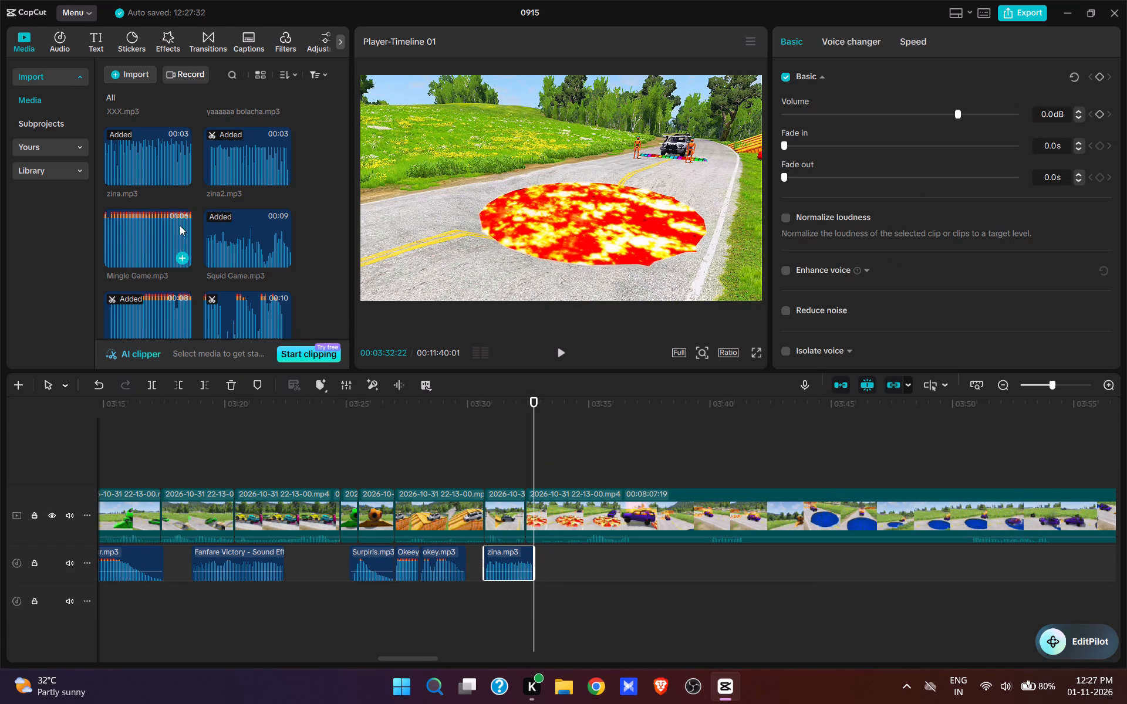
Browse the imported sound effects, add laugh4.mp3 at 03:32:22 and play it against the lava pool shot.
scroll(180, 225, "up", 10)
scroll(188, 232, "down", 9)
scroll(189, 236, "up", 8)
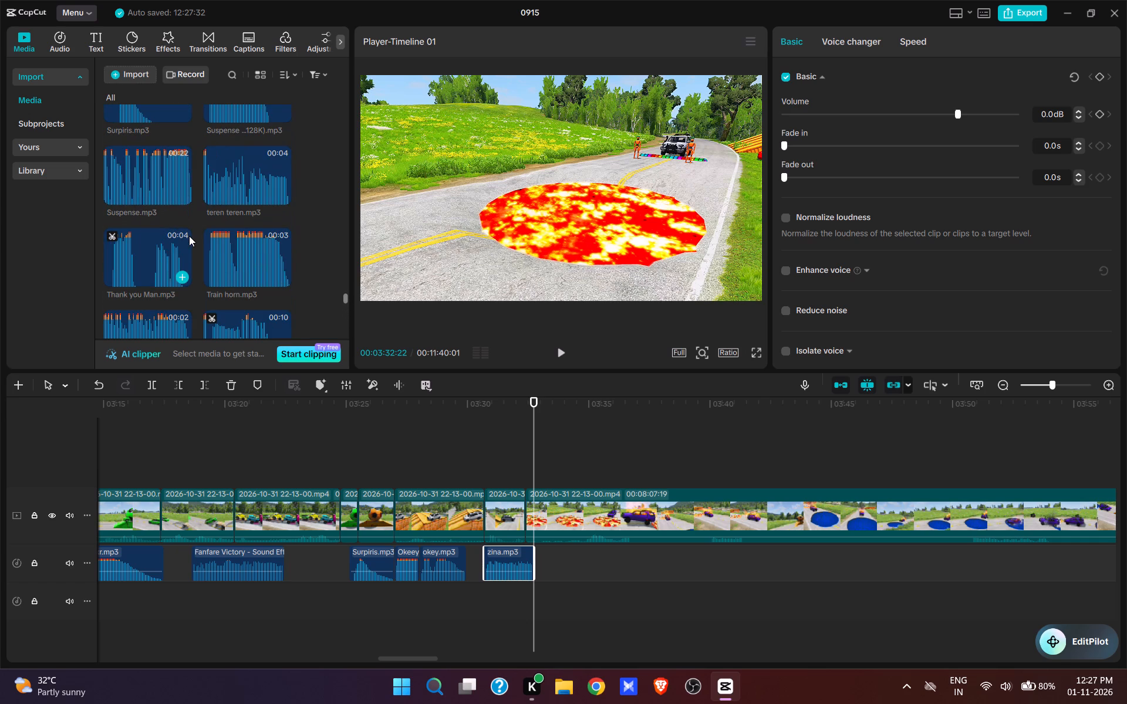
scroll(210, 238, "up", 12)
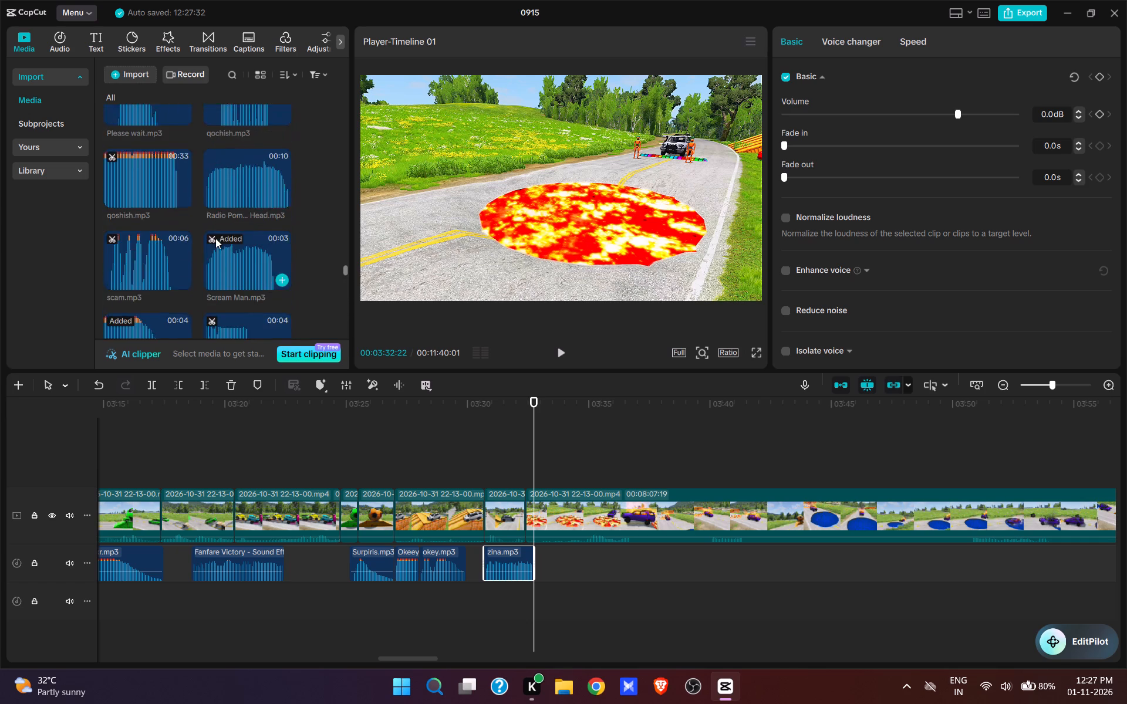
scroll(215, 238, "up", 19)
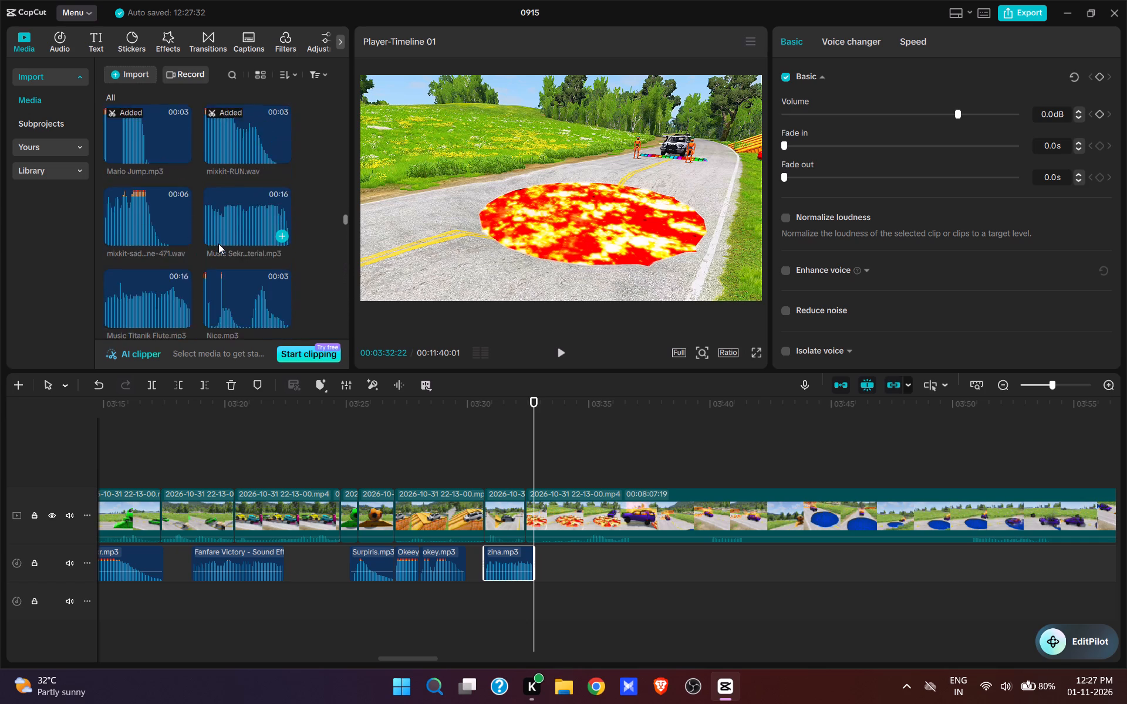
scroll(218, 243, "up", 5)
left_click(252, 169)
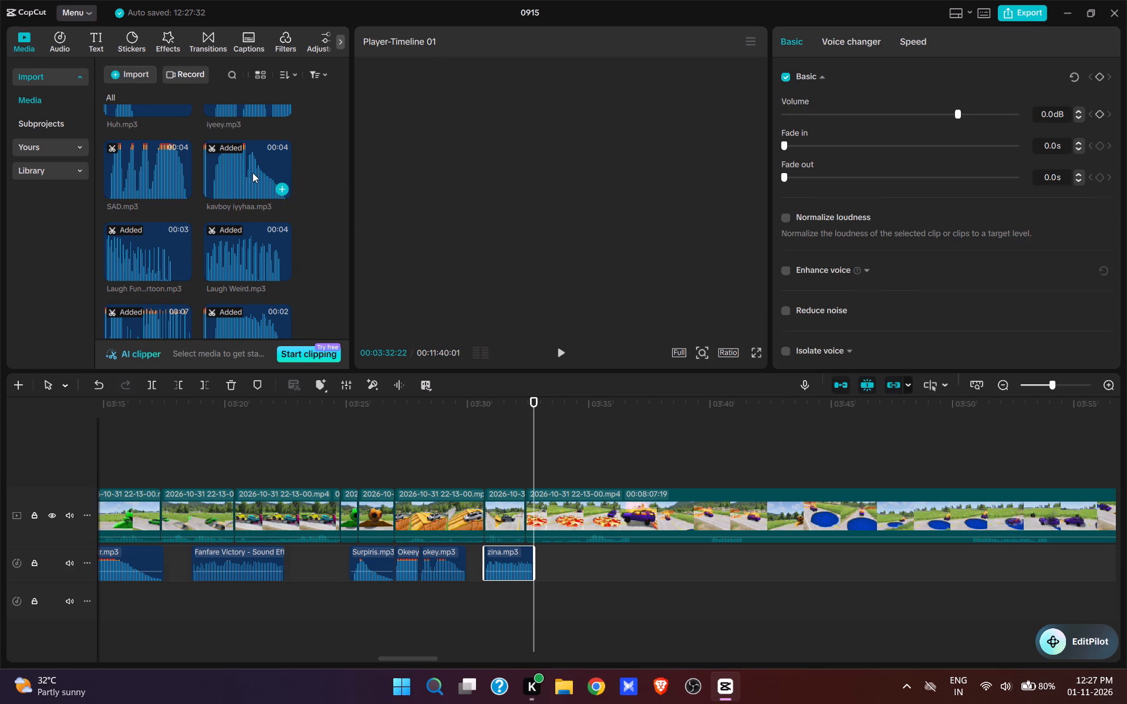
scroll(253, 175, "down", 2)
left_click(286, 219)
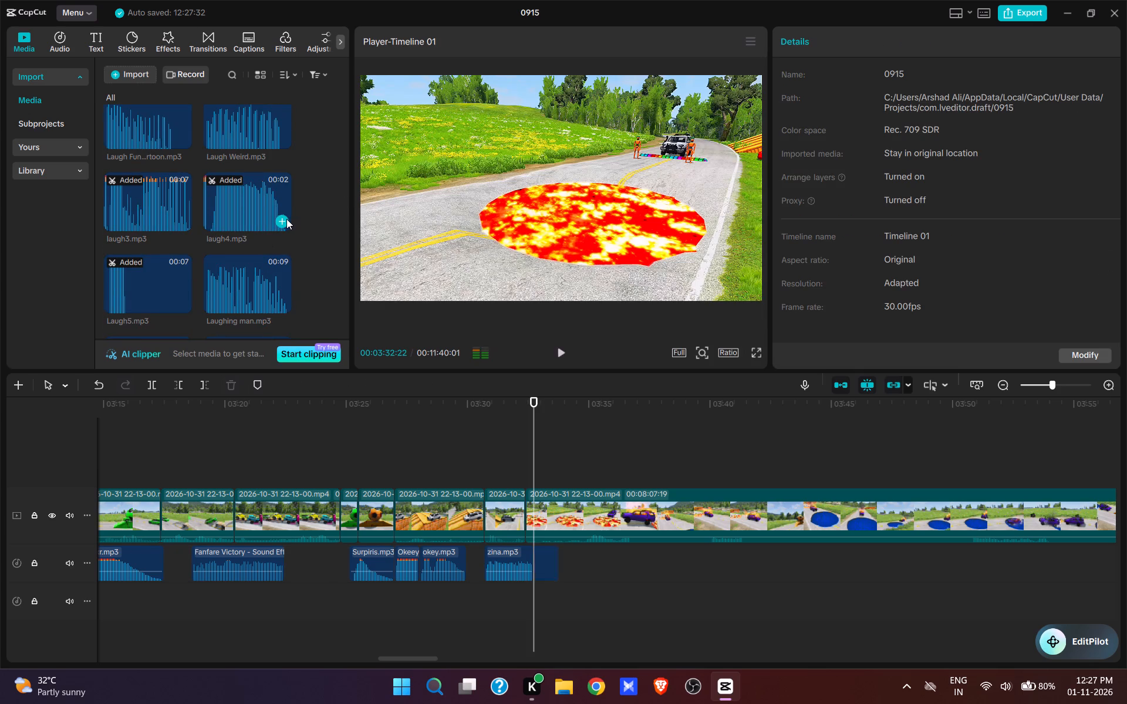
key("space")
key("space")
key("space")
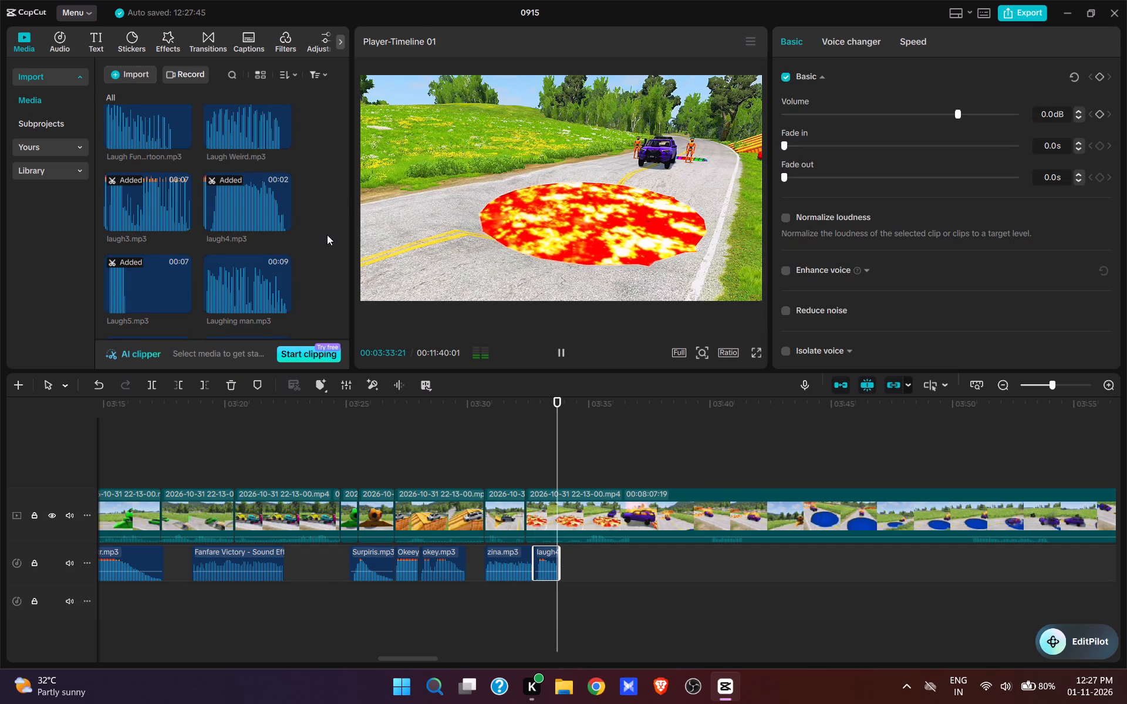
key("space")
key("space")
key("space")
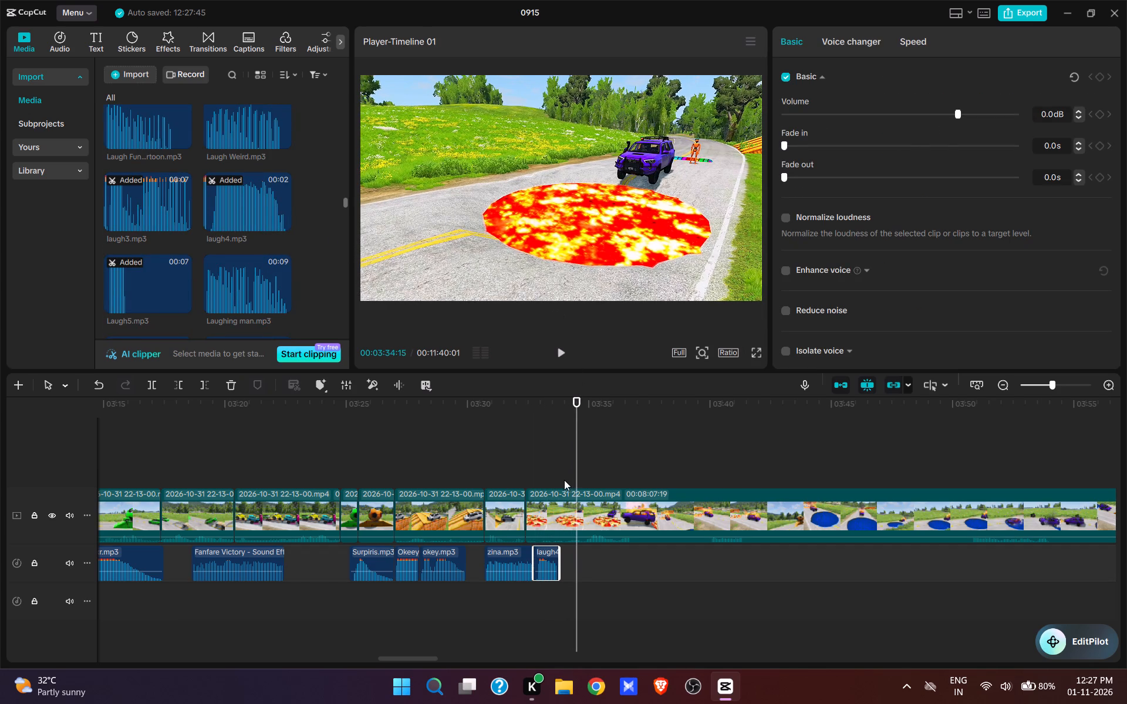
Add no no .mp3 at 03:33:23, directly after the laugh4 sound effect, and trim its end to 03:35:11.
left_click(562, 482)
key("space")
key("space")
left_click(562, 482)
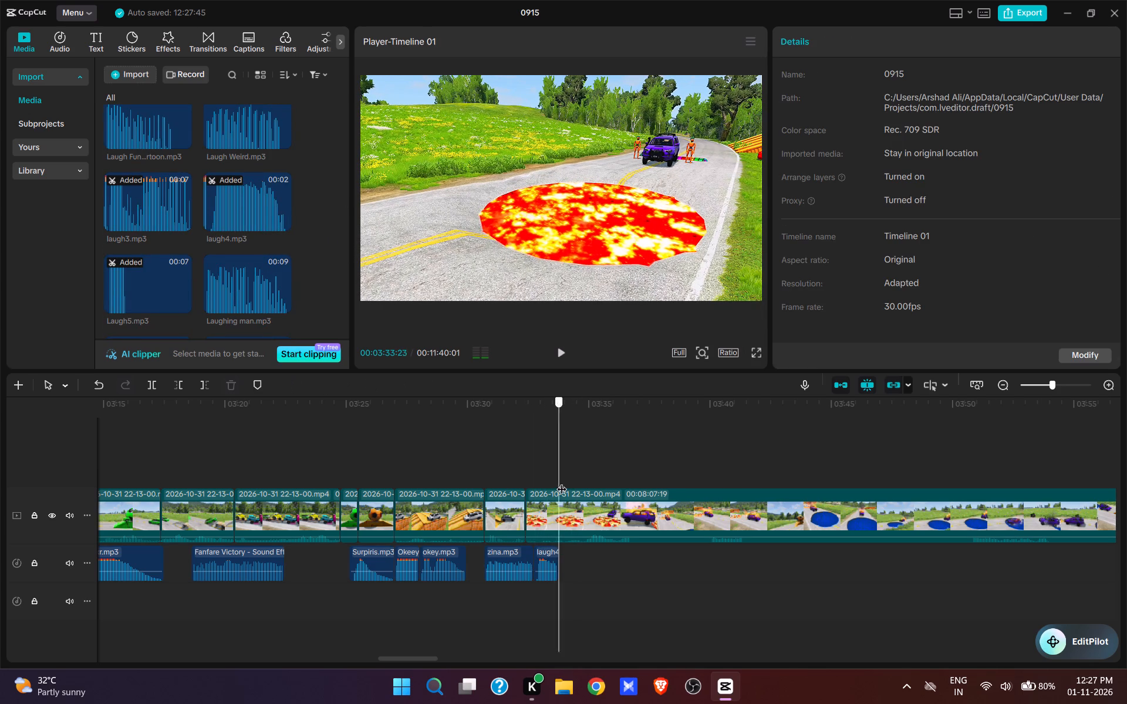
scroll(247, 214, "down", 9)
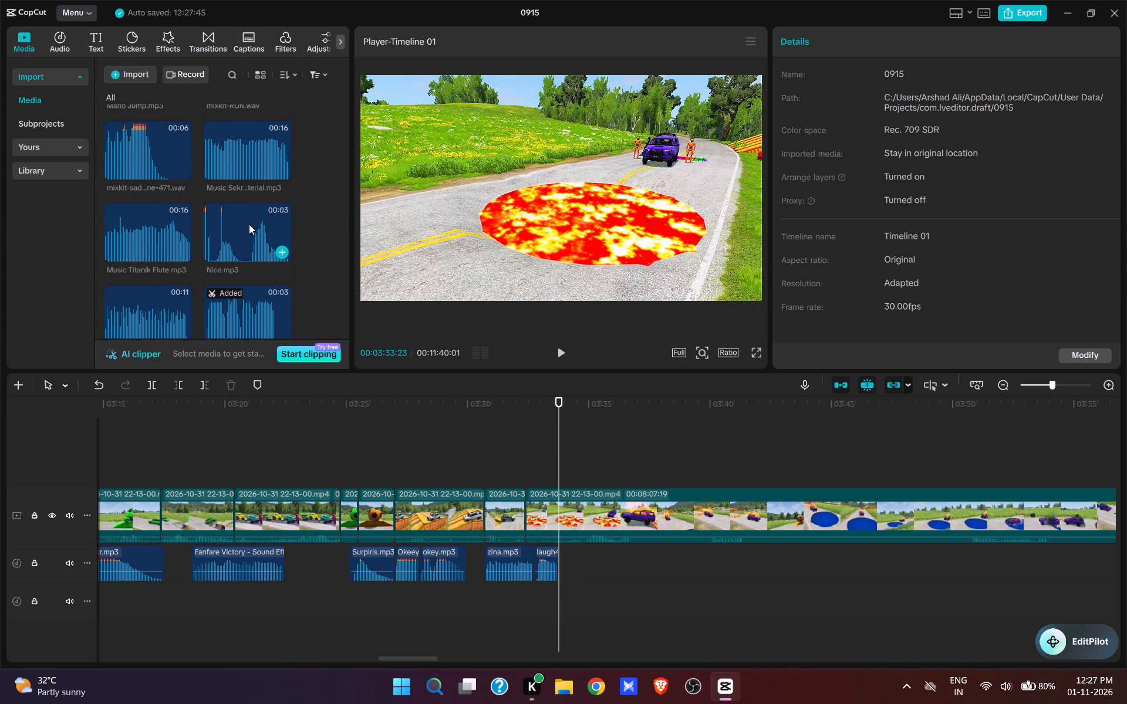
left_click(180, 283)
key("space")
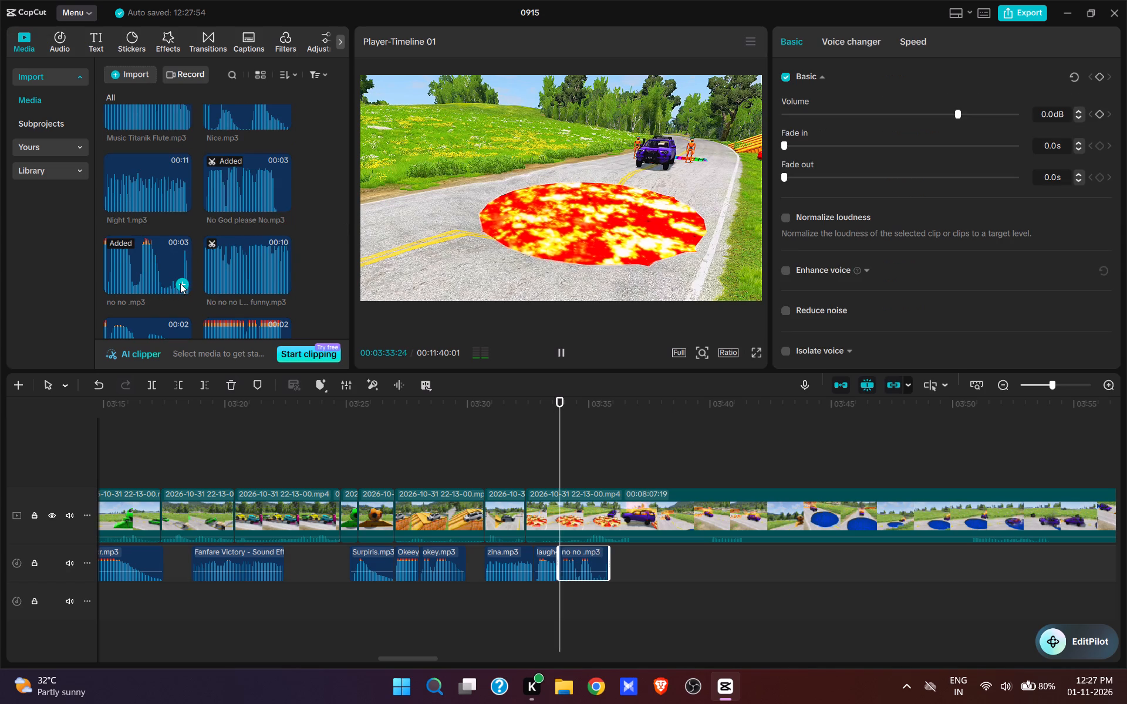
key("space")
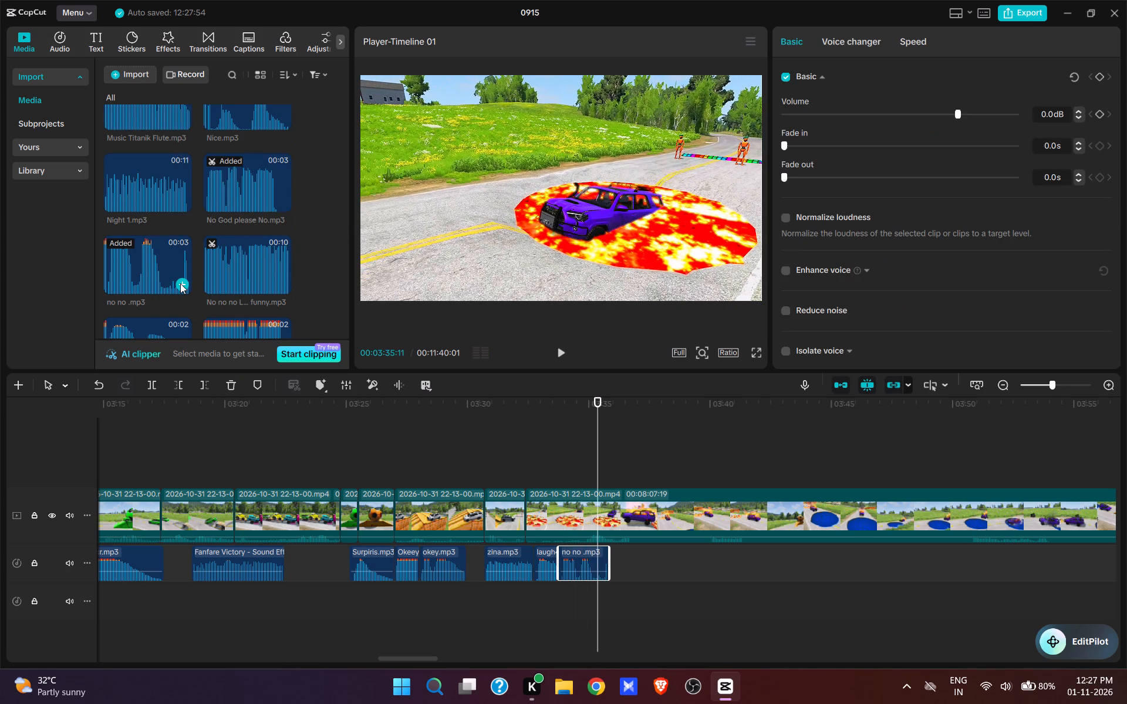
key("e")
Find the HOT HOT HOT sound effect, add it at 03:35:11 and play it against the burning purple SUV.
scroll(255, 239, "up", 15)
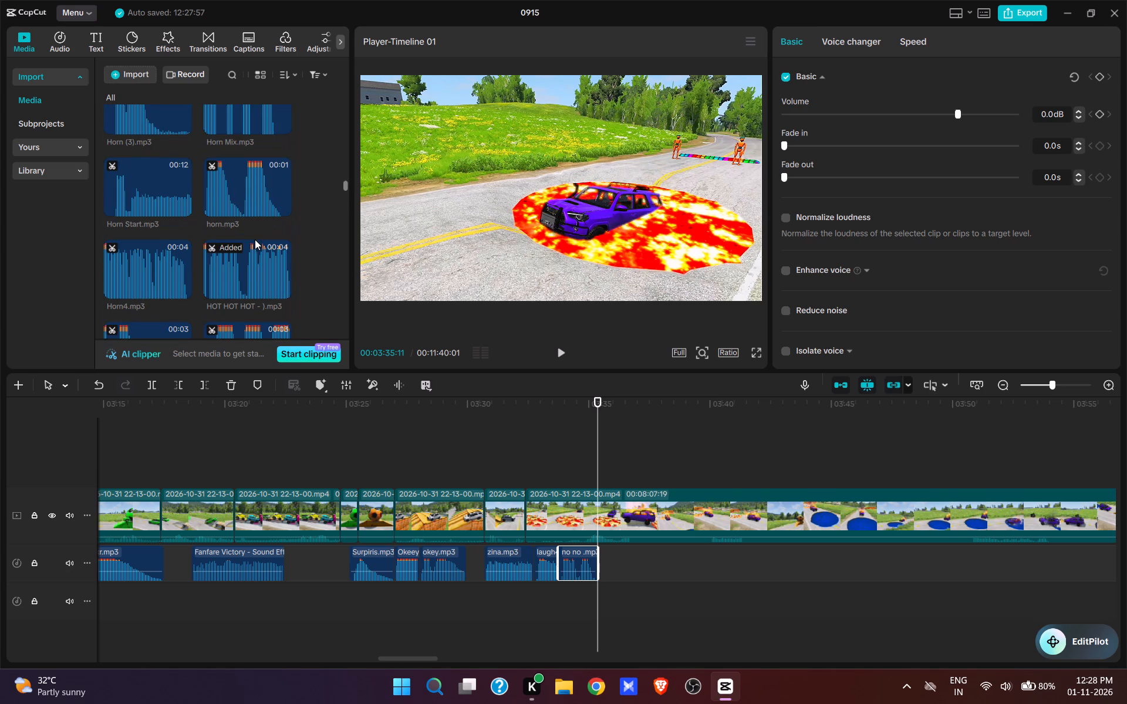
left_click(282, 284)
key("space")
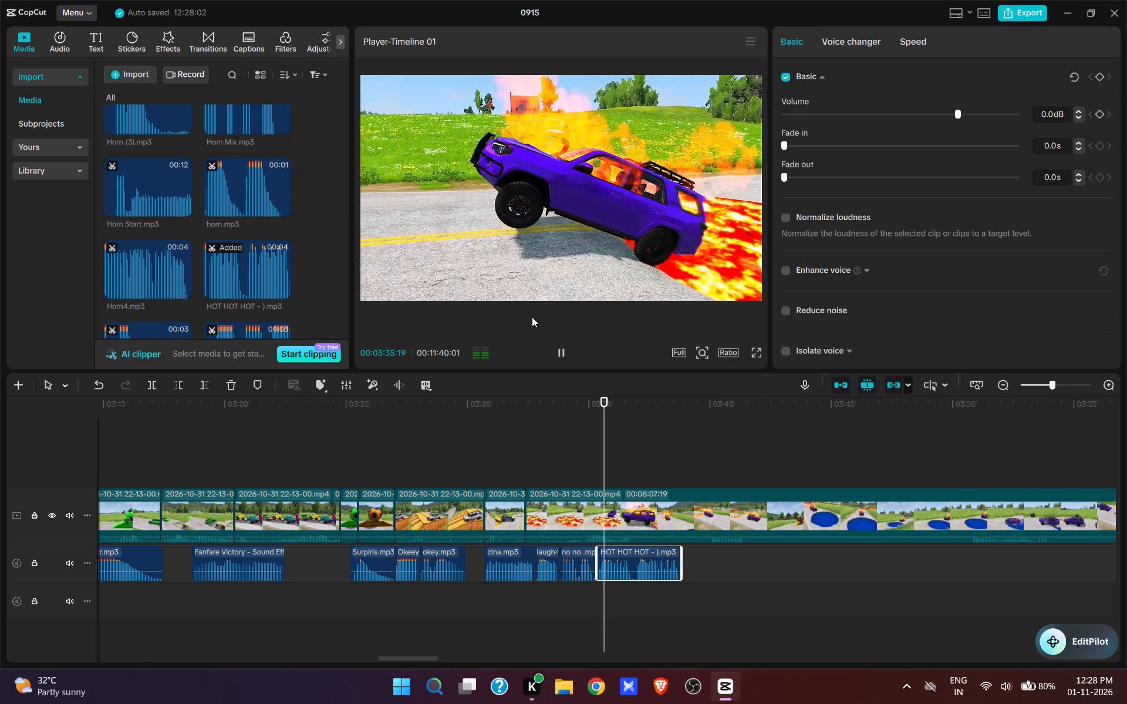
key("space")
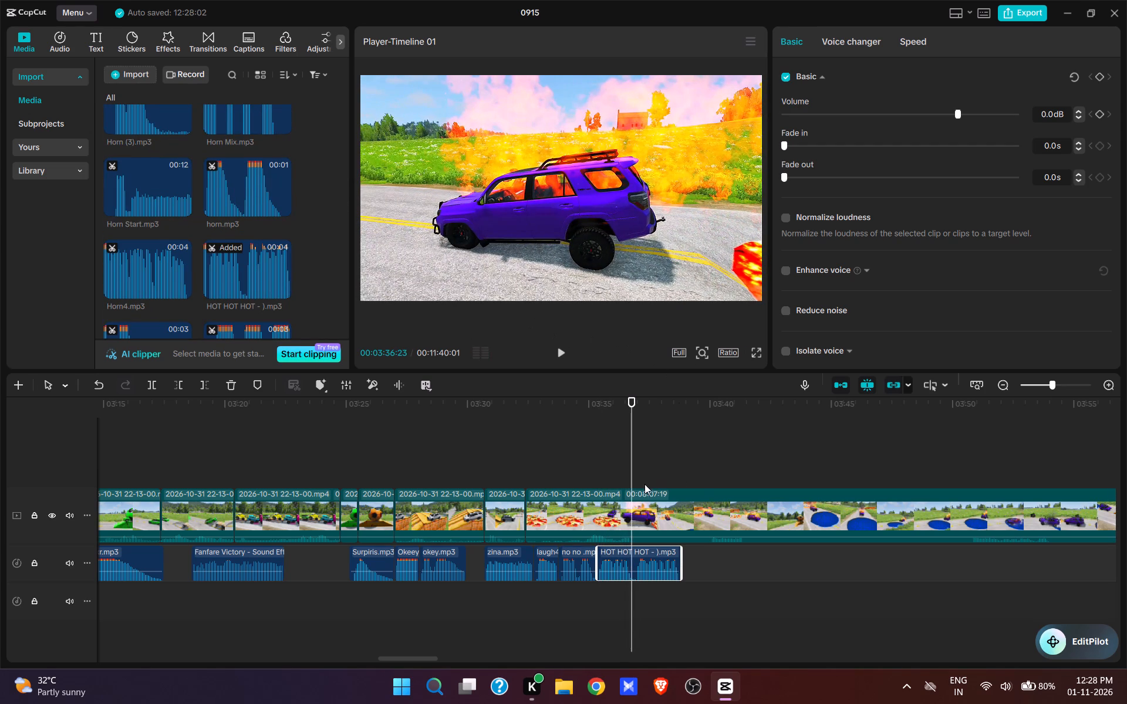
Split the footage at 03:36:18 and cut out what follows up to the distant shot of the burning SUV leaving the lava.
left_click(629, 478)
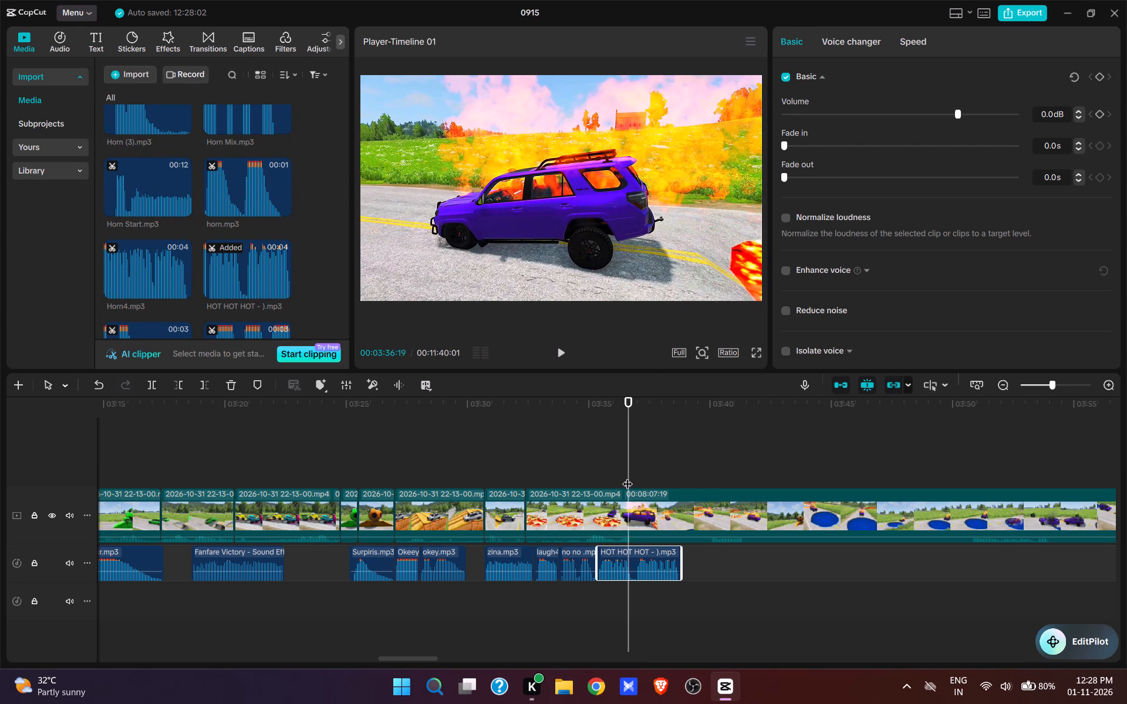
left_click(627, 476)
left_click(629, 506)
key("w")
left_click(709, 471)
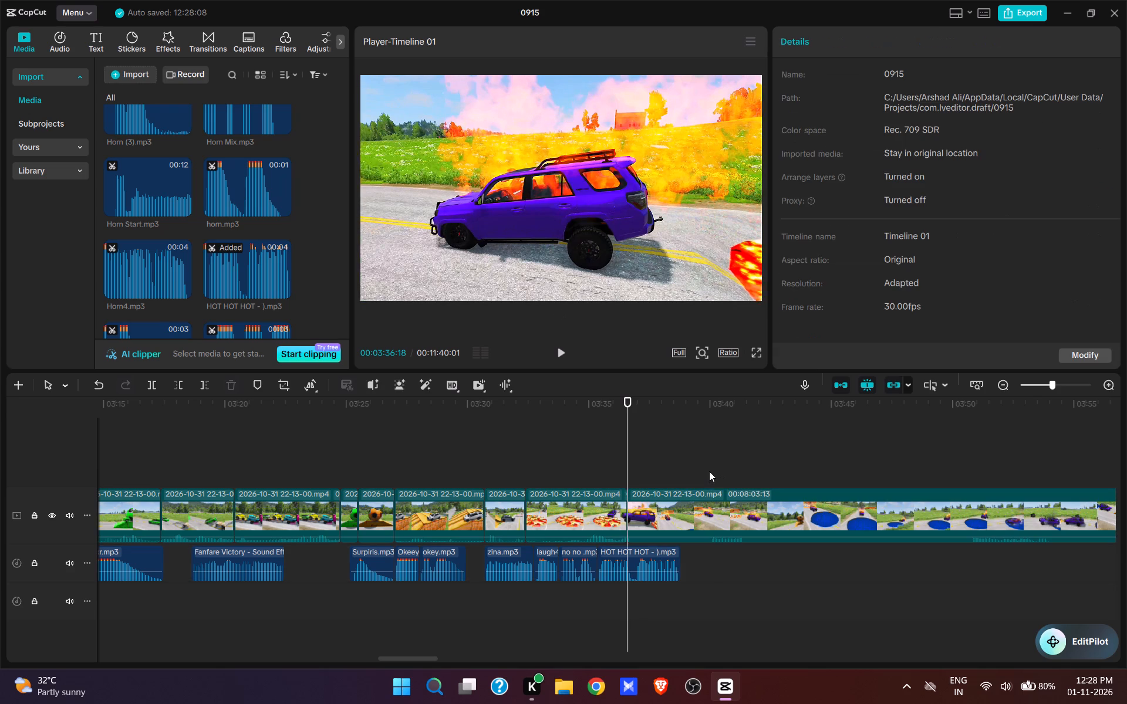
key("space")
key("space")
type("q")
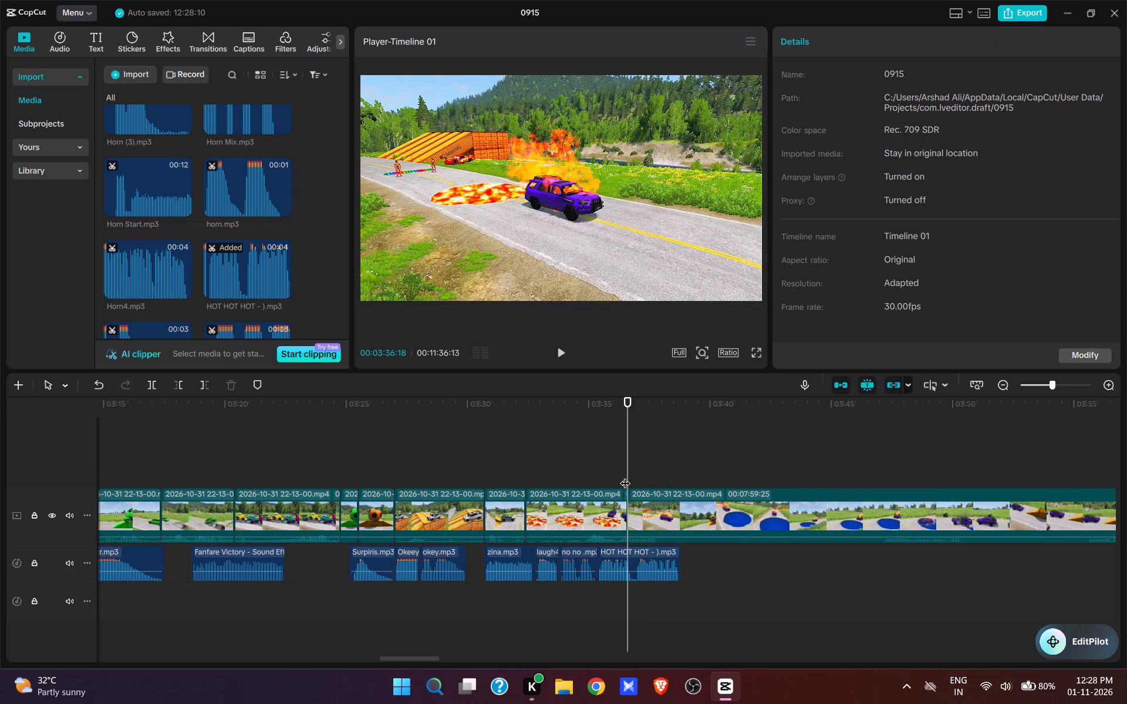
Play the burning SUV footage, split it at 03:37:21 and cut out what follows up to the SUV entering the blue pool.
left_click(622, 472)
key("space")
key("space")
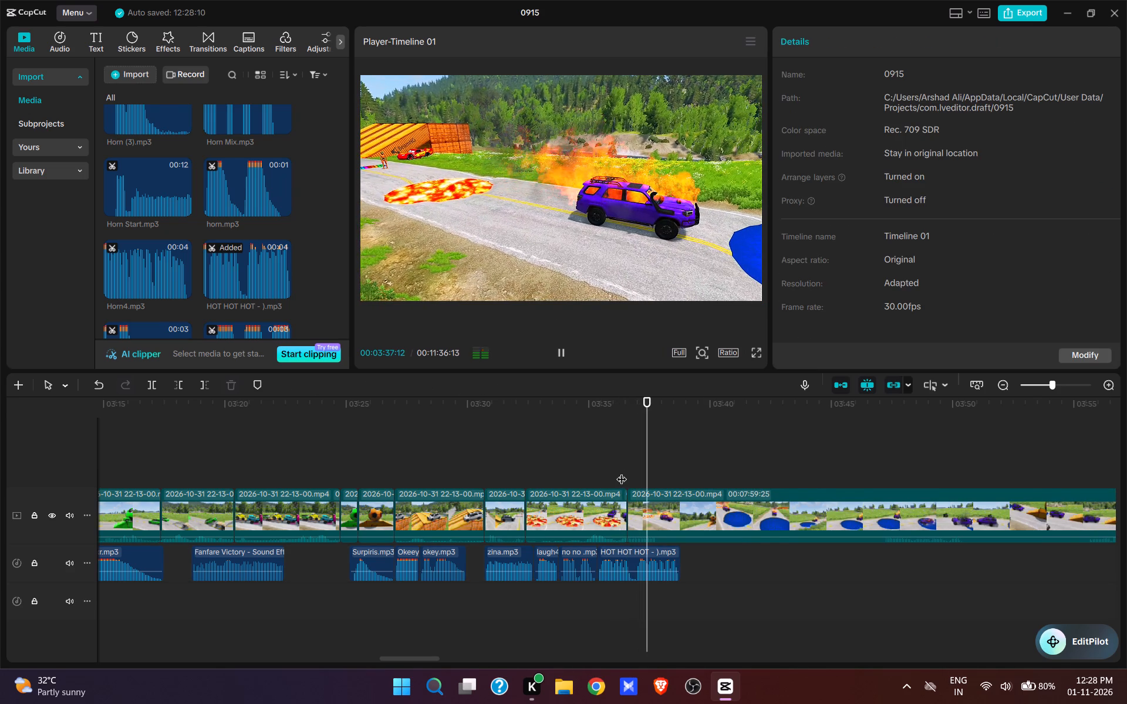
key("space")
key("space")
left_click(654, 475)
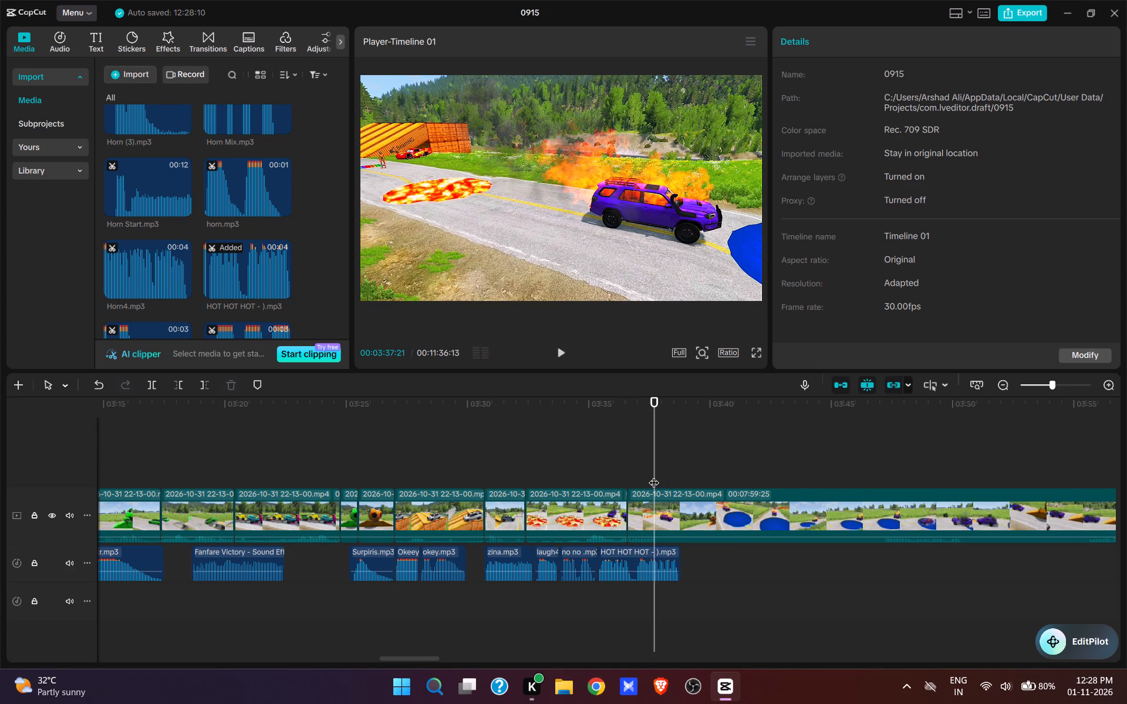
left_click(653, 498)
key("w")
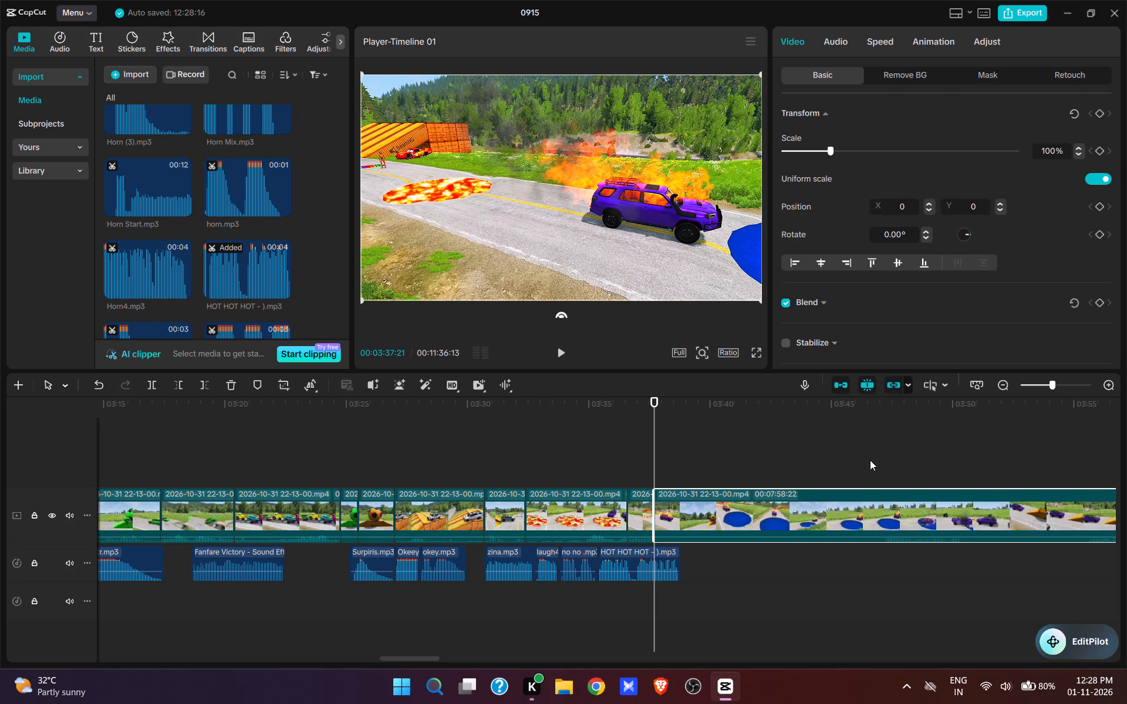
left_click(870, 460)
key("space")
key("space")
type("q")
key("space")
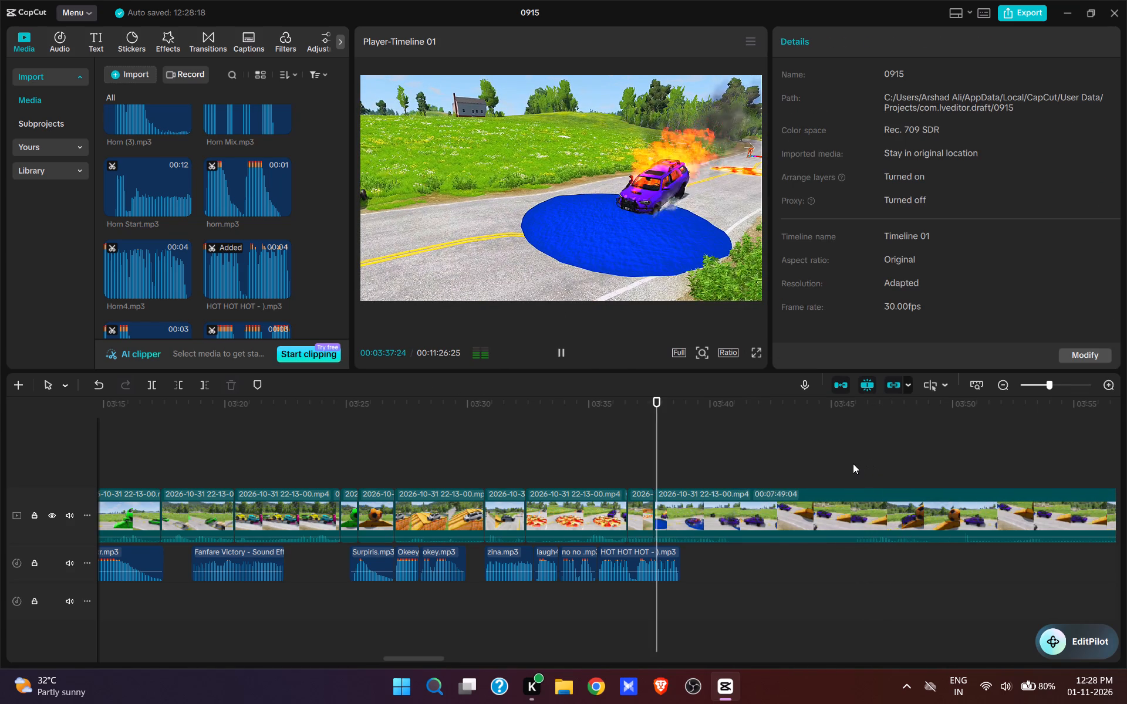
Find the Laugh5.mp3 sound effect and add it at 03:38:24, as the purple SUV cools off in the blue pool.
key("space")
key("space")
key("space")
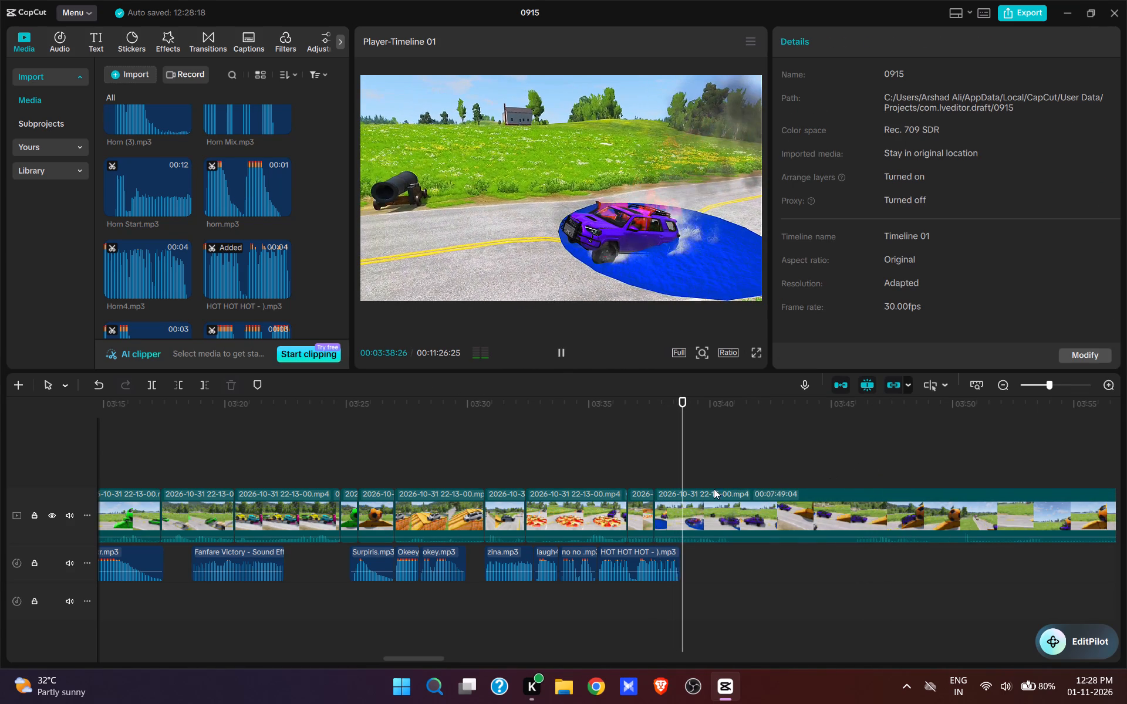
left_click(679, 473)
scroll(180, 218, "up", 3)
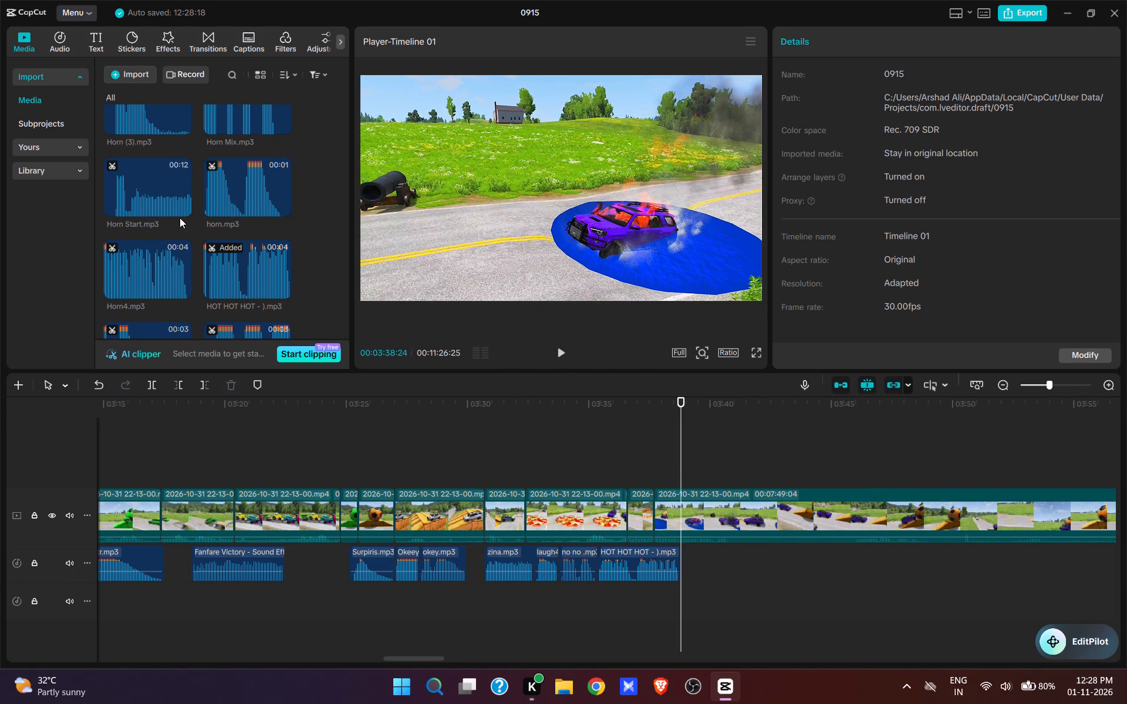
scroll(180, 218, "up", 7)
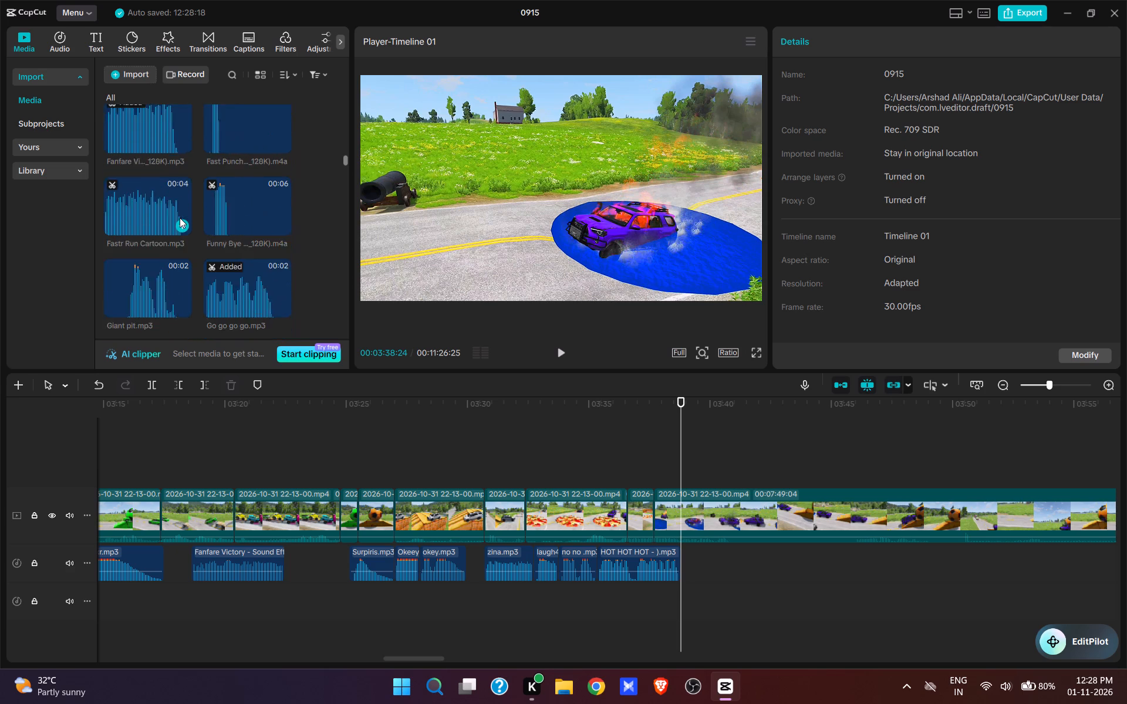
scroll(180, 218, "up", 9)
scroll(180, 218, "down", 19)
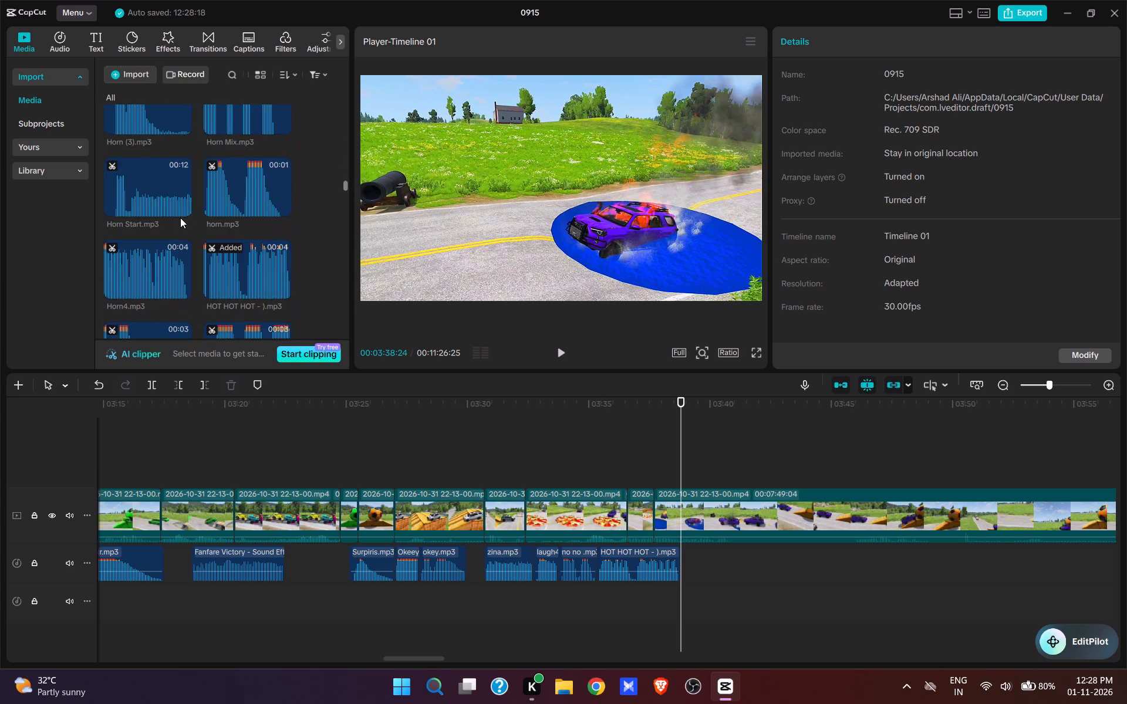
scroll(180, 218, "down", 7)
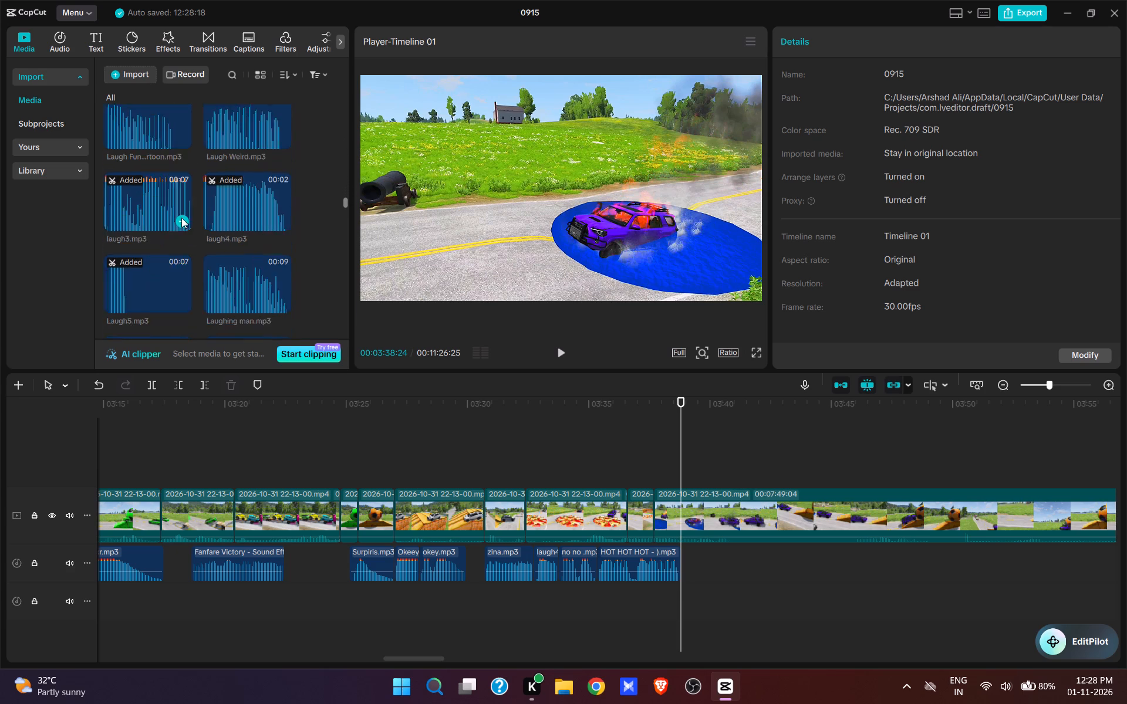
left_click(155, 225)
left_click(122, 238)
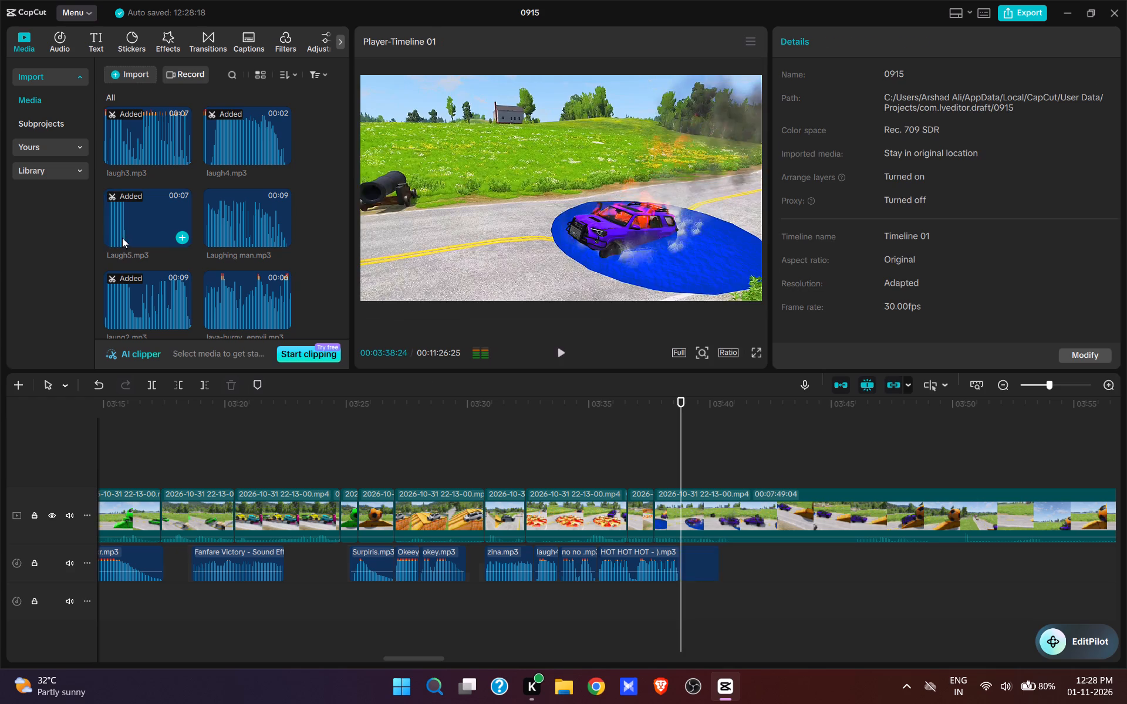
Split the footage at 03:40:20 and cut out what follows up to the purple SUV approaching the soccer ball ramp.
key("space")
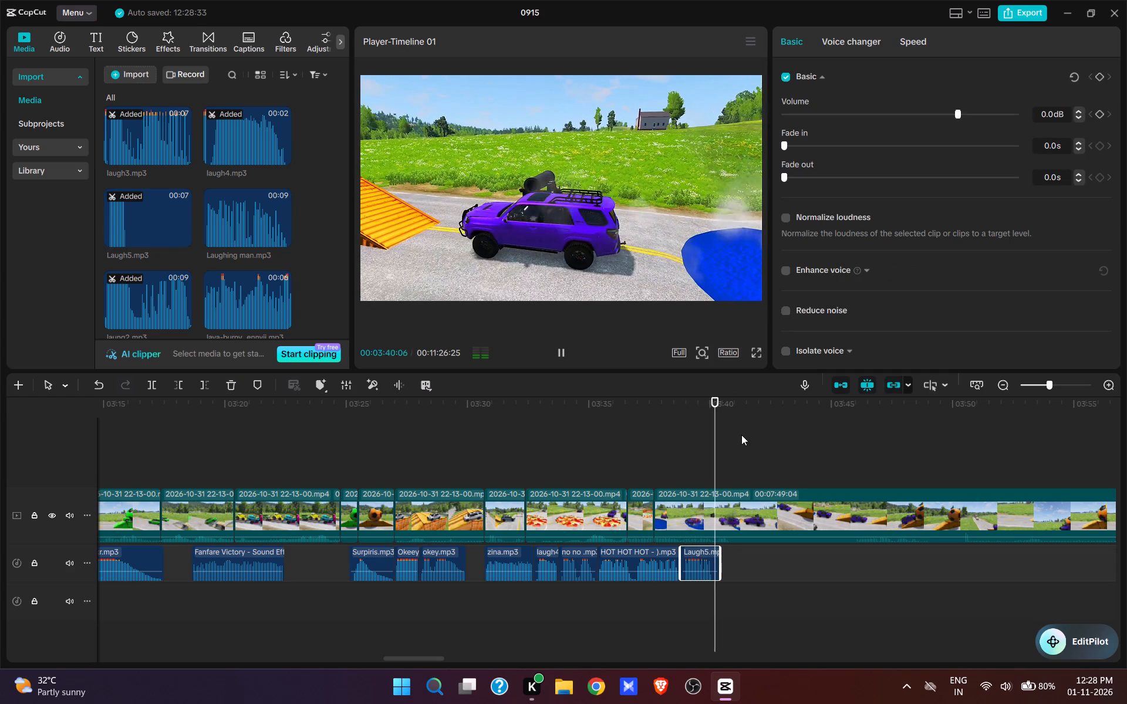
key("space")
key("w")
left_click(847, 468)
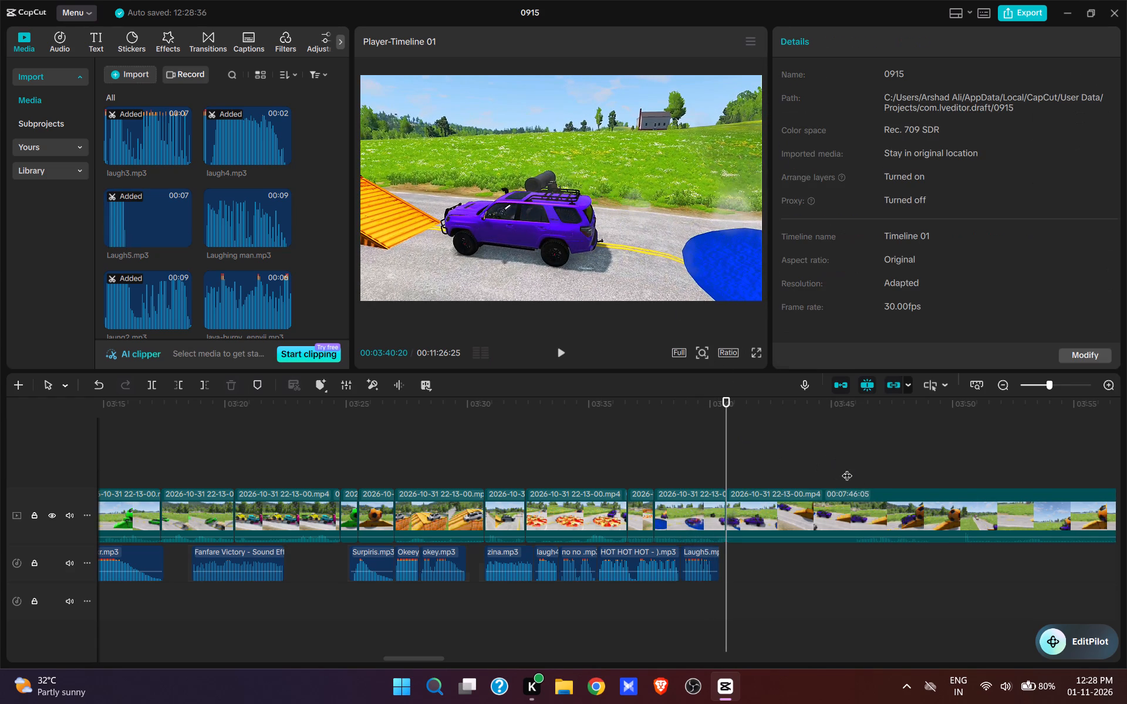
key("space")
key("space")
type("q")
Find the mixkit-RUN.wav sound effect and add it at 03:40:20, where the purple SUV drives toward the soccer ball ramp.
key("space")
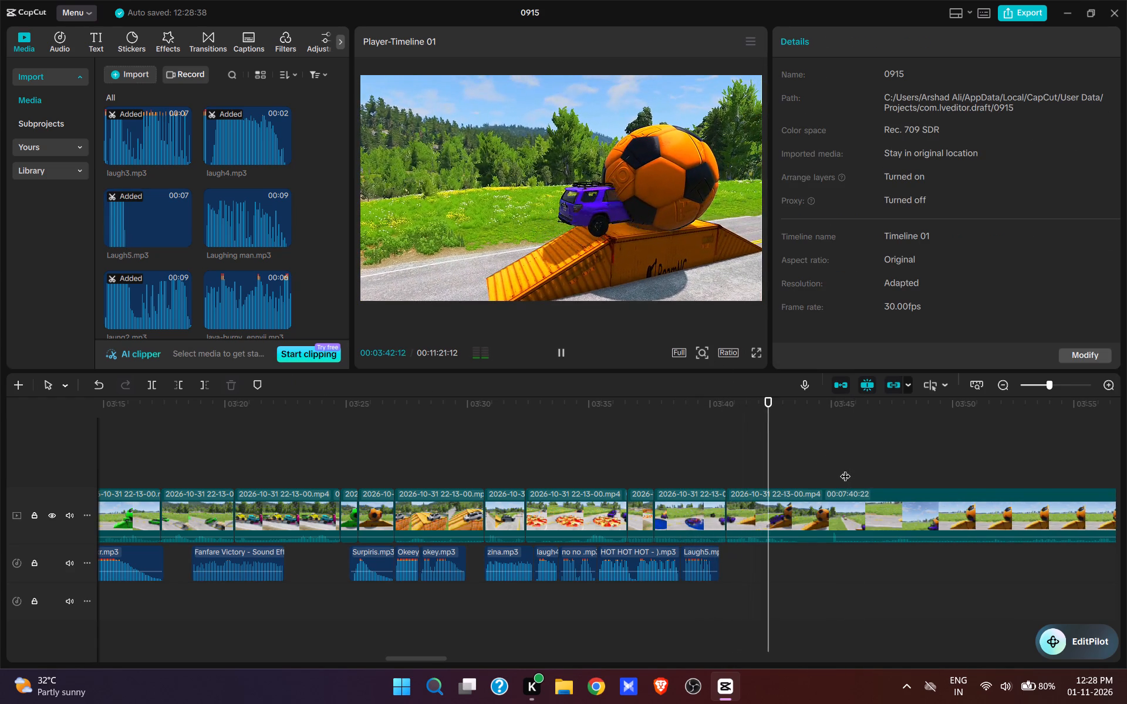
key("space")
left_click(724, 471)
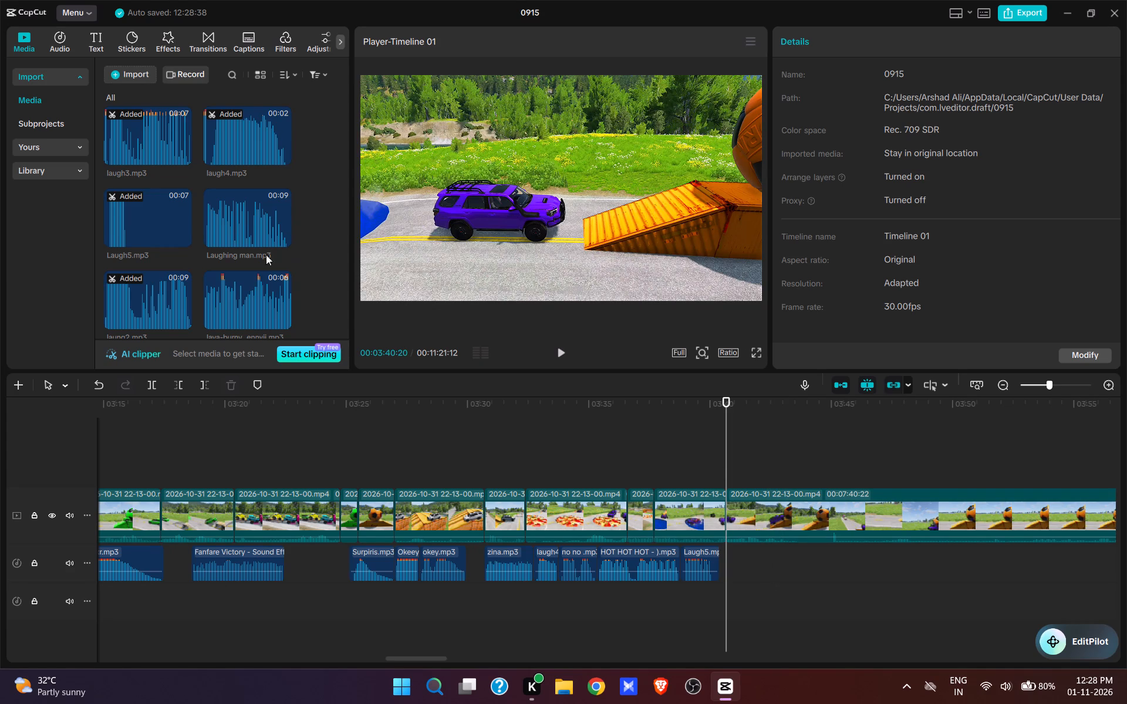
scroll(238, 252, "up", 2)
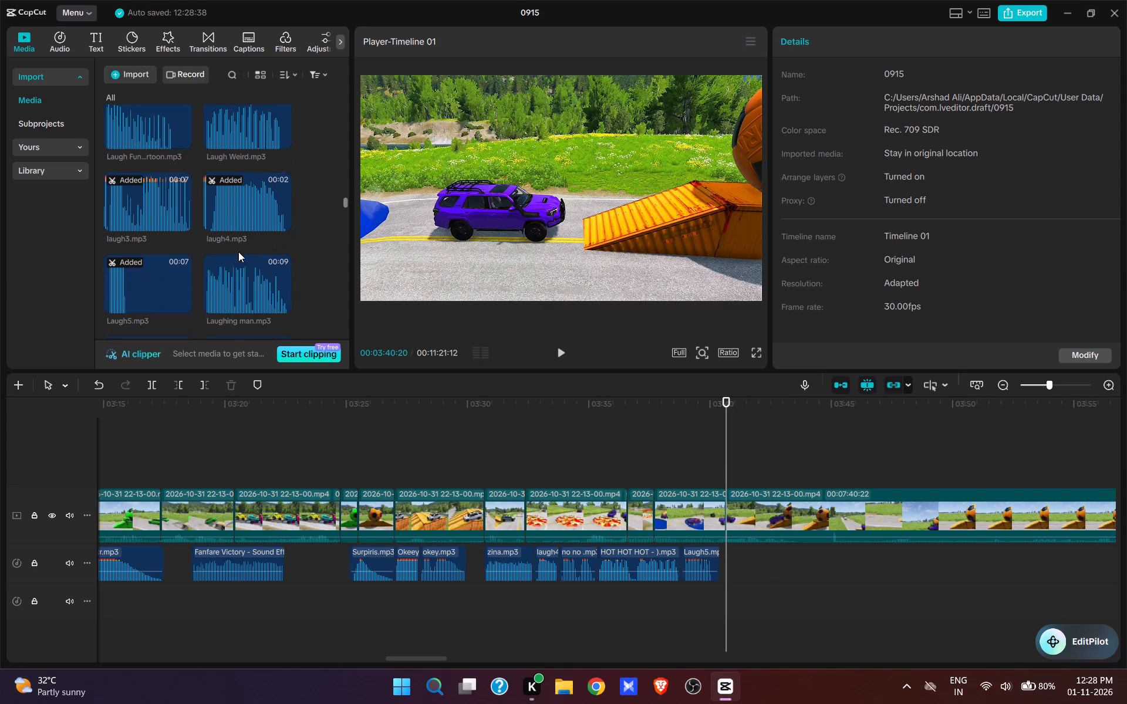
scroll(238, 252, "up", 6)
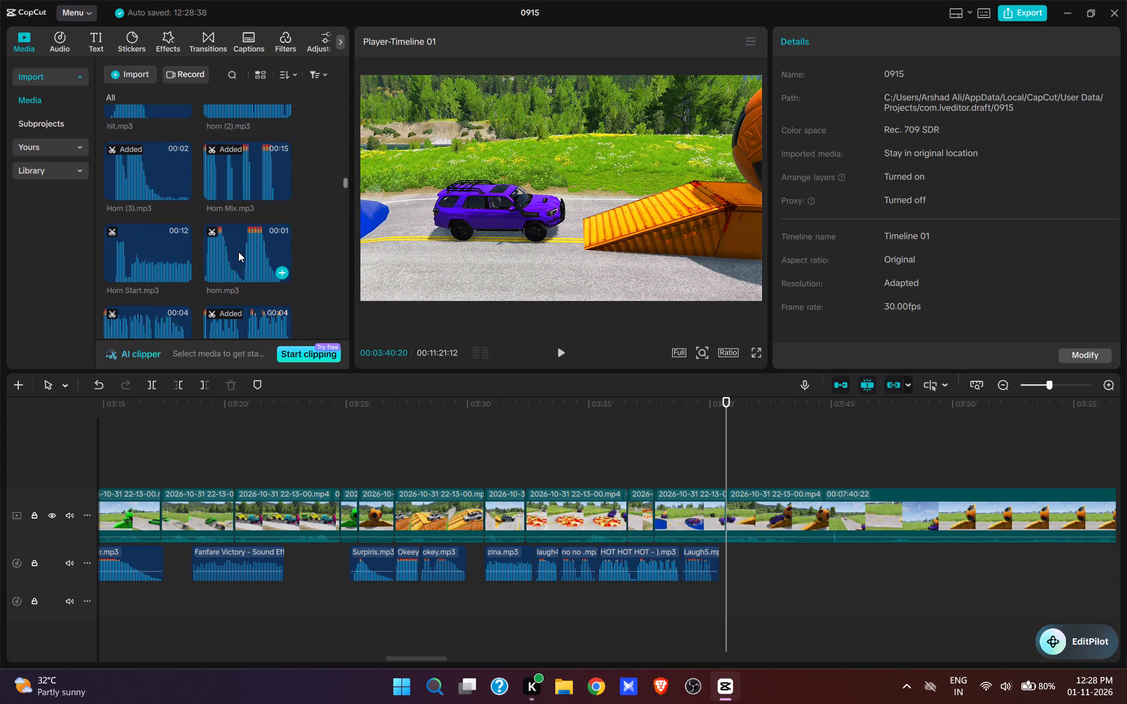
scroll(238, 252, "down", 11)
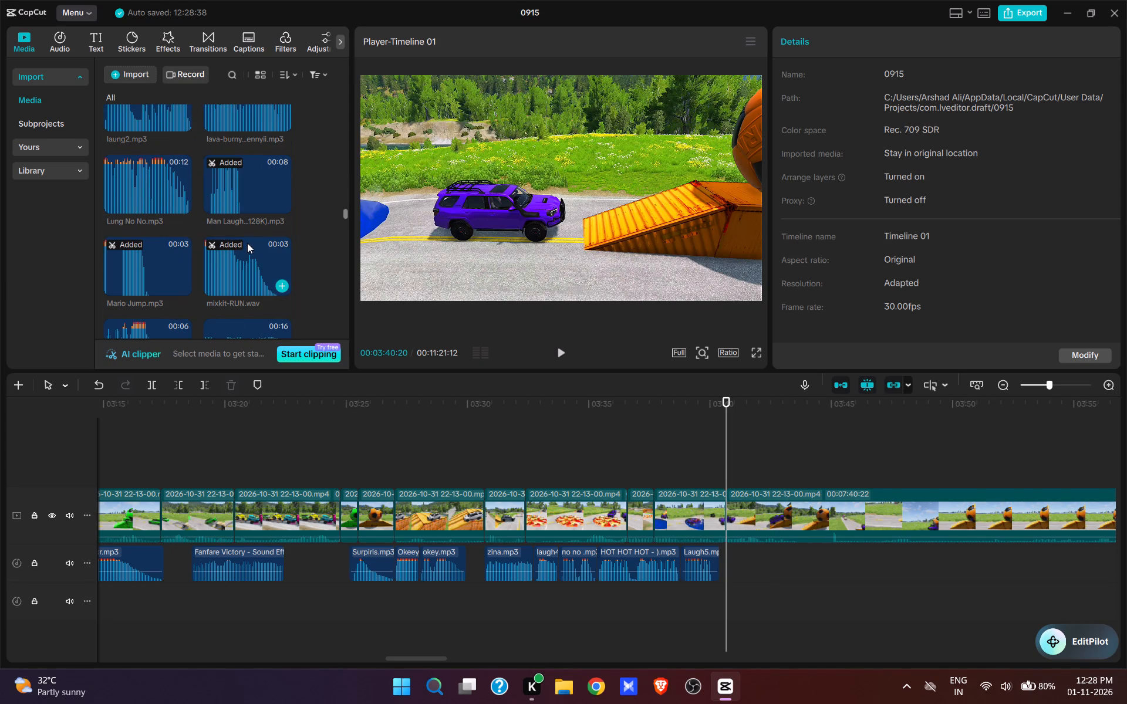
left_click(283, 286)
Play the purple SUV driving into the soccer ball and split the footage at 03:43:09.
key("space")
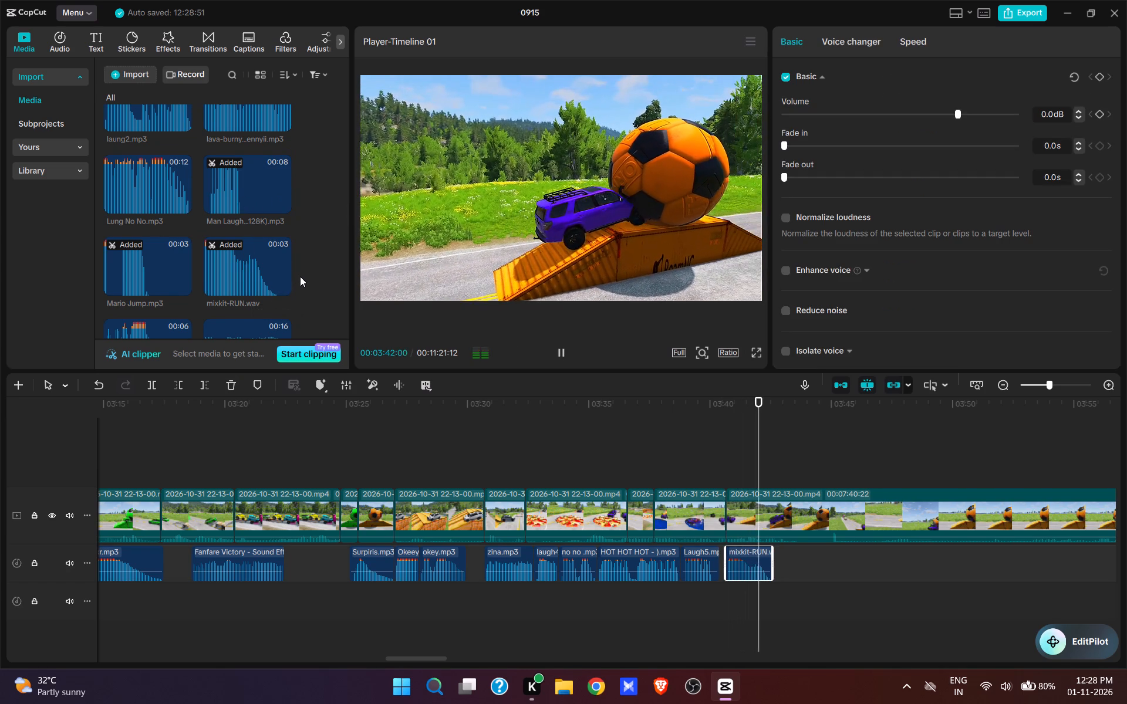
key("space")
key("space")
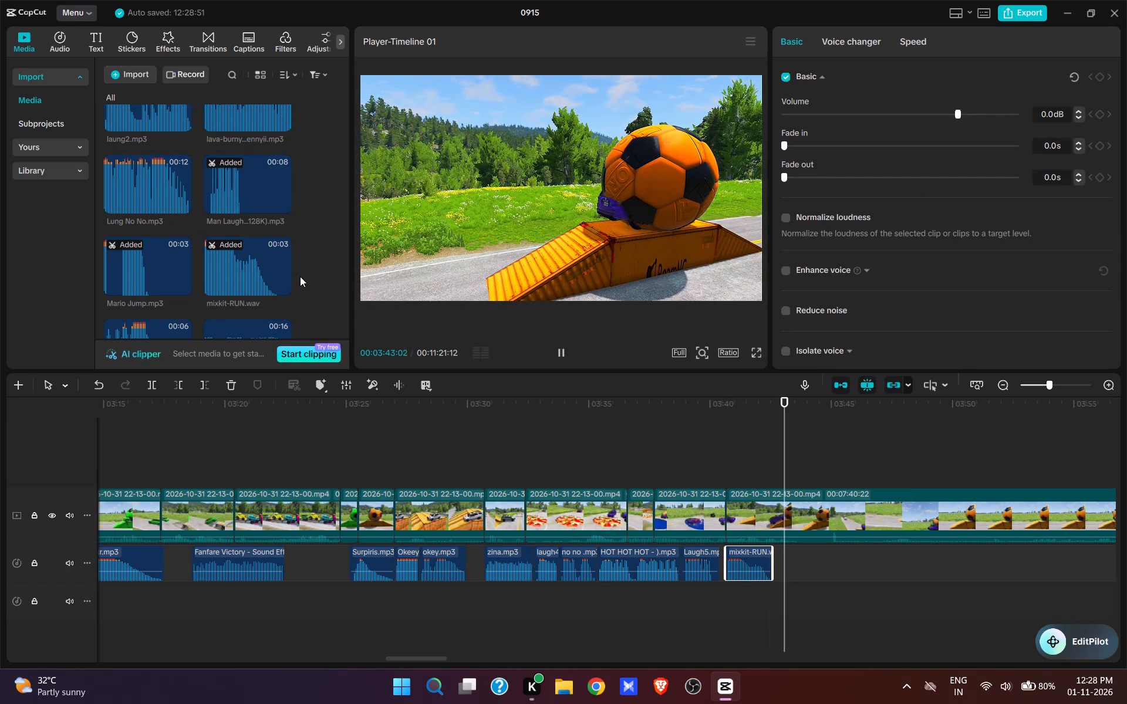
key("space")
key("w")
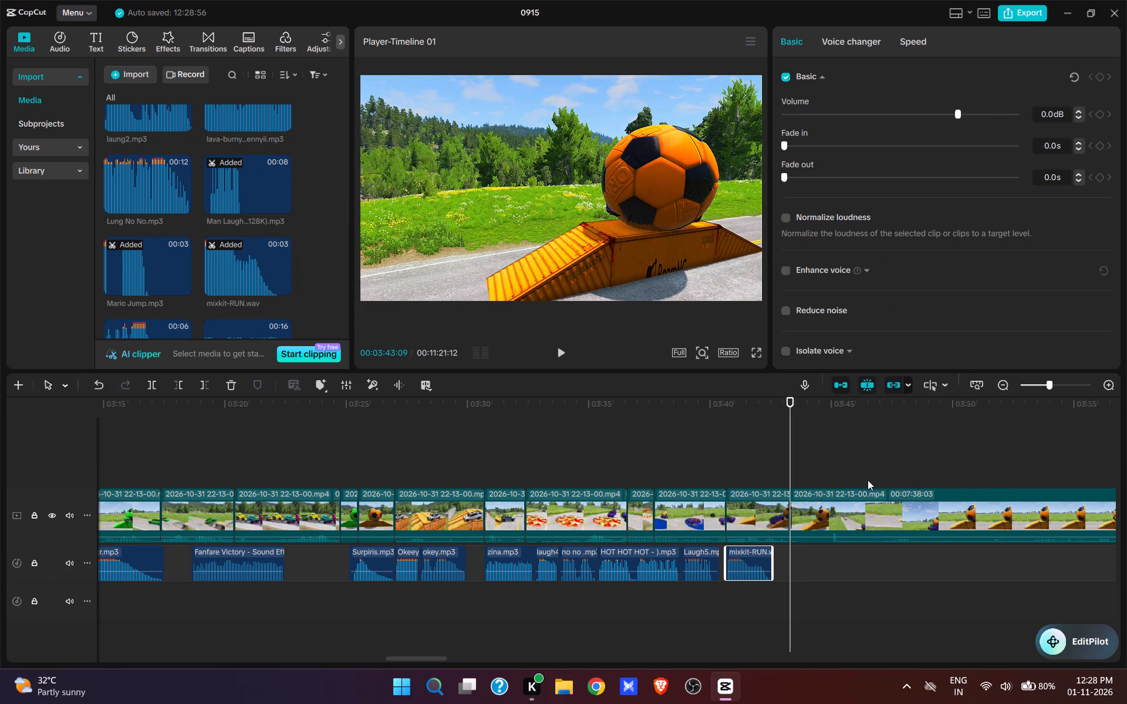
Cut out the footage after 03:43:09 up to just before the orange SUV emerges from the soccer ball.
left_click(835, 475)
key("space")
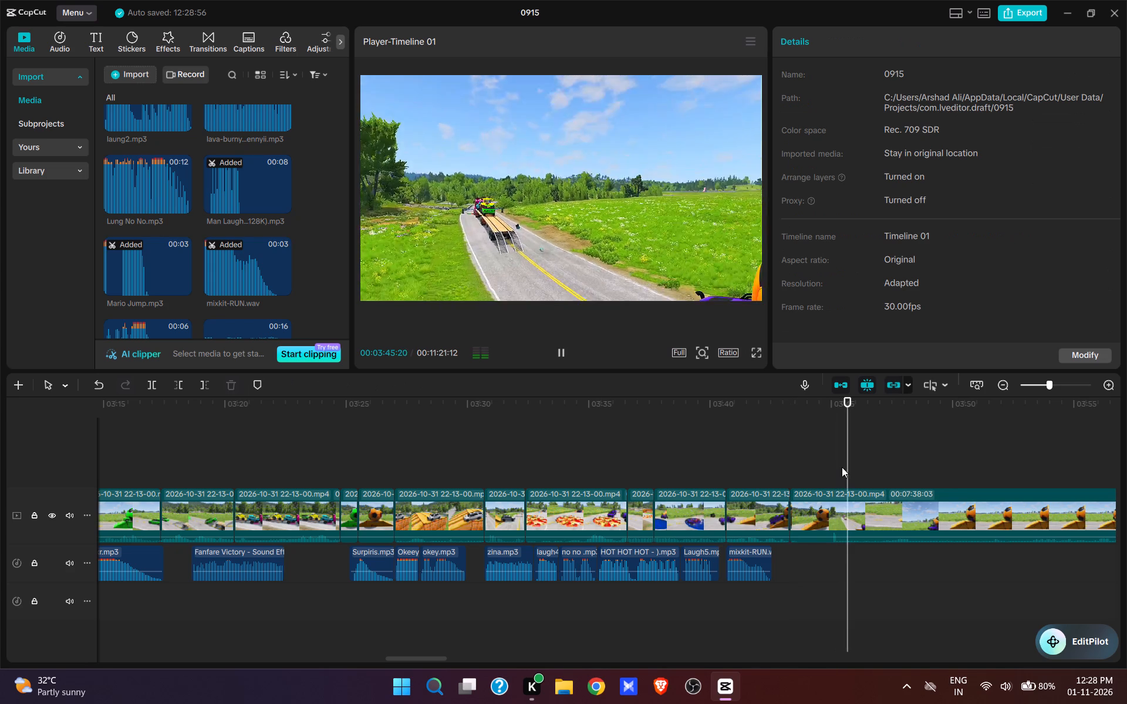
left_click_drag(848, 471, 849, 479)
key("space")
left_click_drag(867, 517, 821, 551)
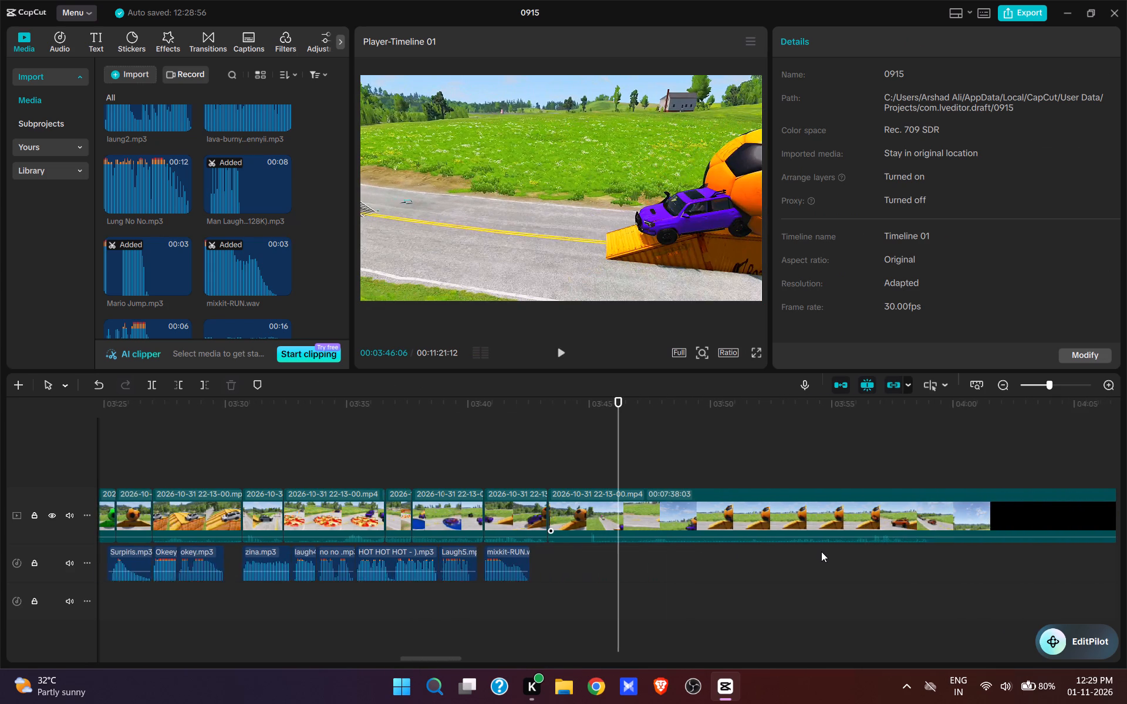
left_click_drag(821, 551, 818, 553)
left_click(598, 460)
key("space")
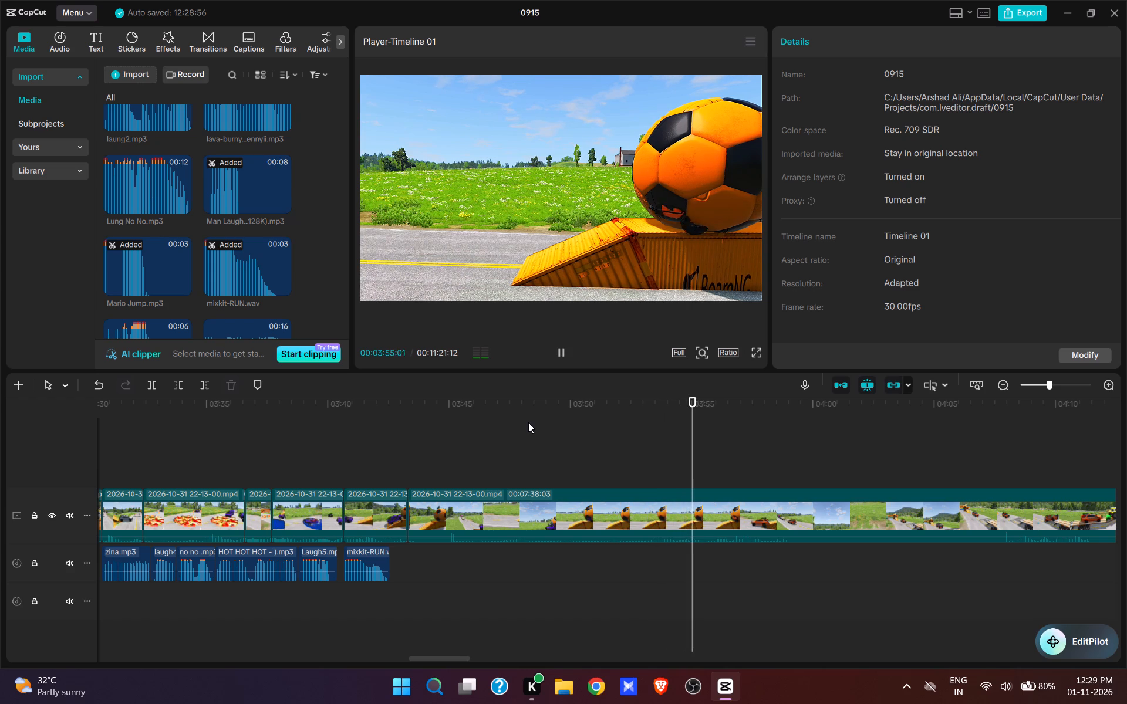
key("space")
left_click(696, 475)
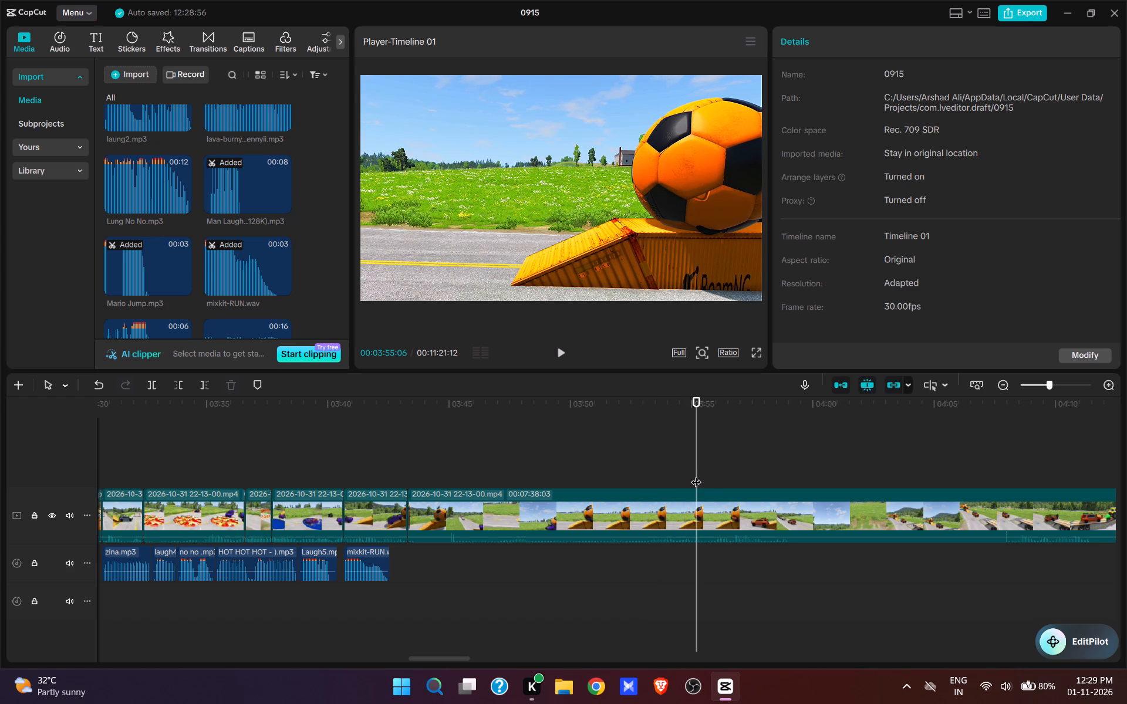
left_click(693, 475)
type("q")
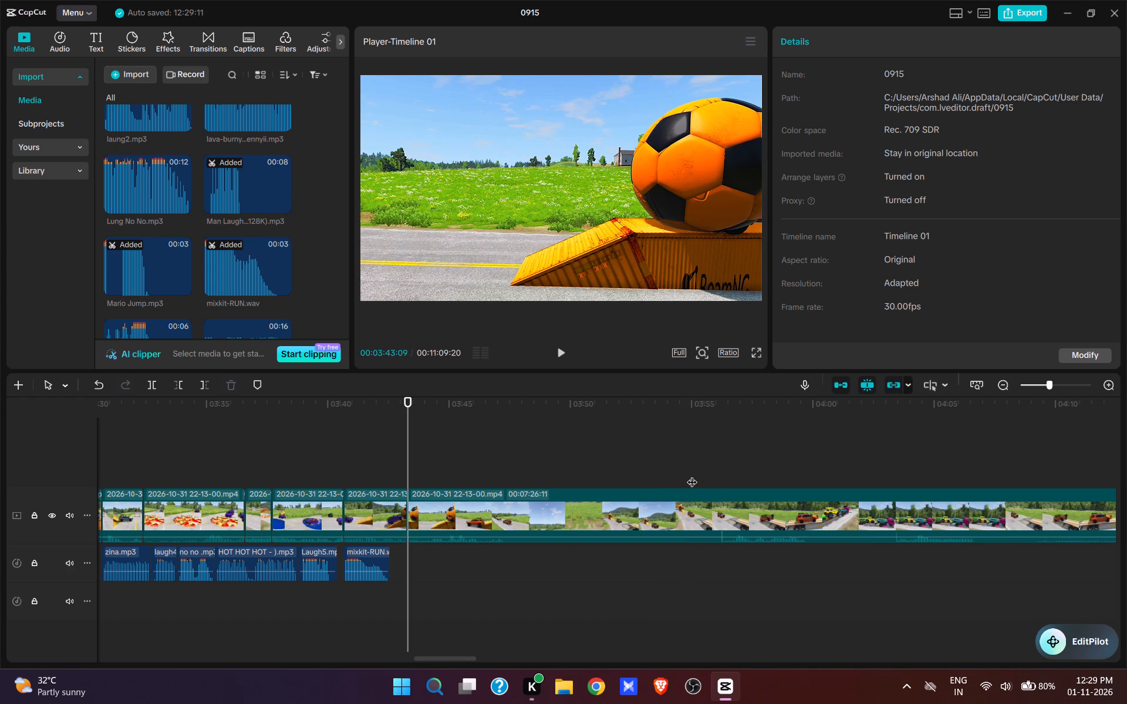
Find the sexr.mp3 sound effect and add it at 03:43:19, as the orange SUV comes out of the soccer ball.
key("space")
key("space")
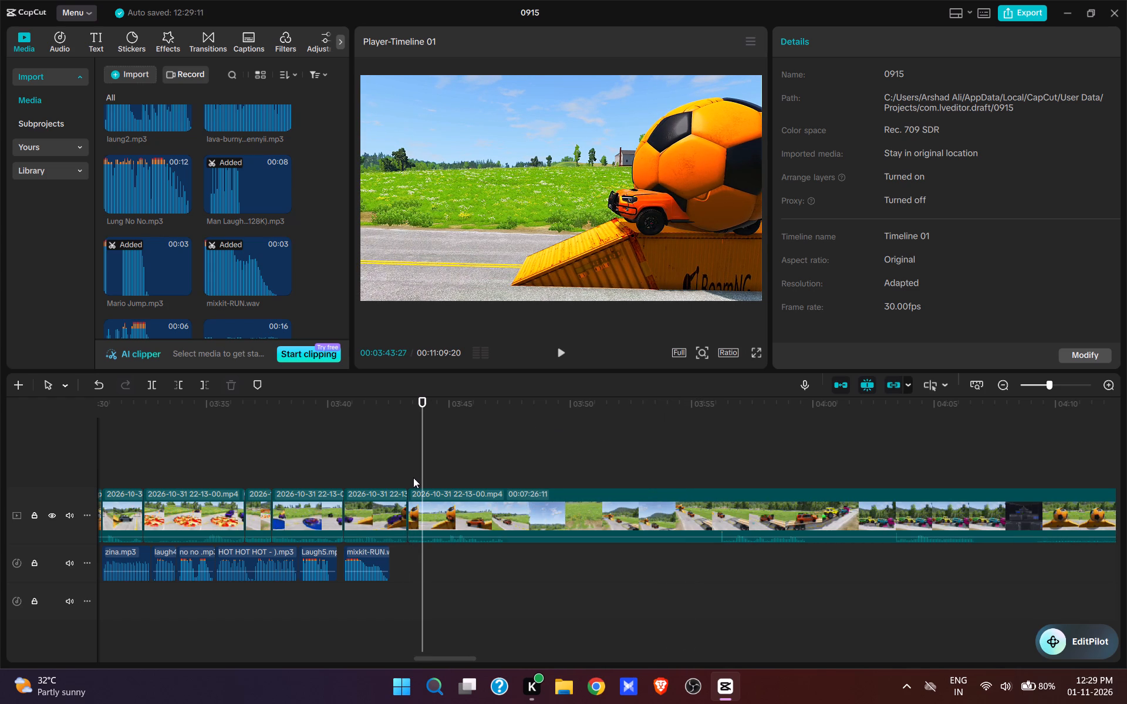
left_click(411, 476)
key("space")
key("space")
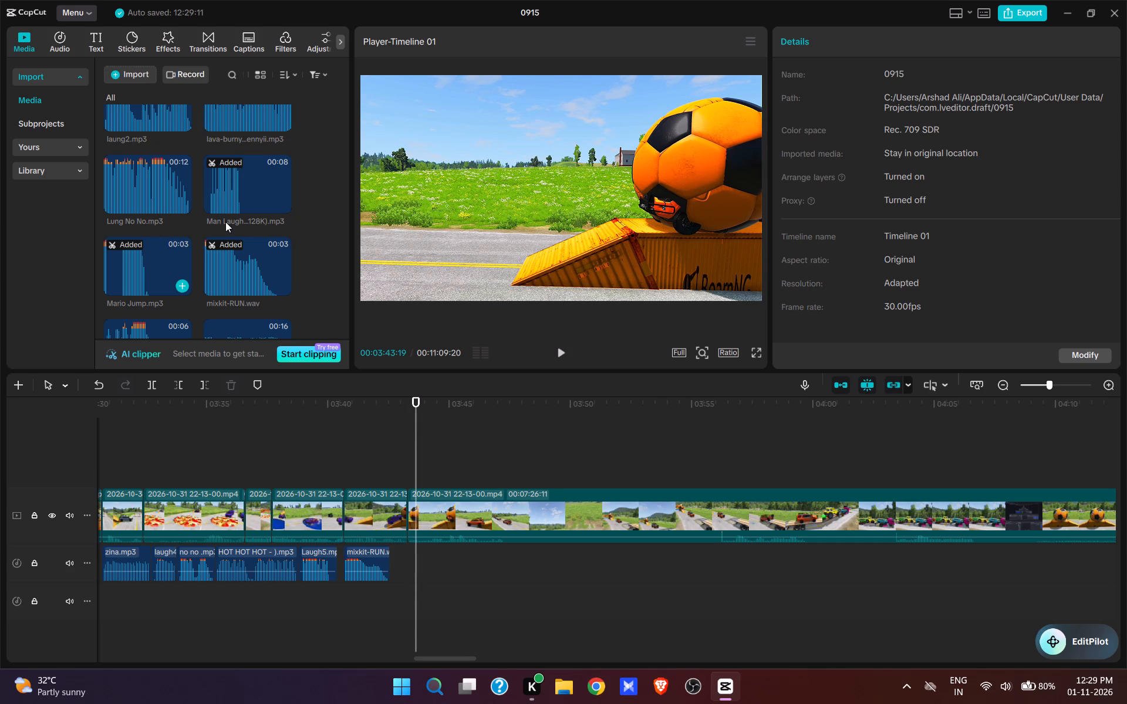
scroll(227, 227, "down", 17)
scroll(227, 231, "down", 8)
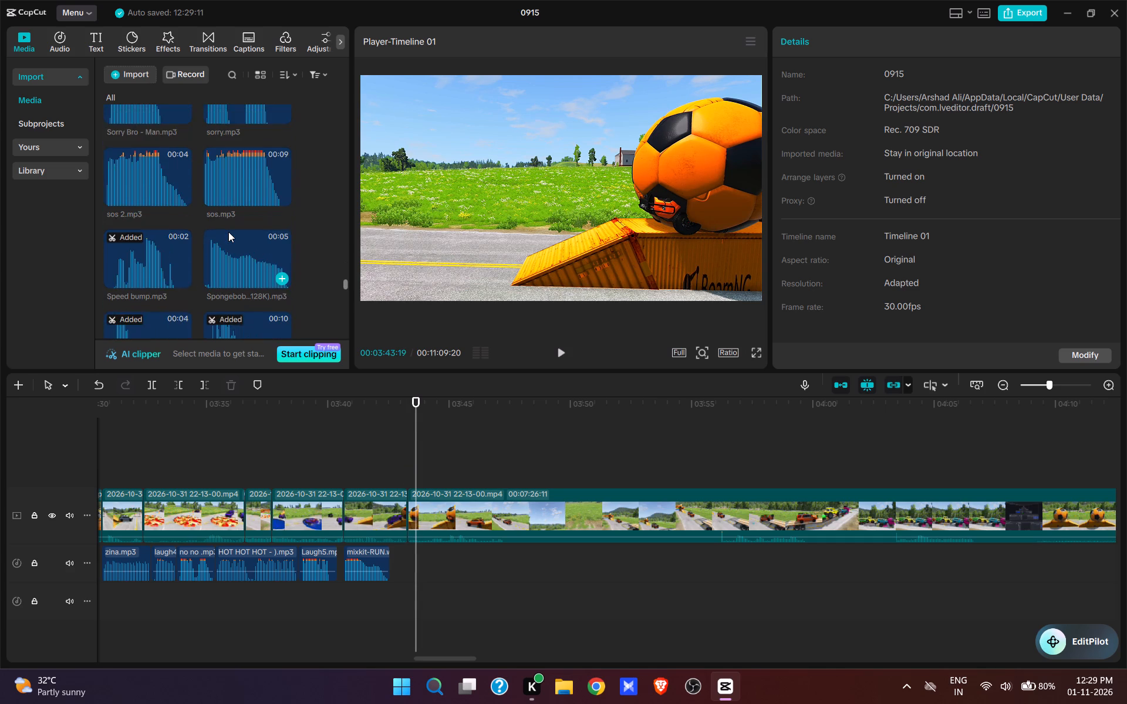
scroll(228, 232, "down", 4)
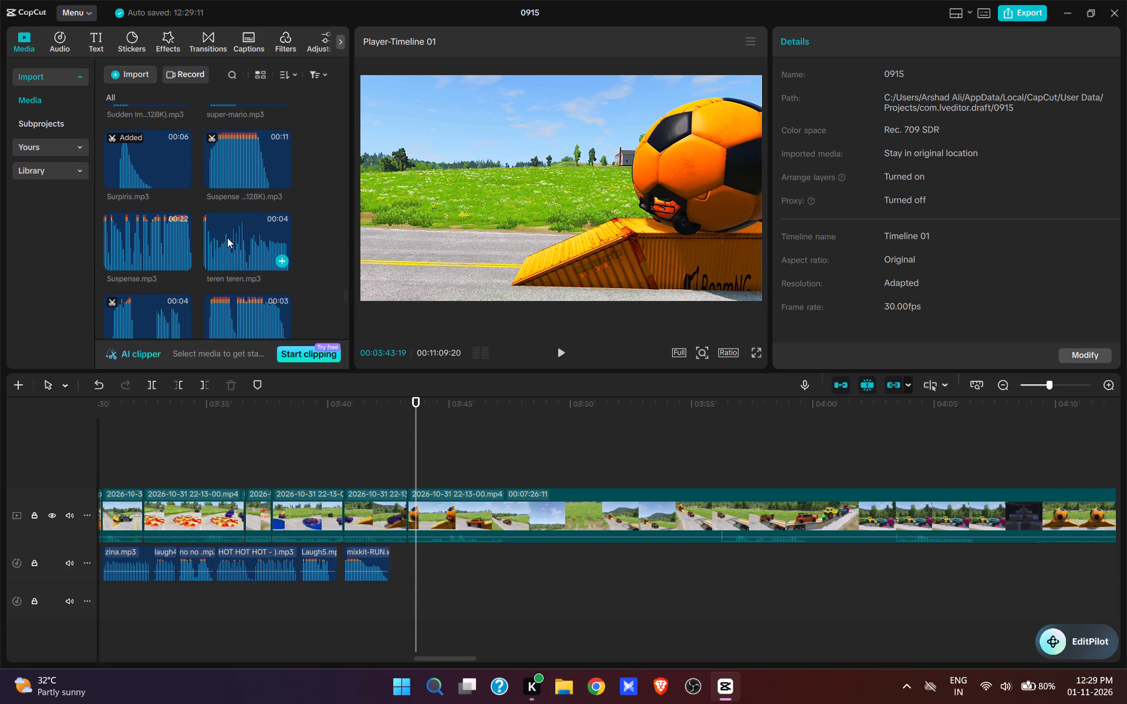
scroll(227, 235, "down", 8)
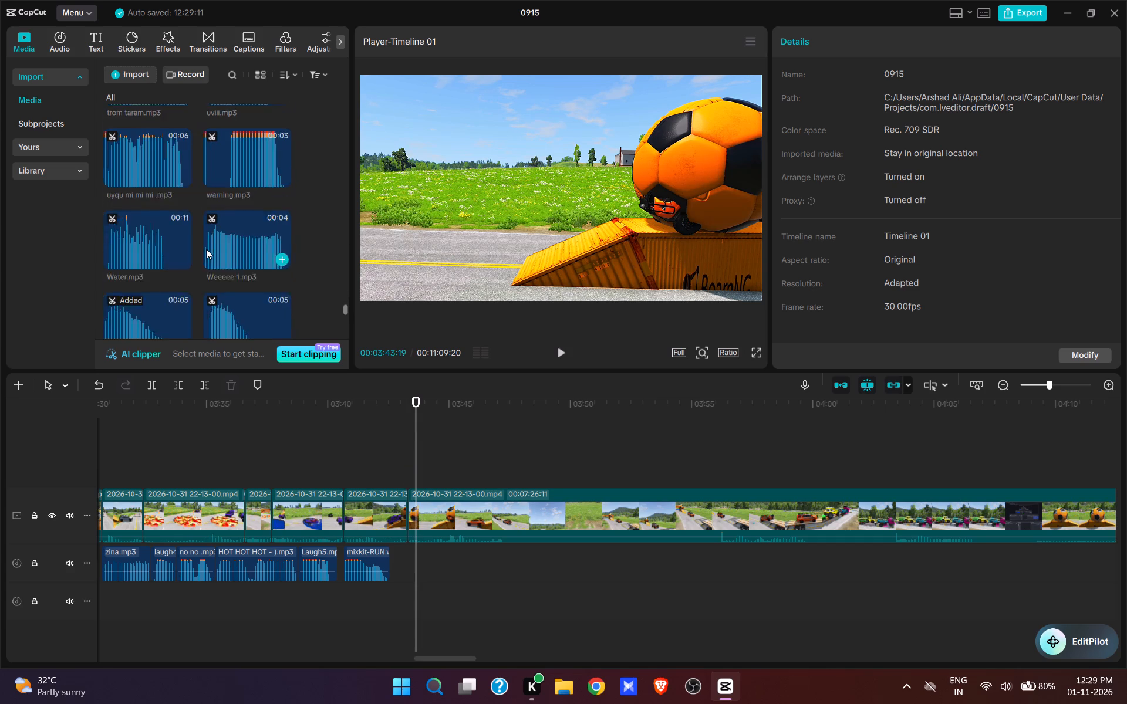
scroll(206, 249, "down", 12)
scroll(209, 254, "up", 7)
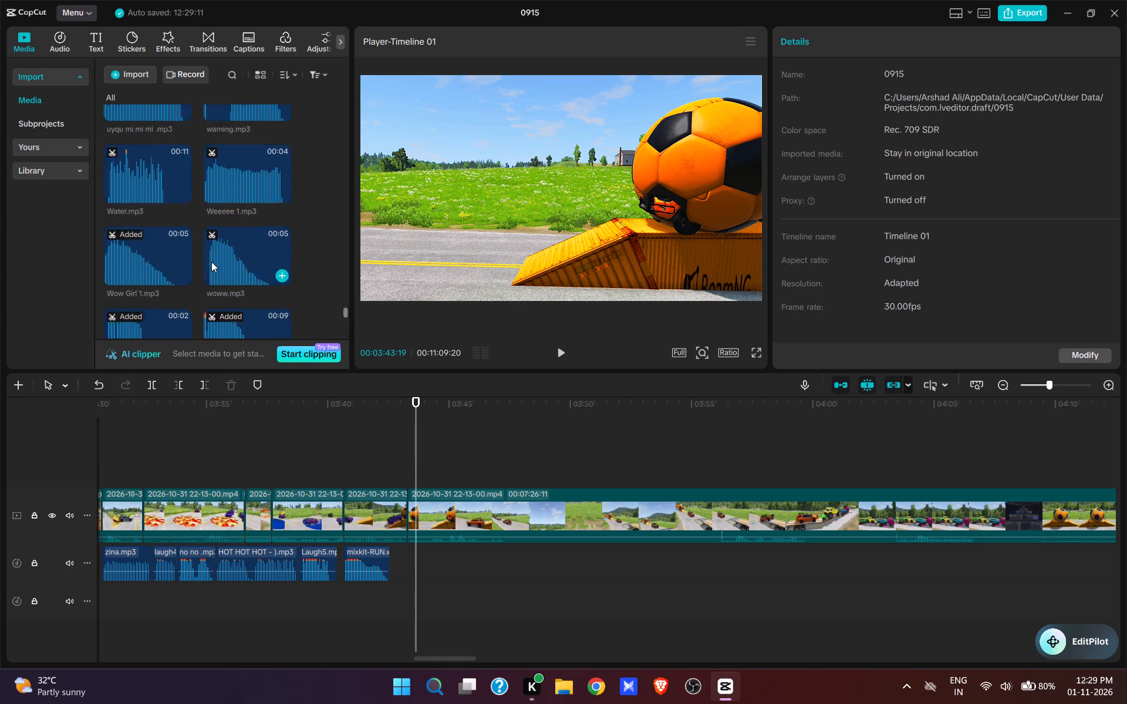
scroll(211, 262, "up", 7)
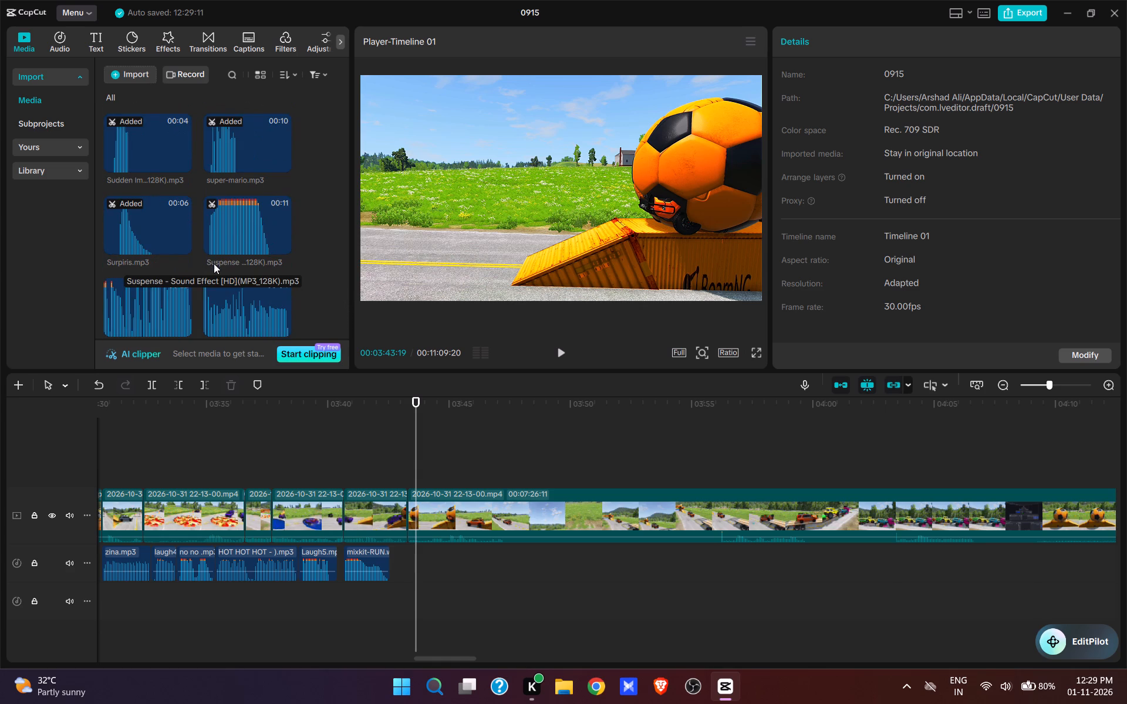
scroll(214, 263, "up", 5)
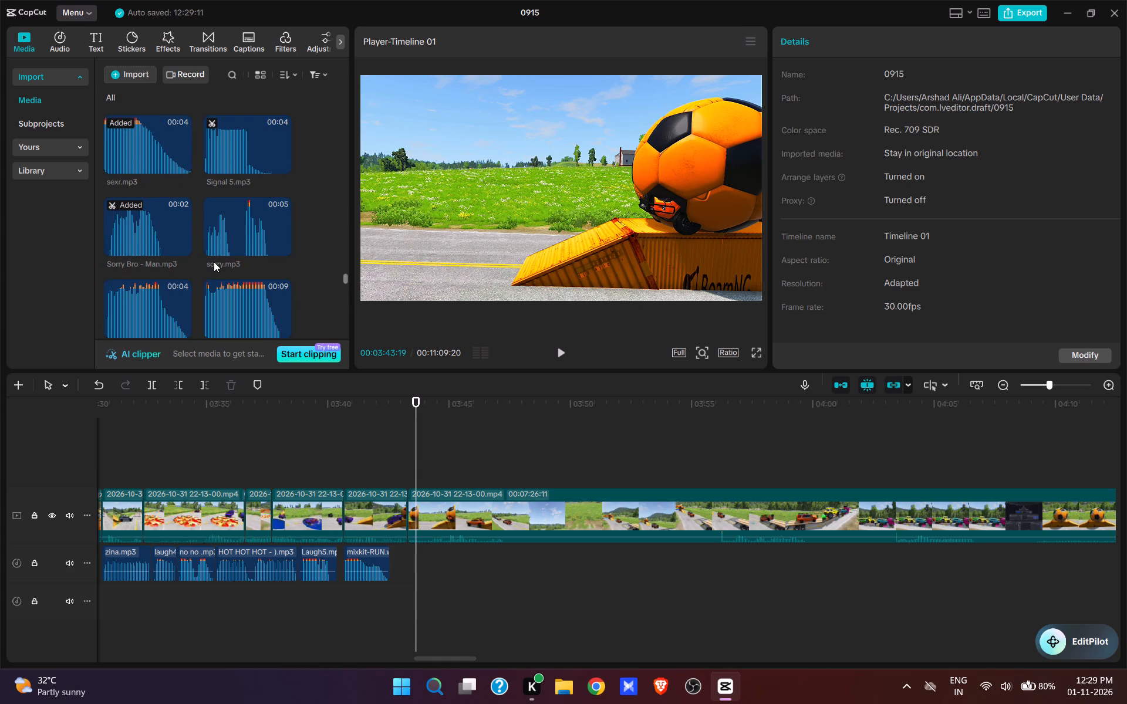
scroll(214, 262, "up", 1)
left_click(177, 231)
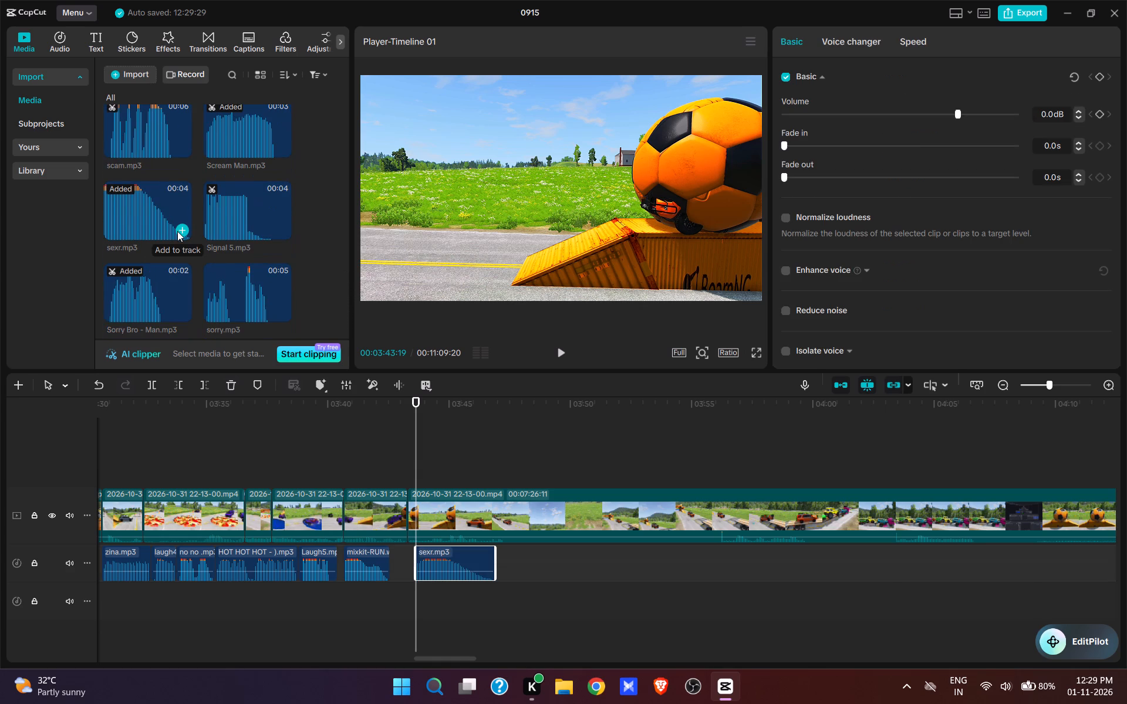
Cut out the footage from 03:46:24 up to just before the orange SUV reaches the flatbed trailer's ramps.
key("space")
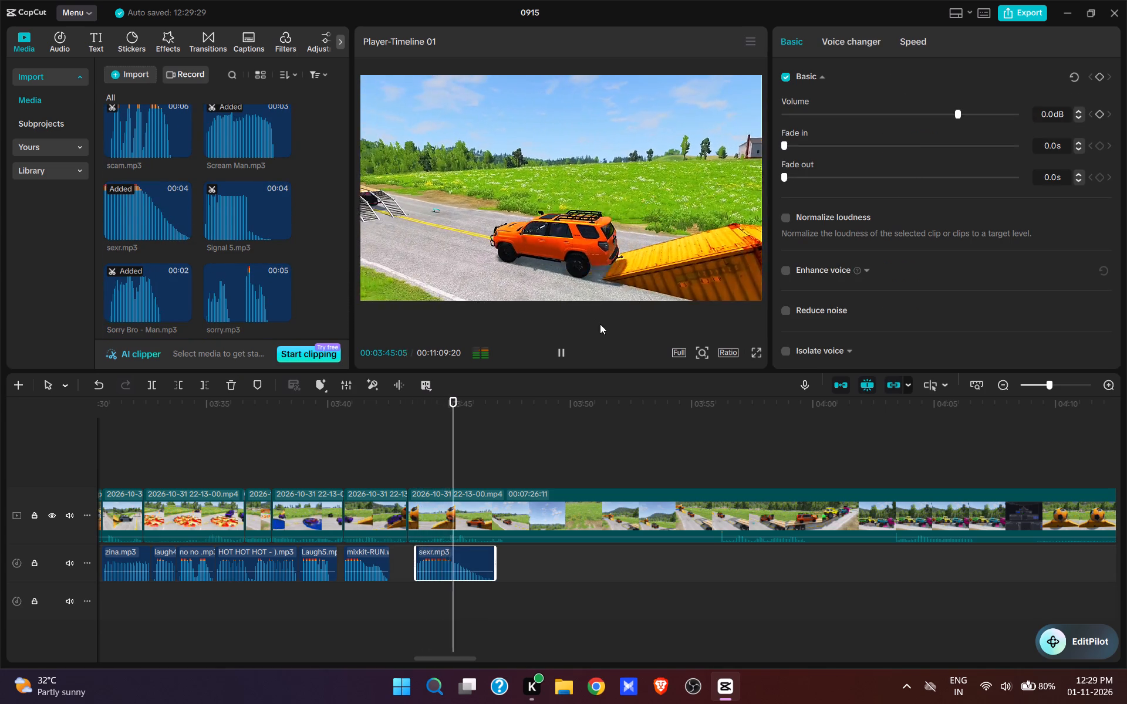
key("space")
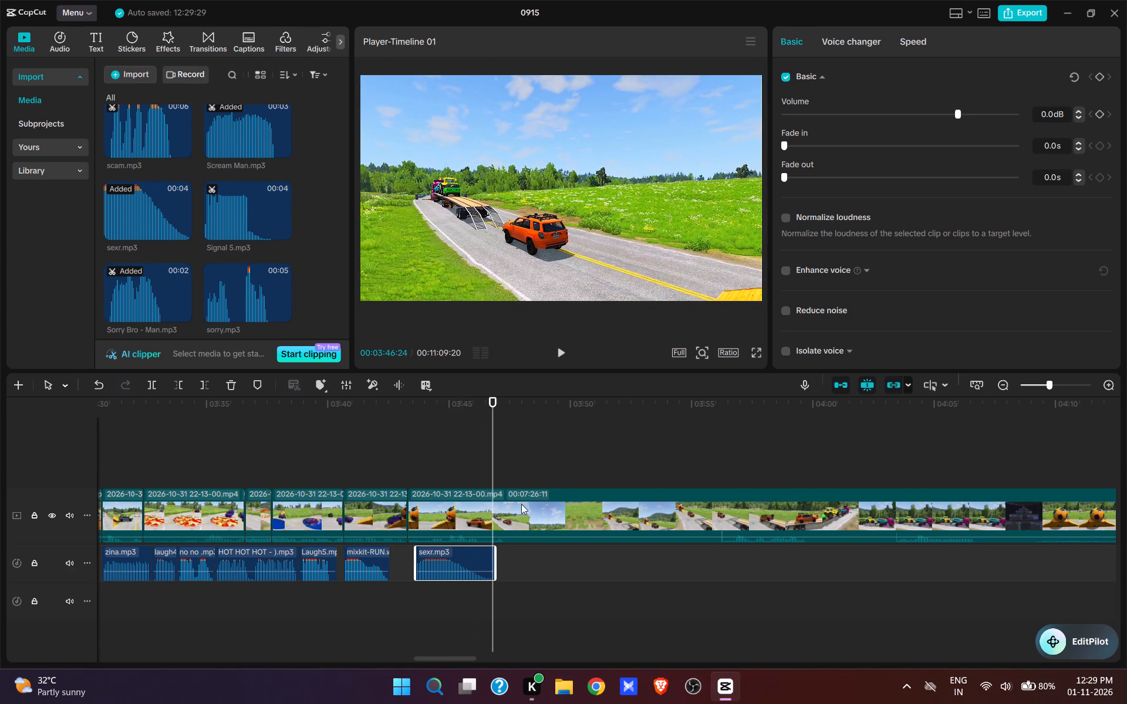
left_click(502, 523)
key("w")
left_click(717, 458)
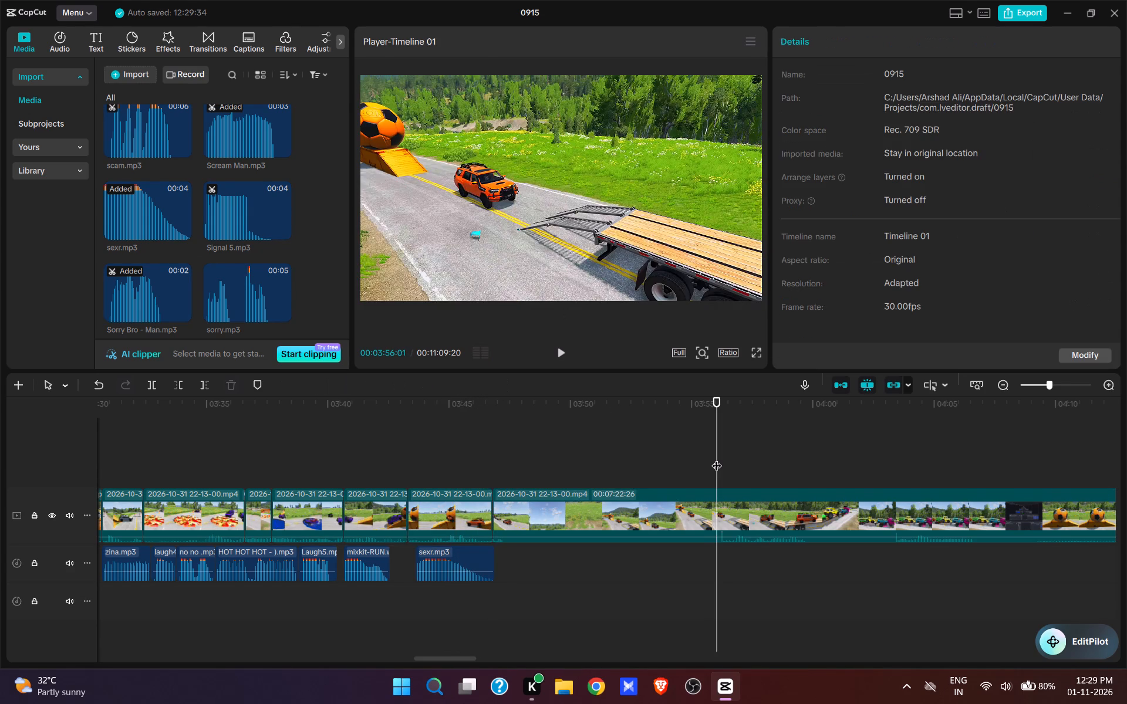
key("space")
key("space")
type("q")
Find the yaaaaaa bolacha.mp3 sound effect and add it at 03:47:11, as the orange SUV climbs the trailer ramps.
key("space")
key("space")
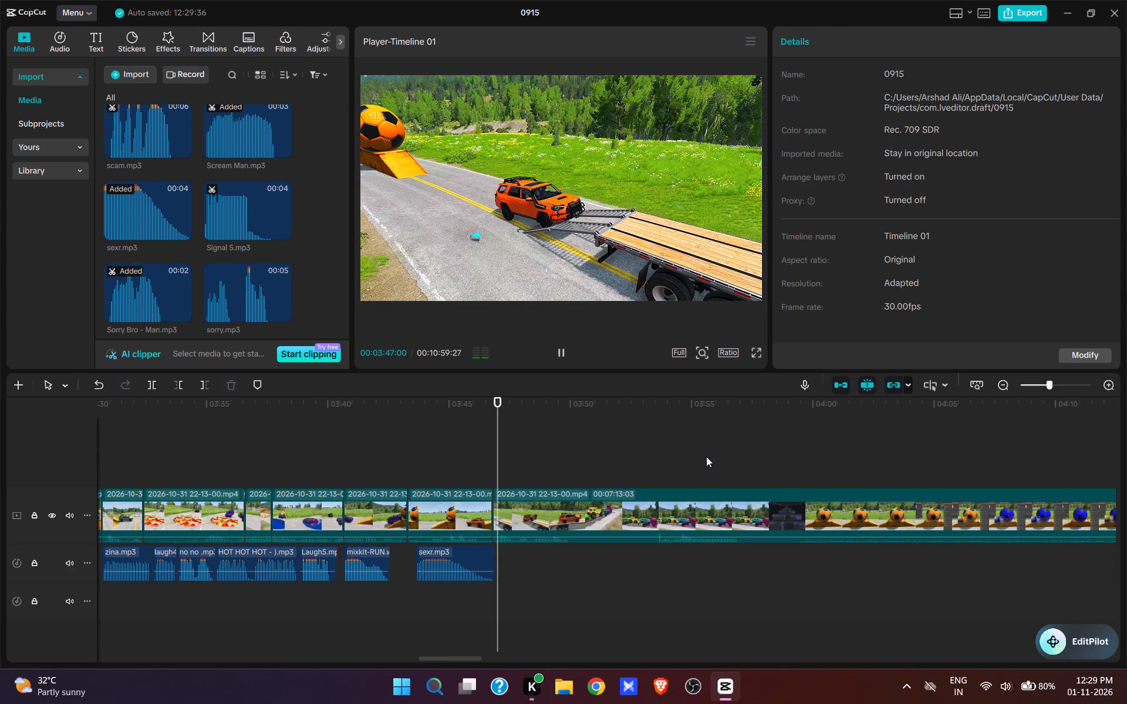
key("space")
key("space")
scroll(278, 238, "down", 6)
scroll(308, 287, "down", 8)
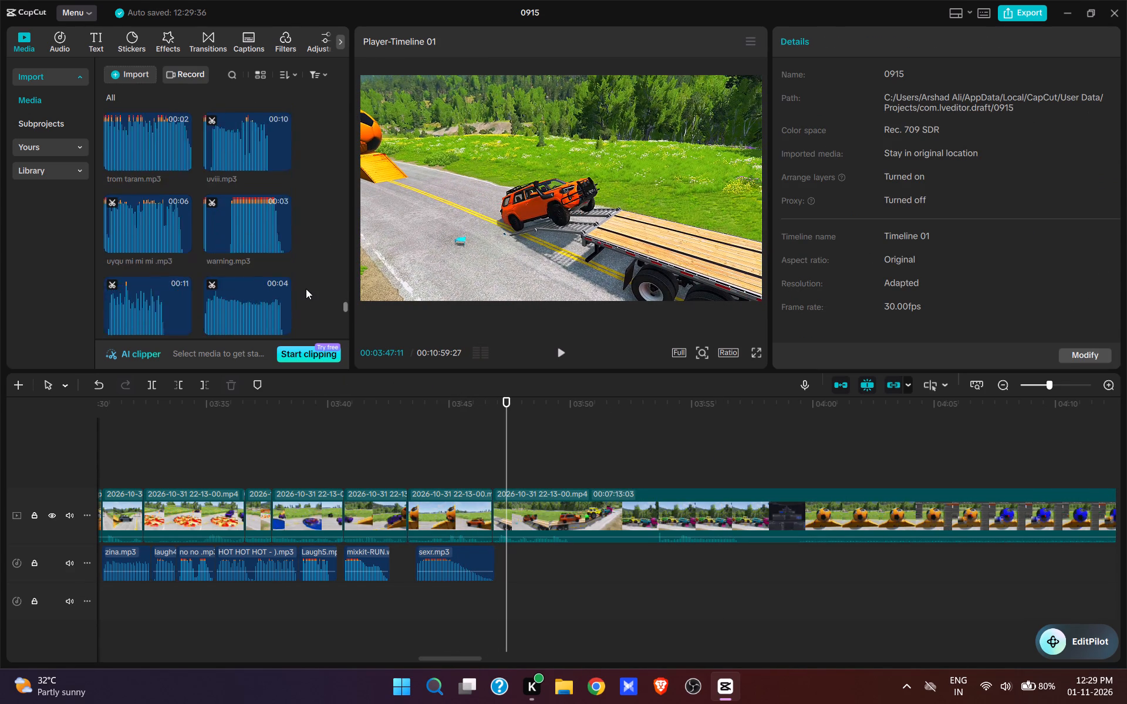
scroll(306, 289, "down", 8)
scroll(268, 288, "up", 2)
scroll(266, 182, "up", 1)
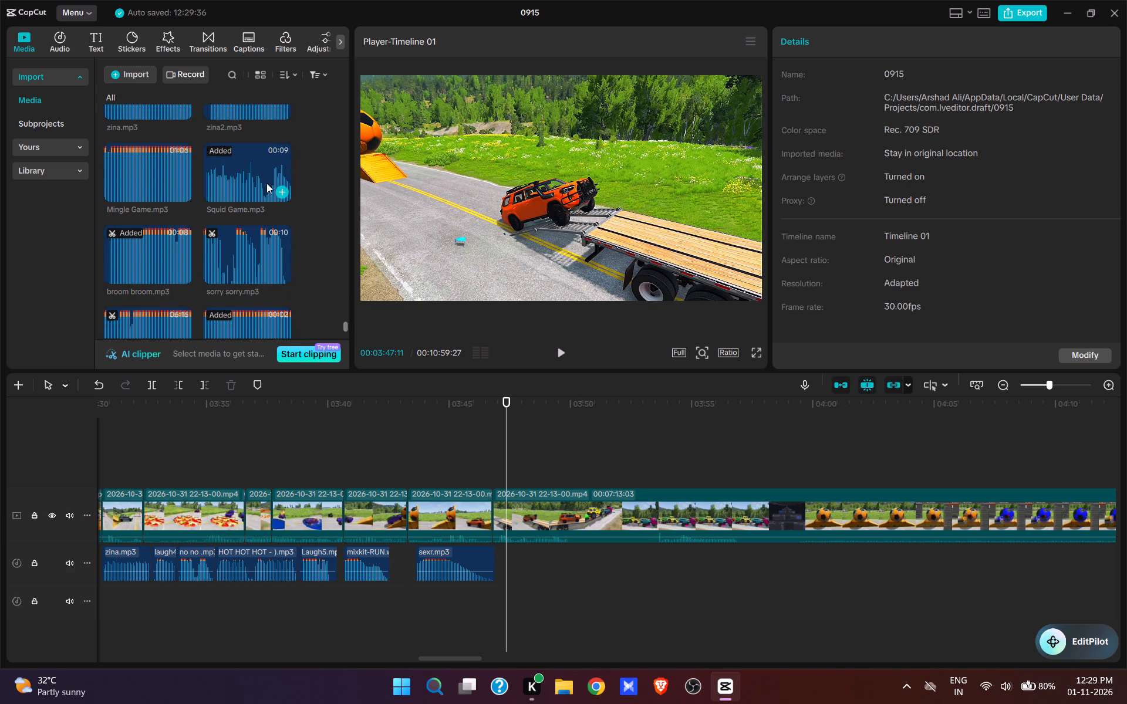
scroll(266, 183, "up", 2)
left_click(281, 228)
Play the orange SUV driving onto the trailer and cut out the footage from there up to the side view of the loaded truck.
key("space")
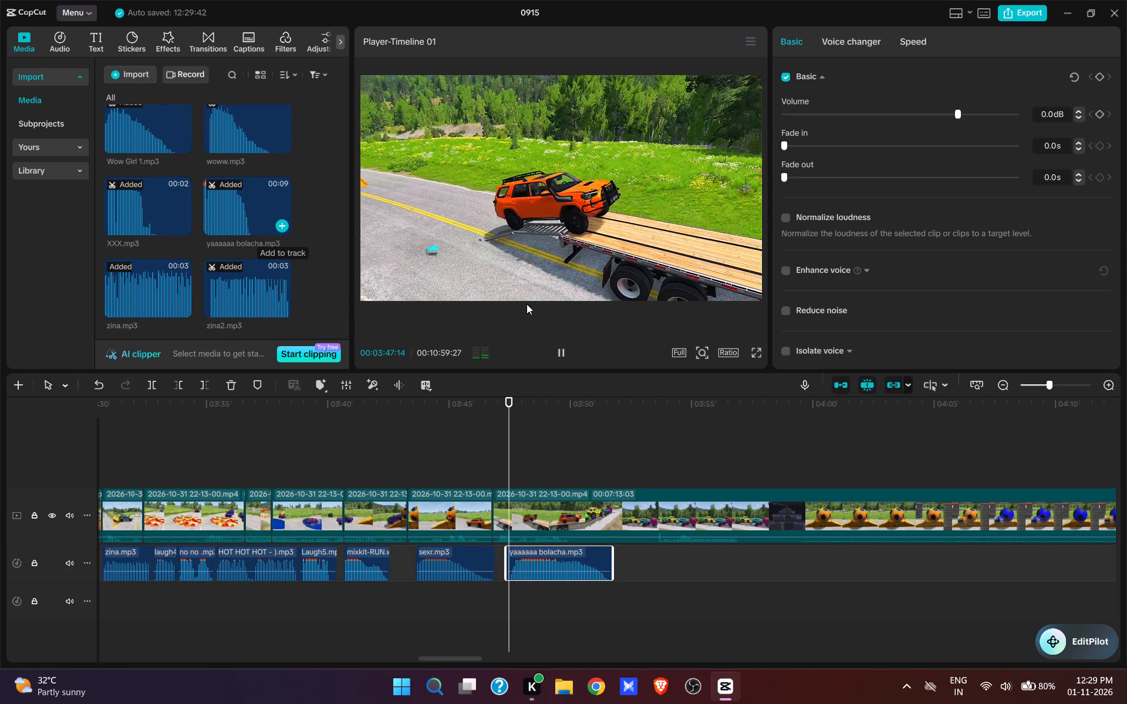
key("space")
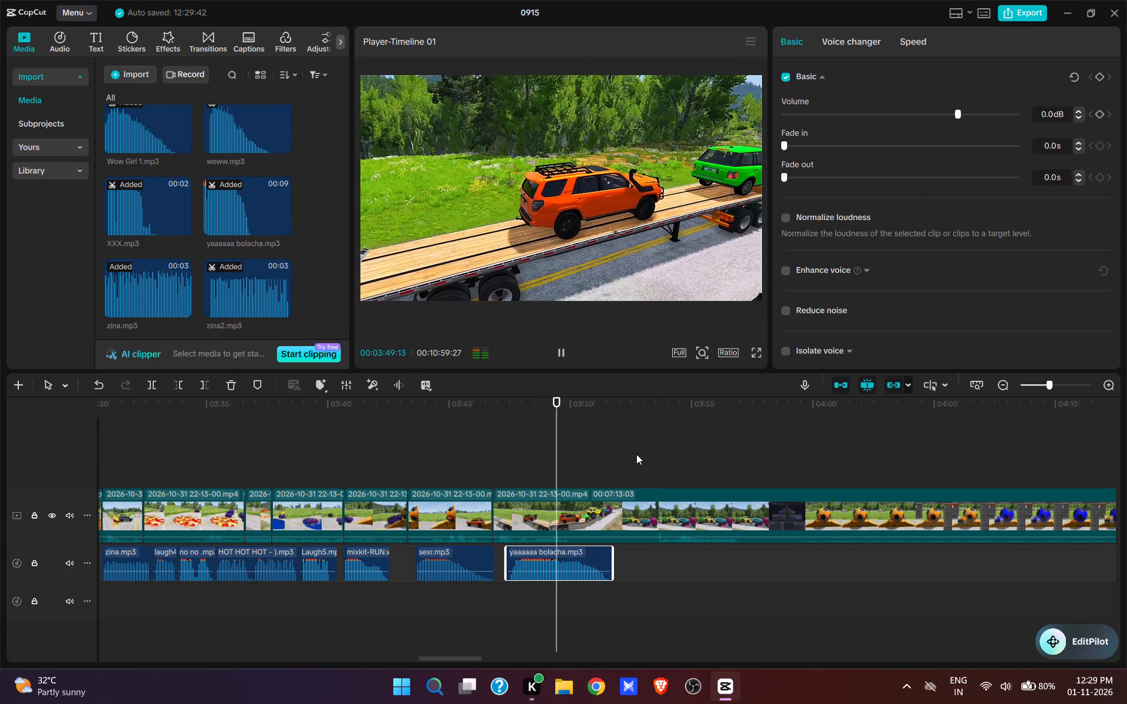
left_click(586, 507)
key("w")
left_click(652, 467)
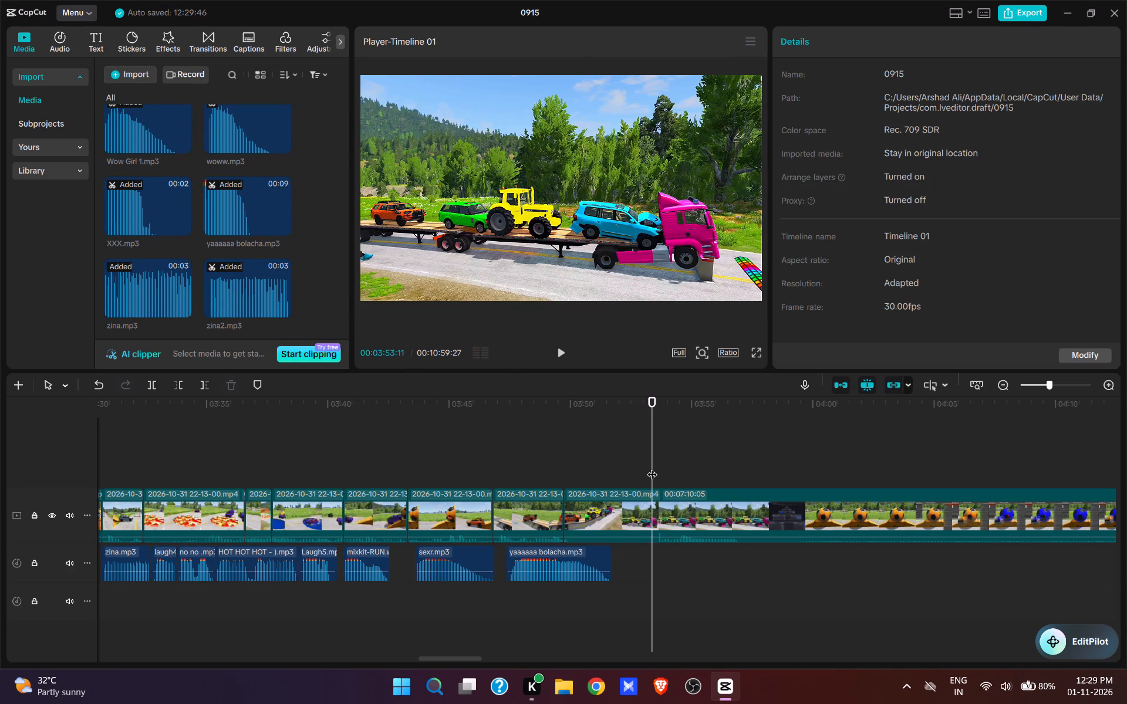
key("space")
key("space")
type("q")
Keep a short stretch of the loaded truck shot and cut out the rest up to the orange soccer ball shot.
key("space")
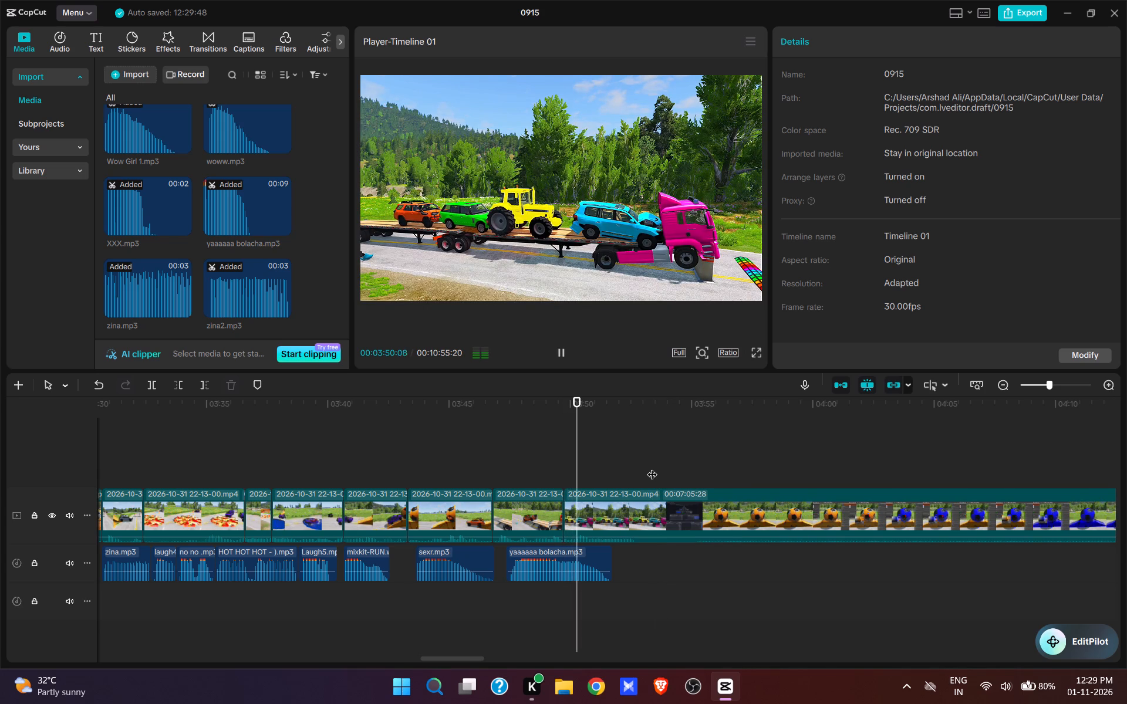
key("space")
type("w")
left_click(704, 463)
type("q")
Cut out the soccer ball footage from 03:53:09 up to just before the ball turns blue.
key("space")
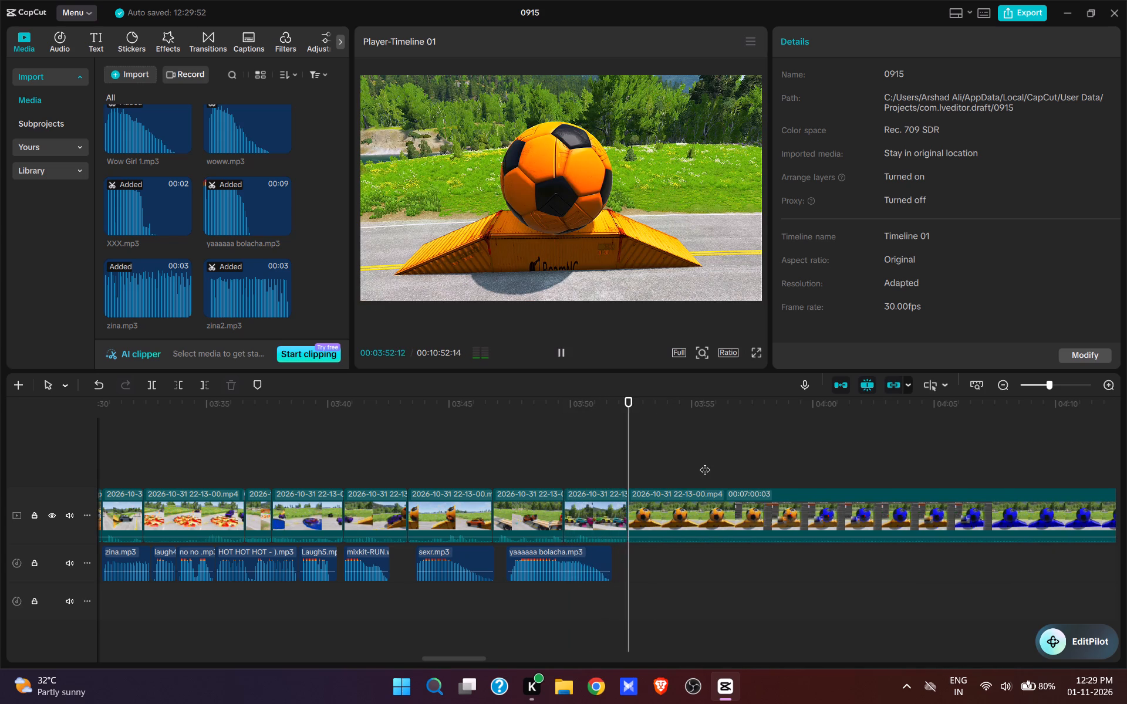
key("space")
key("w")
left_click(937, 464)
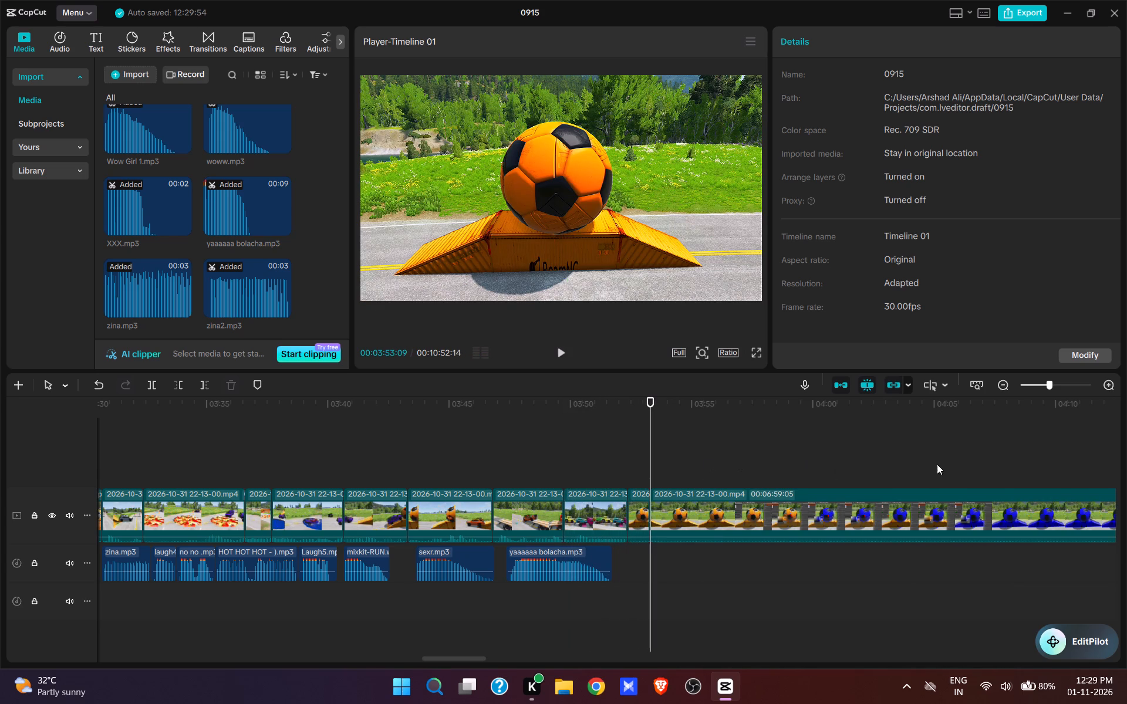
key("space")
left_click(1007, 451)
key("space")
key("space")
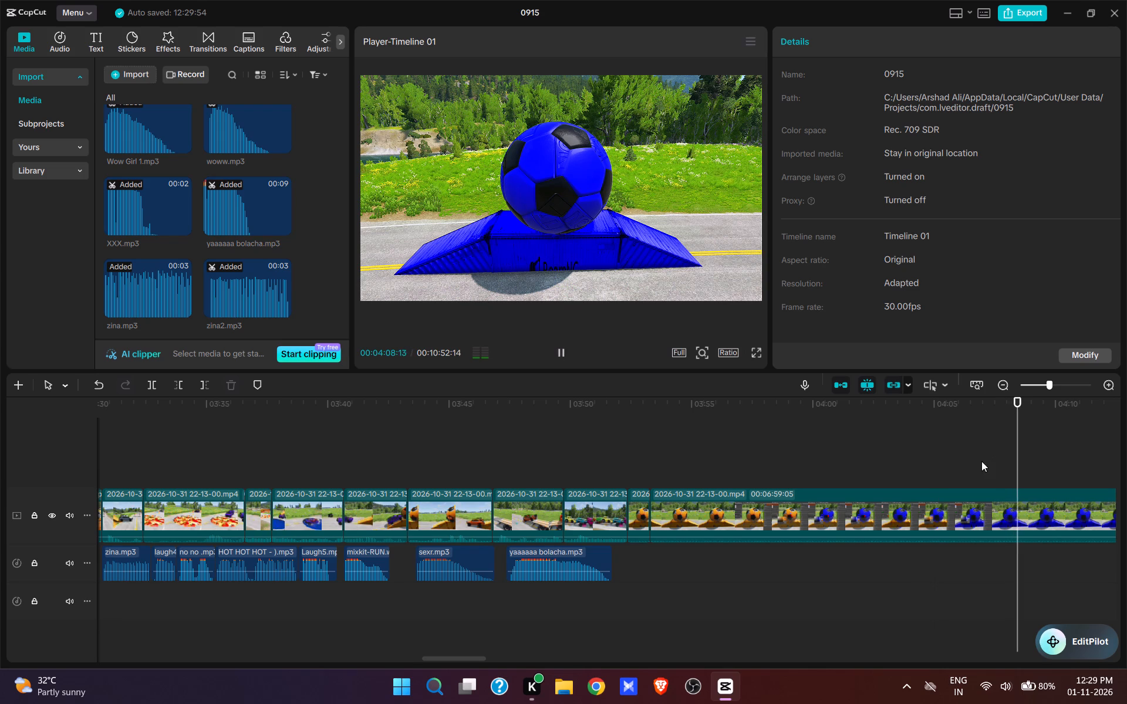
left_click(981, 461)
key("q")
Find the Surpiris.mp3 sound effect and add it at 03:52:25, just before the soccer ball changes colour.
left_click(639, 470)
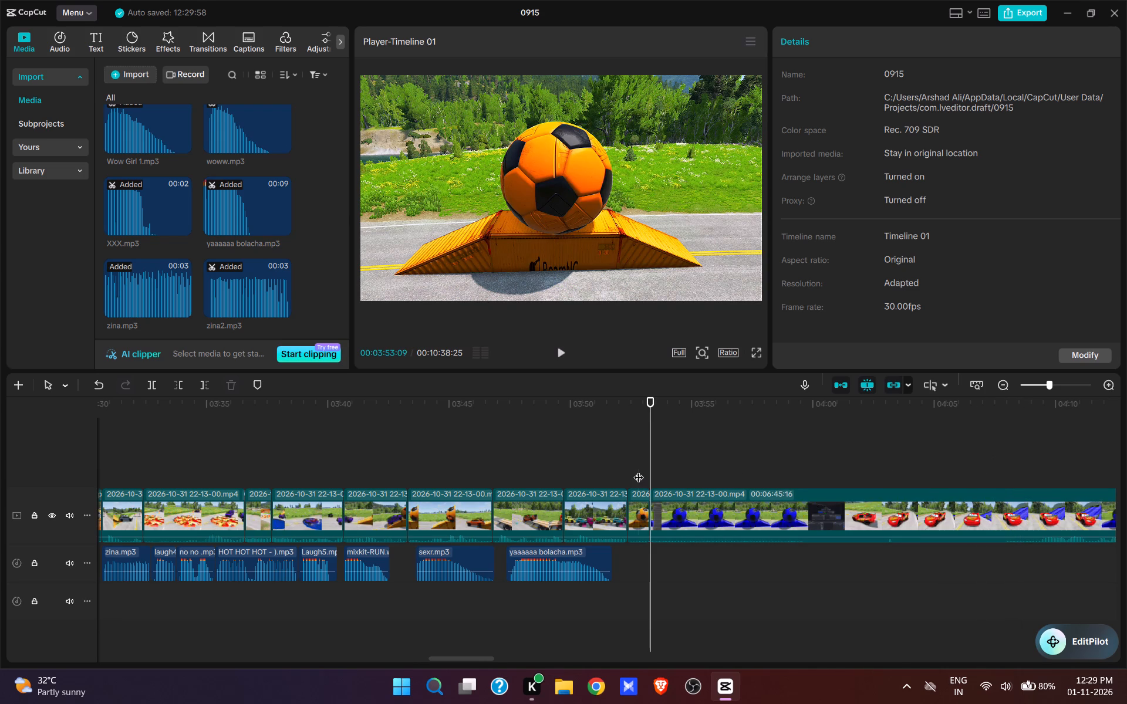
scroll(231, 250, "down", 5)
scroll(231, 251, "up", 2)
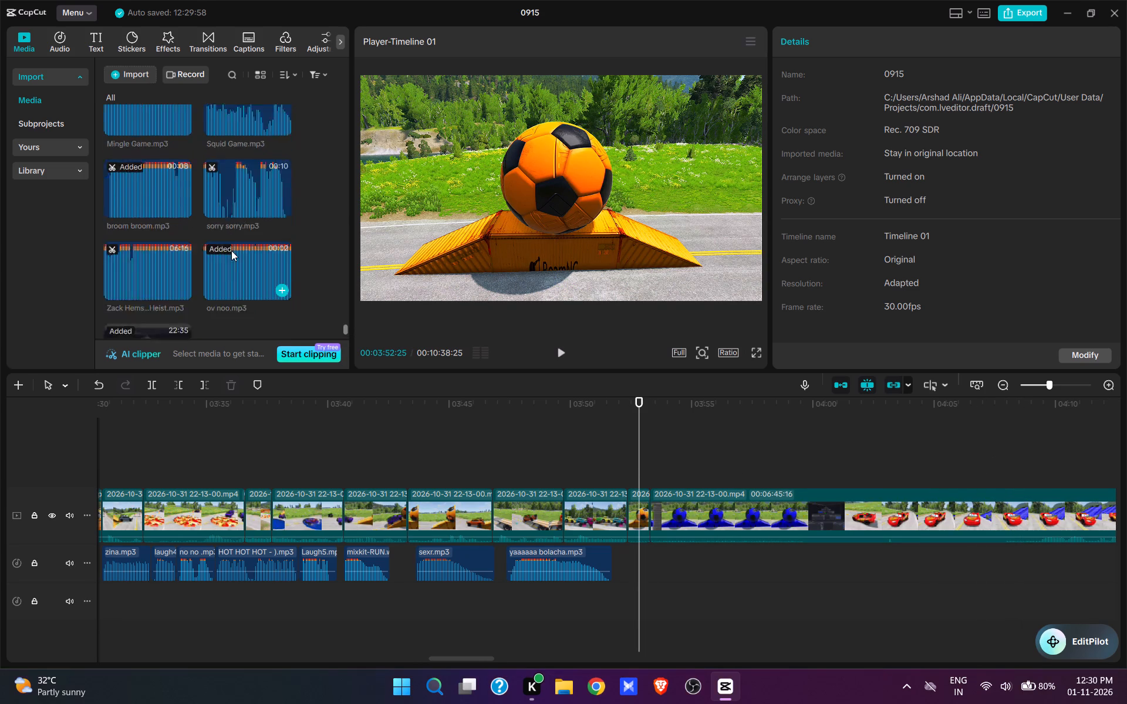
scroll(231, 251, "up", 5)
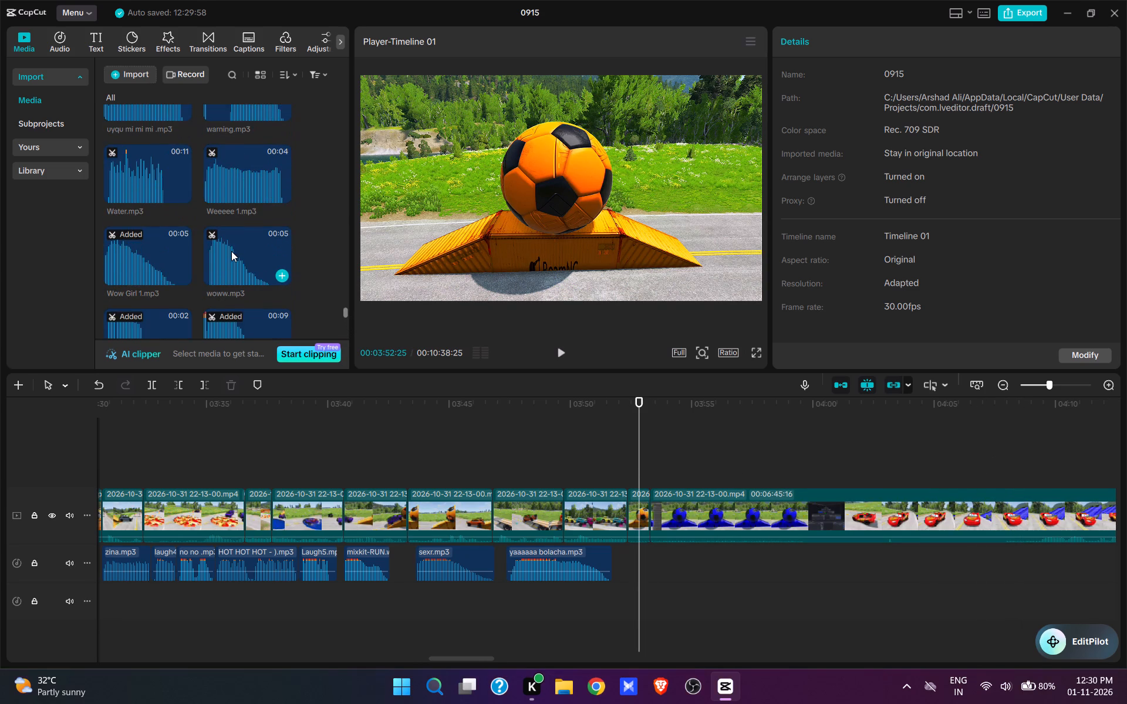
scroll(231, 251, "up", 6)
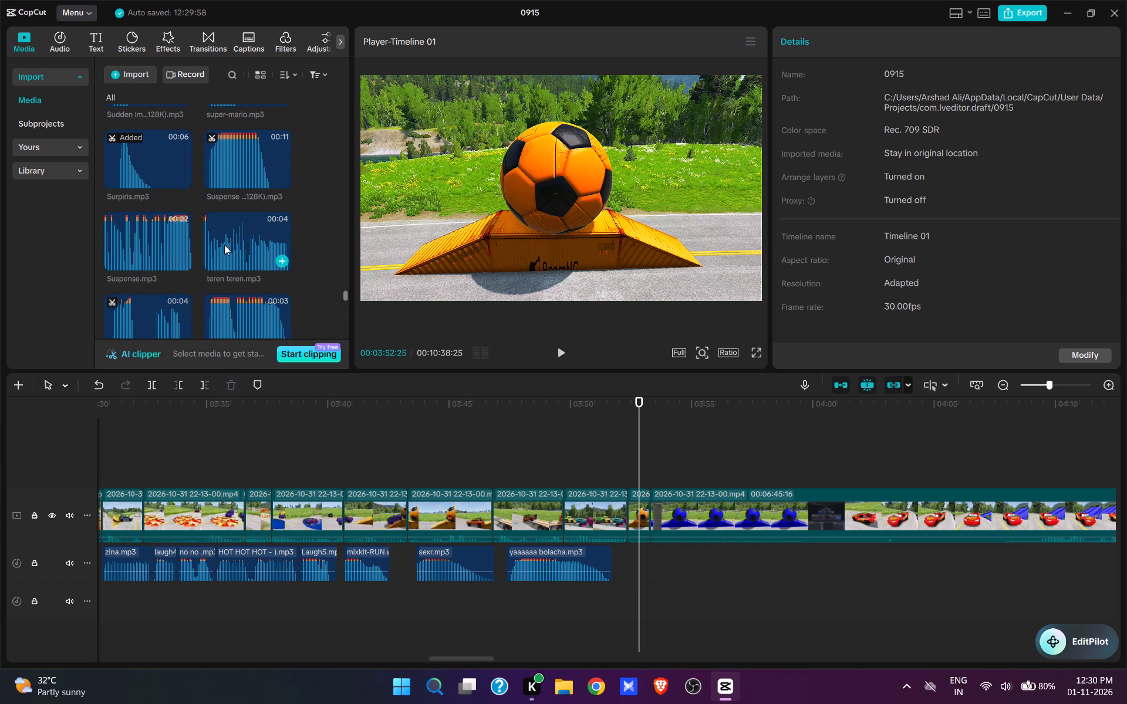
scroll(157, 198, "up", 2)
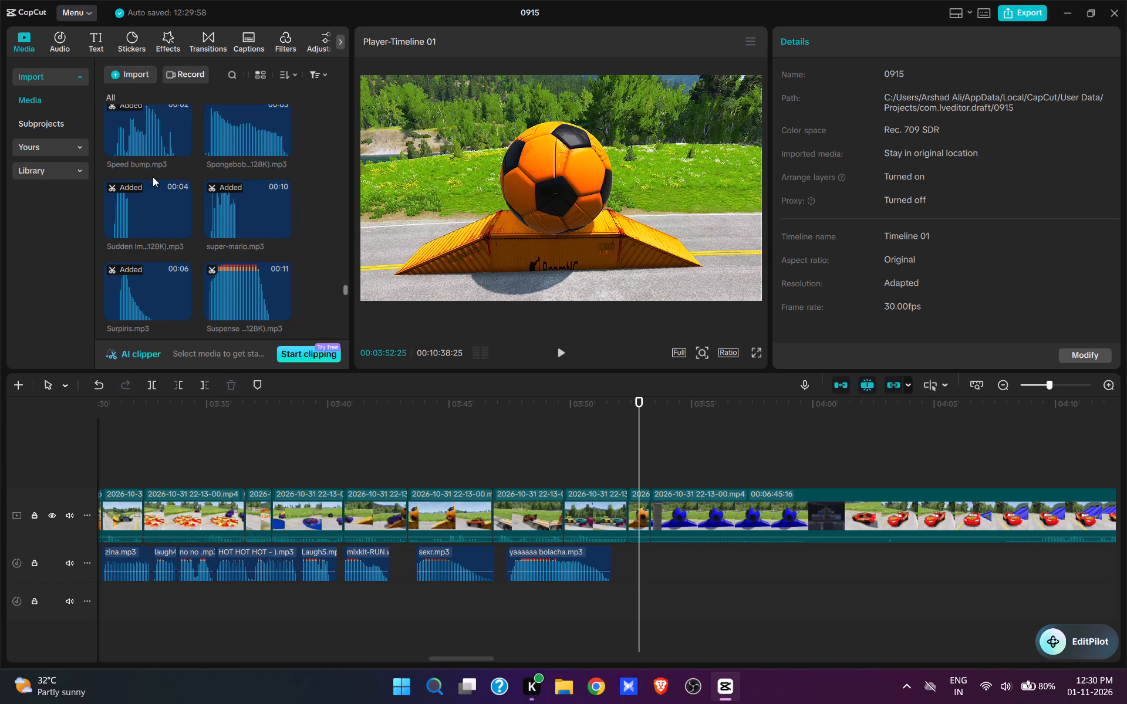
scroll(171, 218, "up", 1)
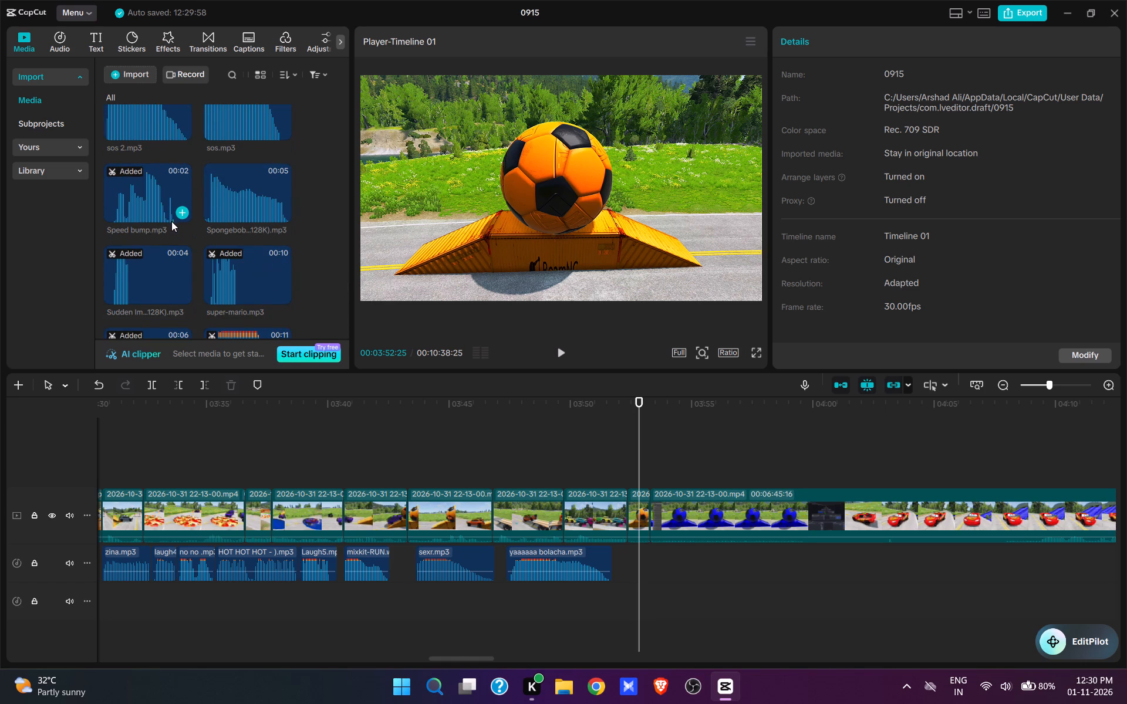
scroll(171, 221, "down", 18)
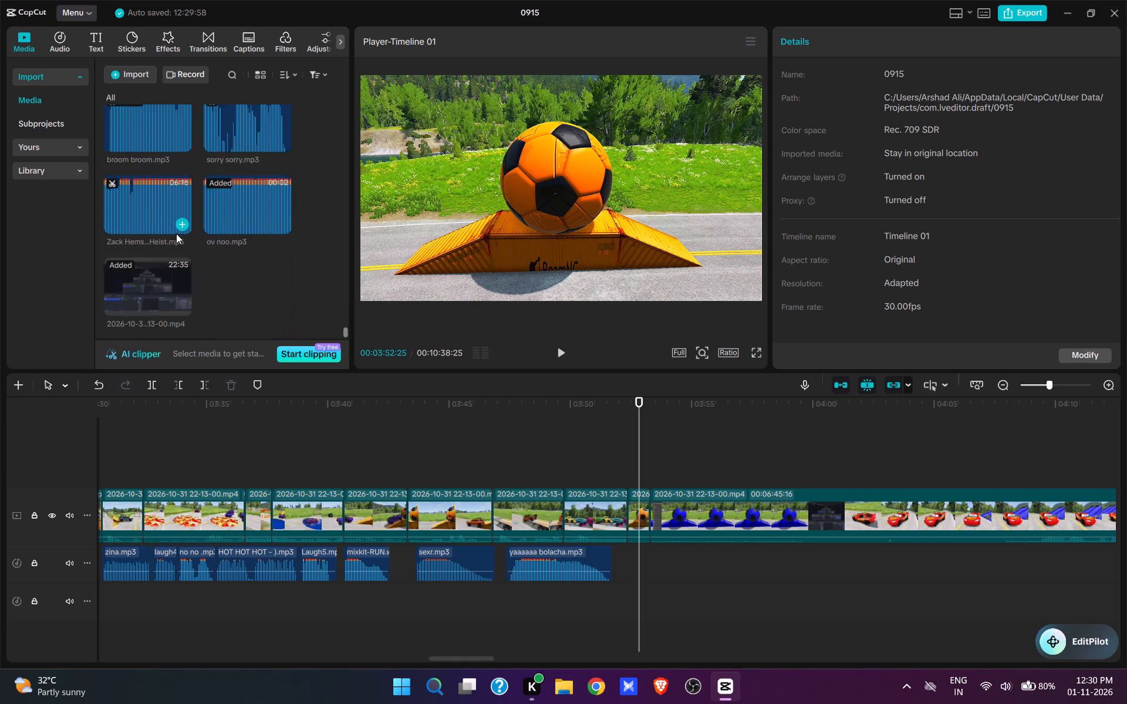
scroll(176, 233, "up", 9)
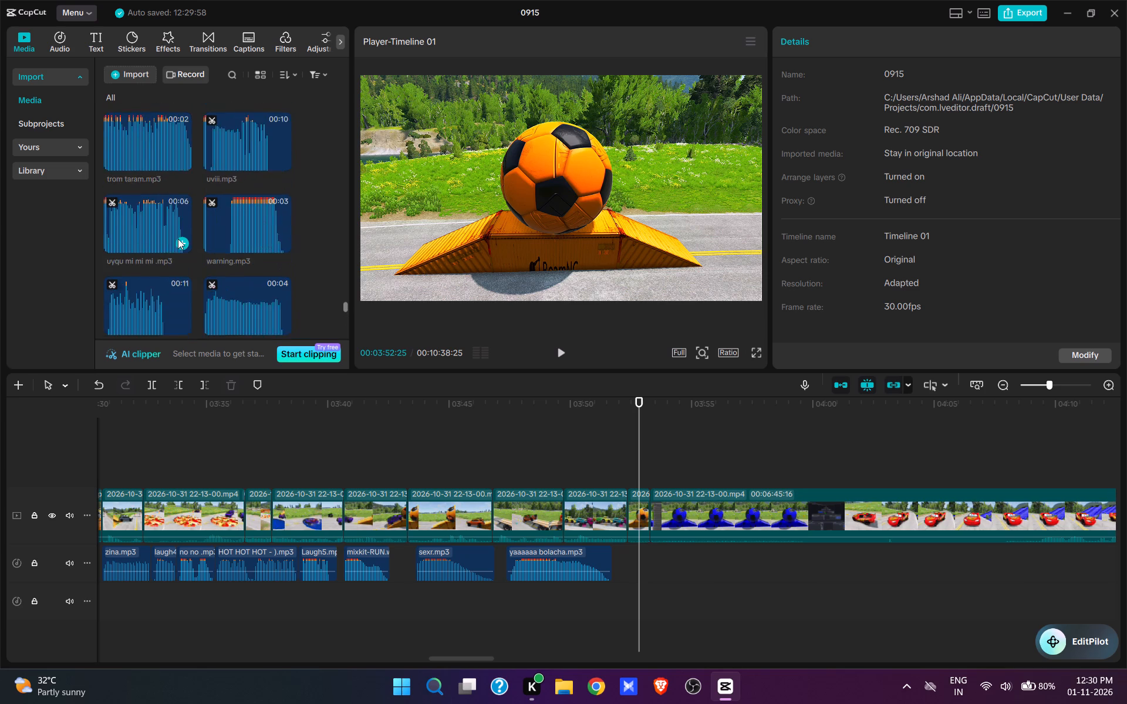
scroll(178, 239, "up", 4)
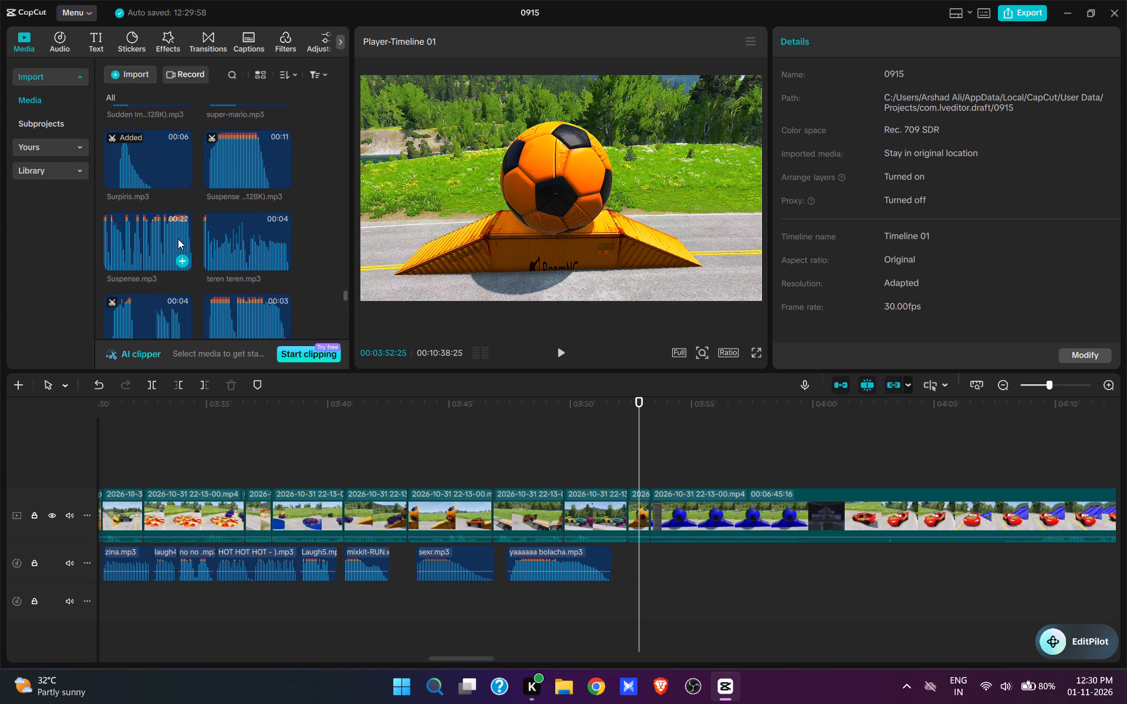
scroll(178, 239, "up", 4)
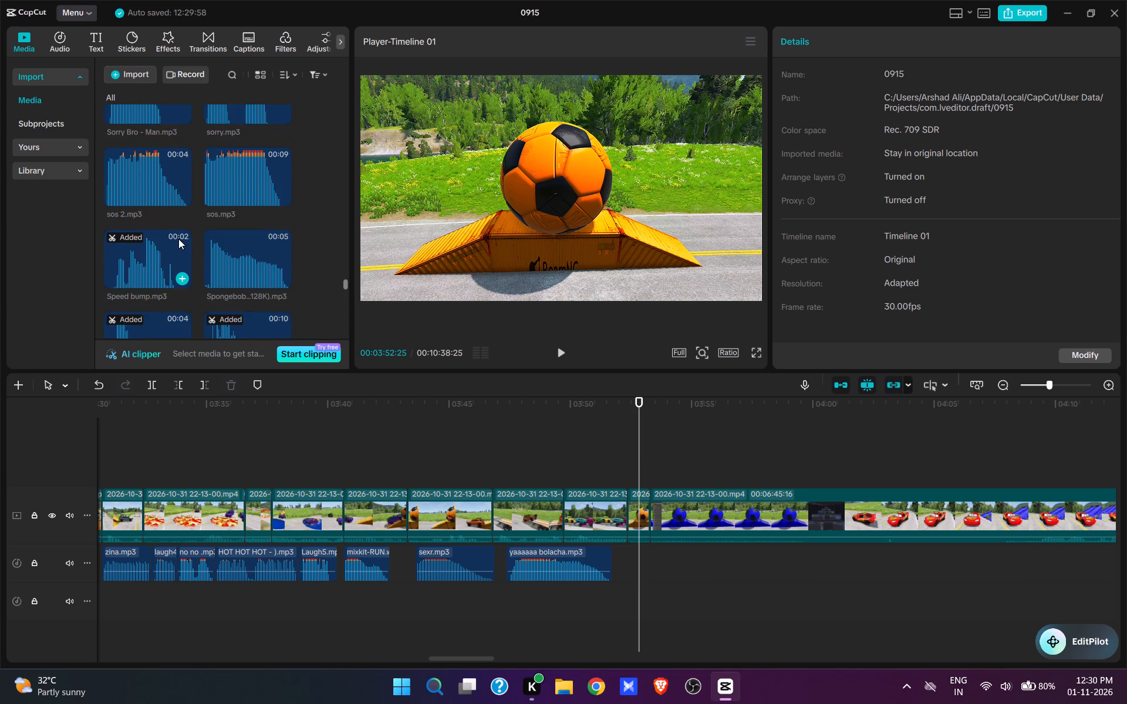
scroll(178, 239, "up", 2)
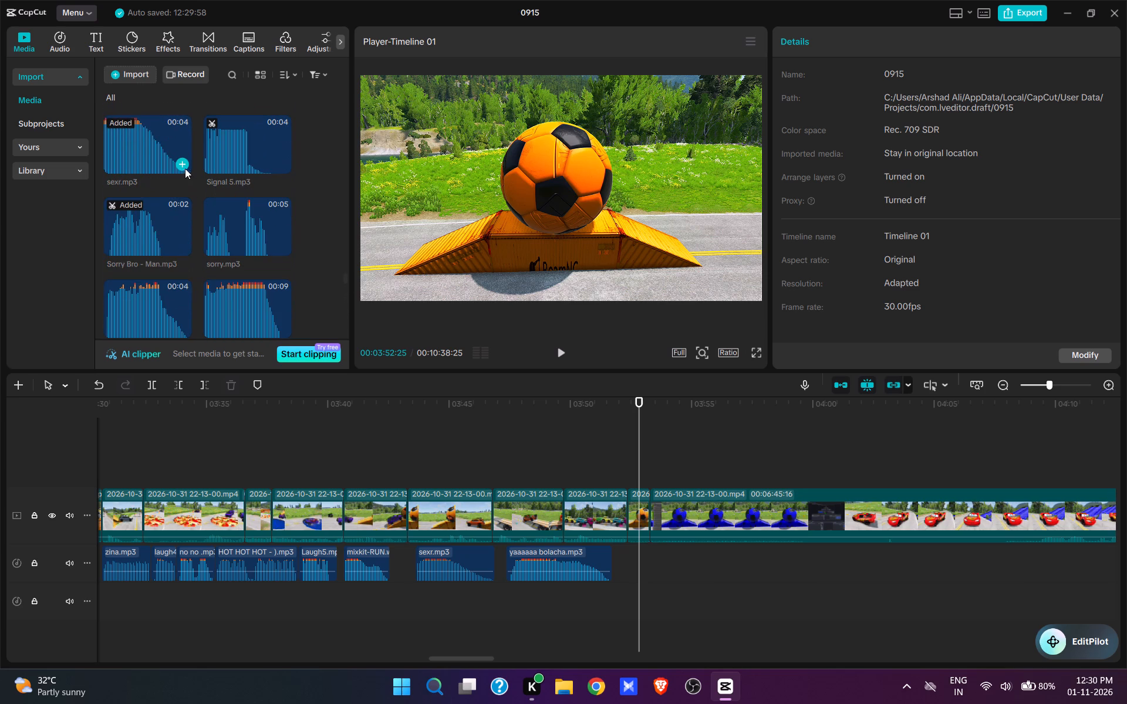
scroll(180, 236, "down", 1)
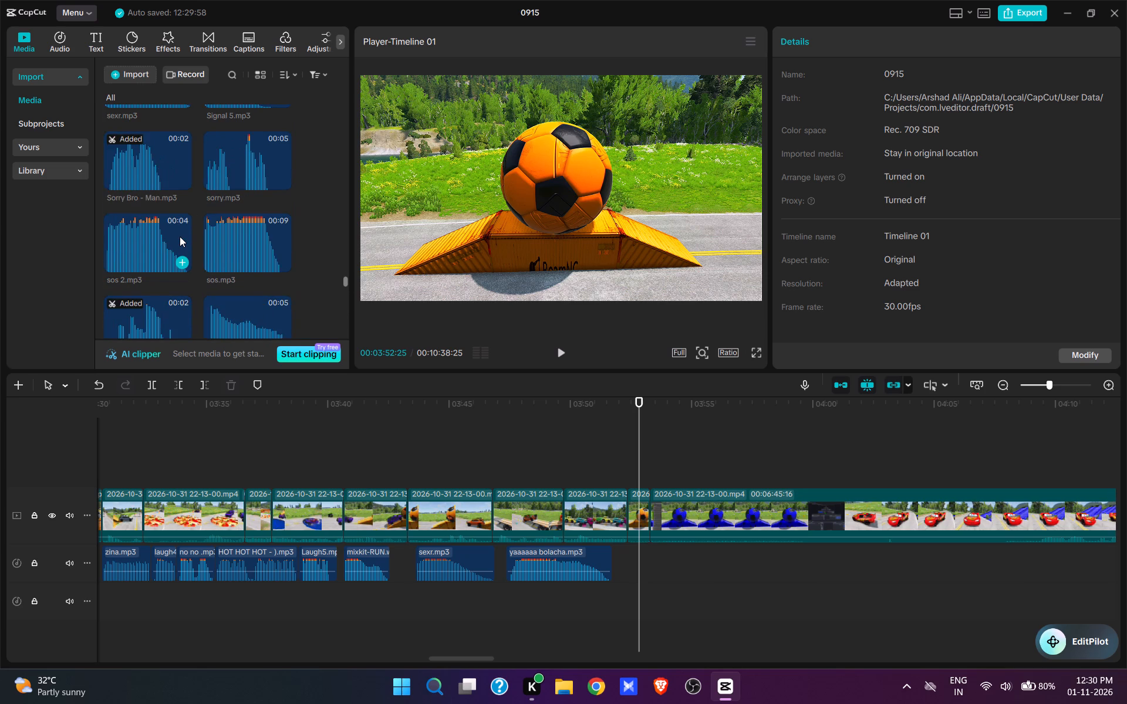
scroll(180, 236, "down", 3)
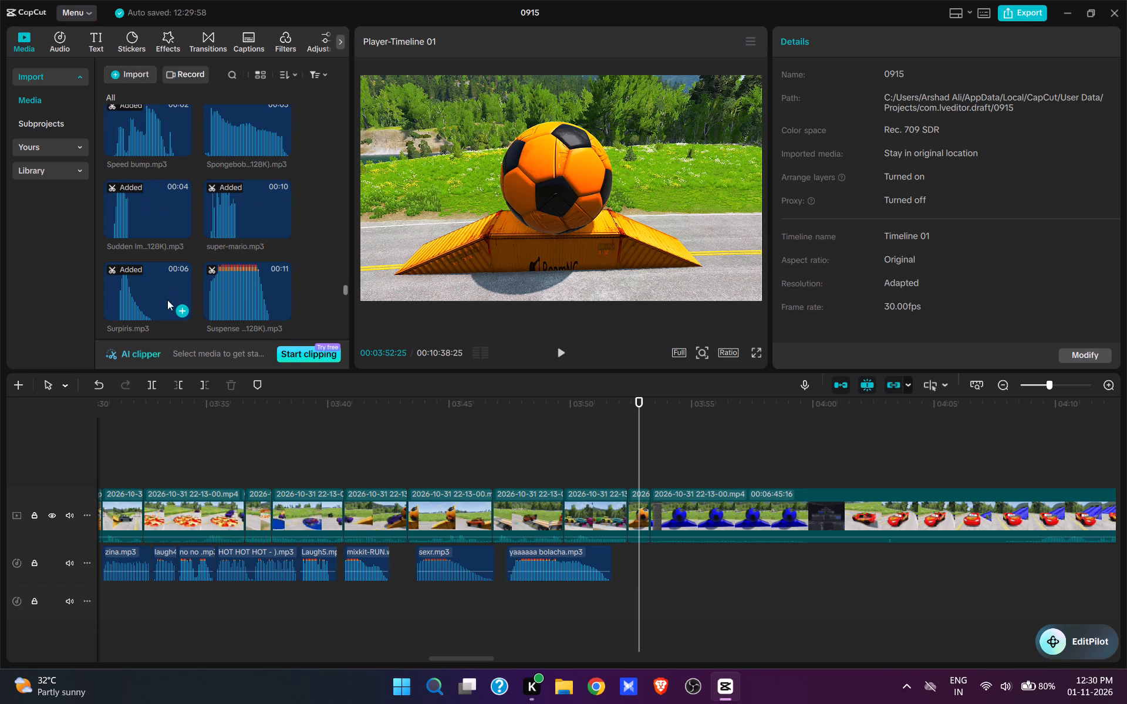
left_click(180, 310)
Cut out the footage from 03:54:21, after the ball turns blue, up to the red number 95 race car driving on the road.
key("space")
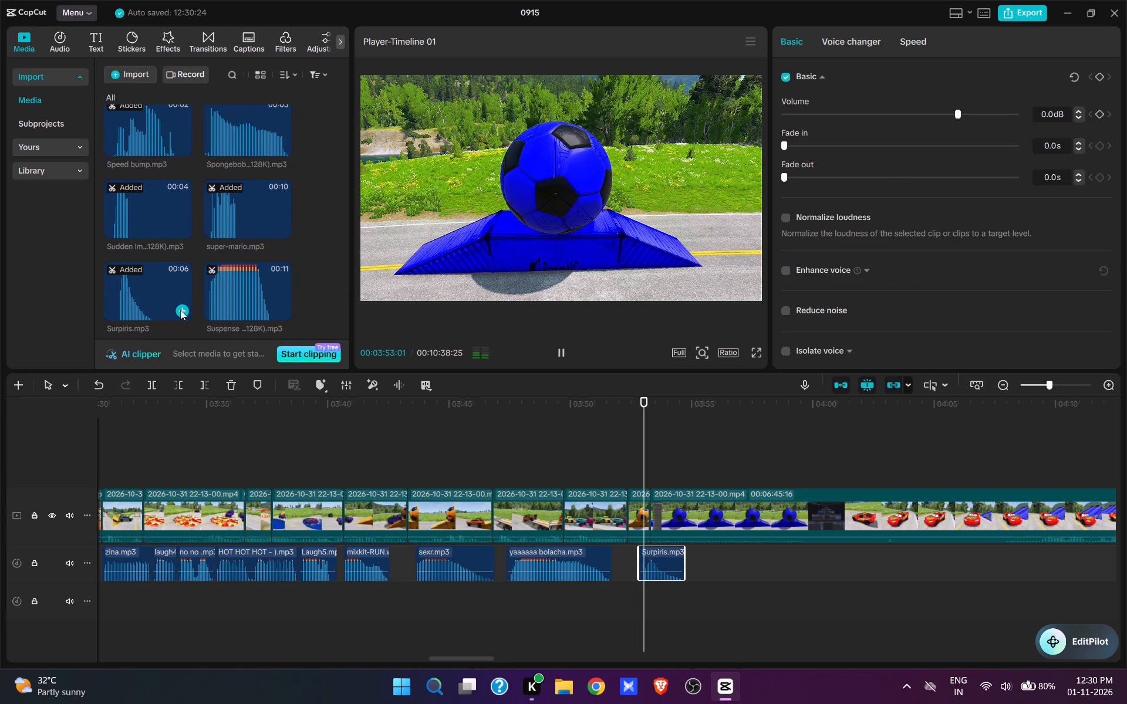
key("space")
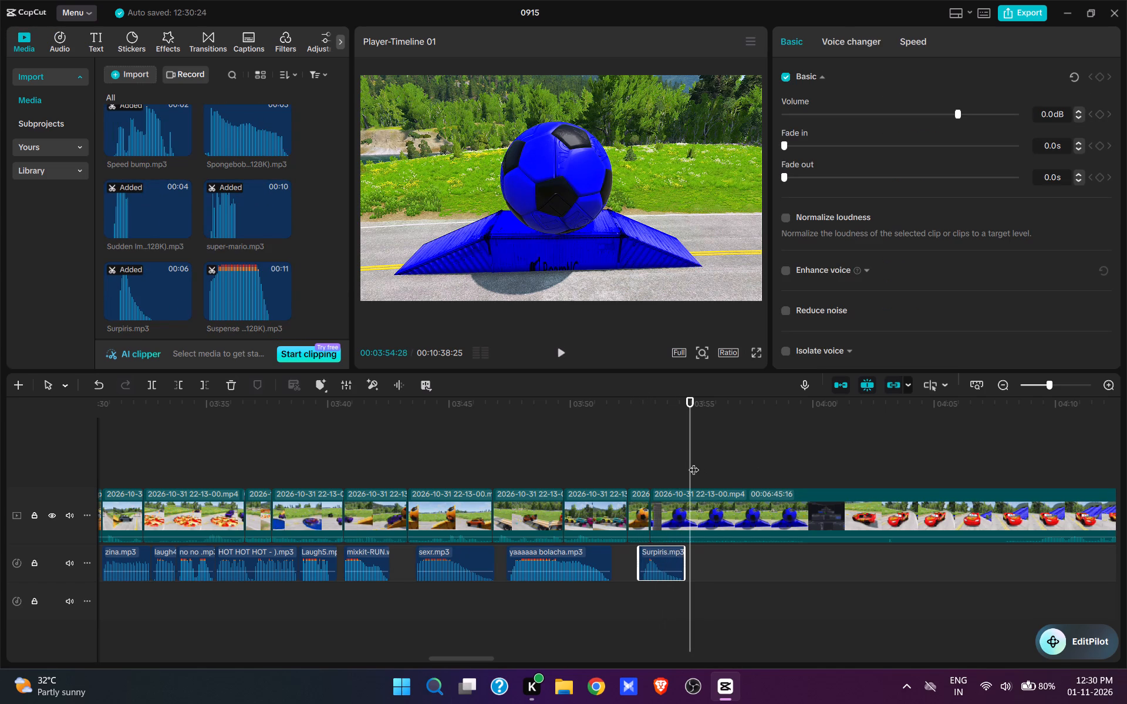
left_click_drag(694, 461, 684, 460)
left_click(693, 513)
key("w")
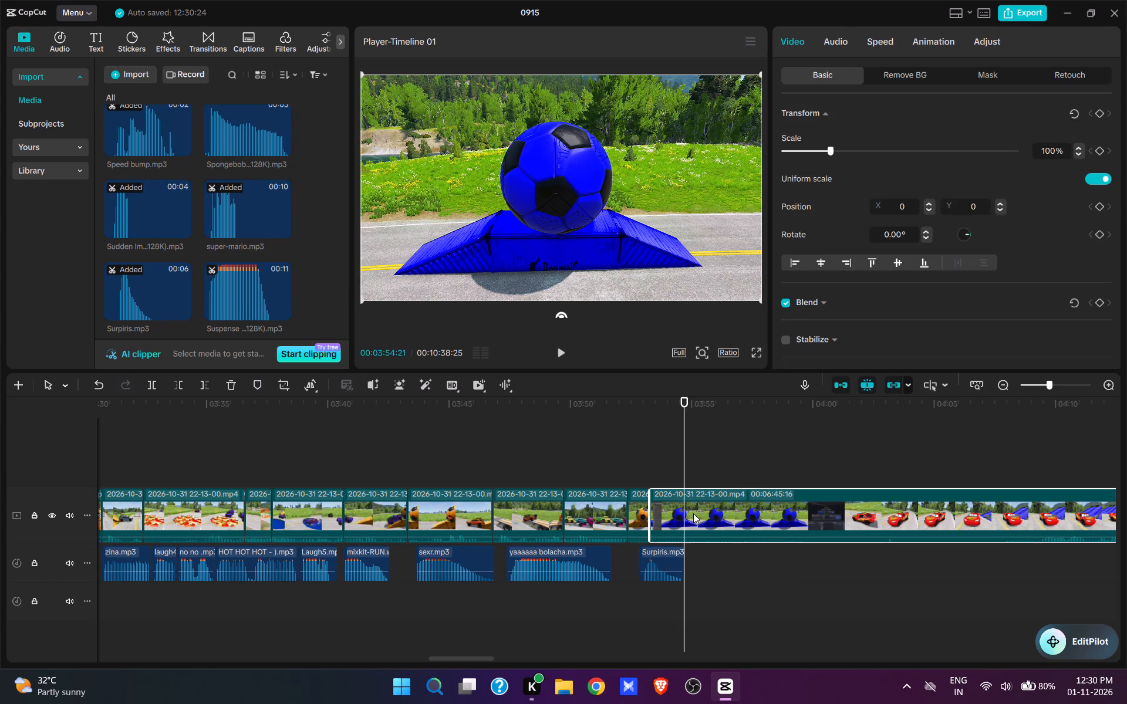
left_click_drag(750, 490, 674, 528)
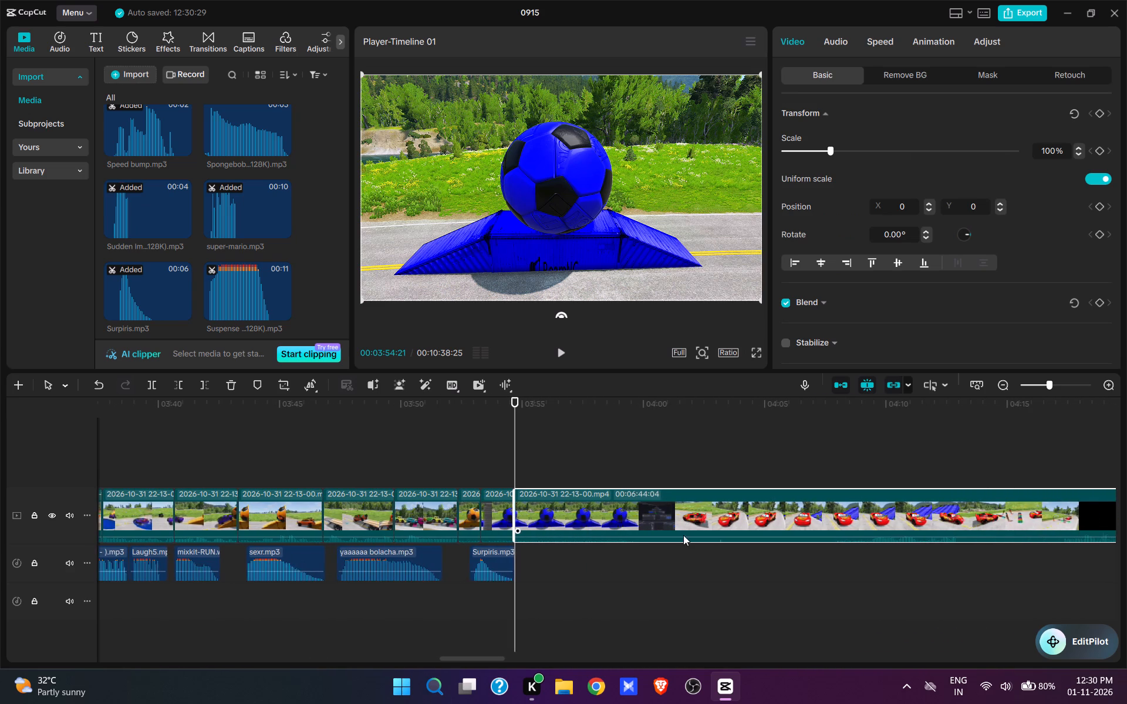
left_click(638, 450)
key("space")
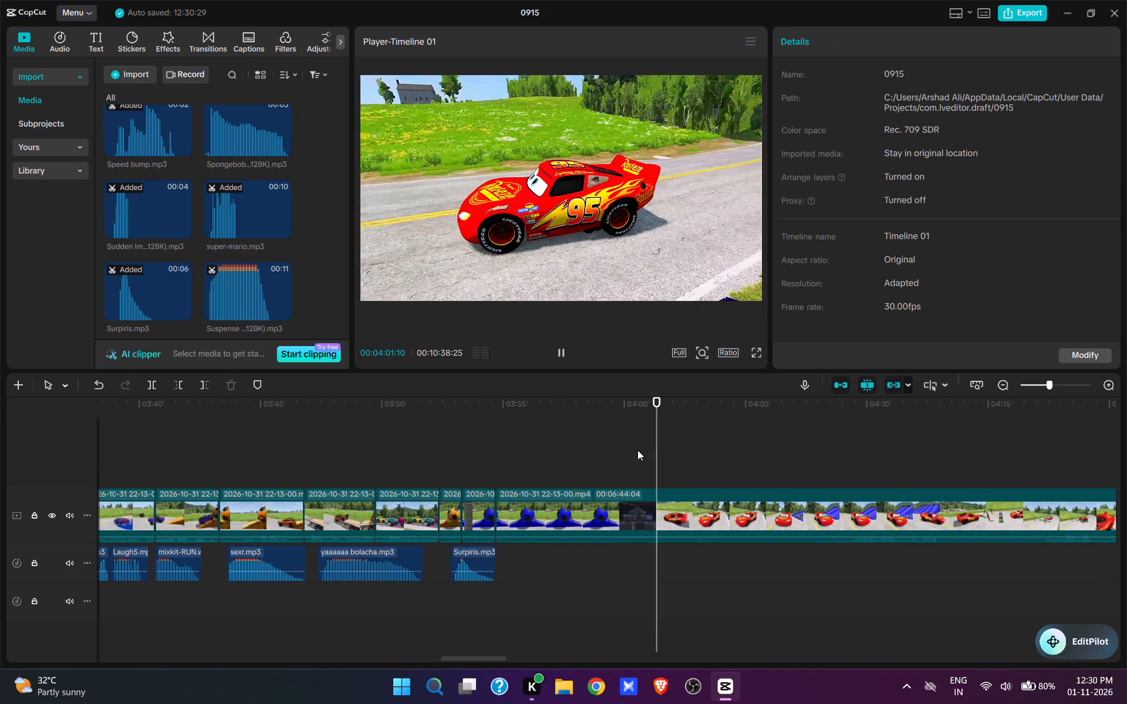
key("space")
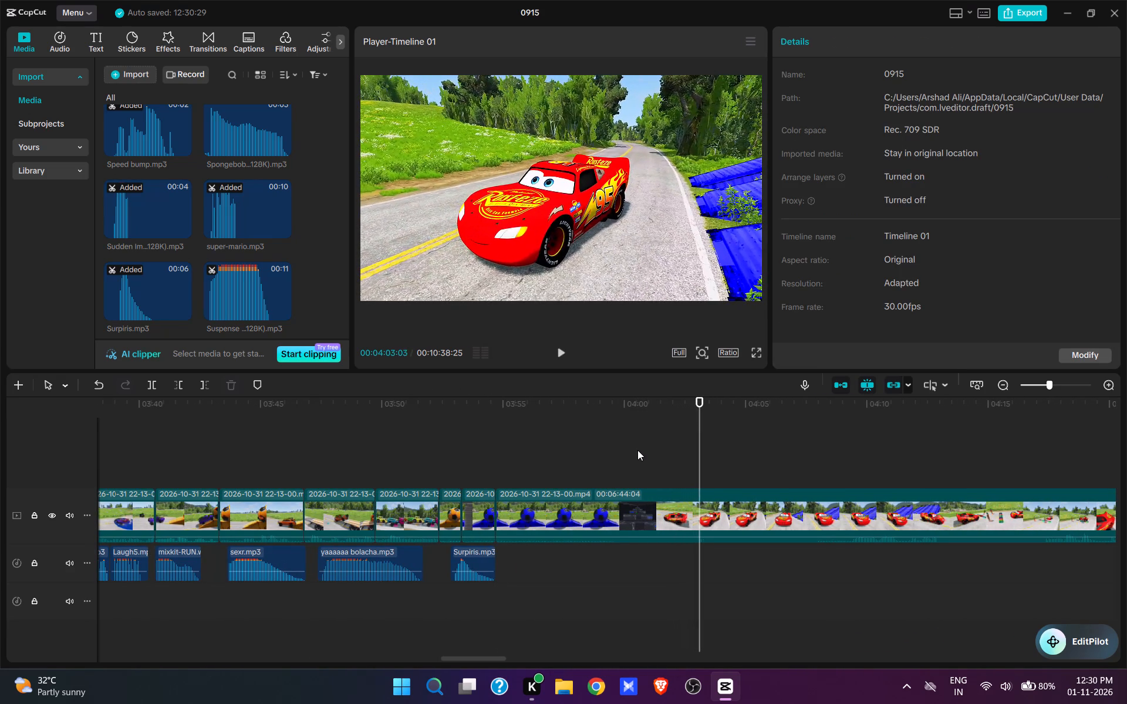
key("space")
key("space")
type("q")
Find the uyqu mi mi mi .mp3 sound effect and add it at 03:54:21, where the red race car shot starts.
scroll(269, 226, "down", 7)
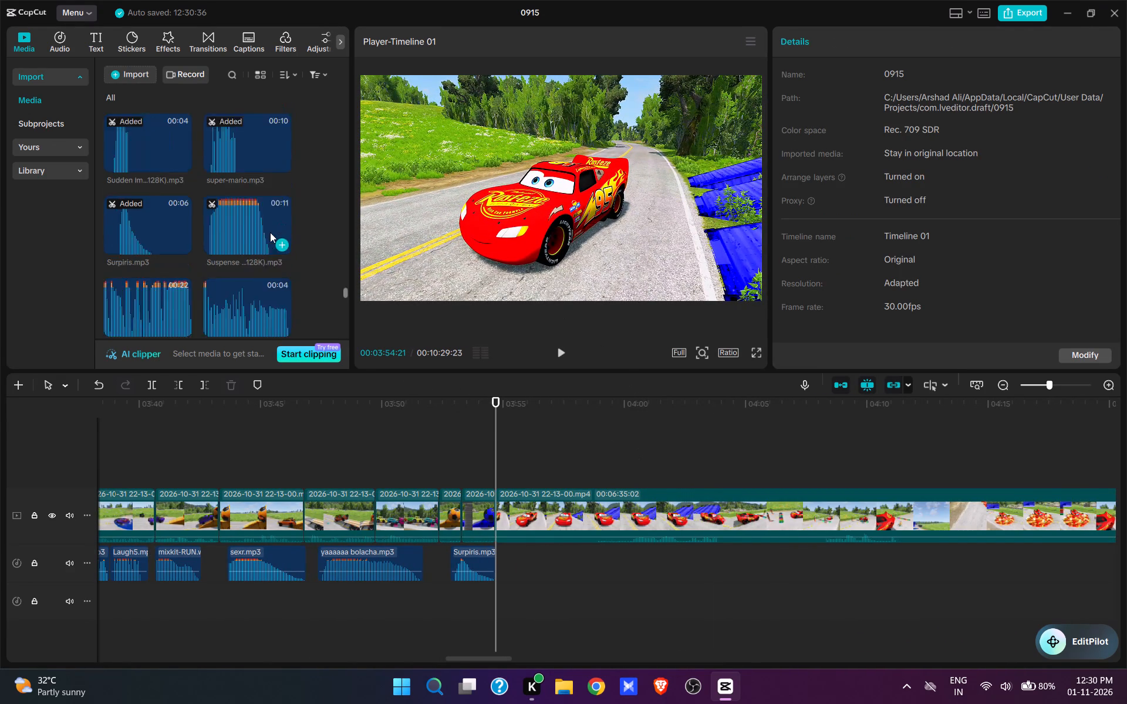
scroll(270, 233, "down", 20)
scroll(270, 233, "down", 1)
scroll(245, 270, "up", 2)
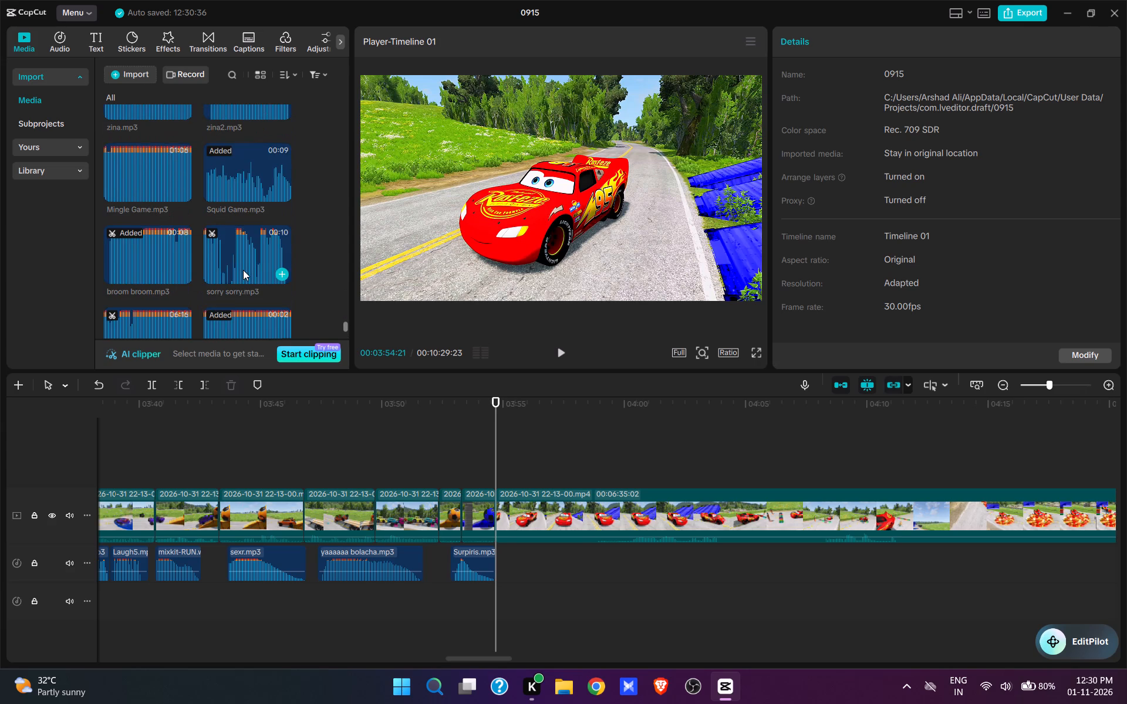
scroll(243, 270, "up", 3)
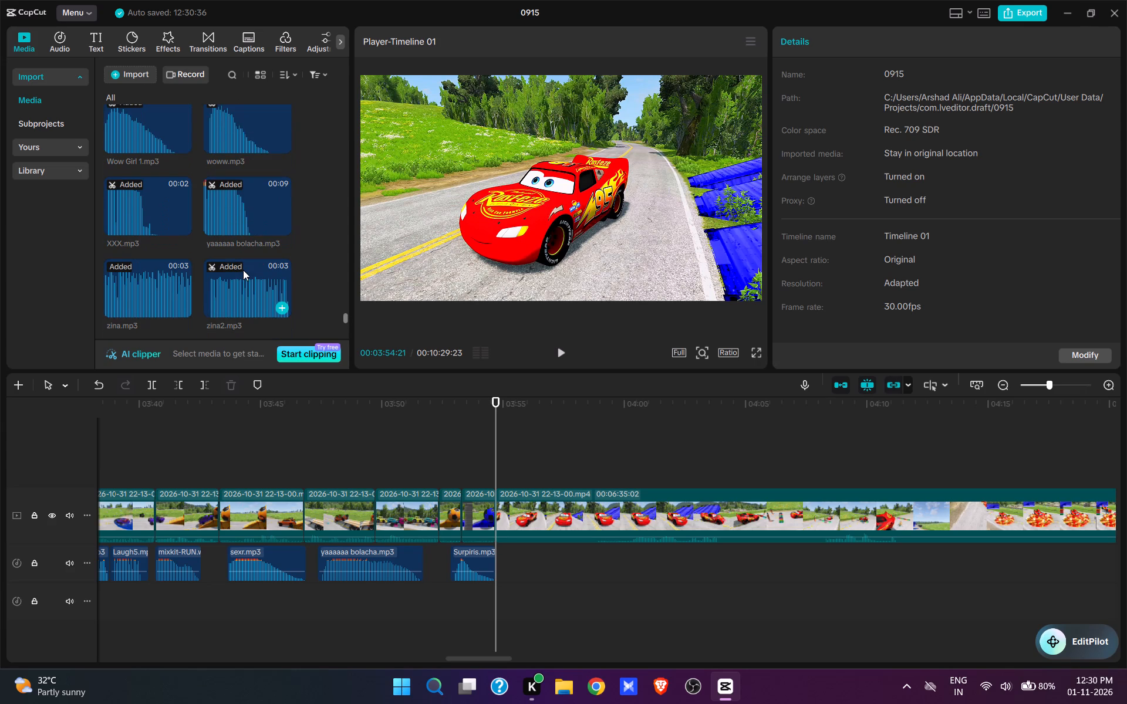
scroll(243, 270, "up", 3)
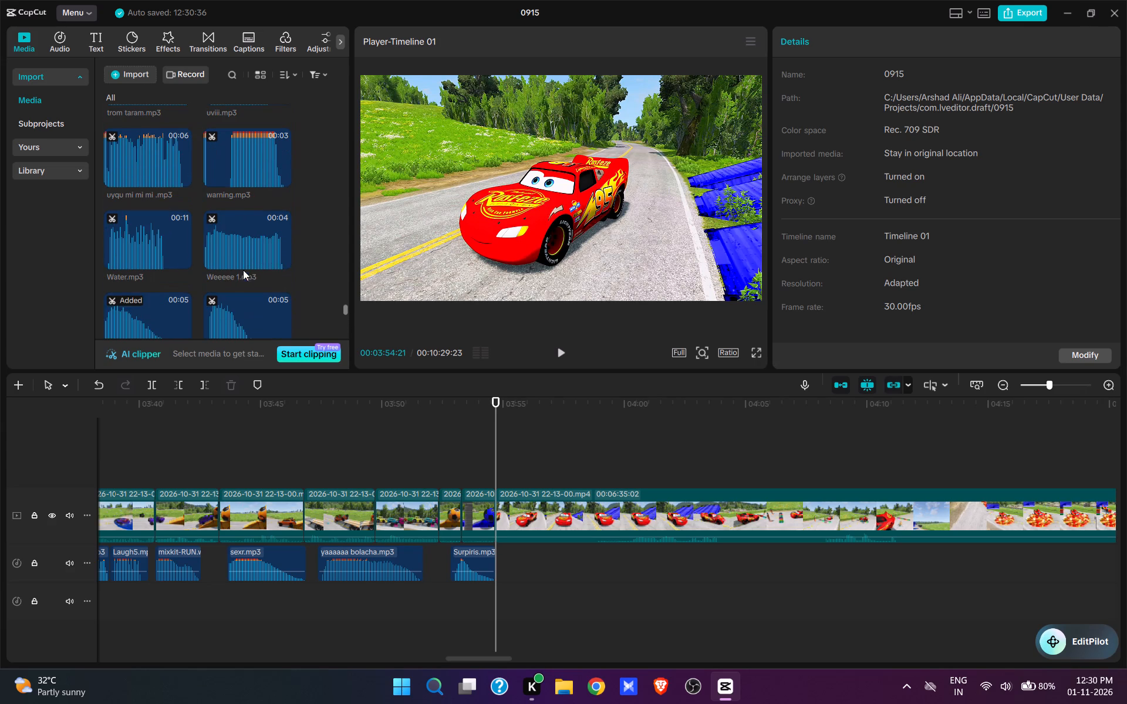
left_click(156, 162)
left_click(176, 174)
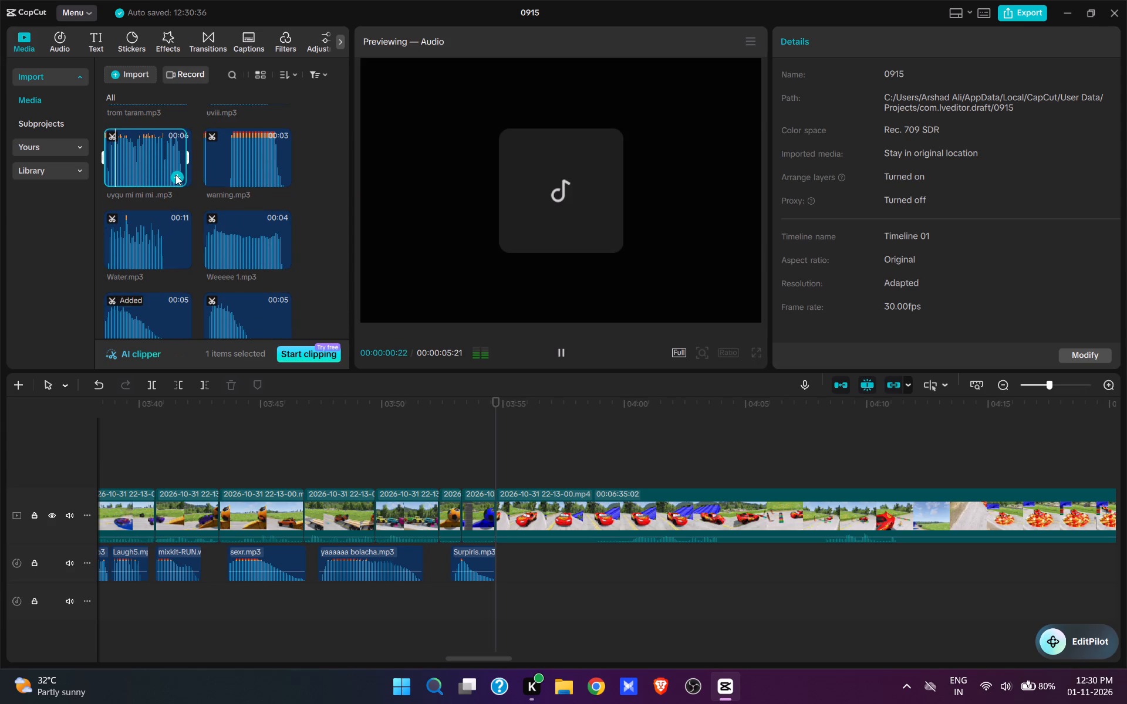
Play the race car shot and cut about two seconds of footage from its start at 03:54:21.
key("space")
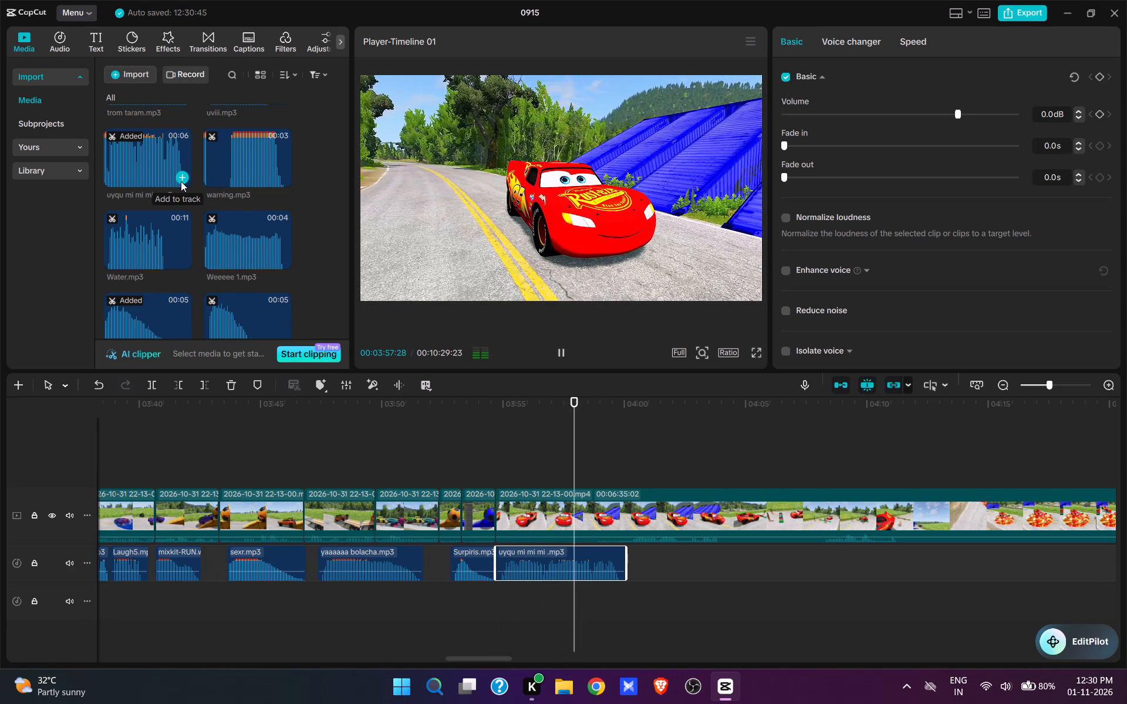
key("space")
key("space")
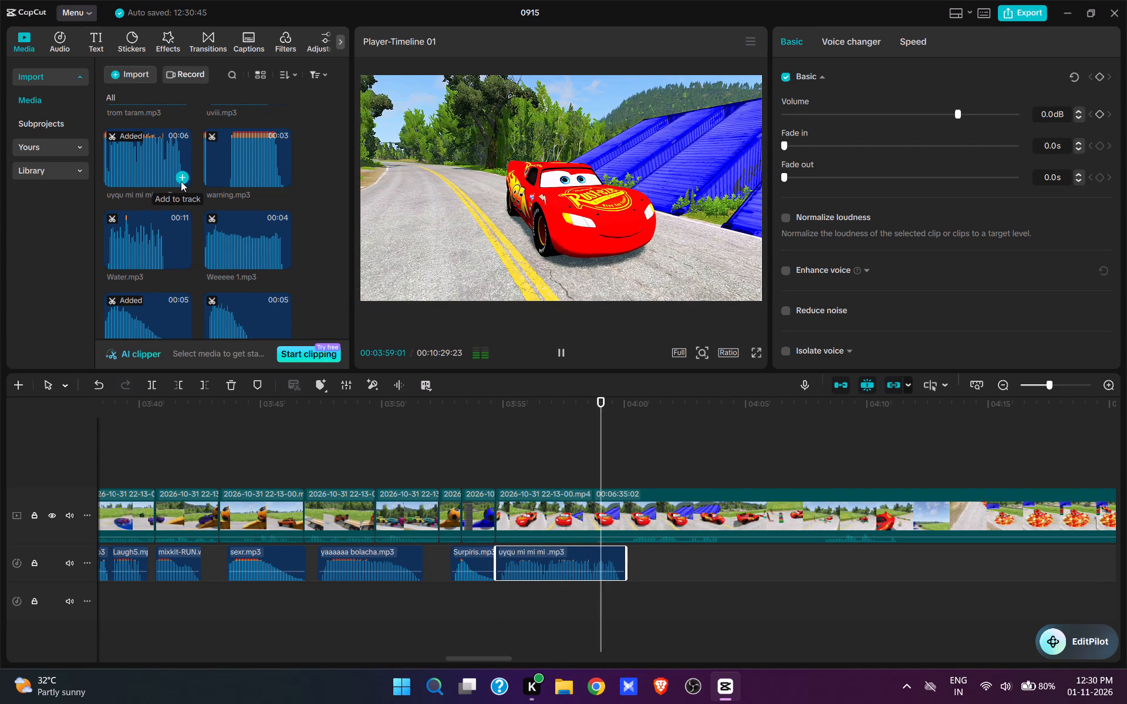
key("space")
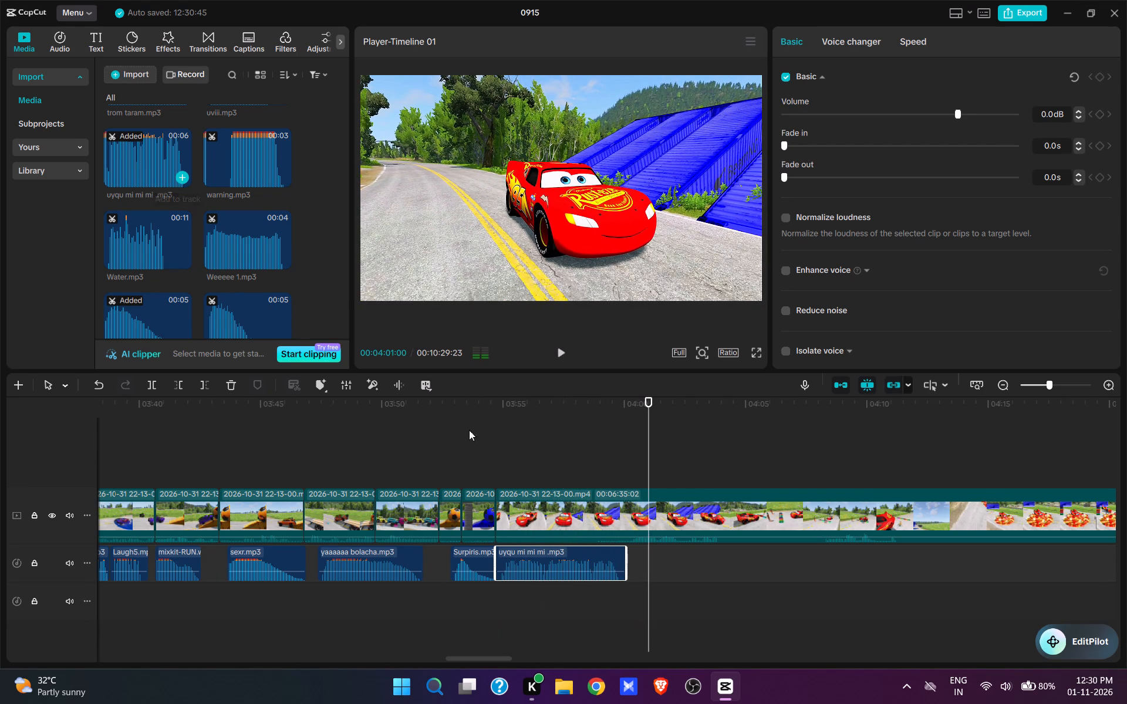
left_click(547, 466)
type("q")
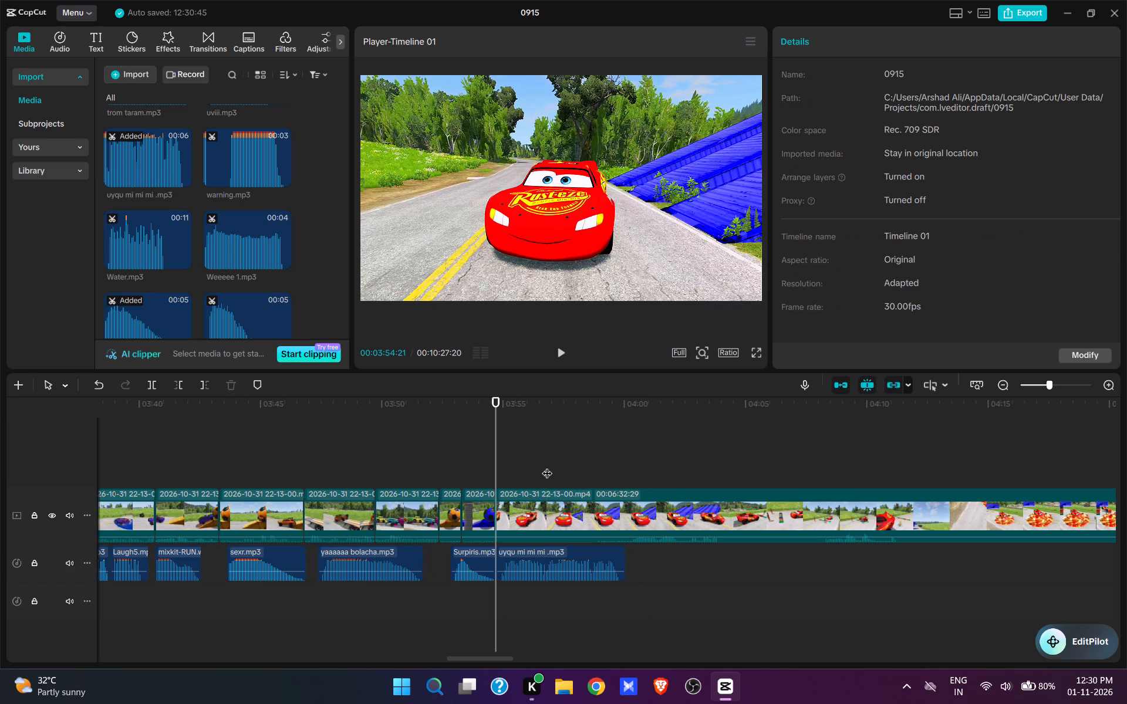
Trim the end of the uyqu mi mi mi .mp3 sound to 03:58:09.
key("space")
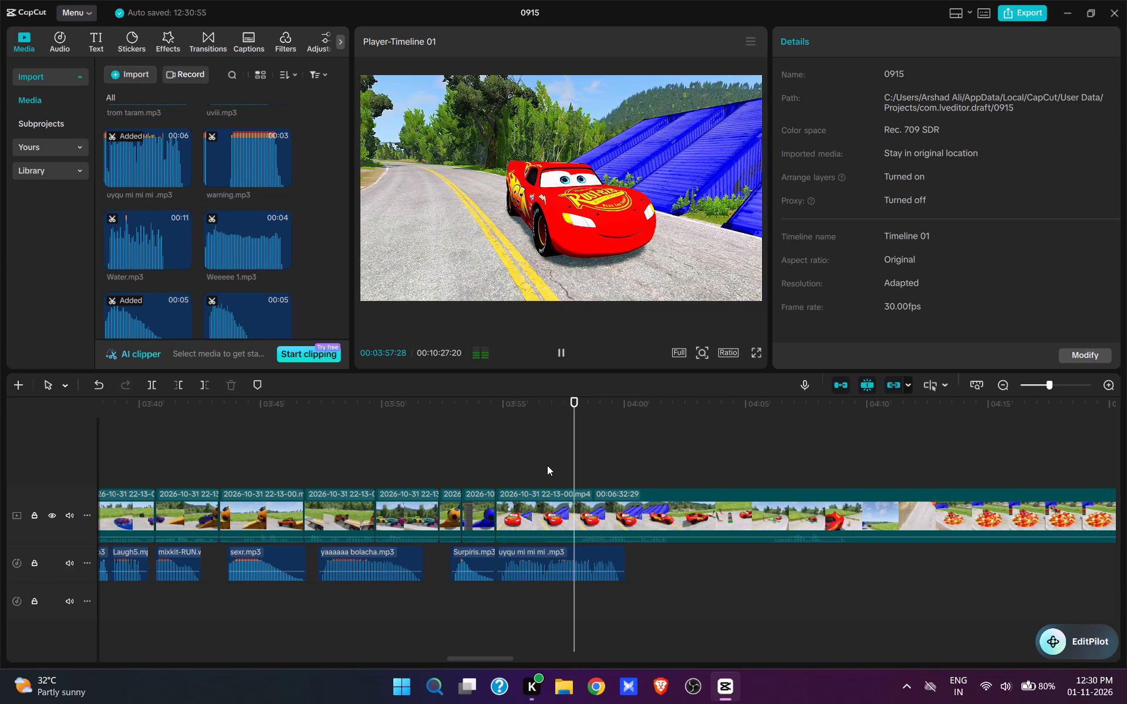
key("space")
left_click(589, 557)
key("e")
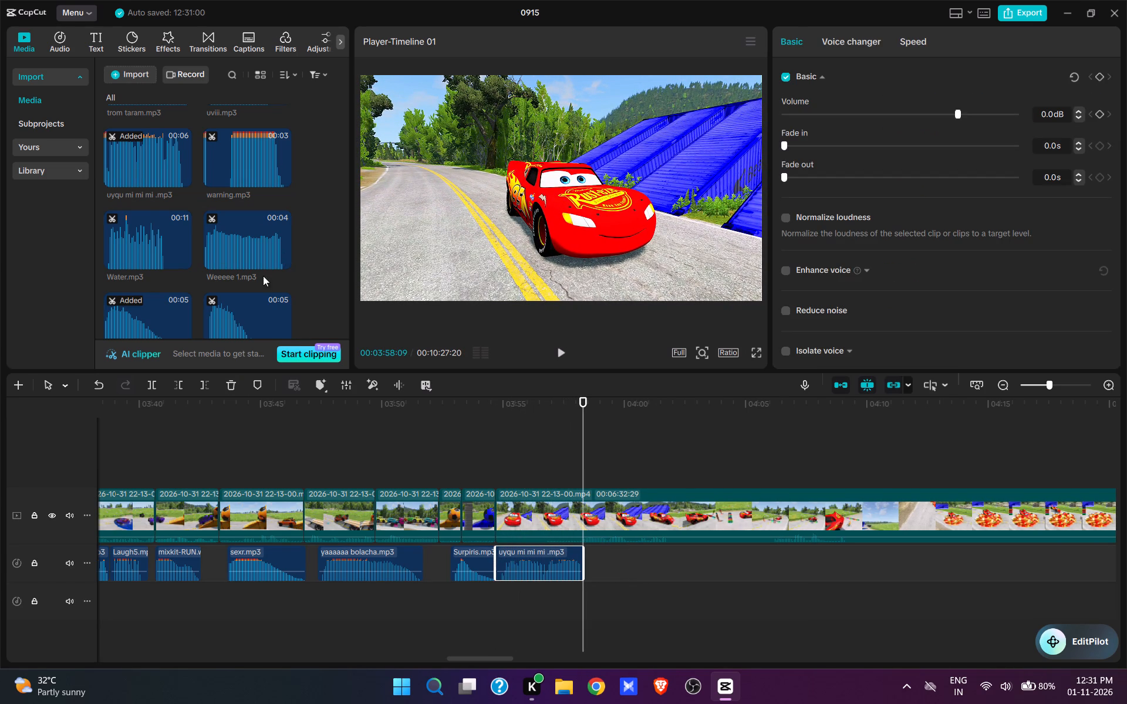
Find the go go1.mp3 sound effect and add it at 03:58:09, directly after the uyqu mi mi mi .mp3 sound.
scroll(249, 276, "up", 12)
scroll(248, 273, "up", 11)
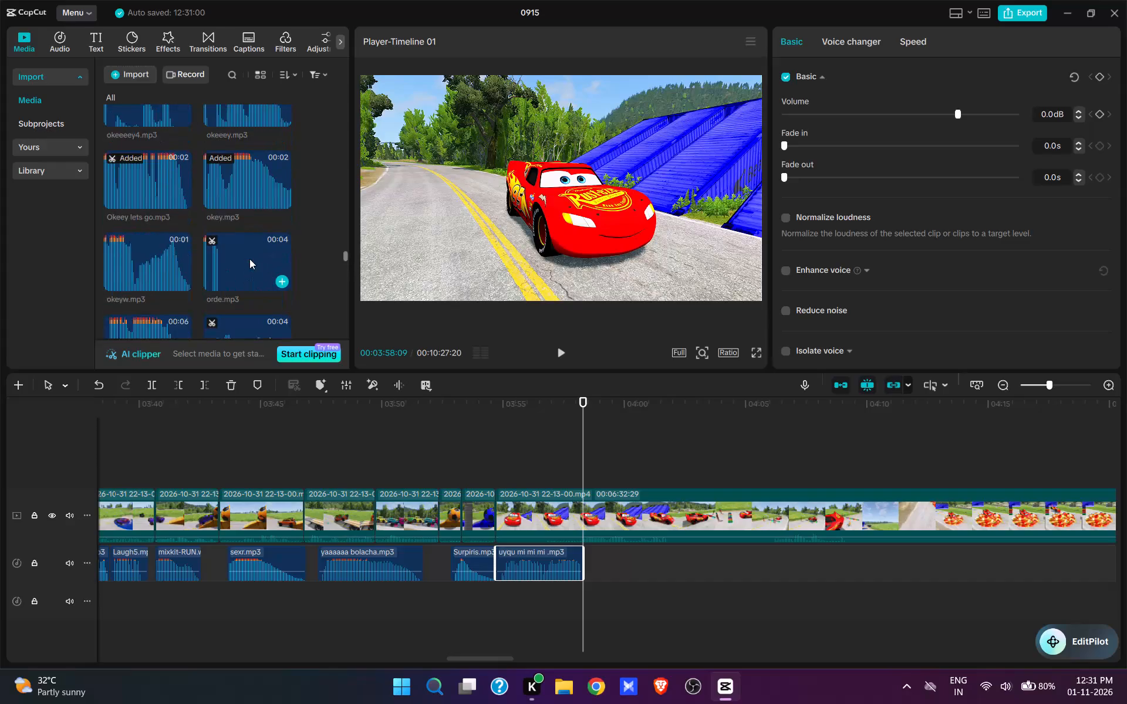
scroll(249, 259, "up", 17)
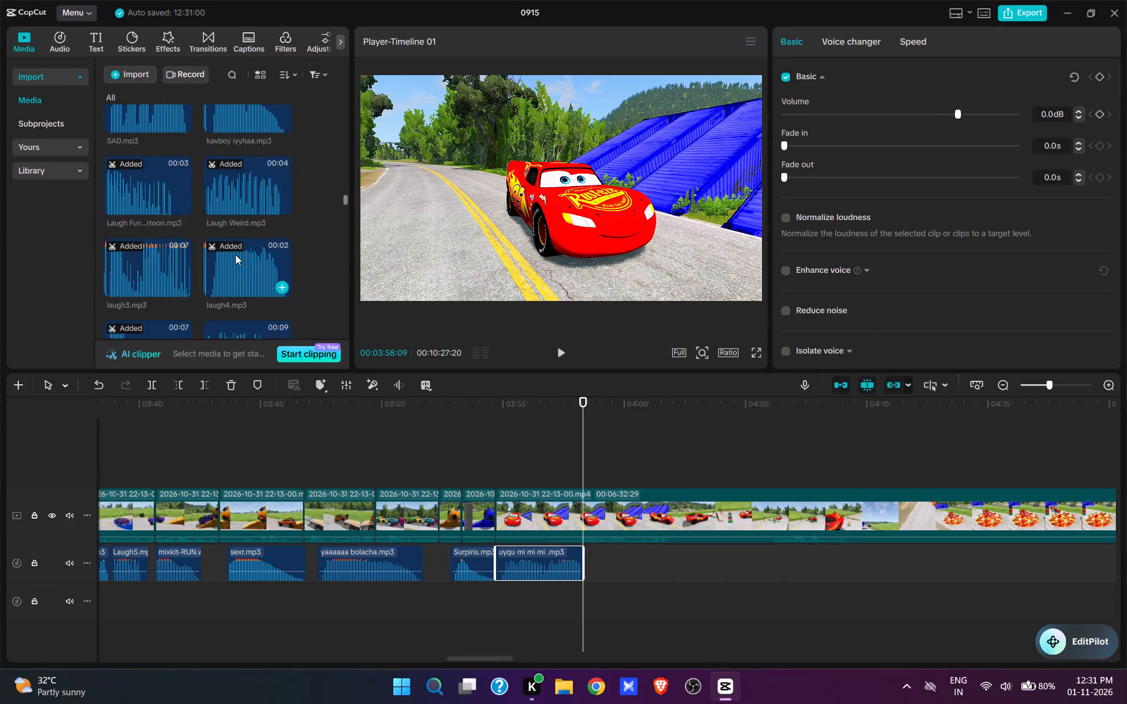
scroll(235, 255, "up", 8)
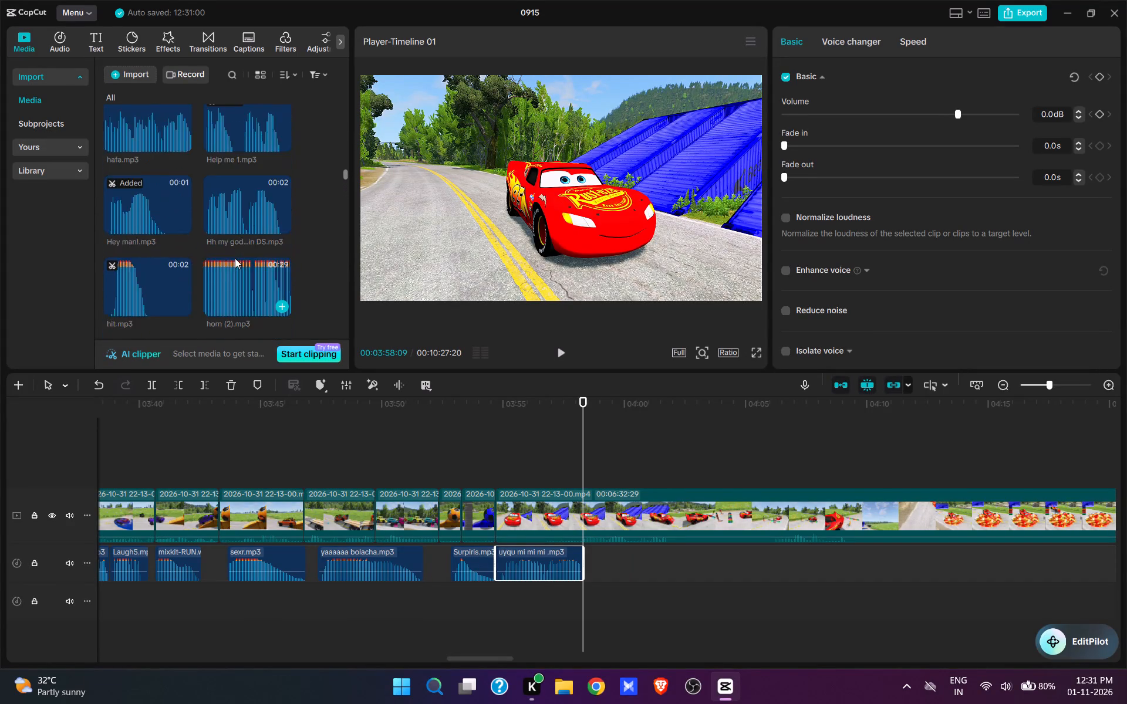
scroll(235, 258, "up", 3)
left_click(140, 165)
scroll(148, 188, "down", 2)
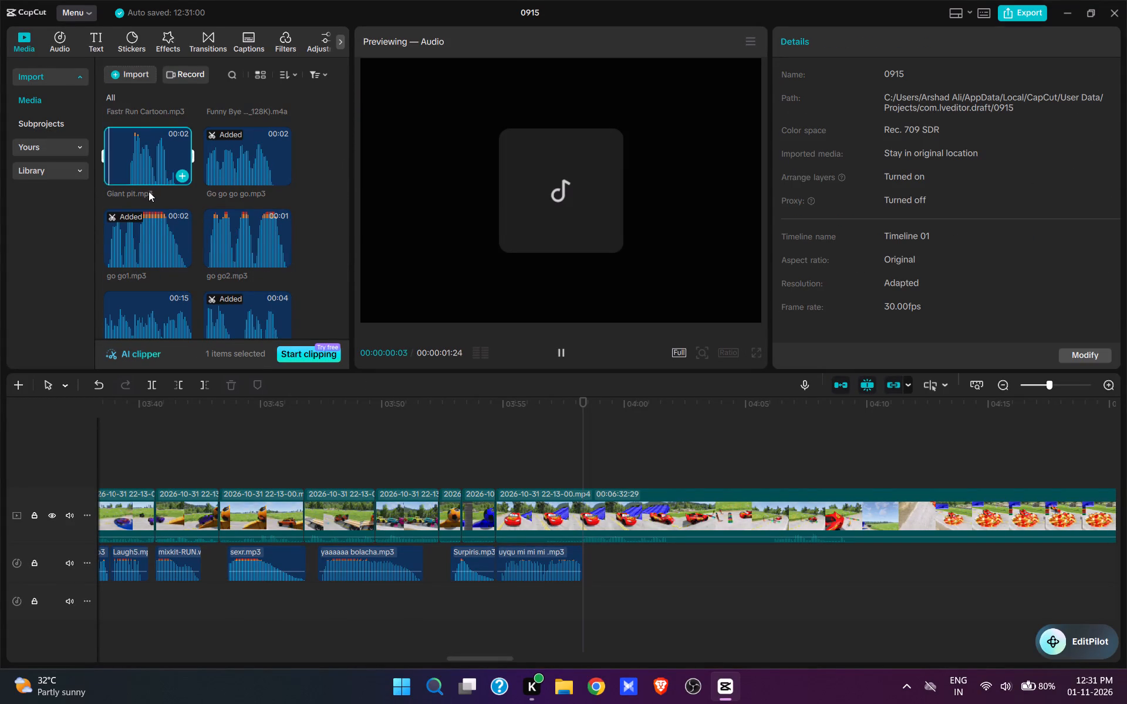
scroll(153, 197, "up", 1)
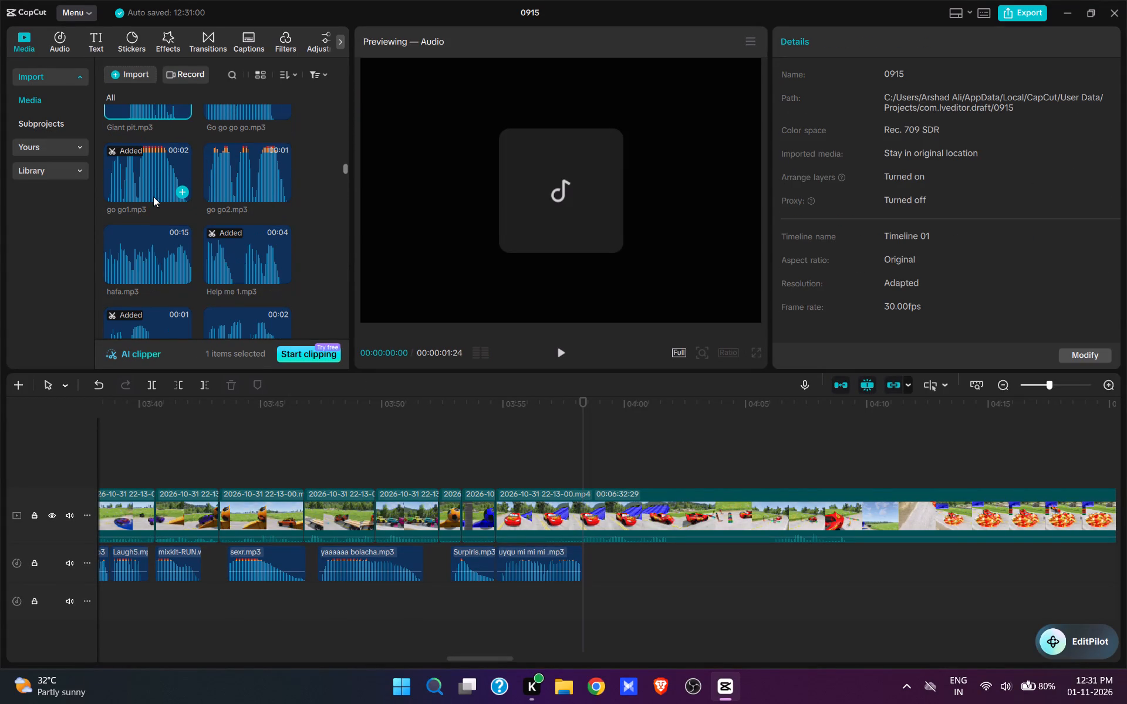
left_click(144, 171)
left_click(183, 189)
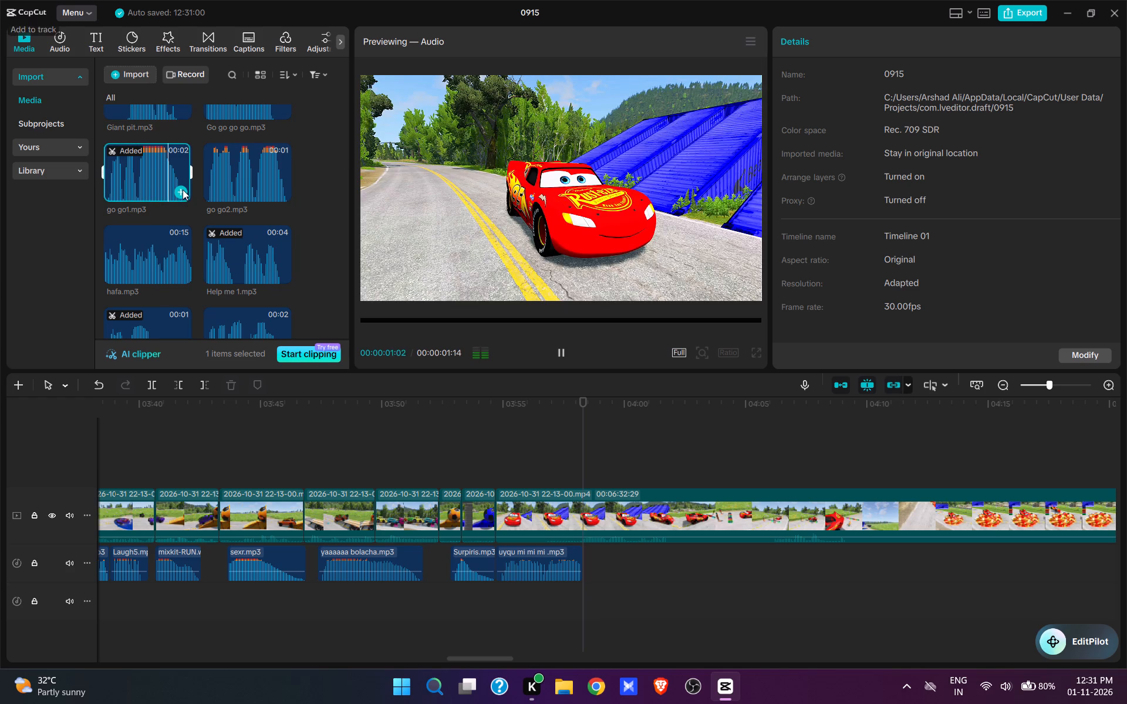
Add the broom broom.mp3 sound effect at 03:59:23, as the race car turns away from the blue ramp.
key("space")
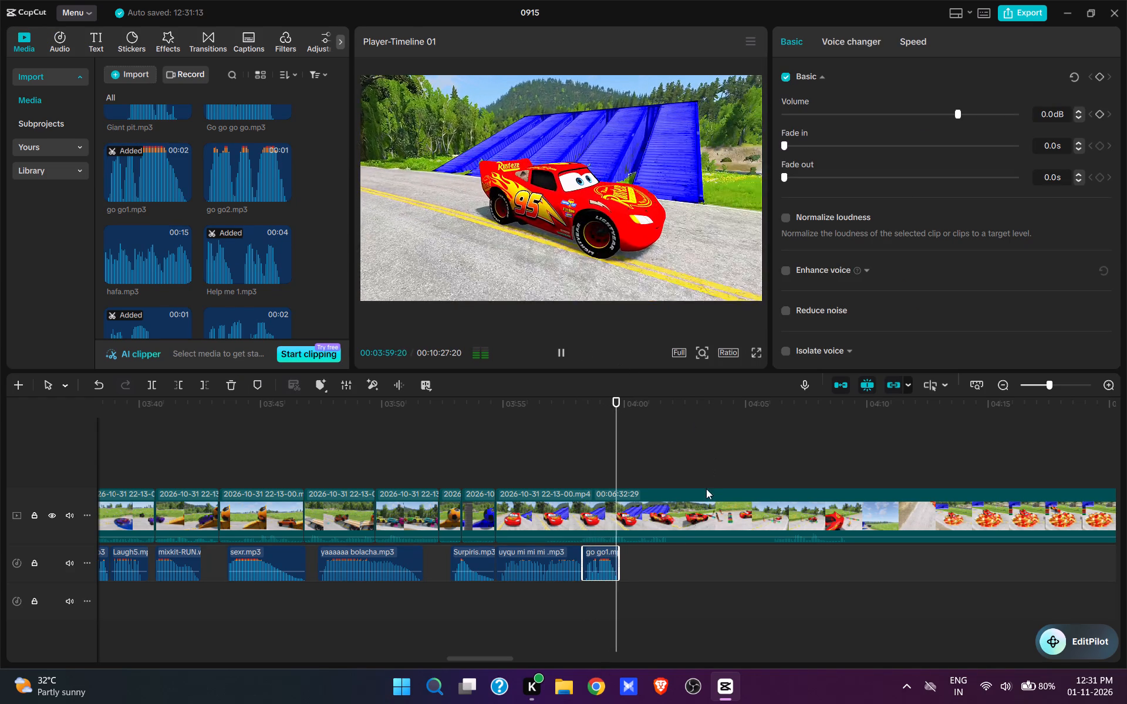
key("space")
left_click(622, 468)
scroll(181, 232, "down", 6)
left_click_drag(347, 184, 364, 408)
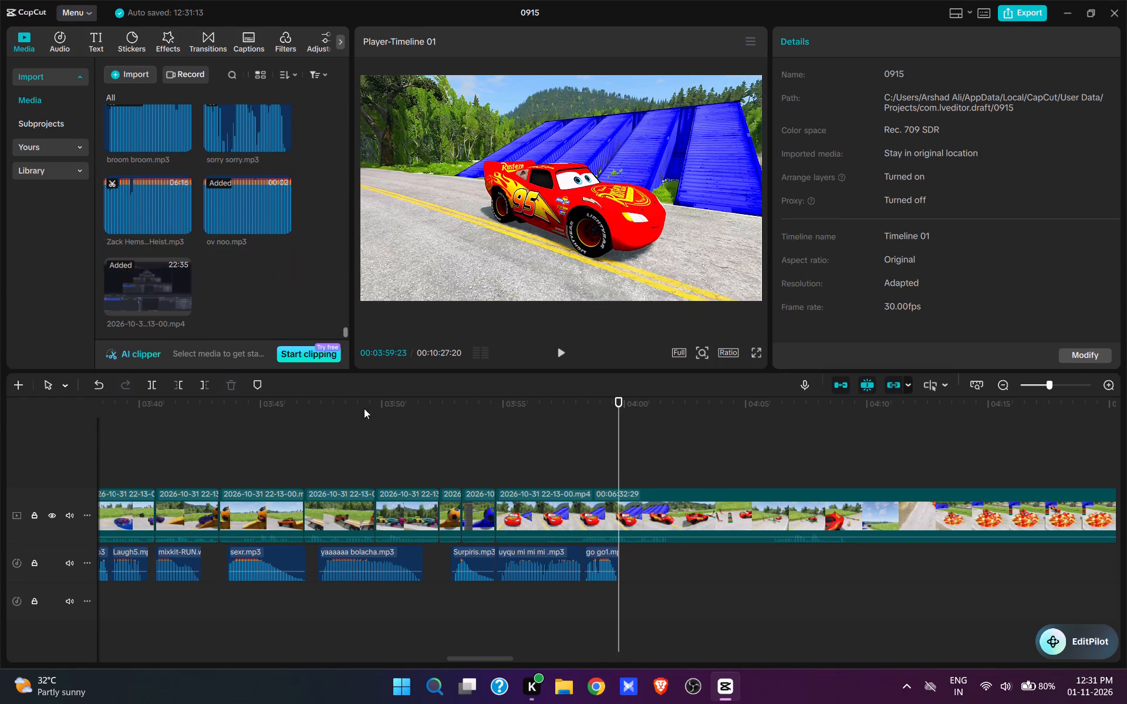
left_click_drag(364, 408, 364, 413)
scroll(173, 211, "up", 1)
left_click(184, 208)
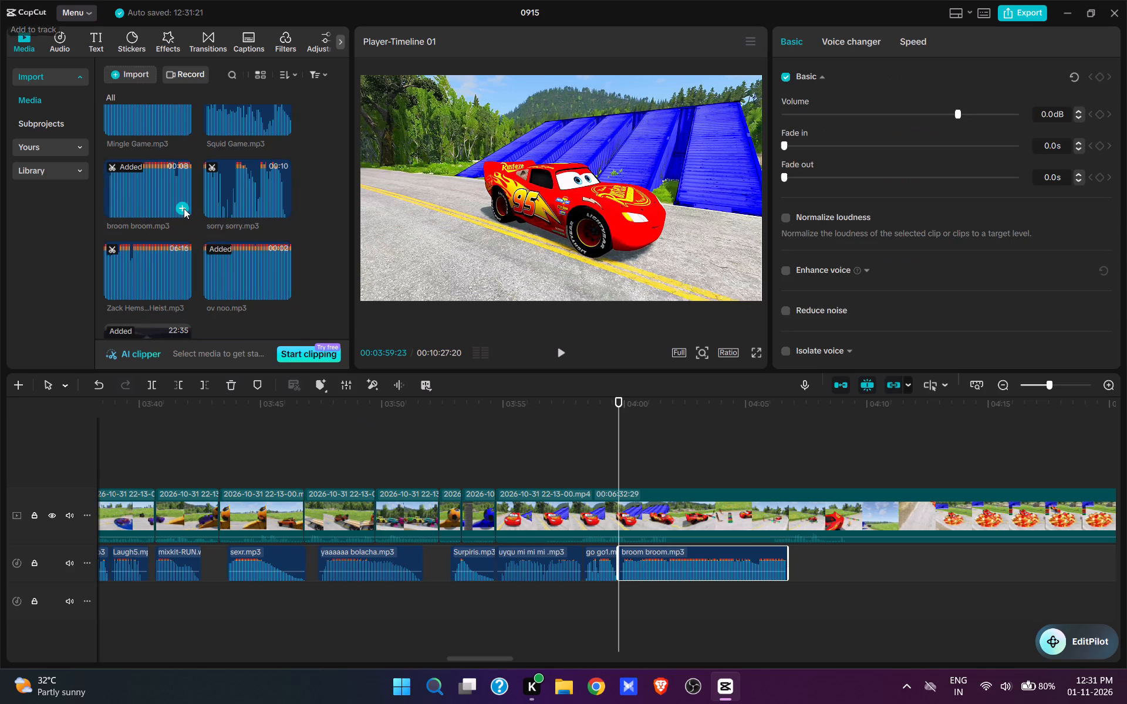
Cut out the footage from 04:01:15 up to the wide shot of the race car approaching the rainbow speed bump.
key("space")
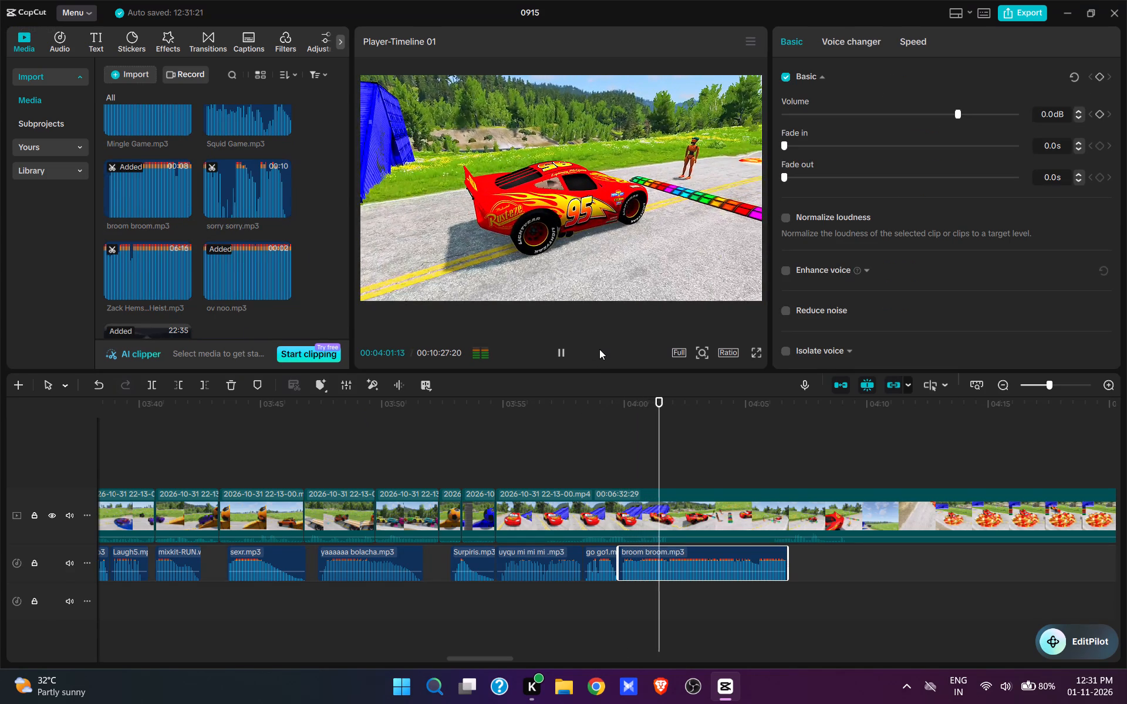
key("space")
left_click(661, 473)
left_click(664, 520)
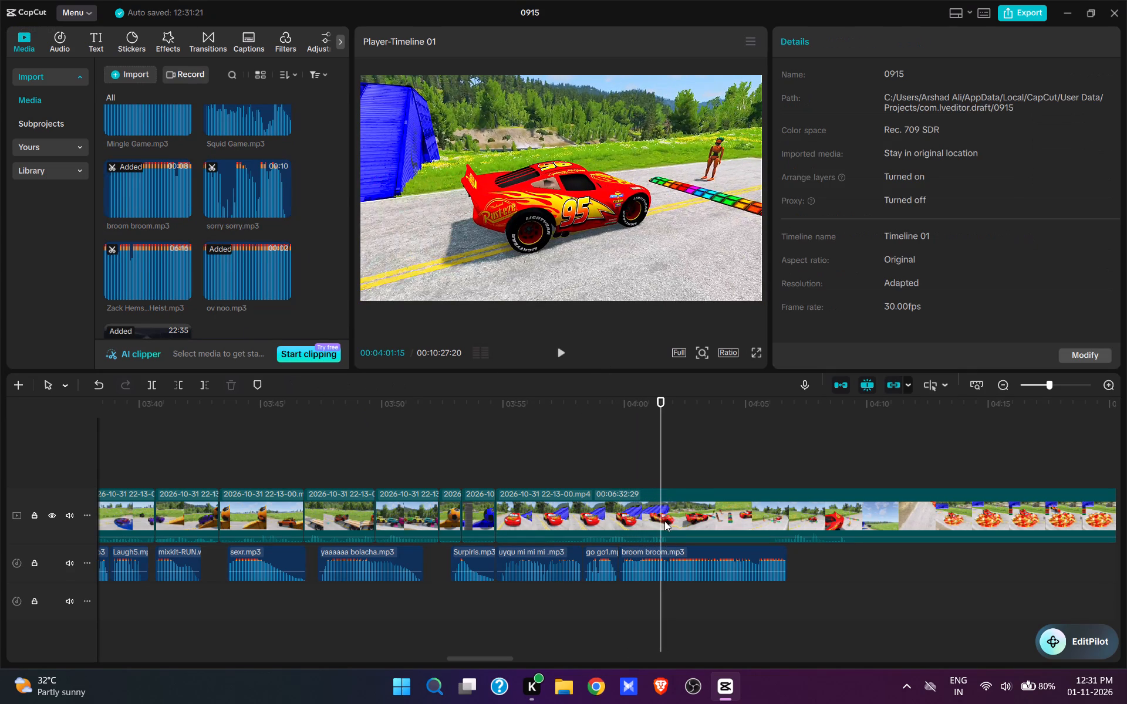
key("w")
left_click(769, 453)
key("space")
key("space")
type("q")
Trim the end of the broom broom.mp3 sound to the video cut at 04:01:15.
left_click(635, 465)
key("space")
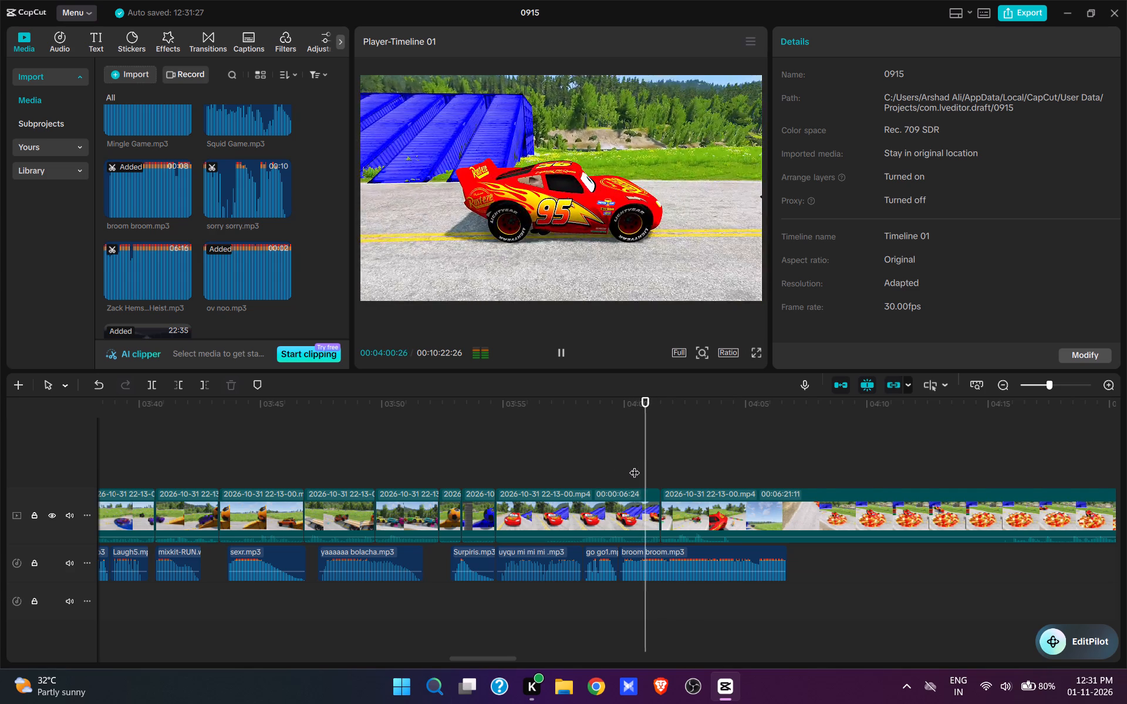
key("space")
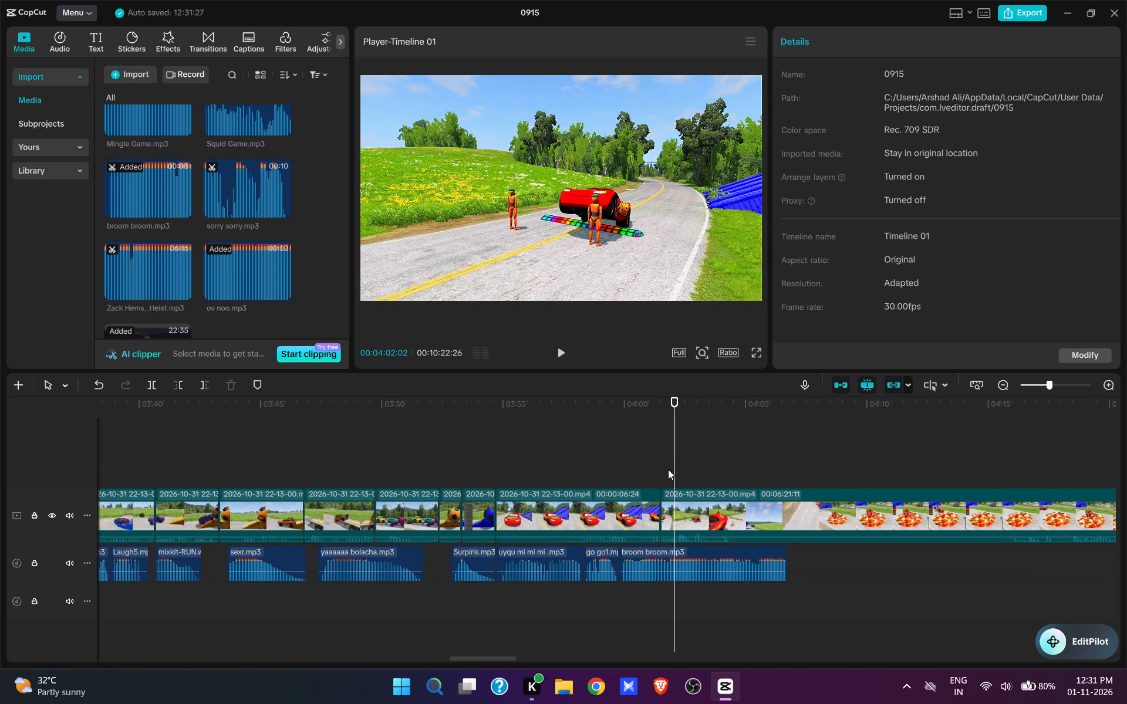
left_click(664, 475)
left_click(684, 571)
key("e")
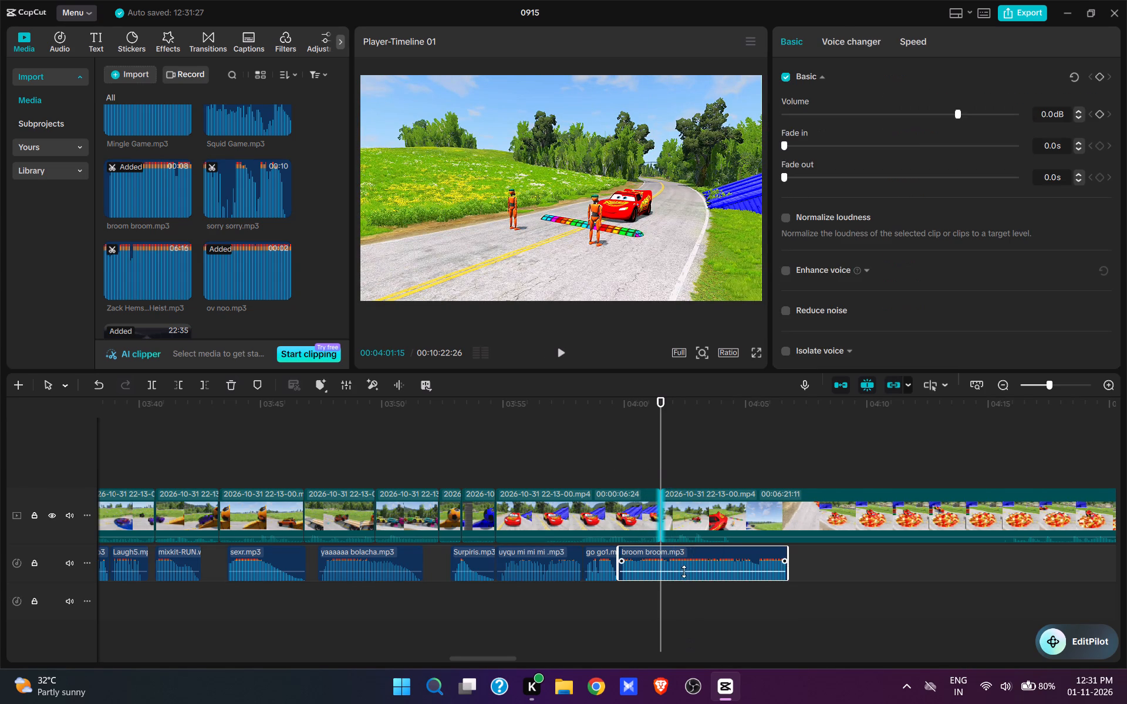
Find the laugh4.mp3 sound effect and add it at 04:01:23, as the race car reaches the rainbow speed bump.
key("space")
key("space")
scroll(261, 293, "up", 20)
scroll(292, 270, "up", 2)
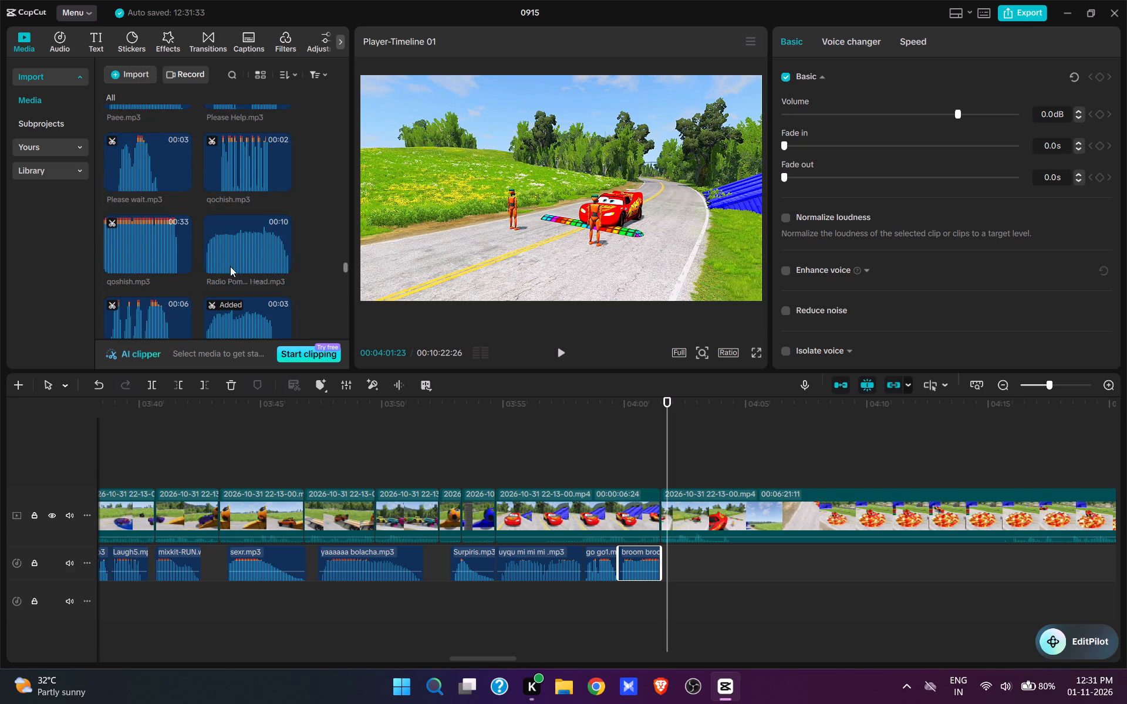
scroll(228, 262, "up", 8)
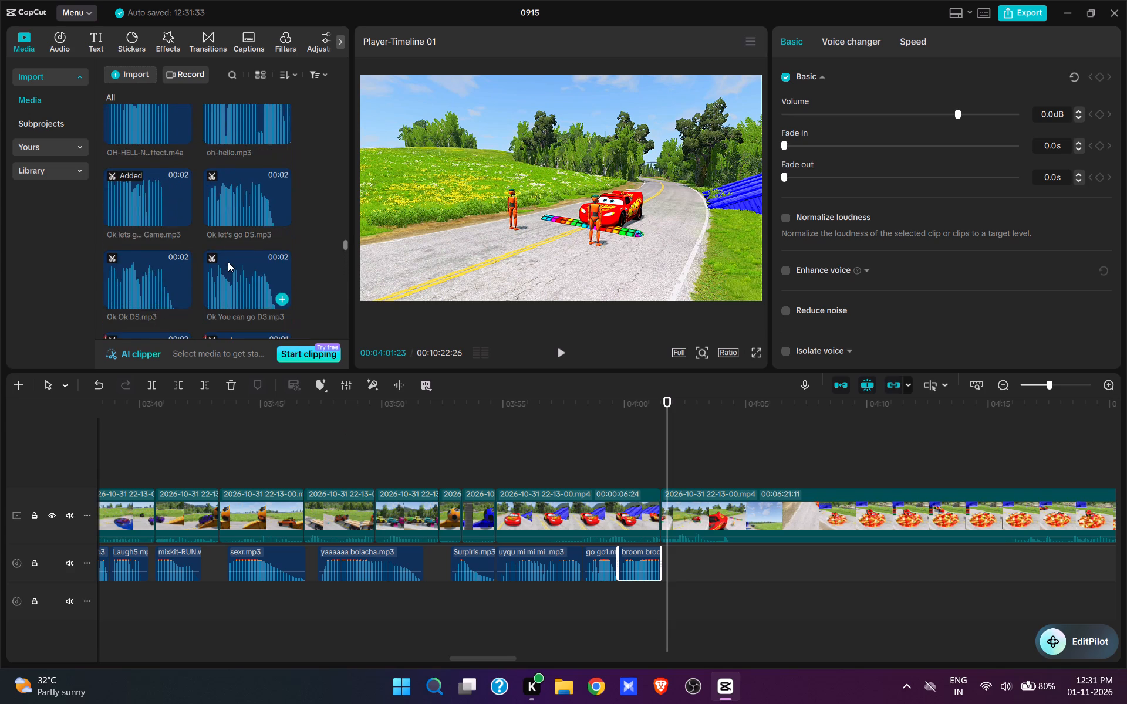
scroll(228, 262, "up", 10)
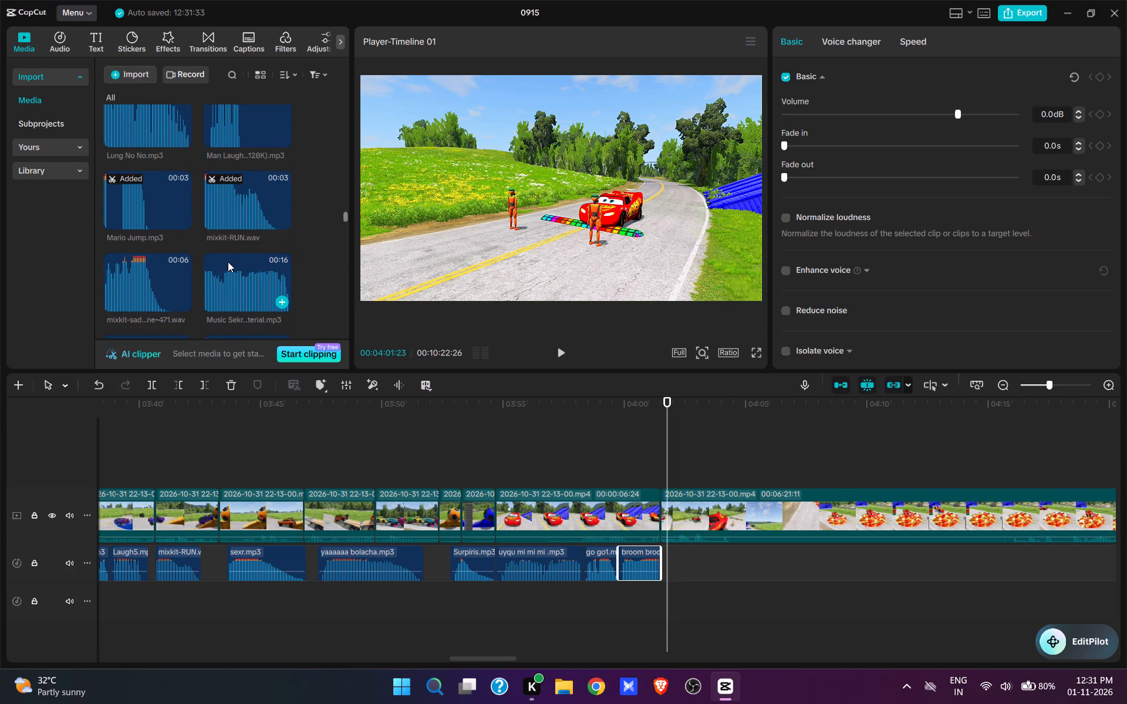
scroll(228, 262, "up", 4)
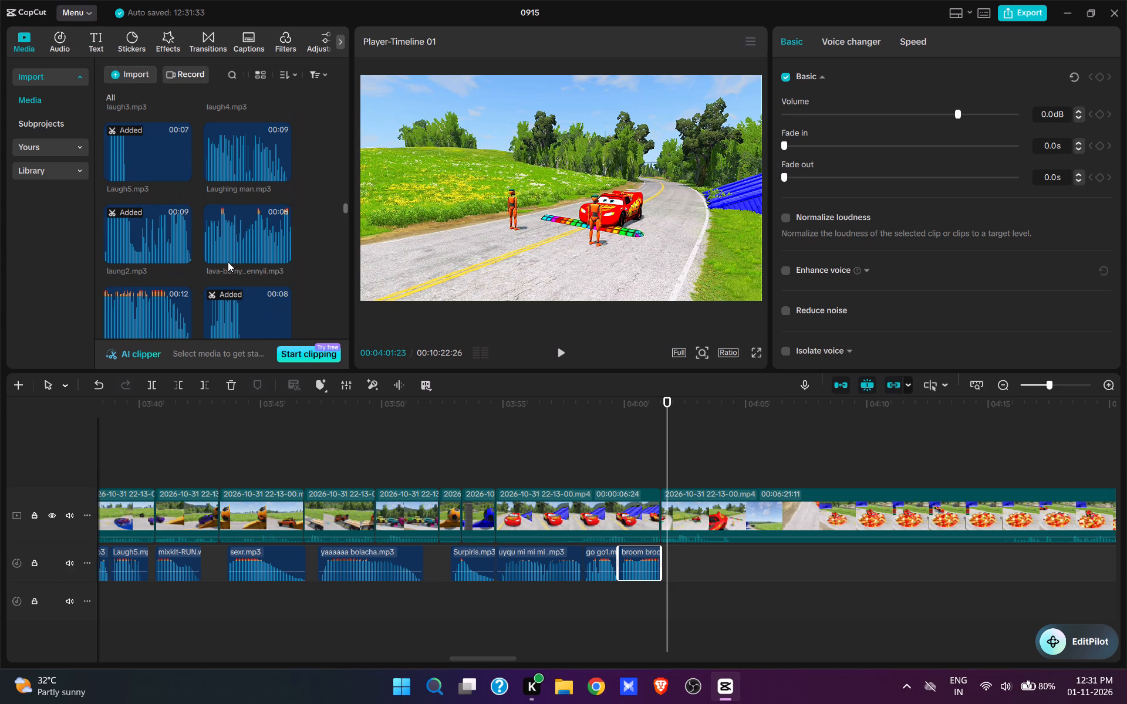
scroll(228, 262, "up", 1)
left_click(253, 212)
left_click(275, 220)
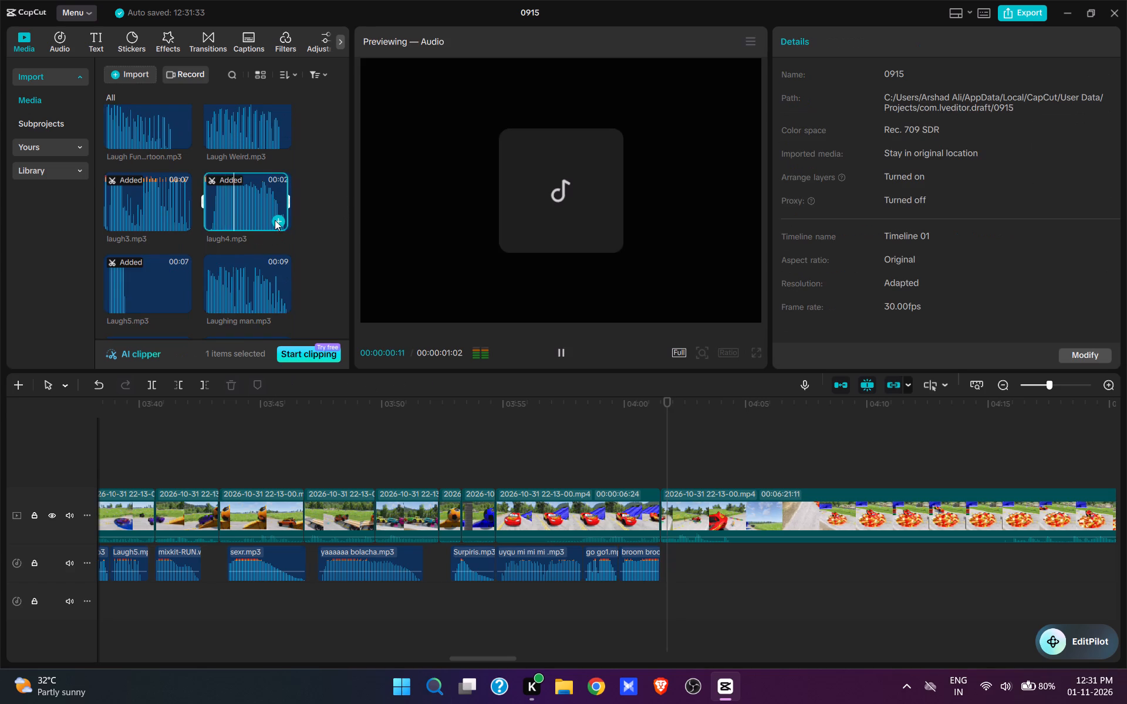
Split the video at 04:04:01, once the race car has driven out of view past the fallen orange figure.
key("space")
key("space")
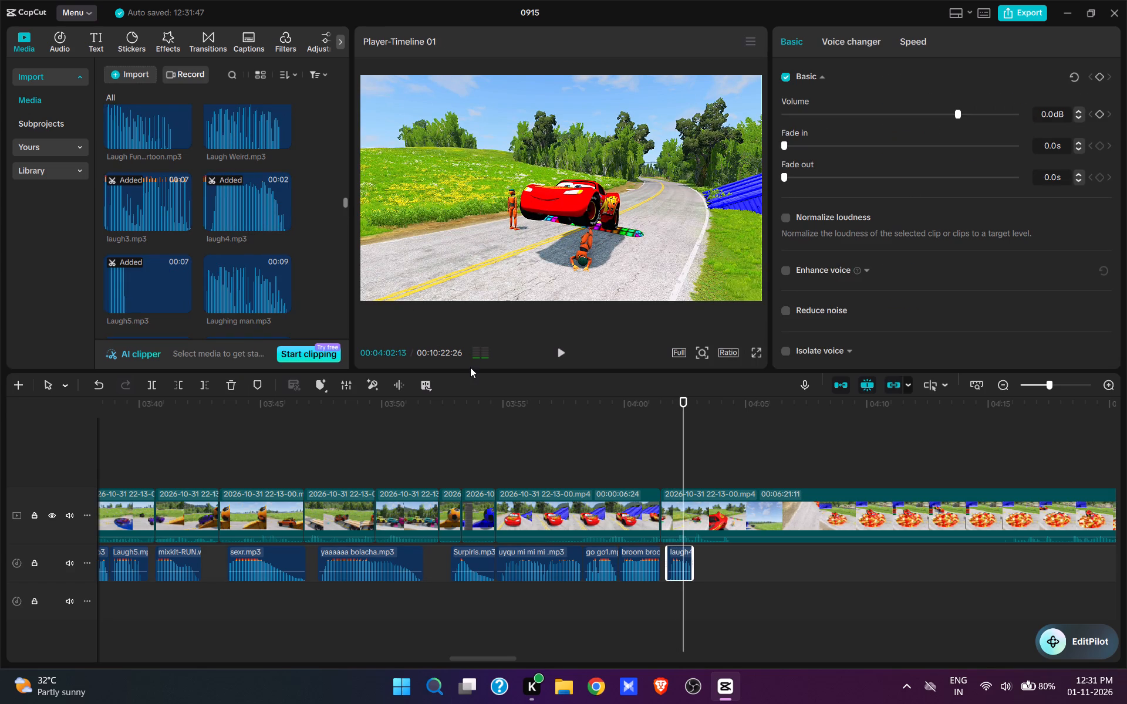
key("space")
key("space")
key("space")
key("space")
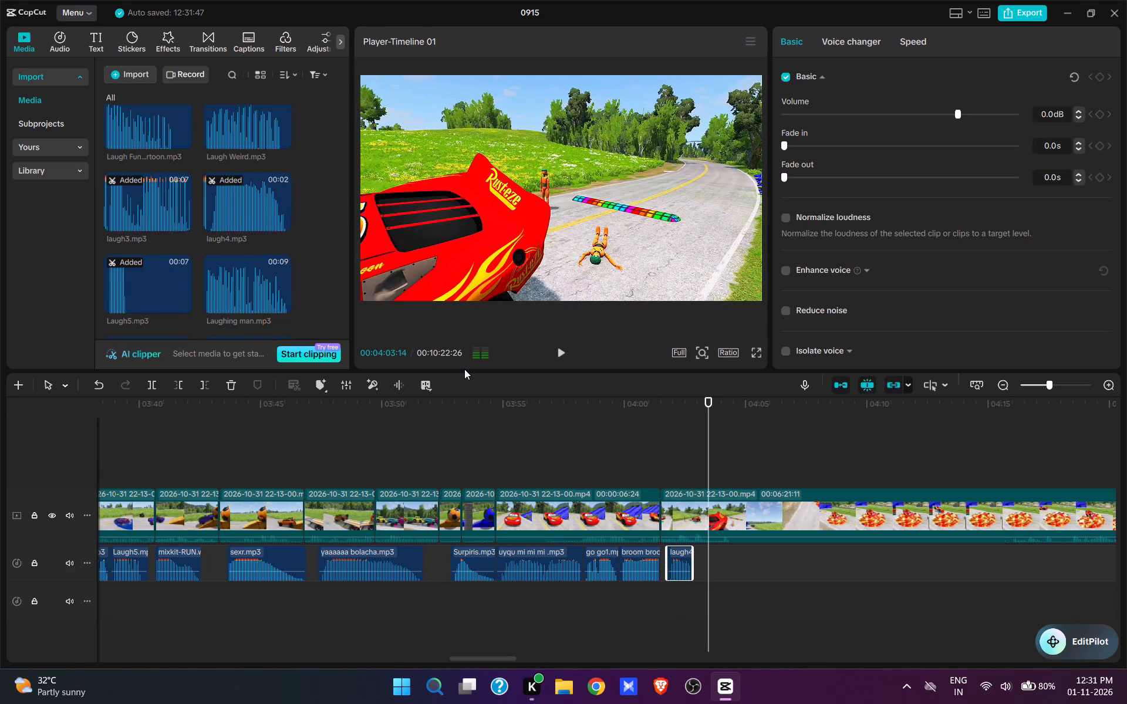
key("space")
key("space")
type("w")
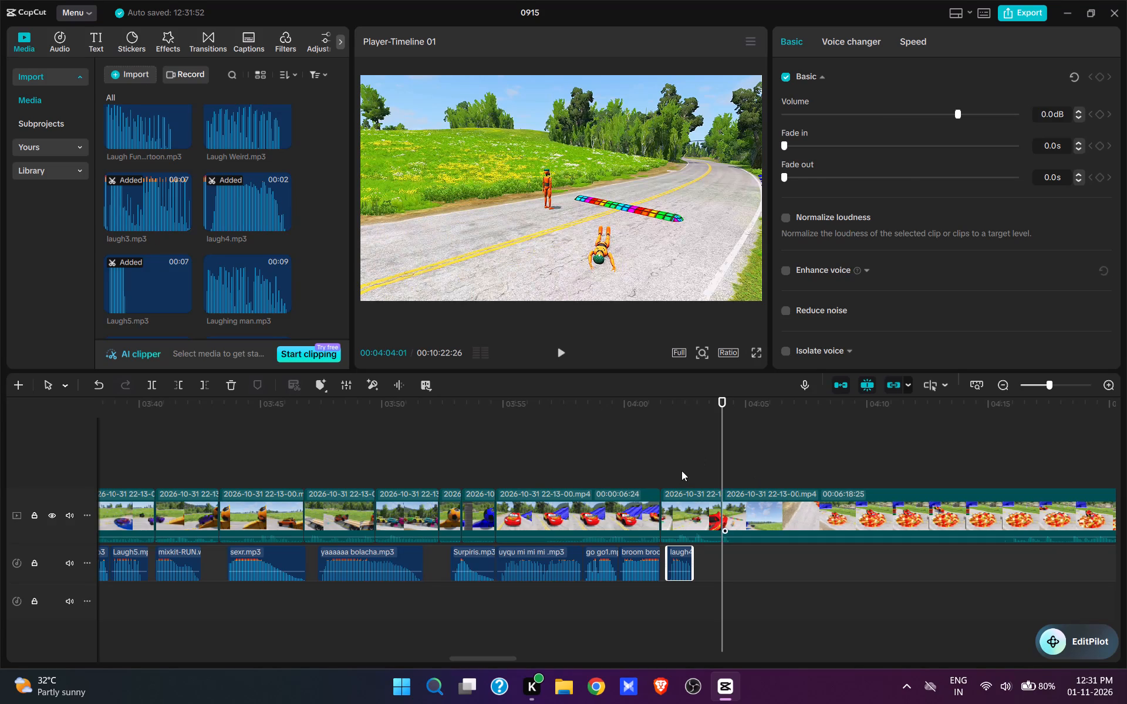
Add the Laugh5.mp3 sound effect at 04:02:24, directly after the laugh4.mp3 clip.
left_click(664, 471)
key("space")
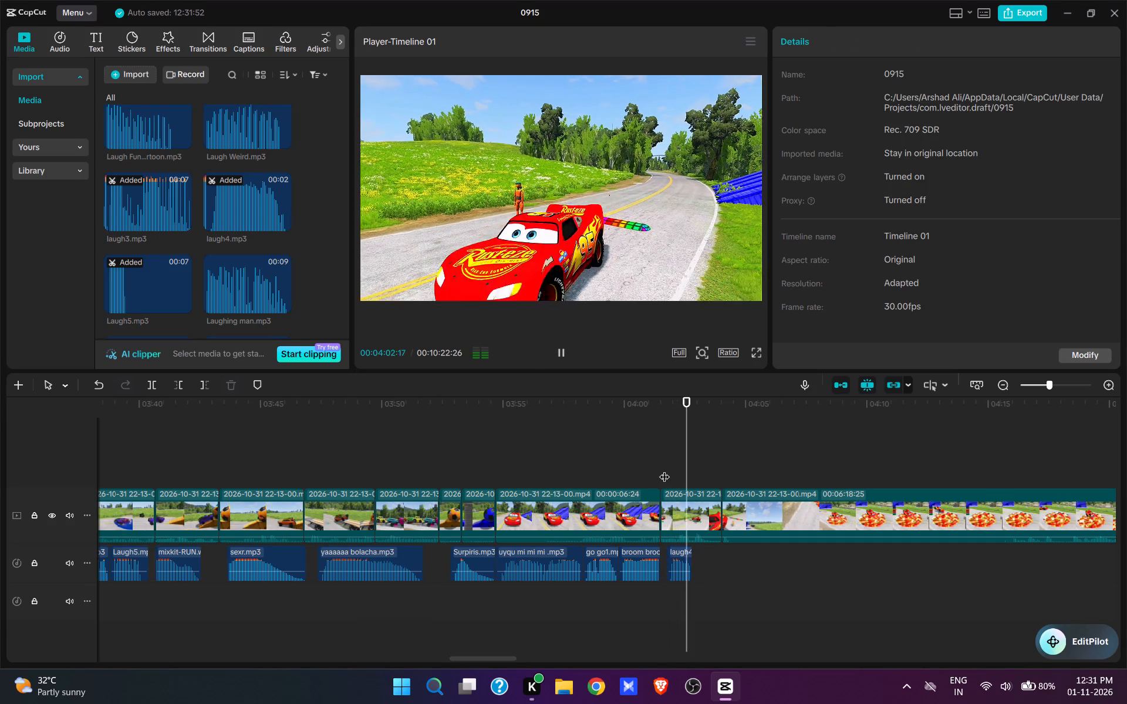
key("space")
left_click(686, 472)
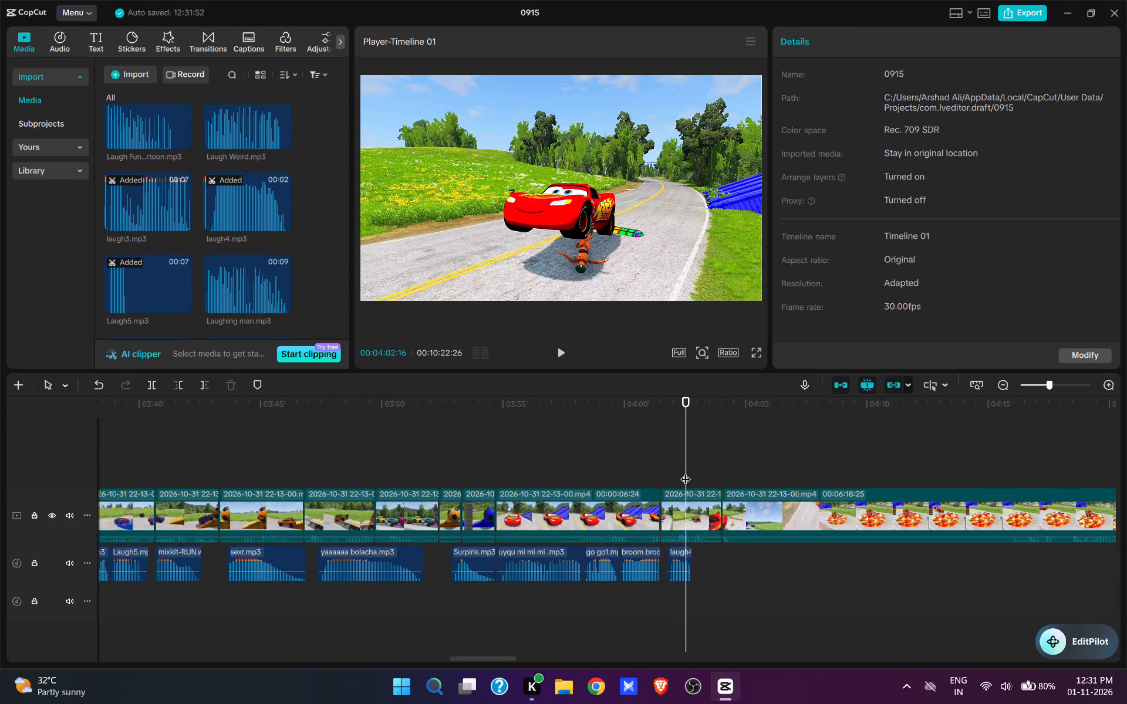
left_click(686, 472)
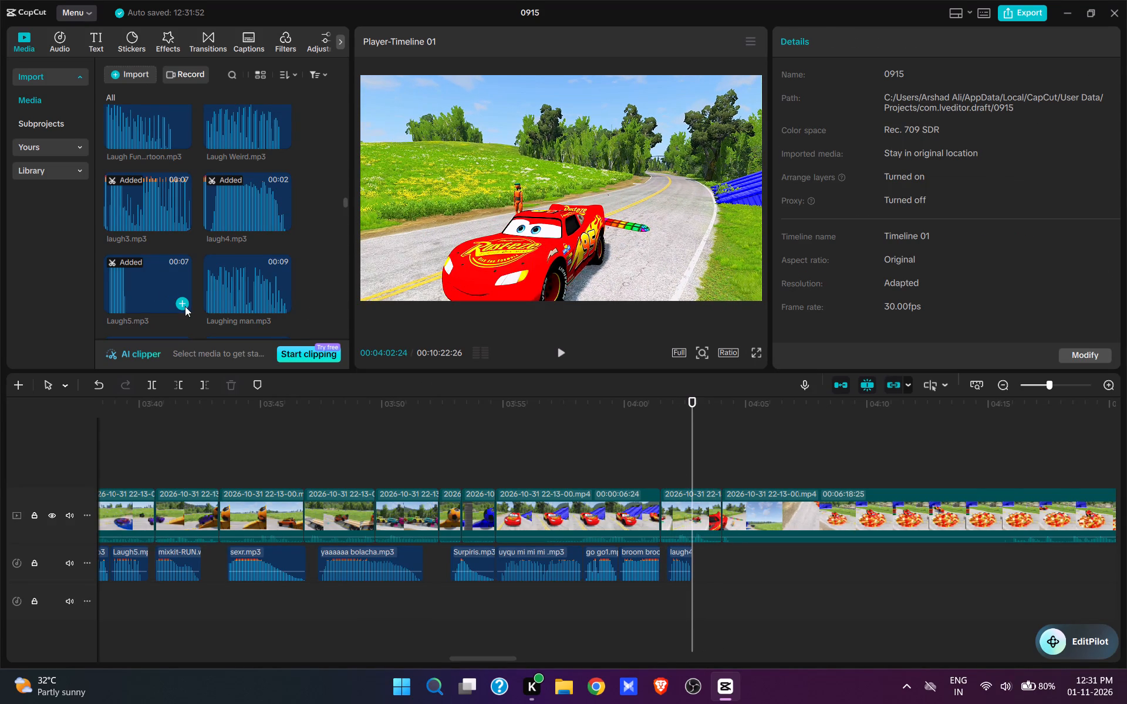
left_click(185, 302)
Trim the end of the Laugh5.mp3 sound to the video cut at 04:04:01.
key("space")
key("space")
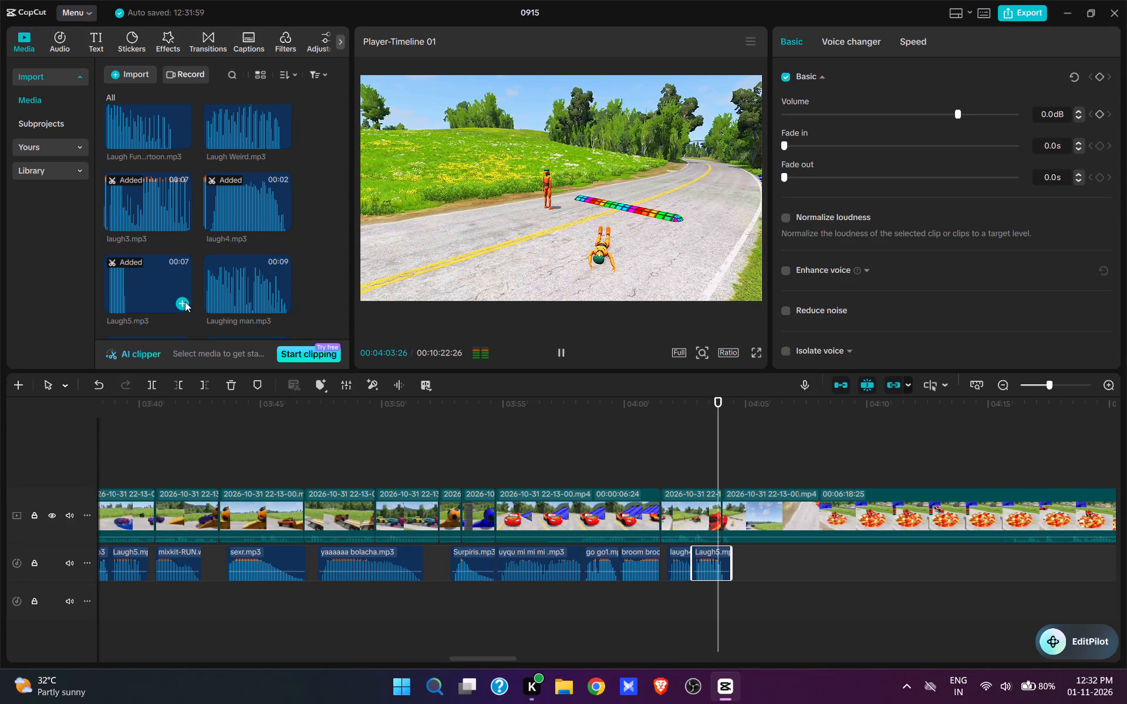
left_click(725, 459)
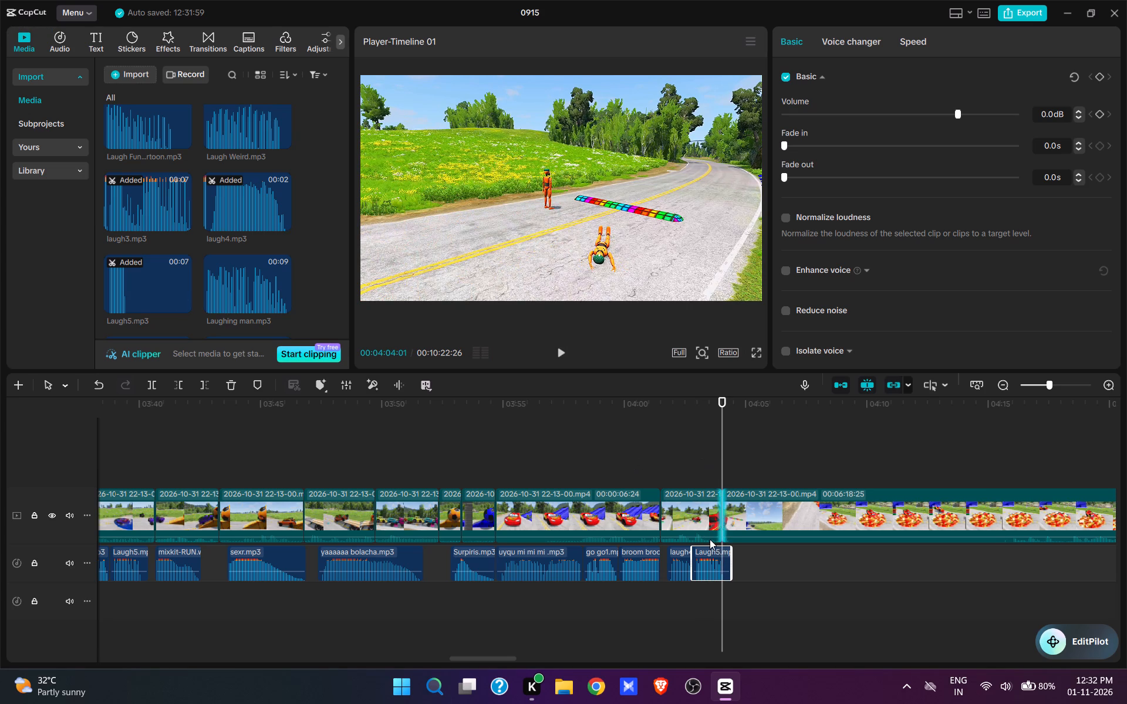
key("e")
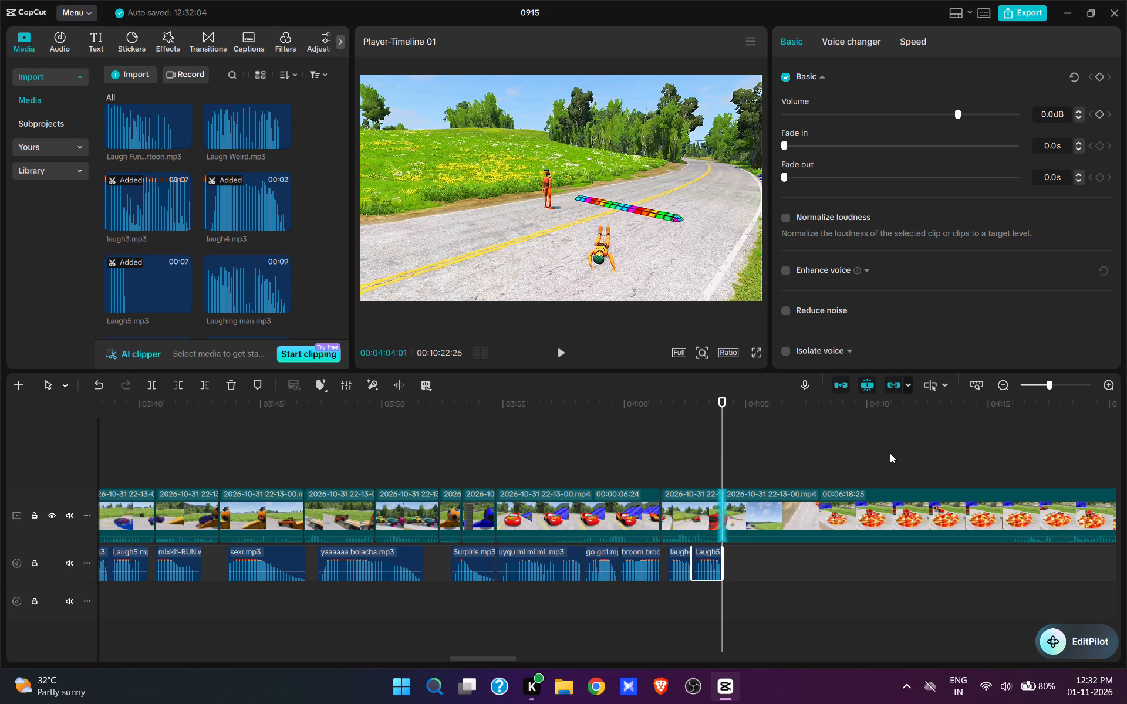
Cut out the footage from 04:04:01 to 04:17:19, where the race car is airborne just before the lava pit.
left_click(896, 453)
left_click(987, 448)
left_click_drag(962, 532, 819, 552)
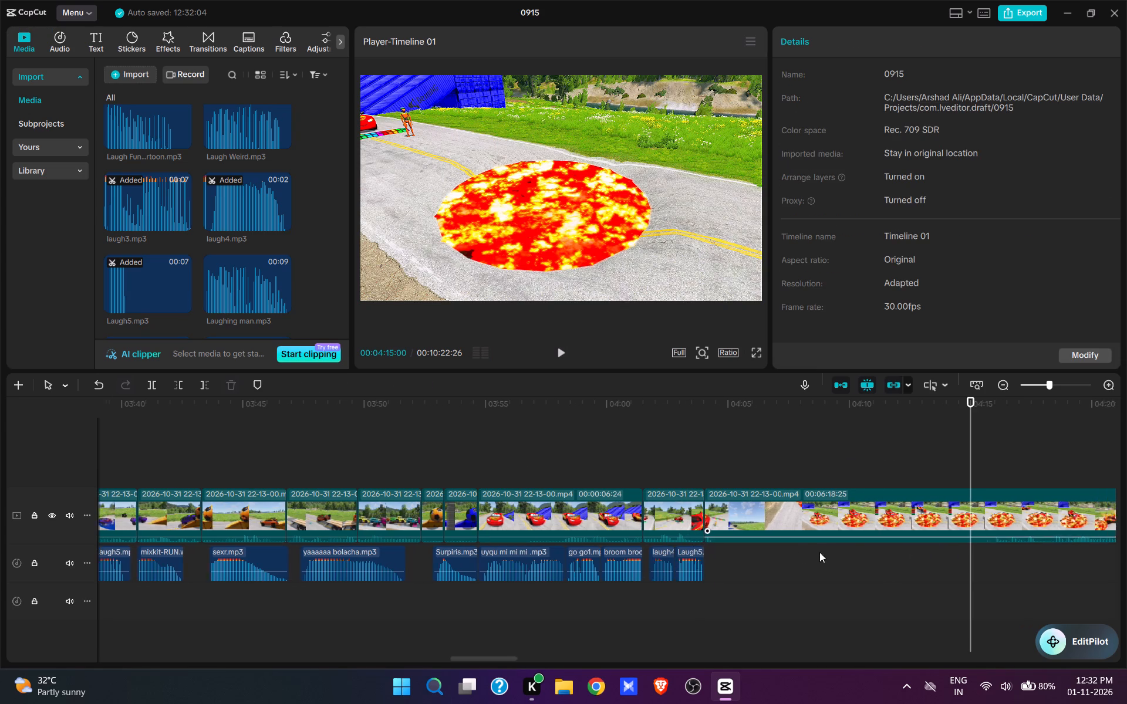
left_click_drag(819, 552, 656, 580)
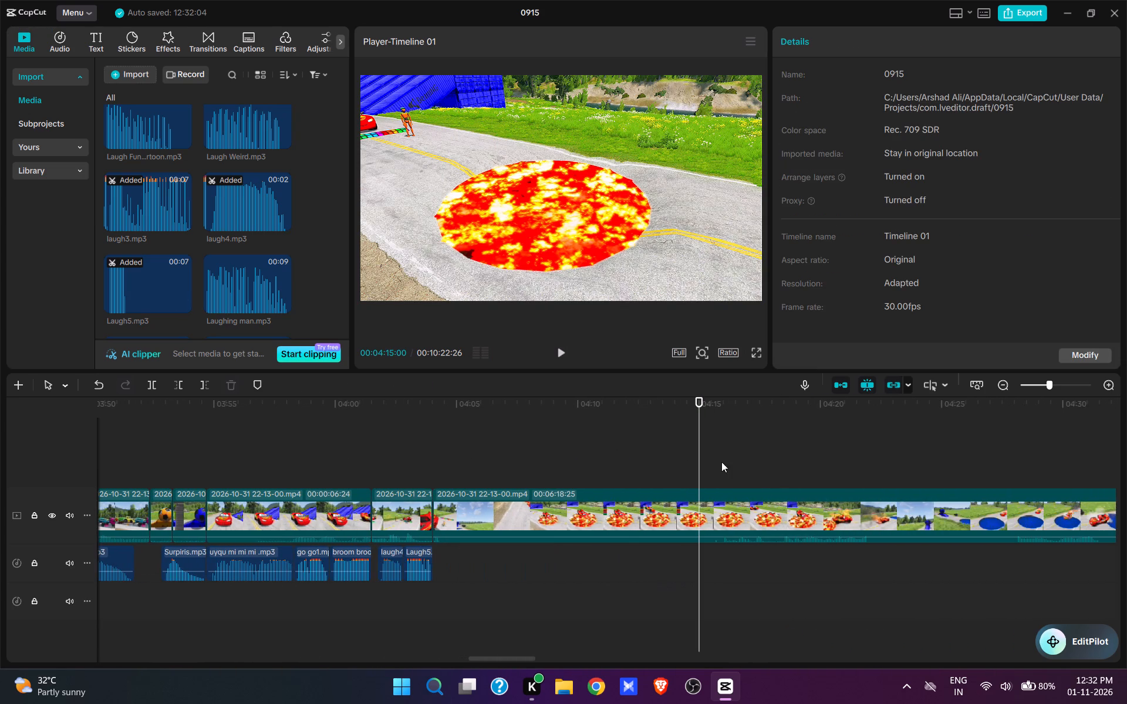
left_click(721, 462)
key("space")
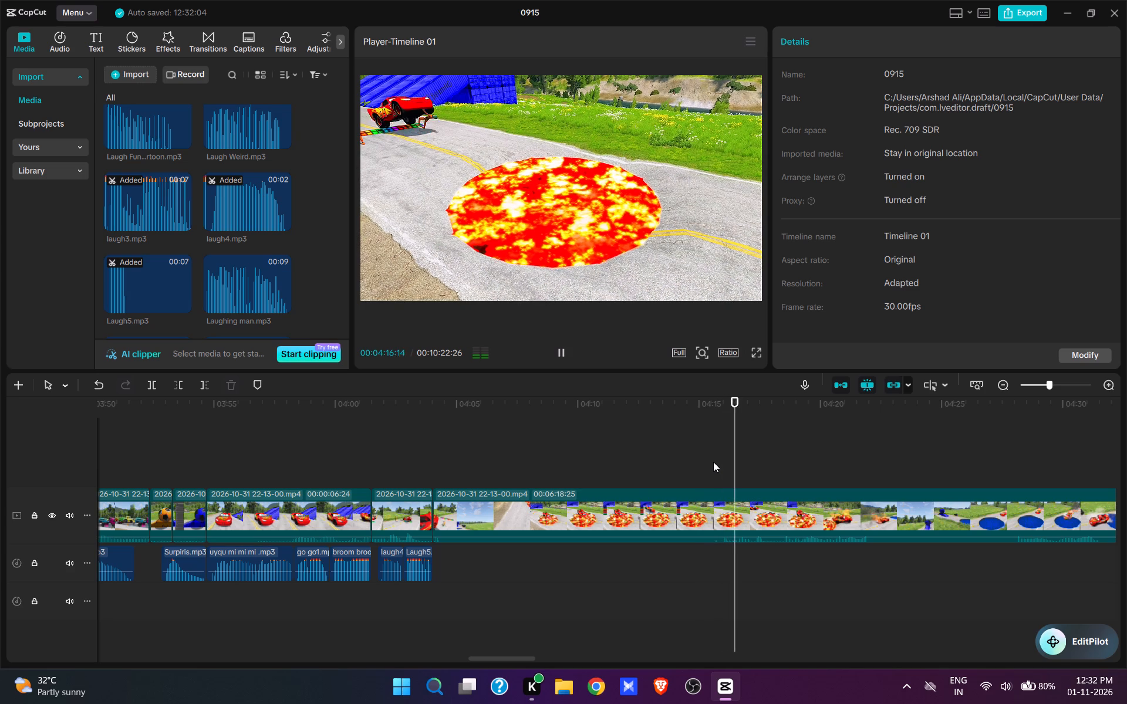
key("space")
key("space")
key("space")
key("space")
key("space")
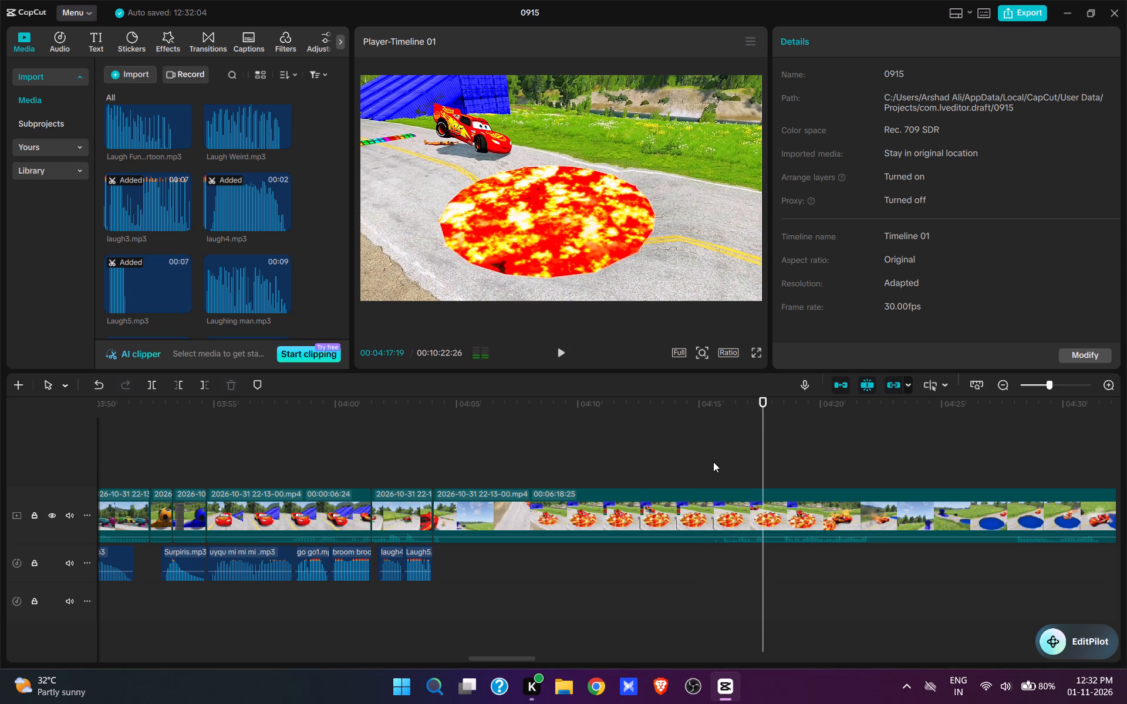
key("q")
key("space")
key("space")
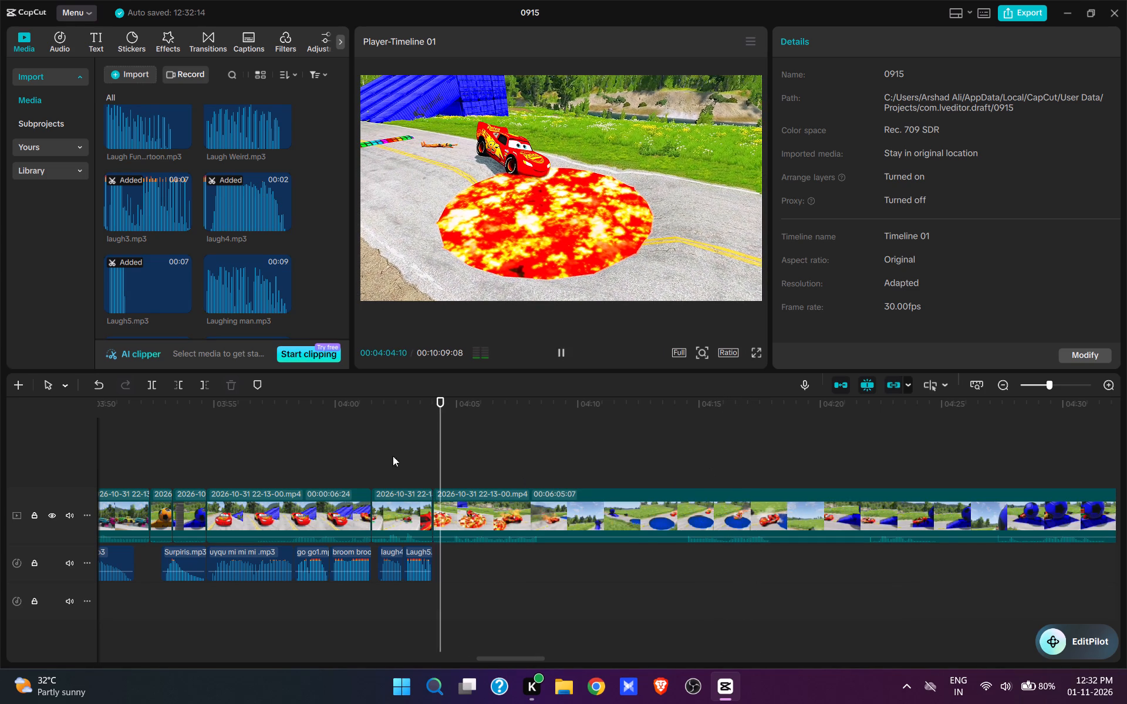
Find the ov noo.mp3 sound effect and add it at the video cut at 04:04:01.
left_click(434, 470)
scroll(265, 164, "down", 5)
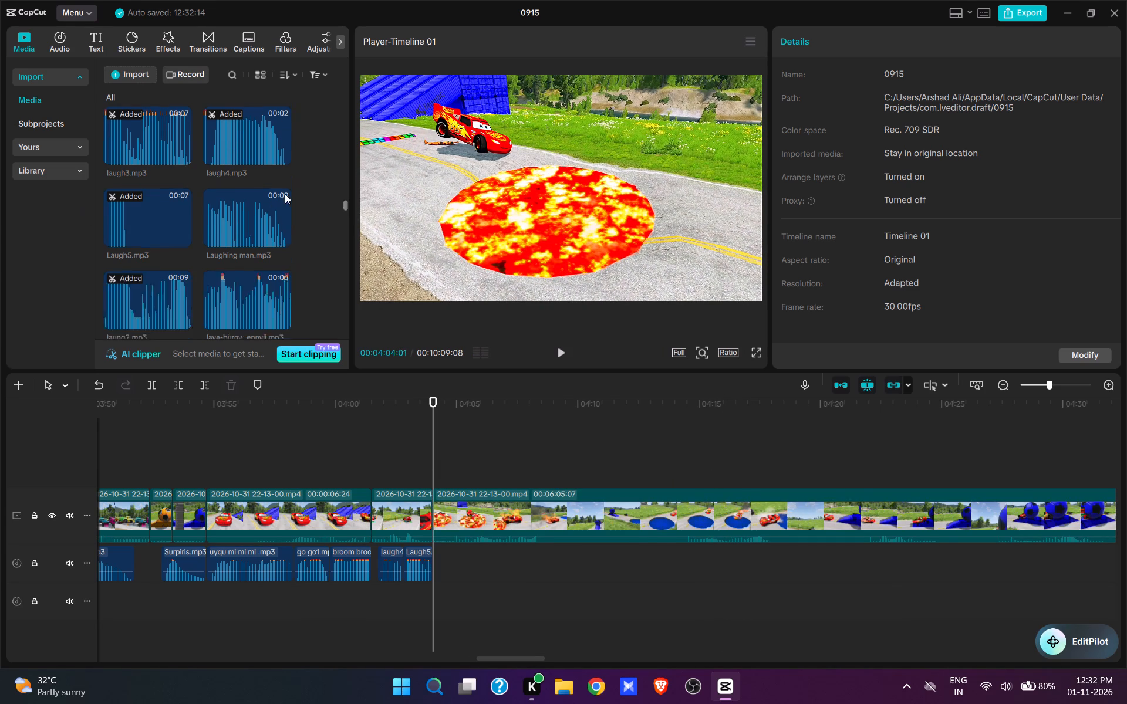
left_click_drag(345, 215, 365, 459)
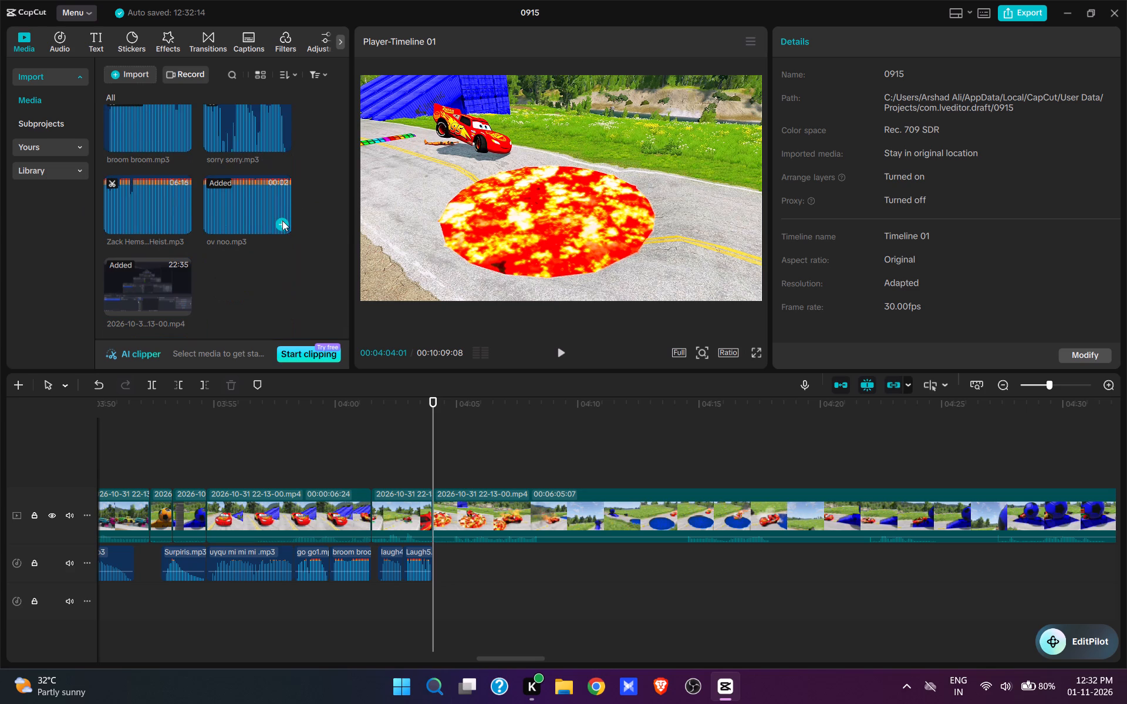
left_click(282, 221)
Find the aaa.mp3 sound effect and add it at 04:06:05, as the burning race car leaves the lava pit.
left_click(400, 472)
key("space")
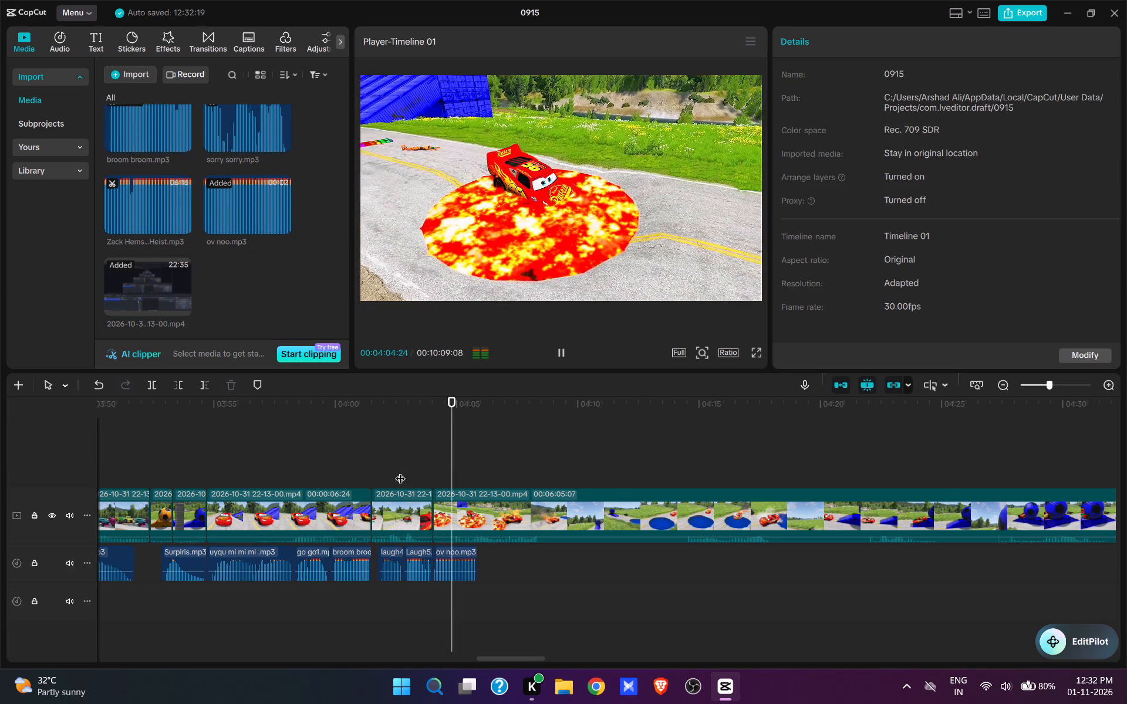
key("space")
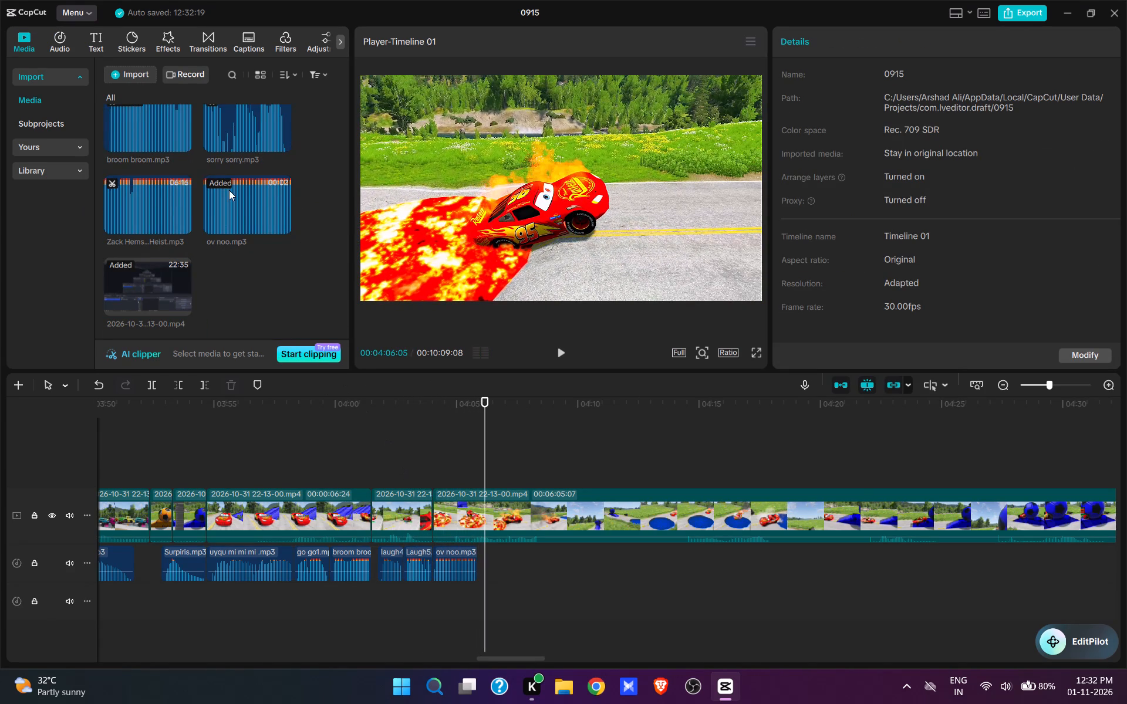
scroll(229, 189, "up", 20)
scroll(229, 189, "up", 3)
left_click_drag(345, 262, 329, 145)
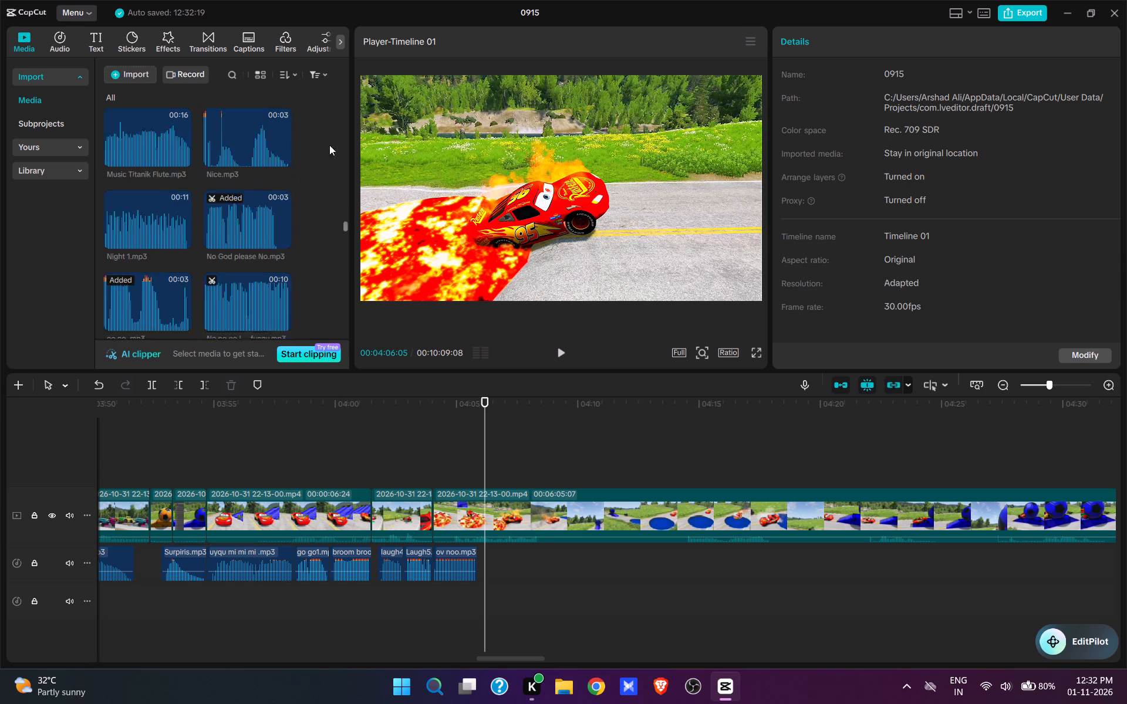
left_click_drag(329, 145, 319, 65)
left_click(184, 157)
Split the video at 04:08:02, as the burning race car nears the blue pool.
key("space")
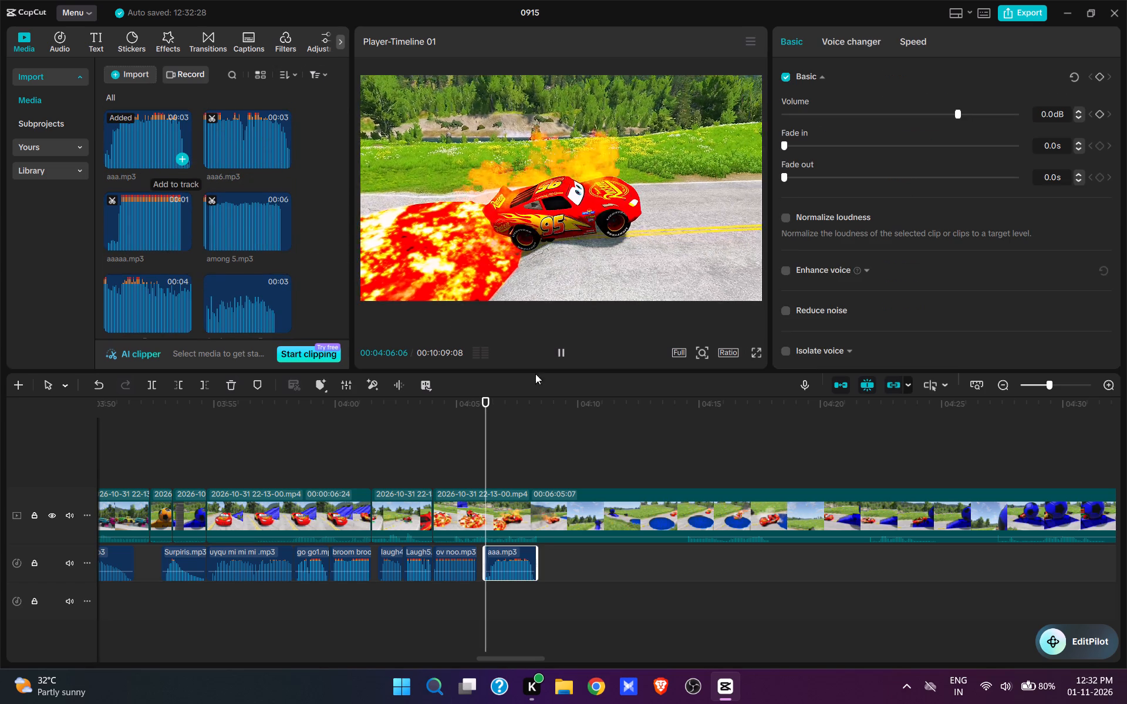
key("space")
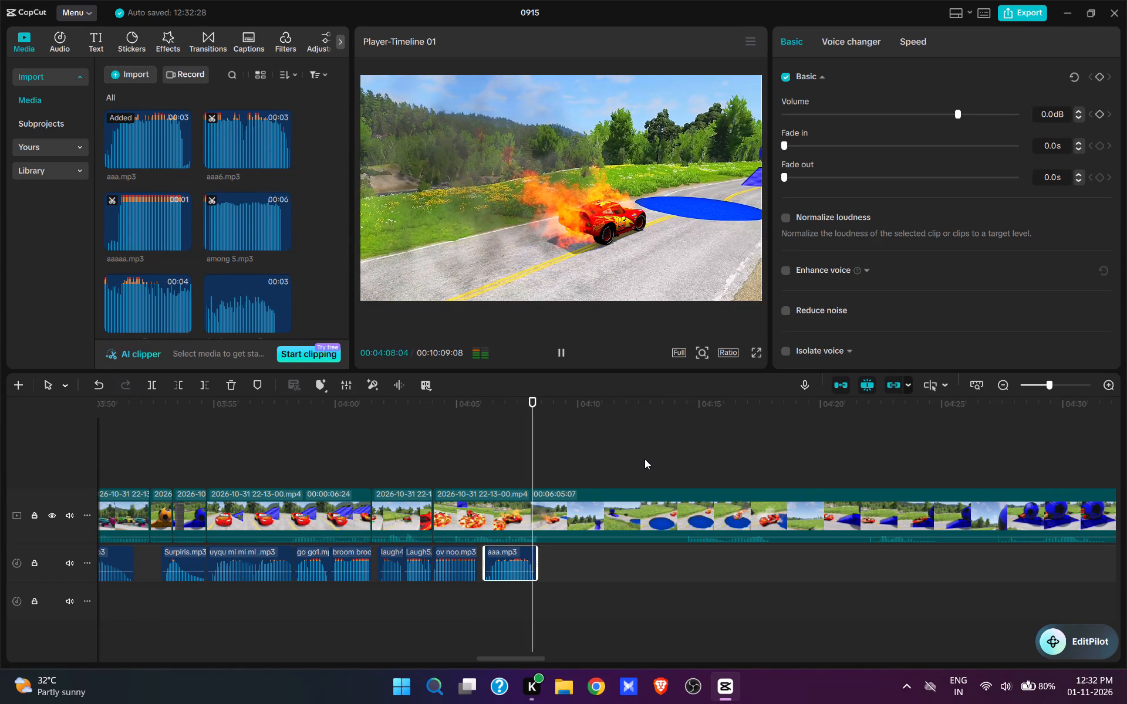
left_click(535, 473)
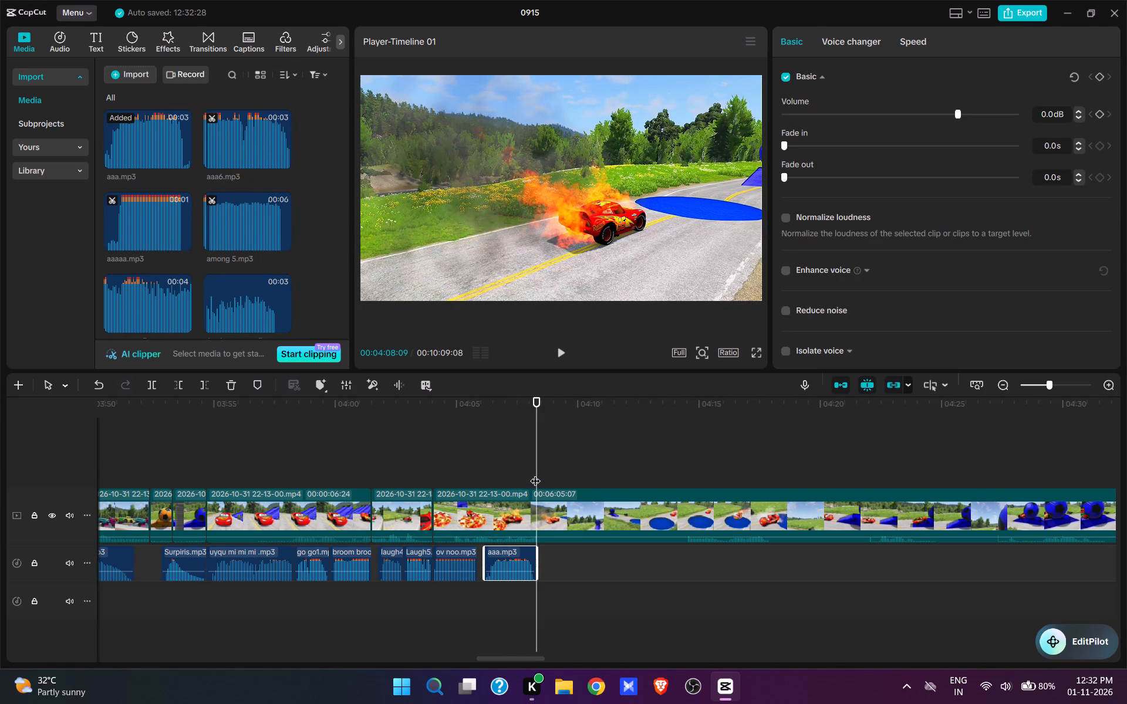
left_click(534, 473)
left_click(533, 471)
left_click(532, 470)
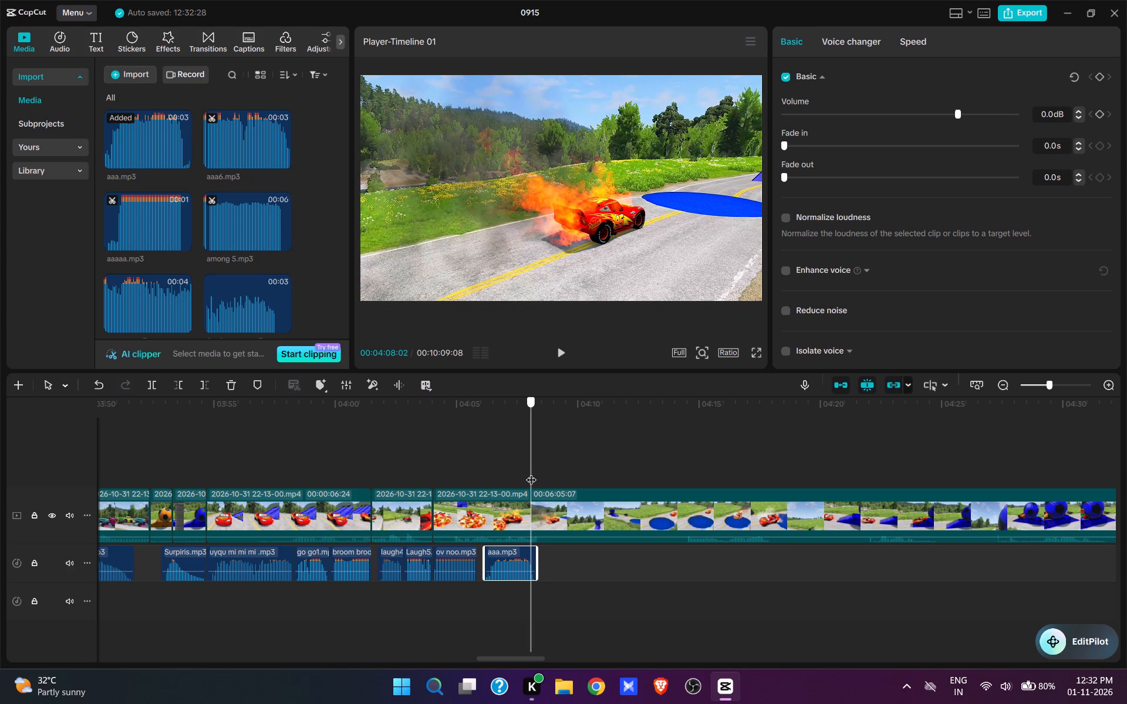
double_click(533, 468)
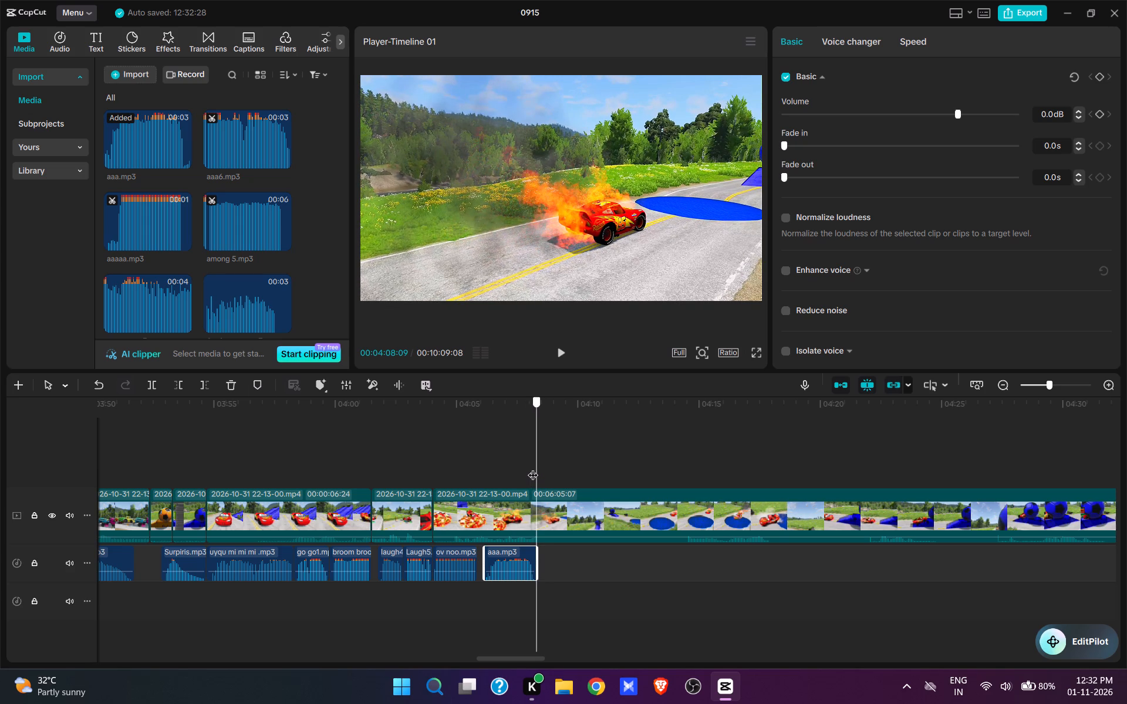
left_click(527, 507)
key("w")
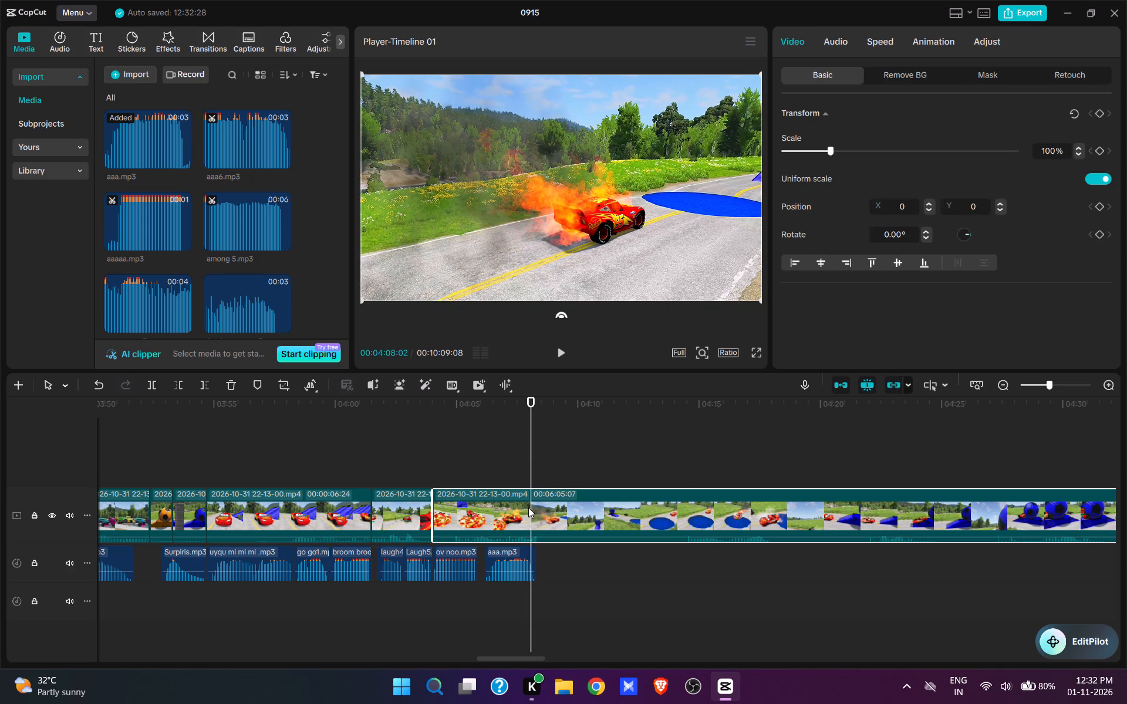
Cut out the footage from 04:08:02 to 04:14:17, where the front view shows the burning race car approaching the blue pool.
left_click(677, 473)
key("space")
key("space")
type("q")
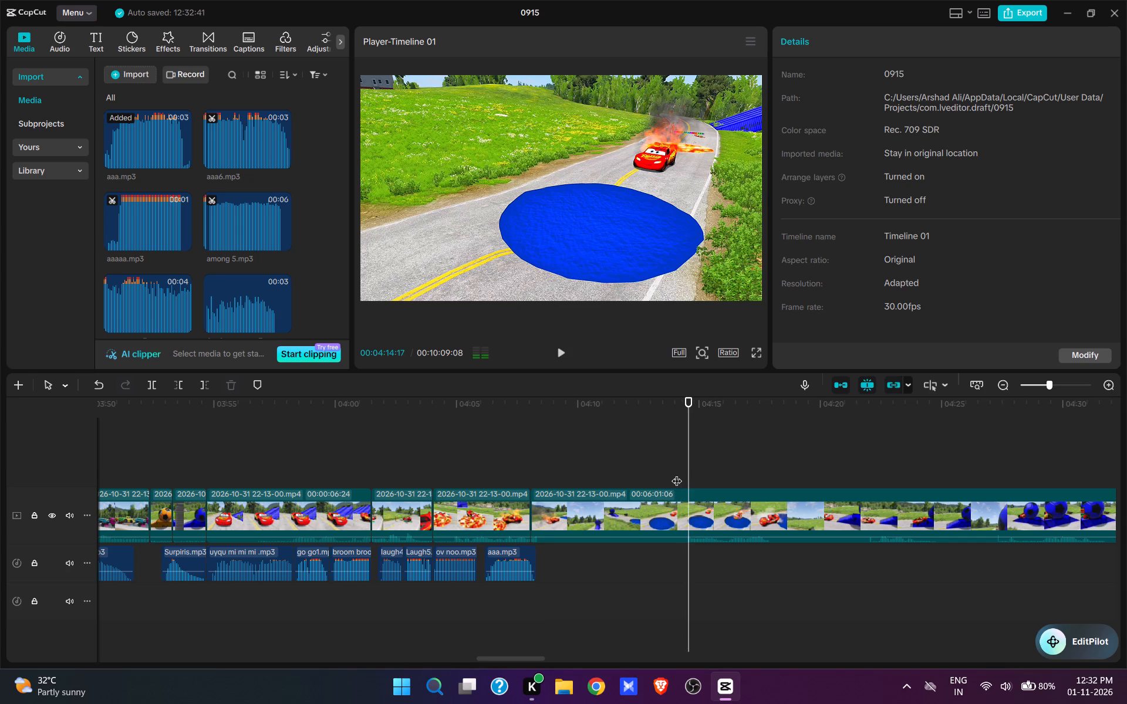
key("space")
key("space")
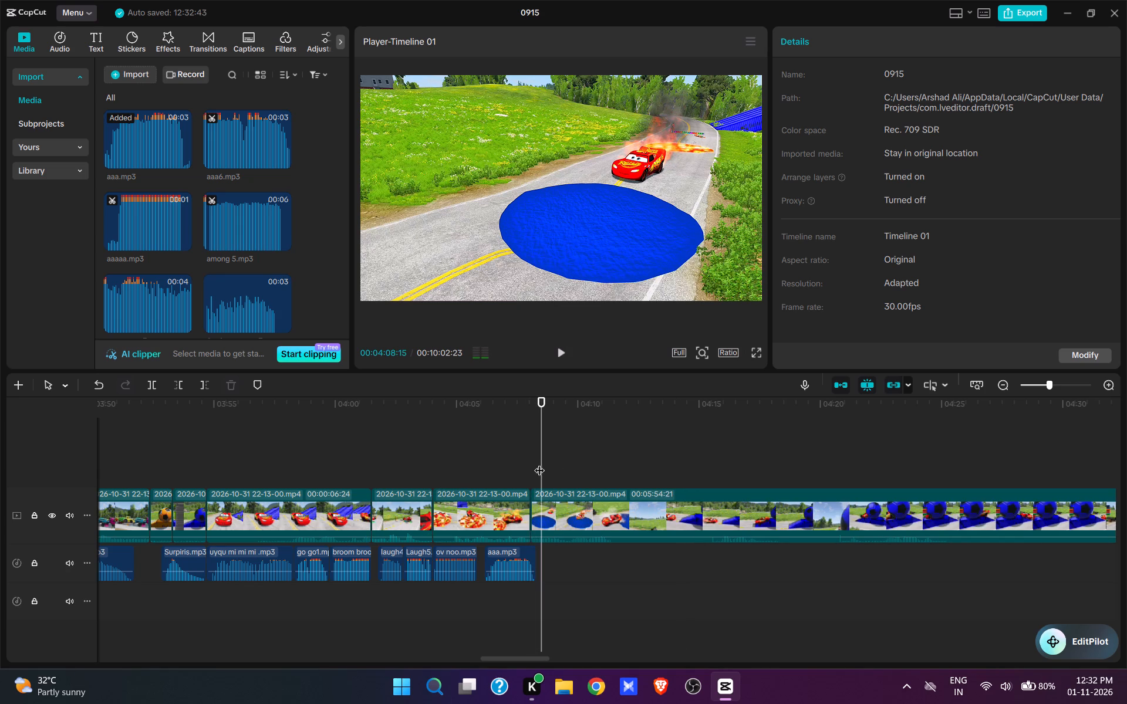
Trim the end of the aaa.mp3 sound to the video cut at 04:08:02.
left_click(528, 461)
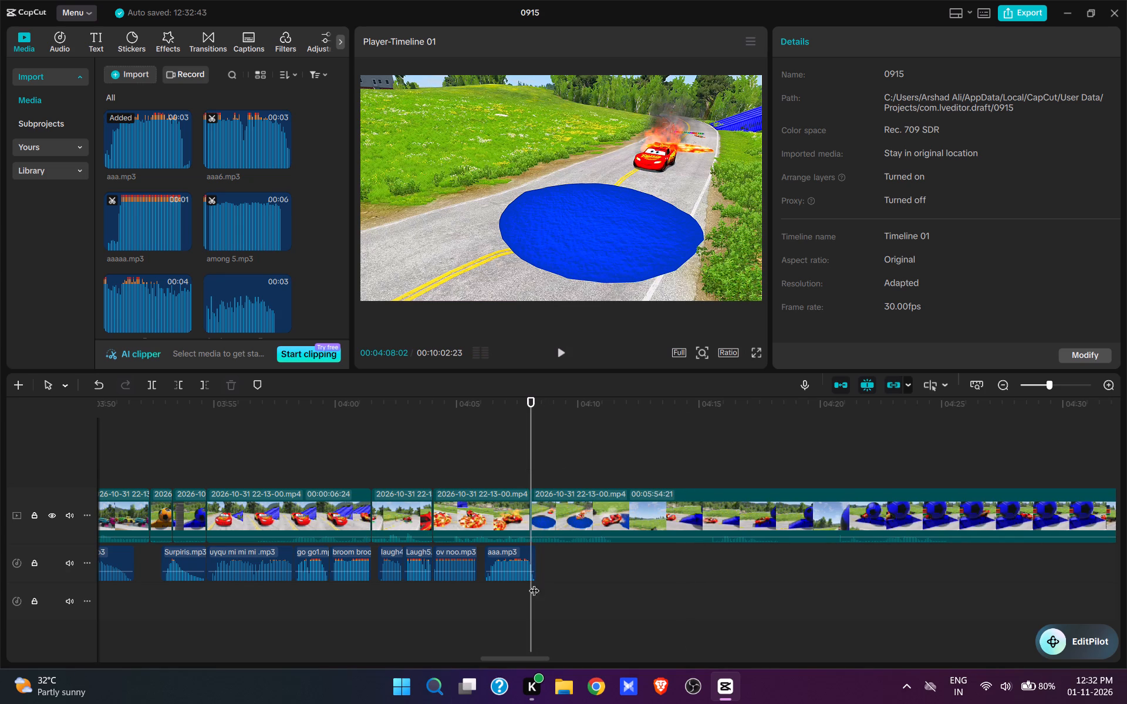
left_click(524, 573)
key("e")
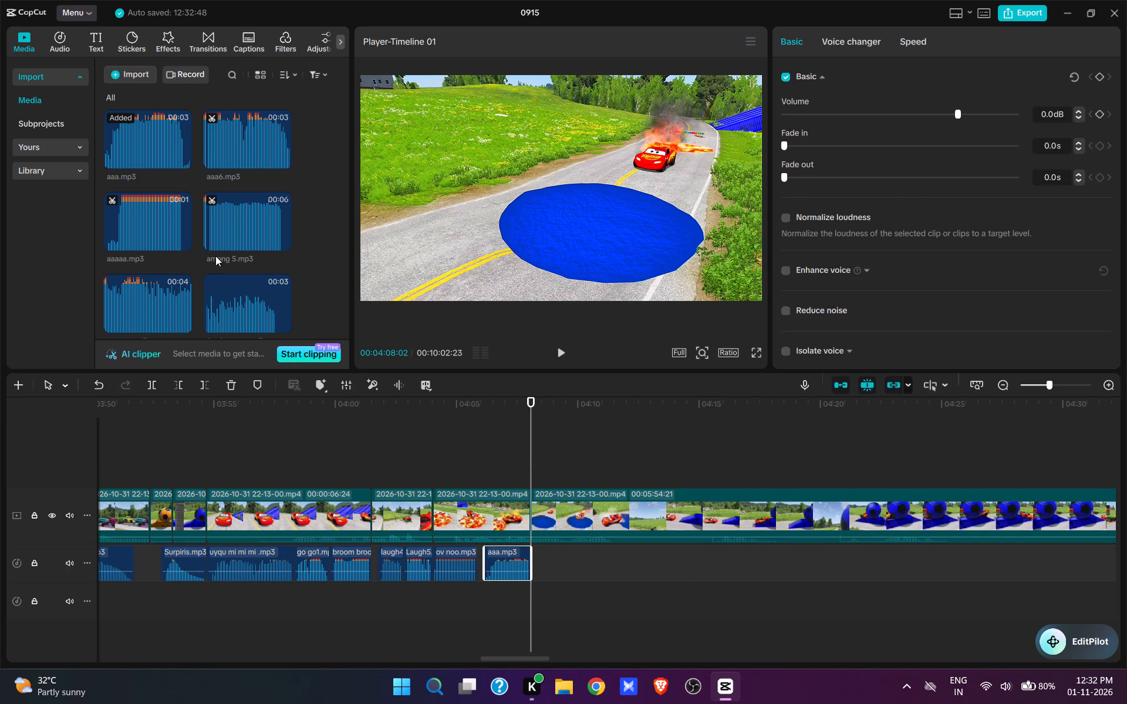
Find the mixkit-RUN.wav sound effect and add it at the video cut at 04:08:02.
scroll(215, 256, "up", 5)
scroll(236, 248, "down", 10)
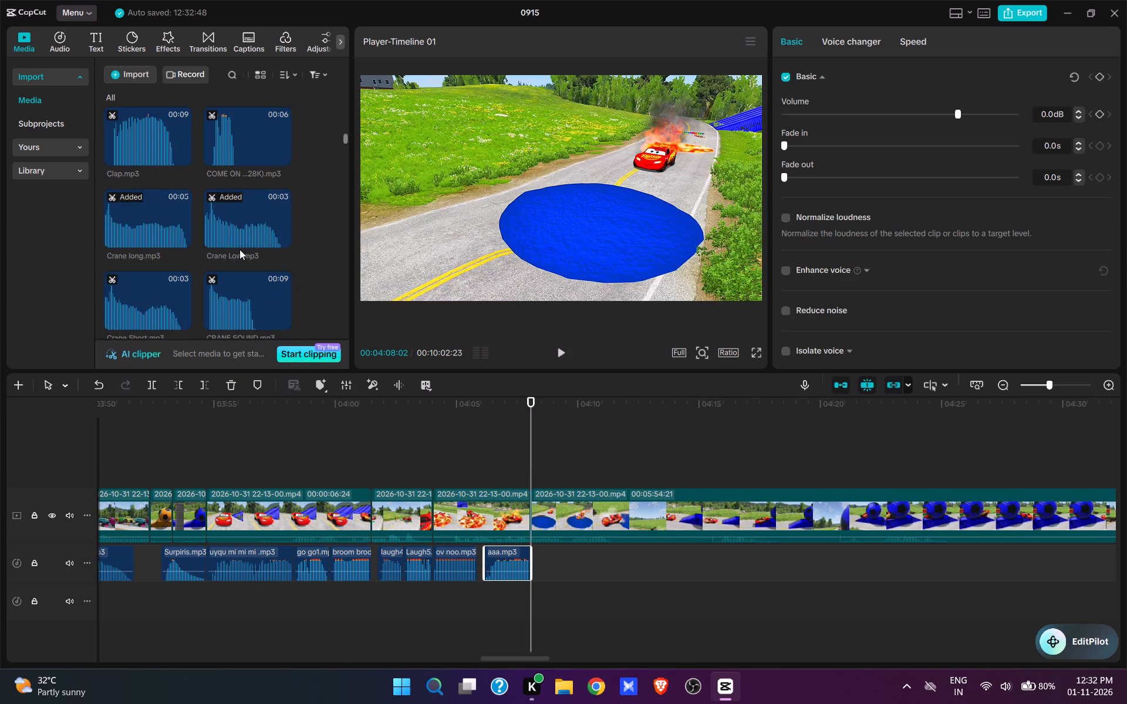
scroll(239, 249, "down", 11)
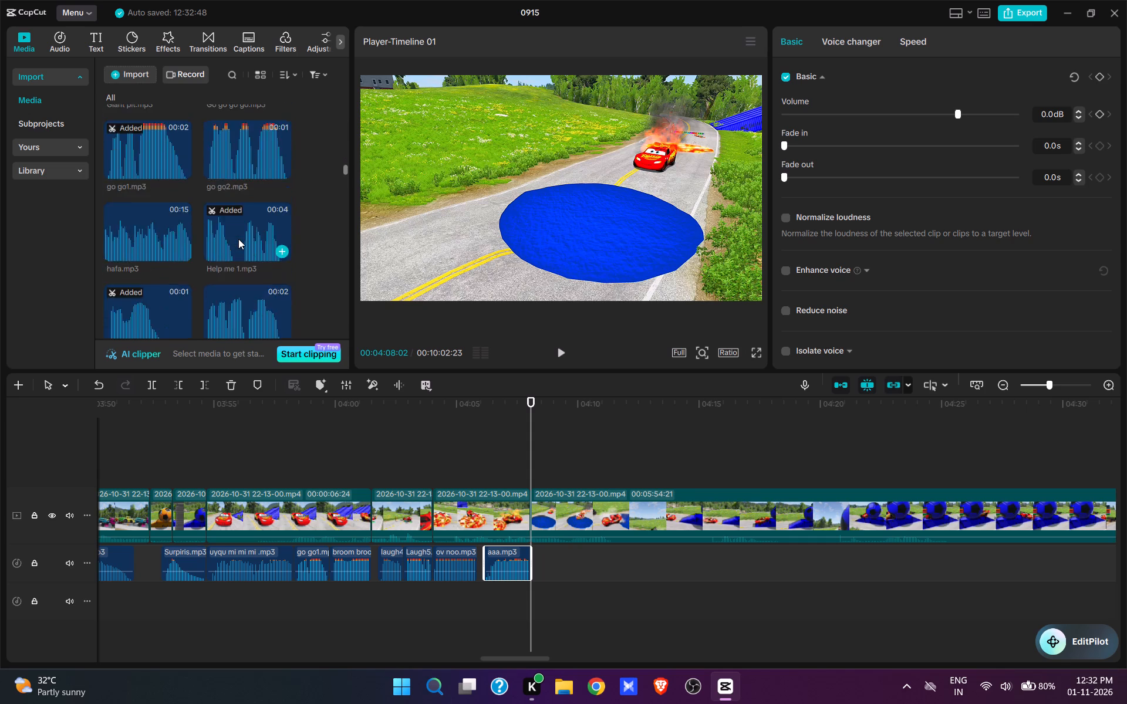
scroll(238, 239, "down", 2)
scroll(235, 177, "down", 4)
scroll(245, 243, "down", 4)
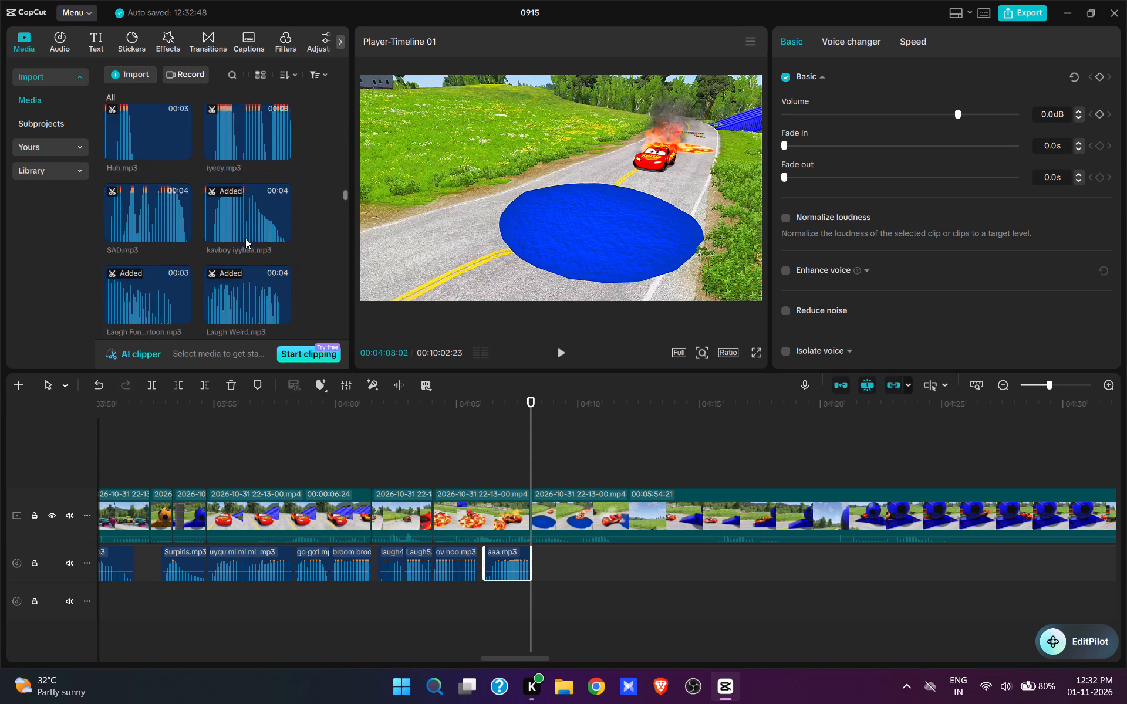
scroll(245, 241, "down", 6)
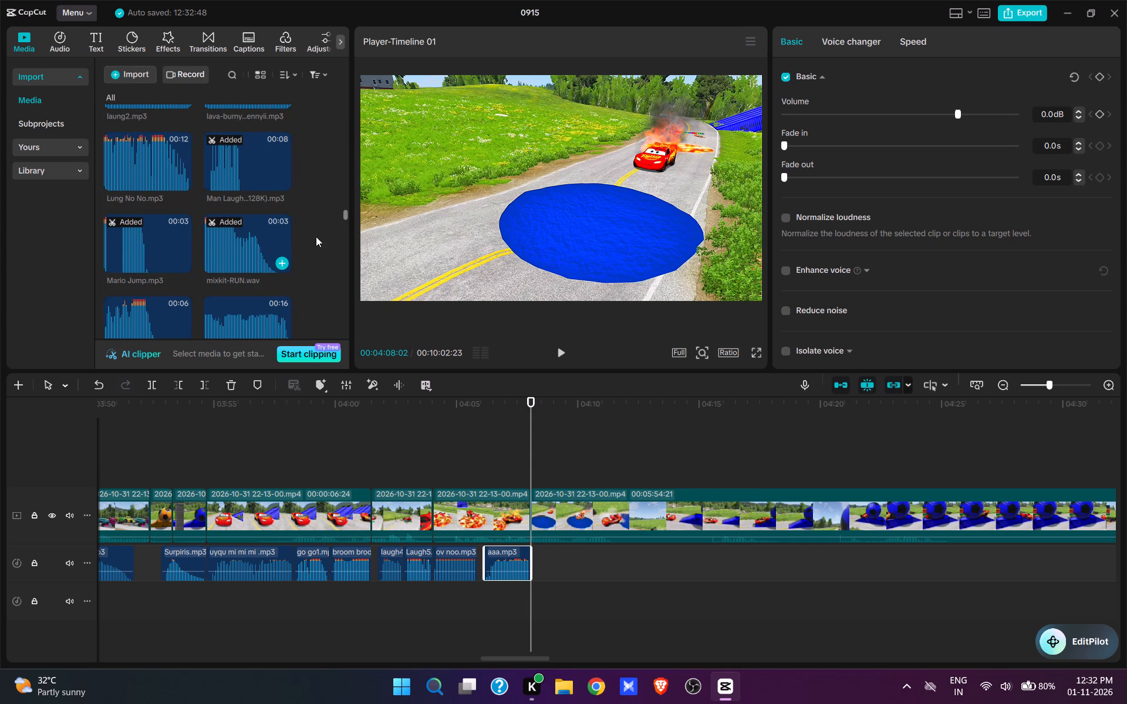
left_click(284, 260)
Split the video at 04:11:01, once the race car has driven out of the blue pool.
key("space")
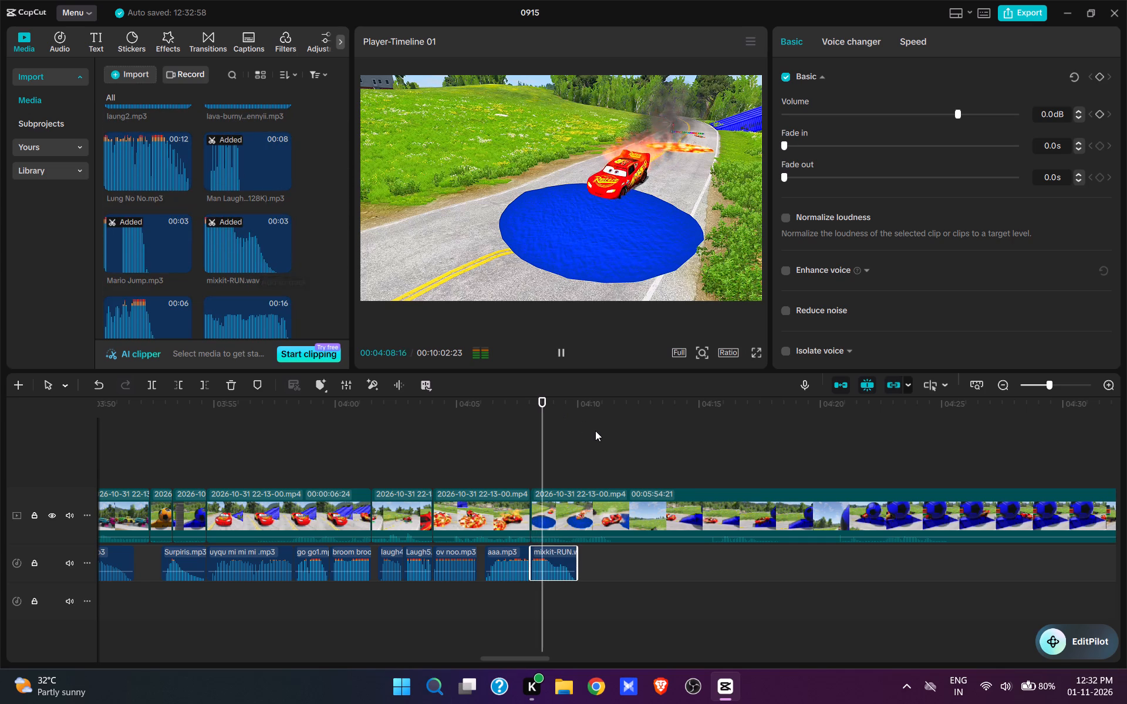
key("space")
key("space")
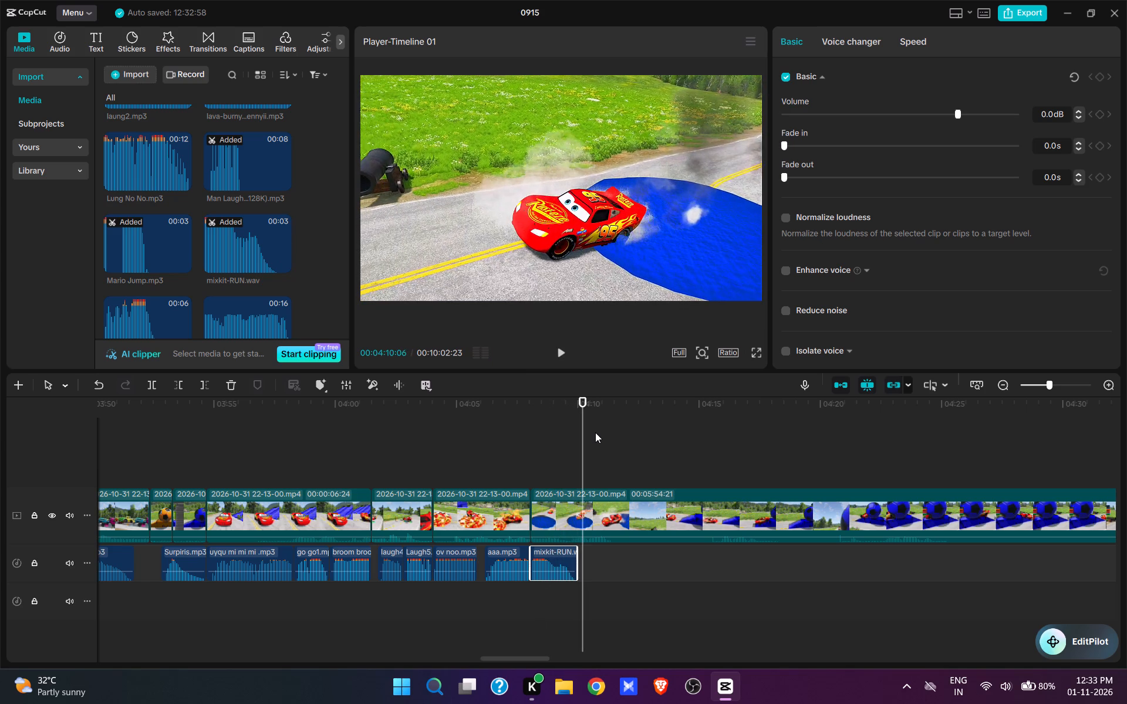
key("space")
key("w")
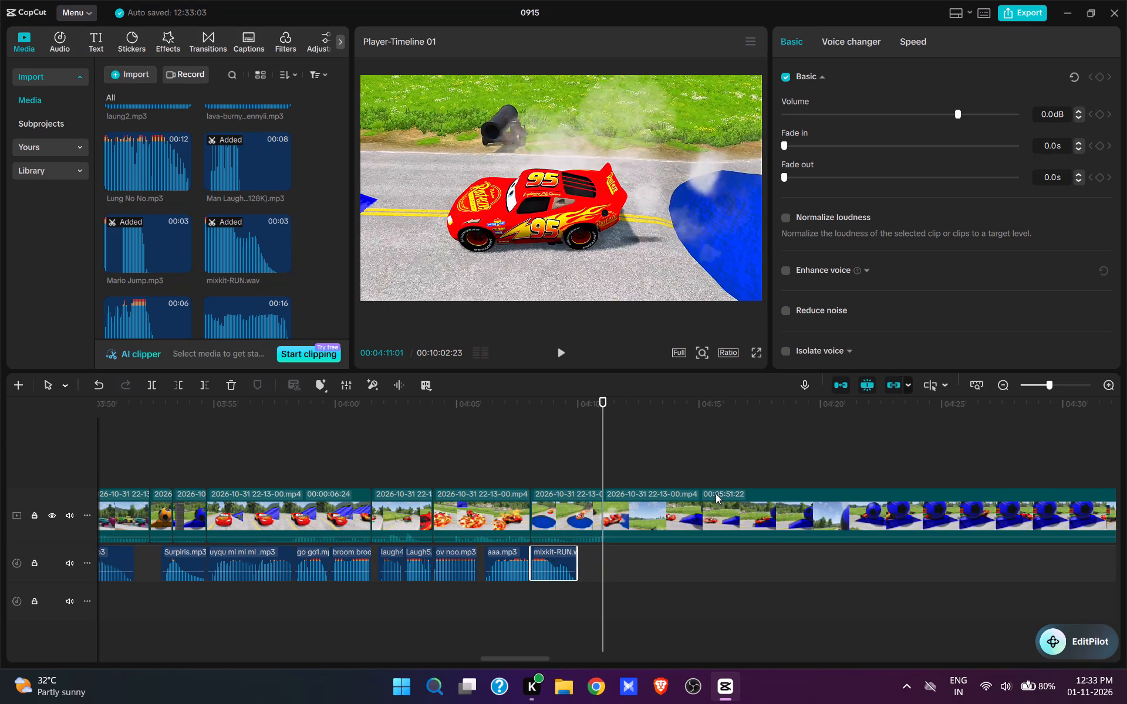
Cut out the footage from 04:11:01 up to the side view of the race car reaching the blue ramp.
left_click(715, 480)
key("space")
left_click(714, 476)
key("q")
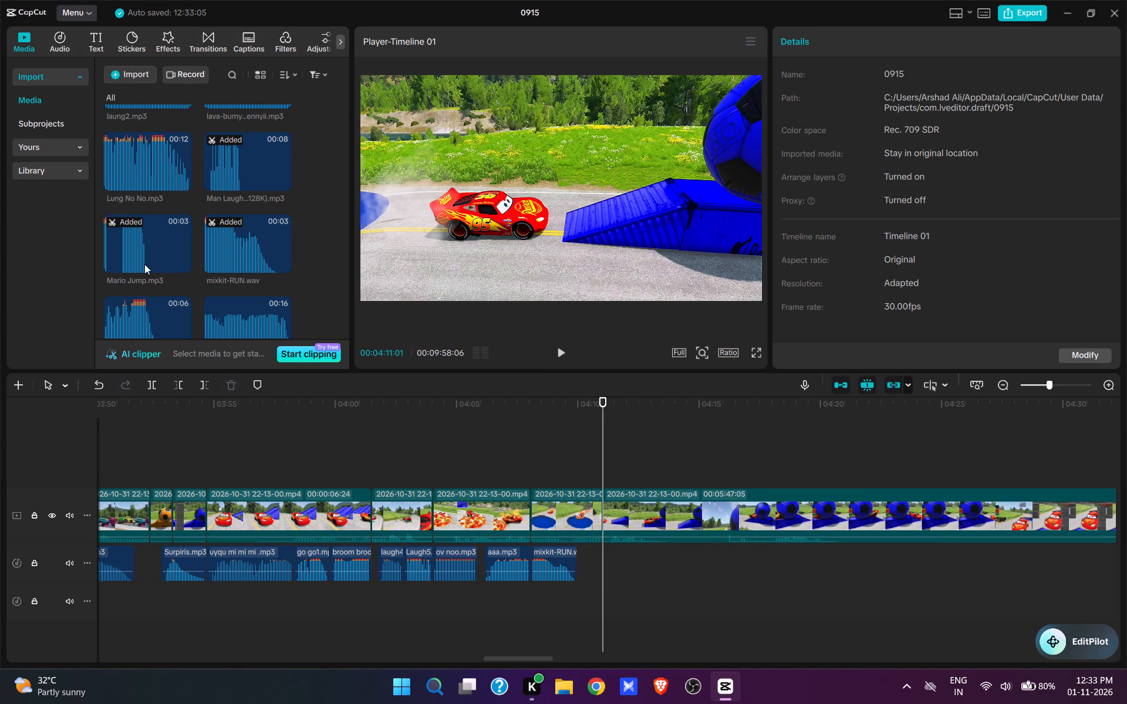
Split the video at 04:13:09, once the red race car is behind the blue soccer ball on the ramp.
left_click(144, 264)
key("space")
left_click(608, 458)
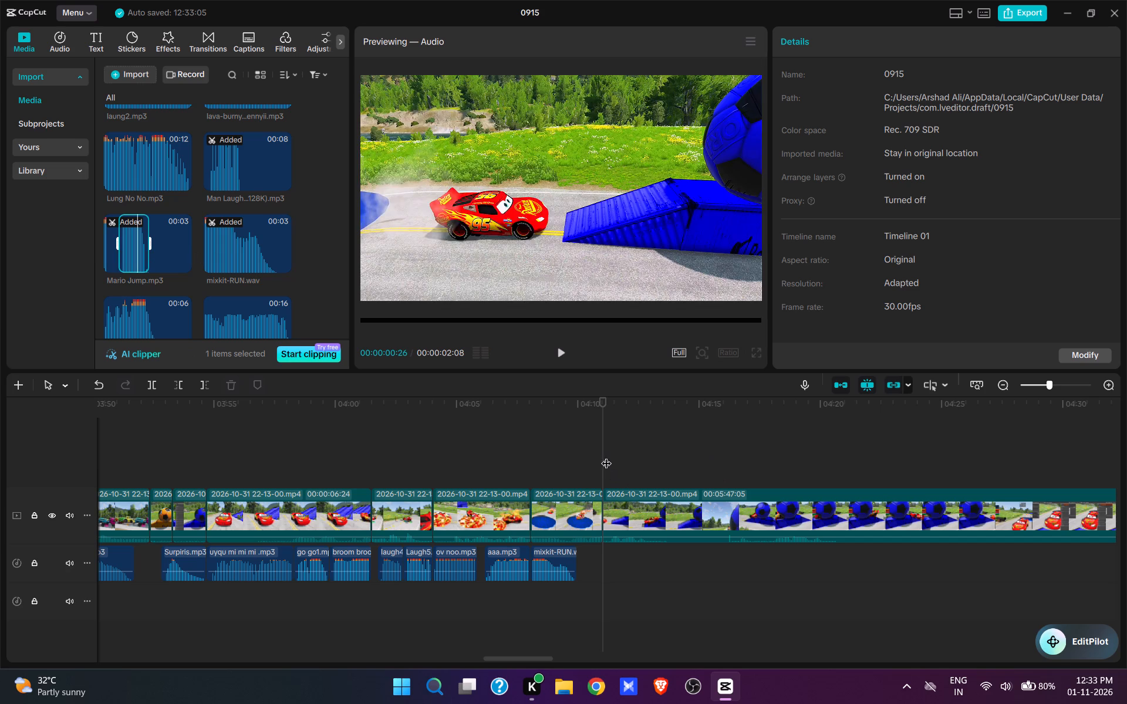
left_click(603, 454)
key("space")
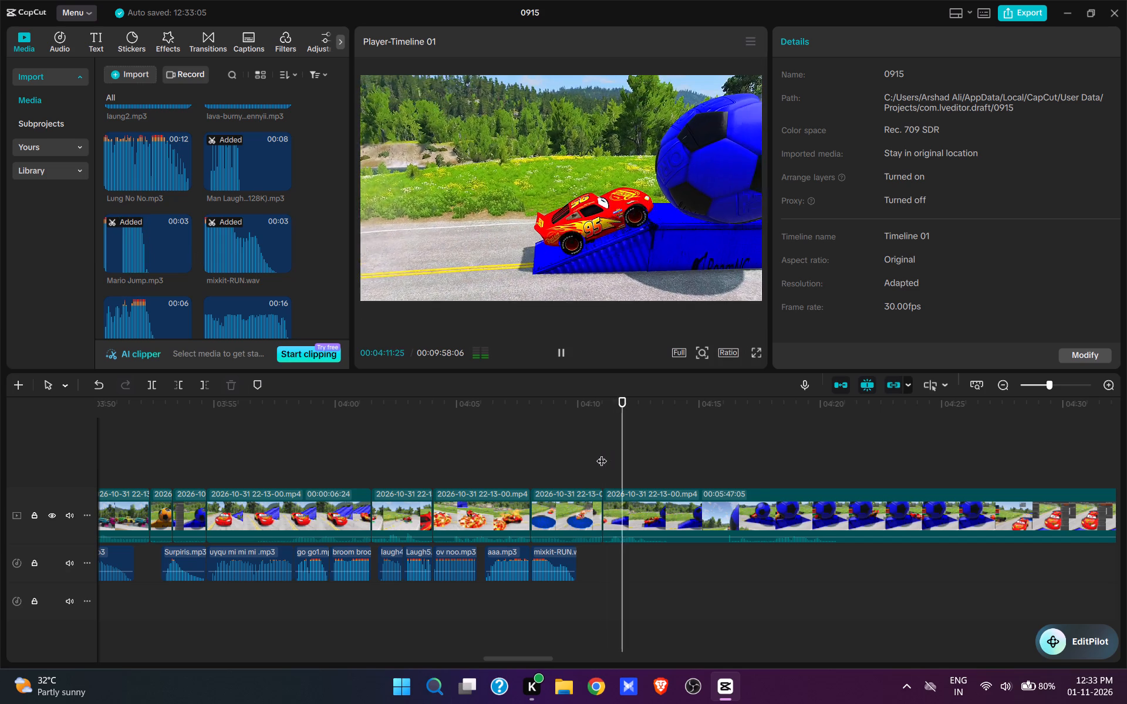
key("space")
key("w")
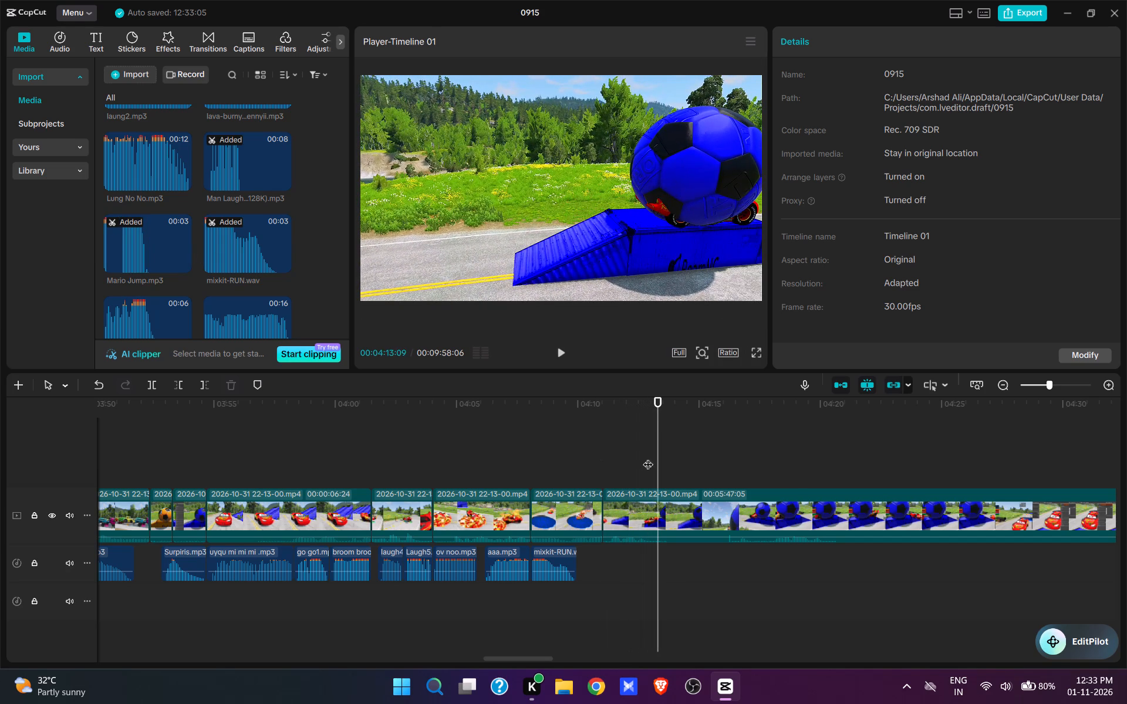
Cut out the footage from 04:13:09 up to the wider view of the red race car beside the ball on the ramp.
left_click(730, 459)
key("q")
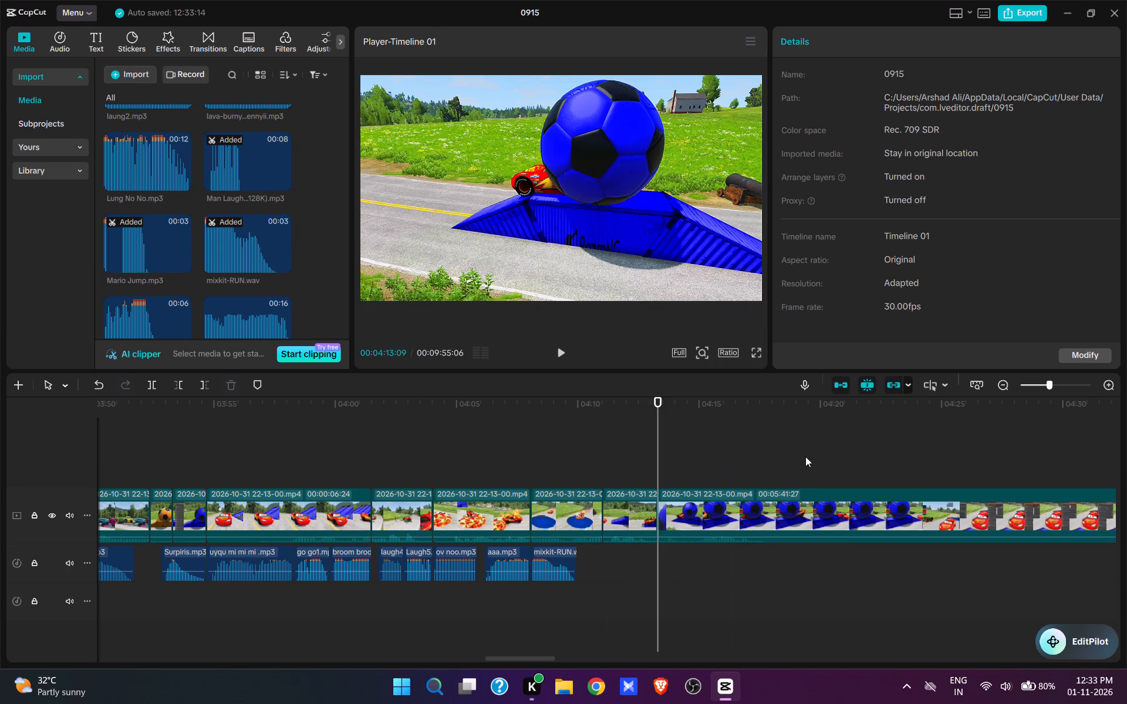
Cut out the footage from 04:13:09 up to the blue race car appearing behind the blue soccer ball on the ramp.
left_click(811, 457)
left_click(948, 458)
left_click_drag(943, 502, 881, 584)
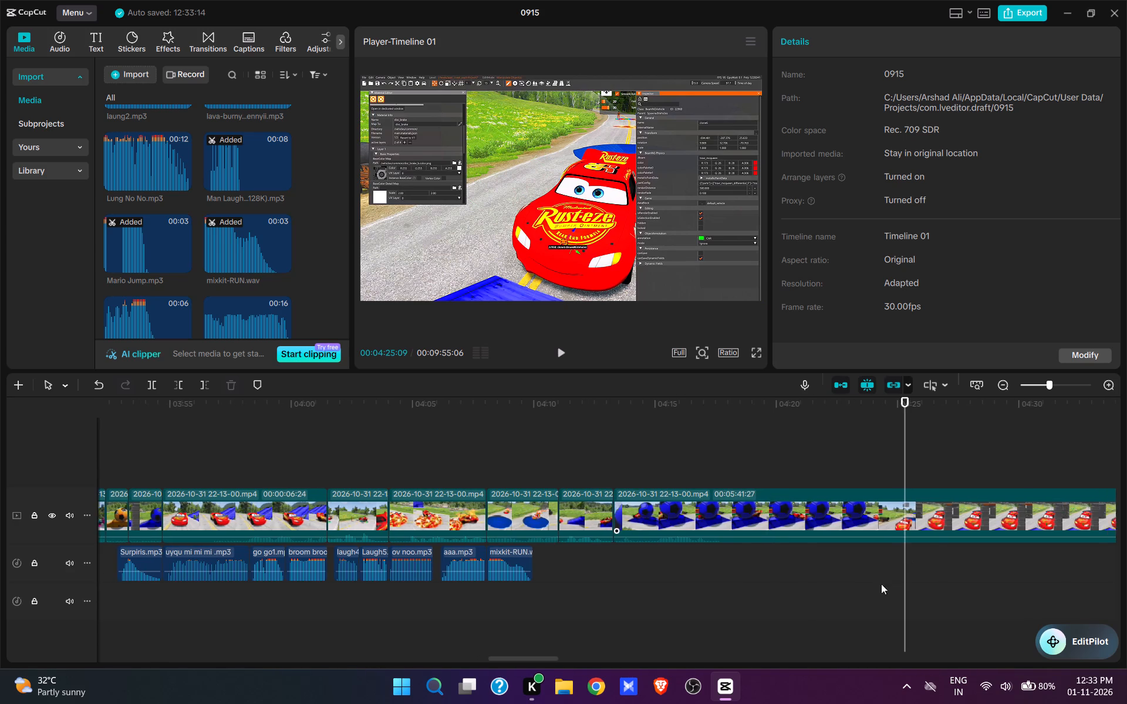
left_click_drag(881, 584, 829, 563)
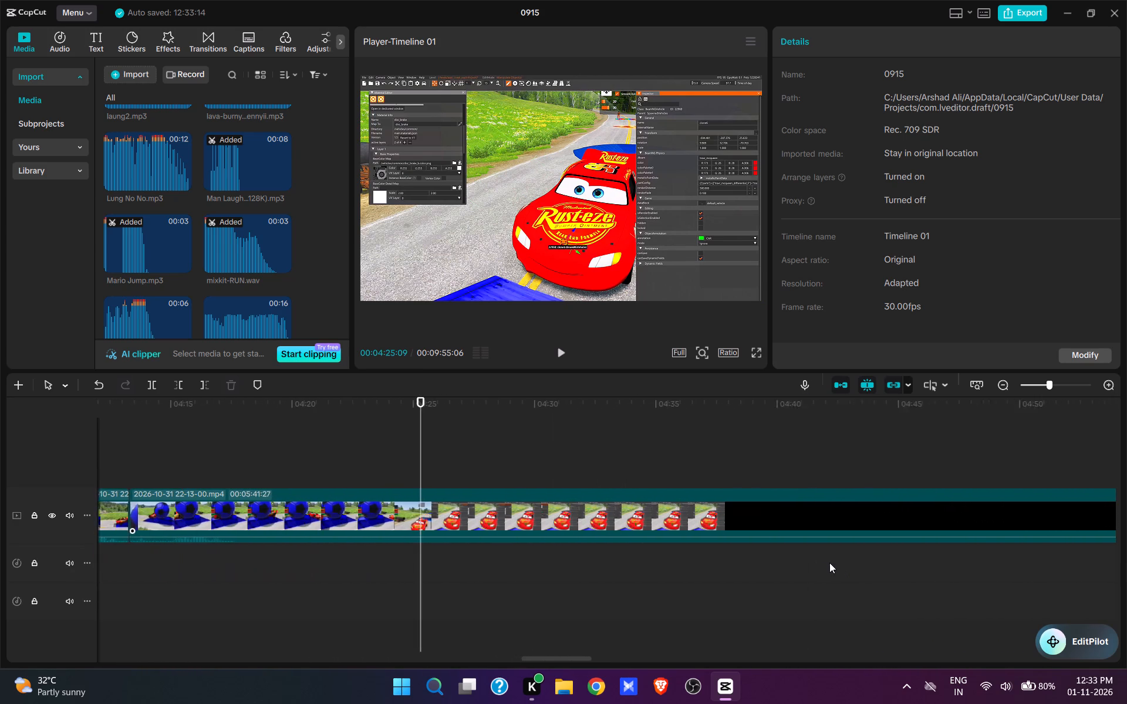
left_click_drag(829, 563, 828, 563)
left_click(905, 462)
left_click(926, 458)
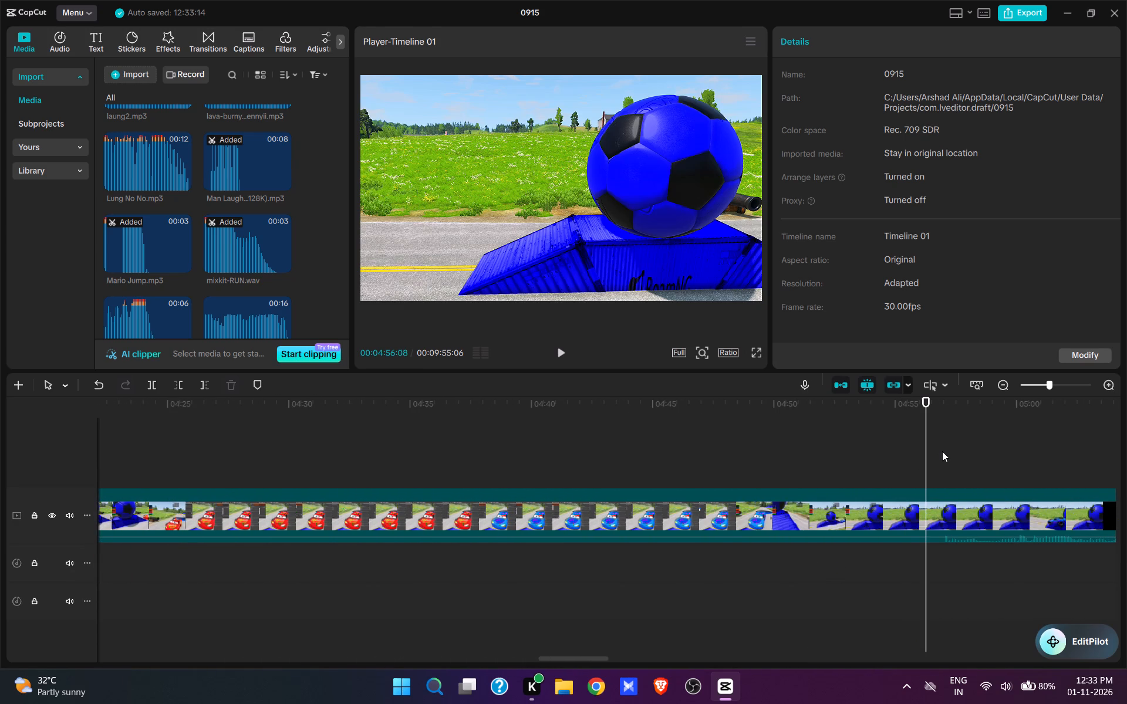
key("space")
key("space")
left_click_drag(919, 533, 905, 578)
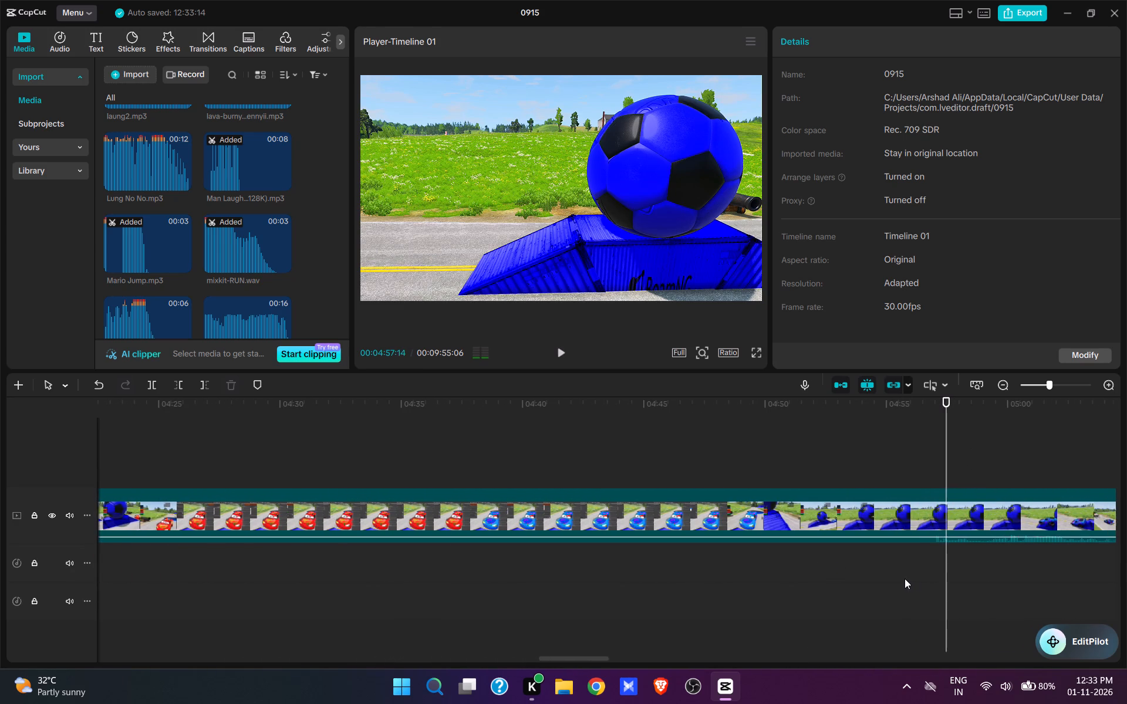
left_click_drag(905, 578, 898, 586)
left_click(863, 458)
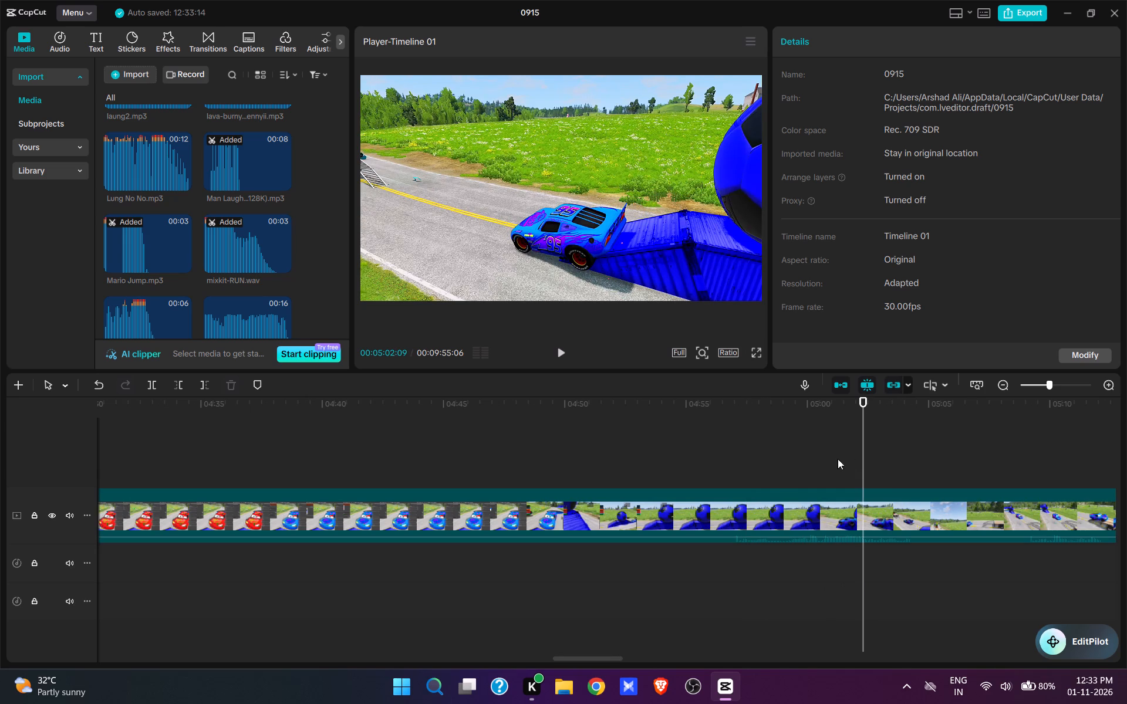
left_click(808, 460)
left_click(791, 460)
left_click(746, 463)
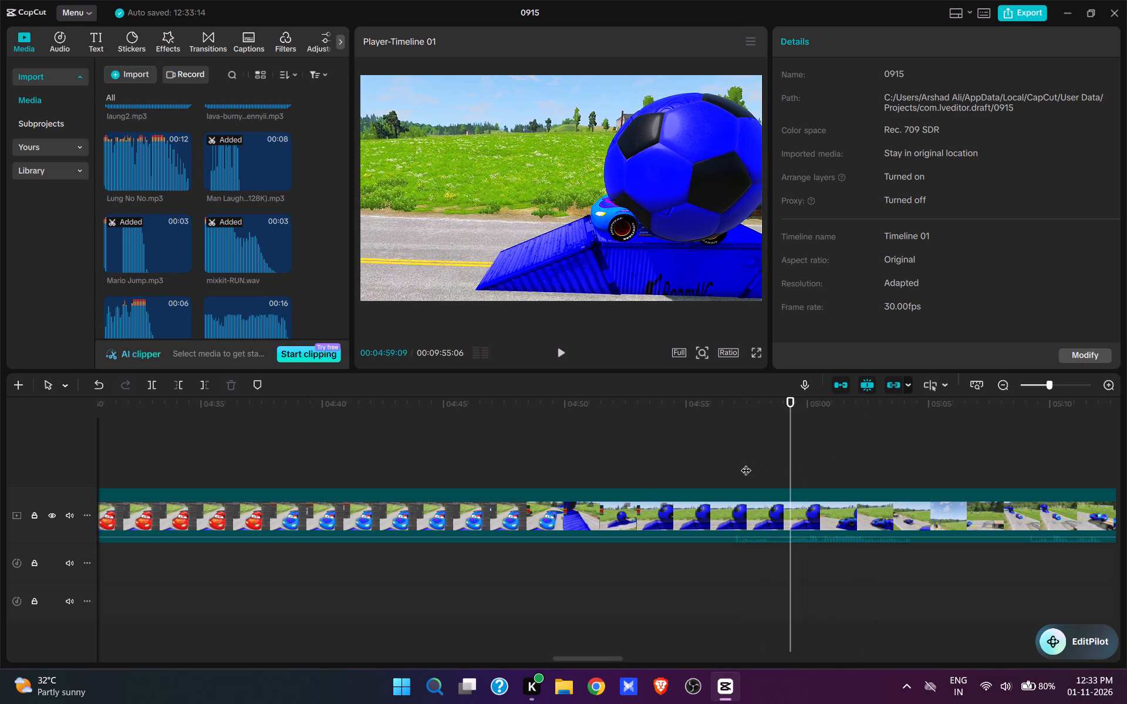
key("space")
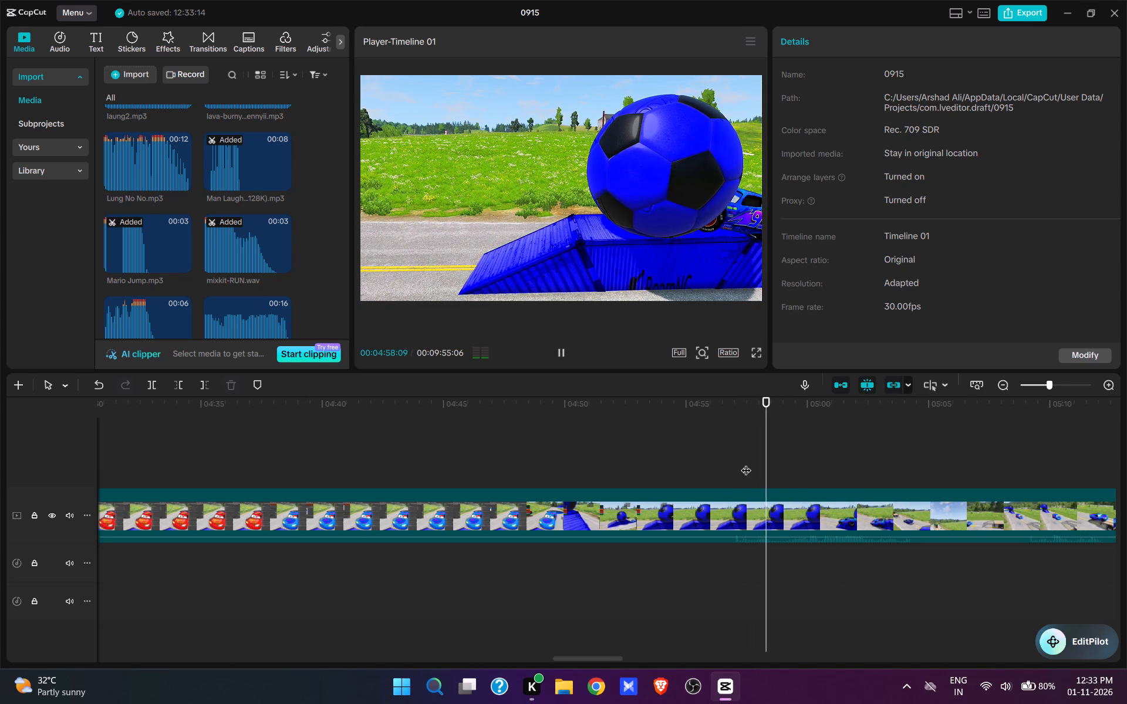
key("space")
key("space")
key("space")
type("q")
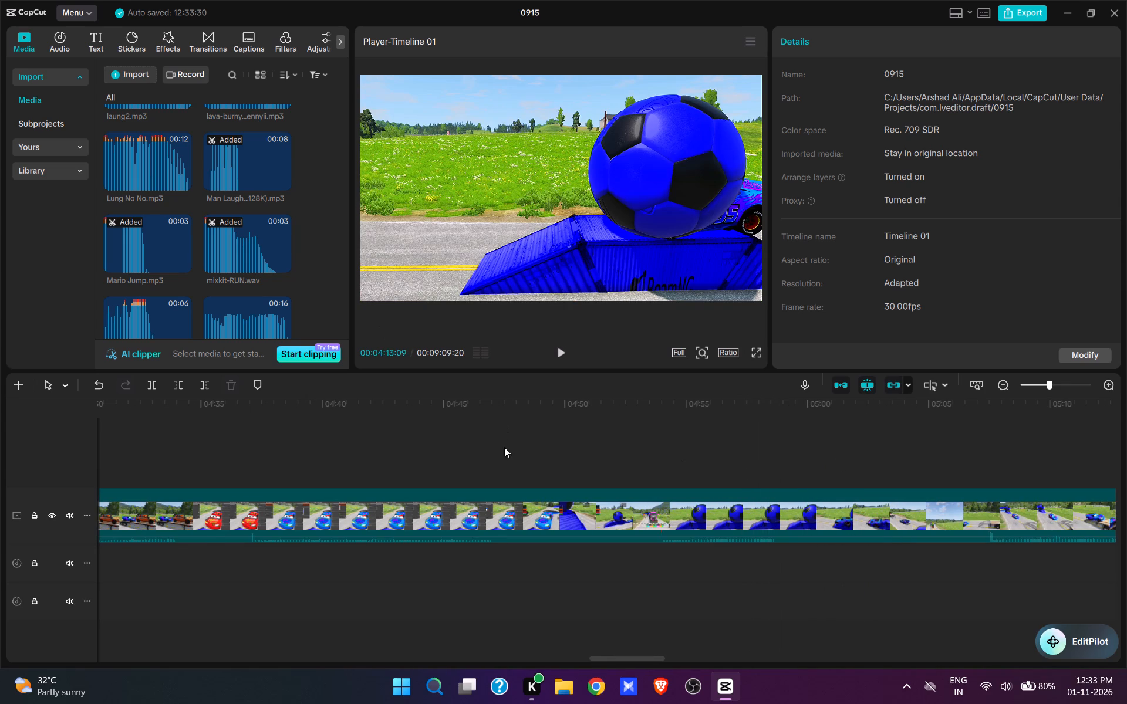
Find the sexr.mp3 sound effect and add it at the video cut at 04:13:09.
scroll(184, 199, "down", 13)
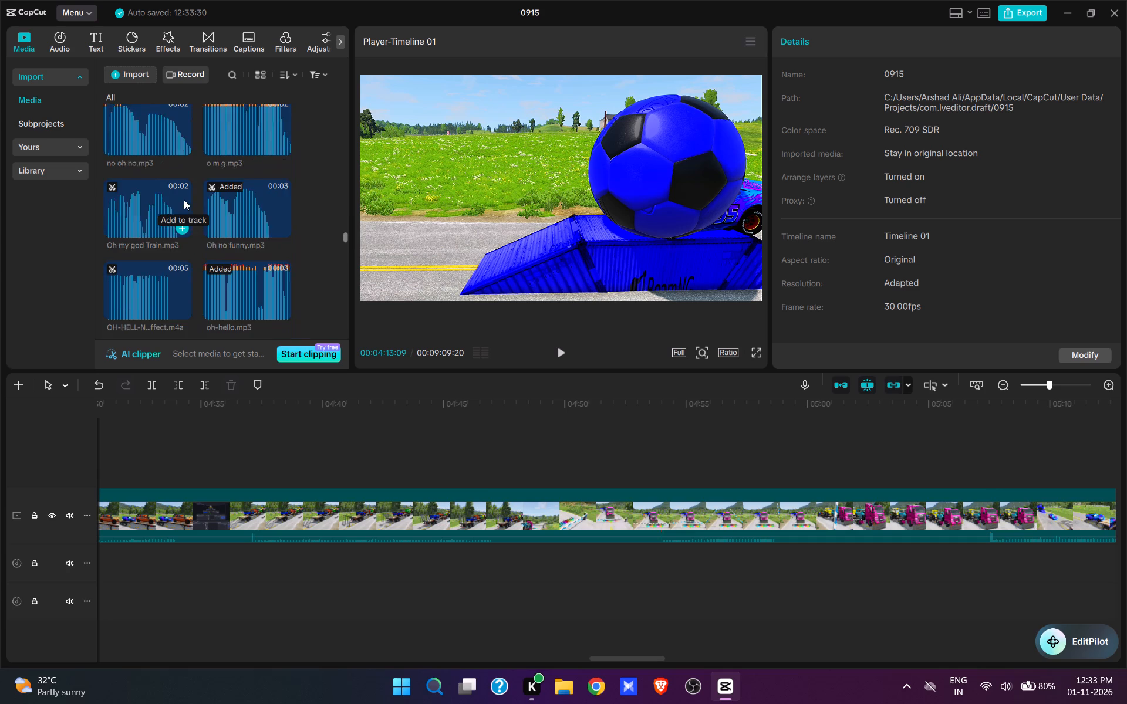
scroll(185, 208, "down", 12)
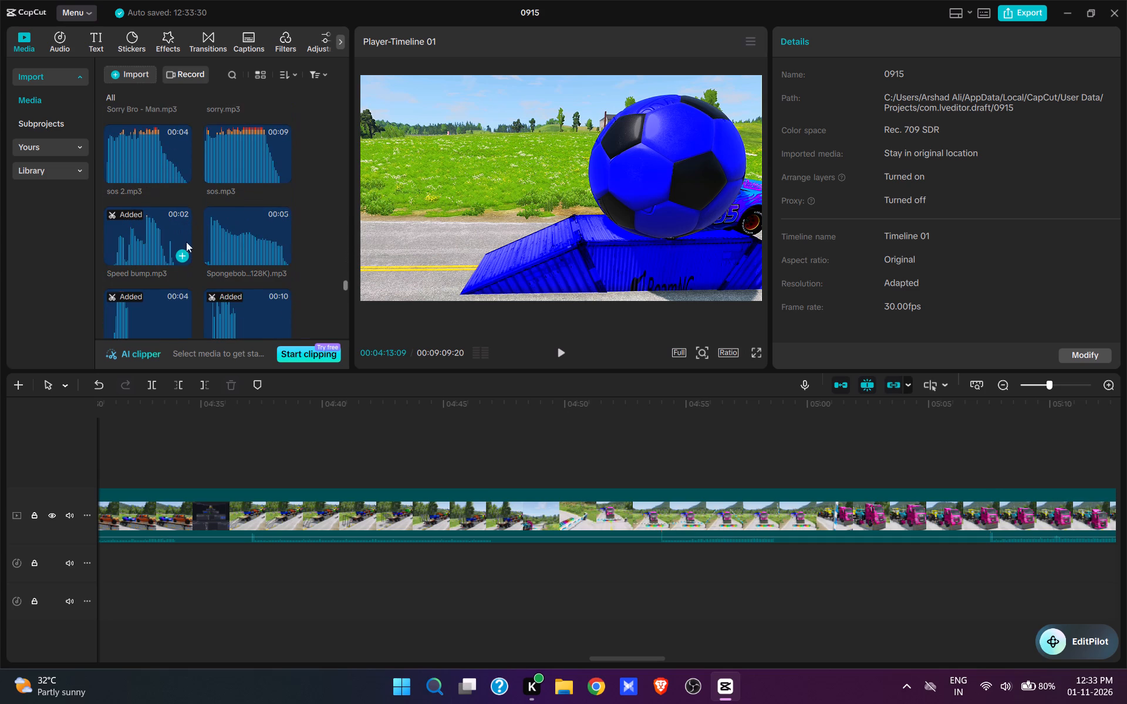
scroll(155, 249, "down", 1)
scroll(155, 249, "up", 1)
scroll(155, 249, "down", 1)
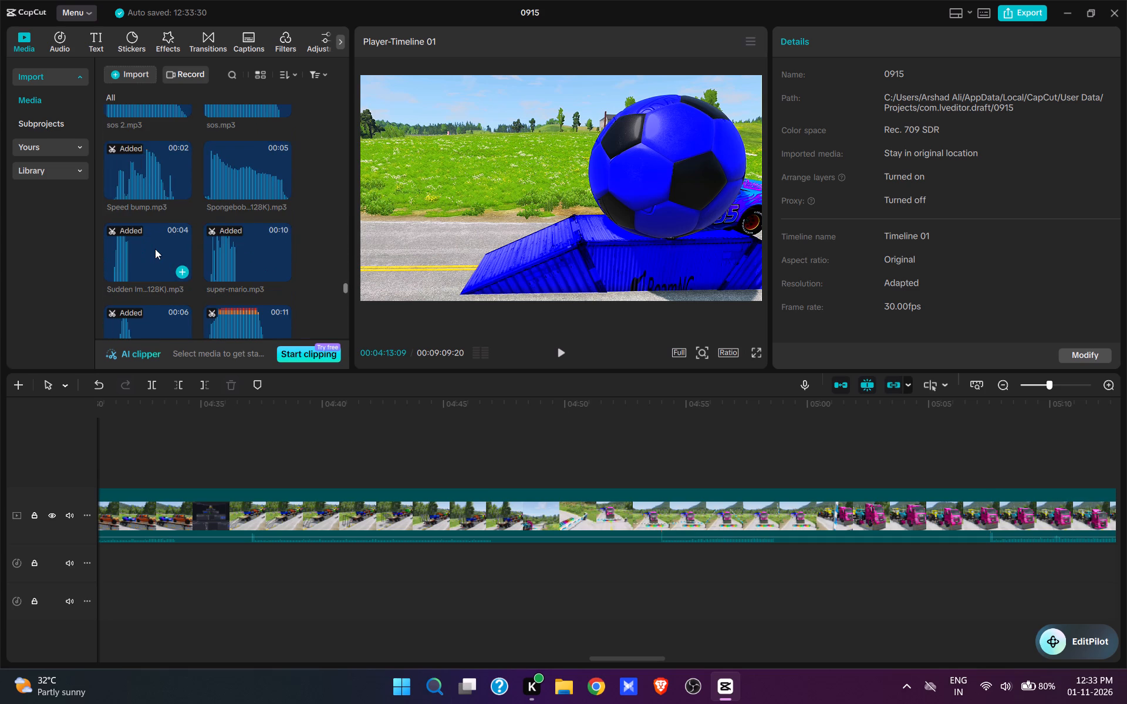
scroll(155, 249, "down", 2)
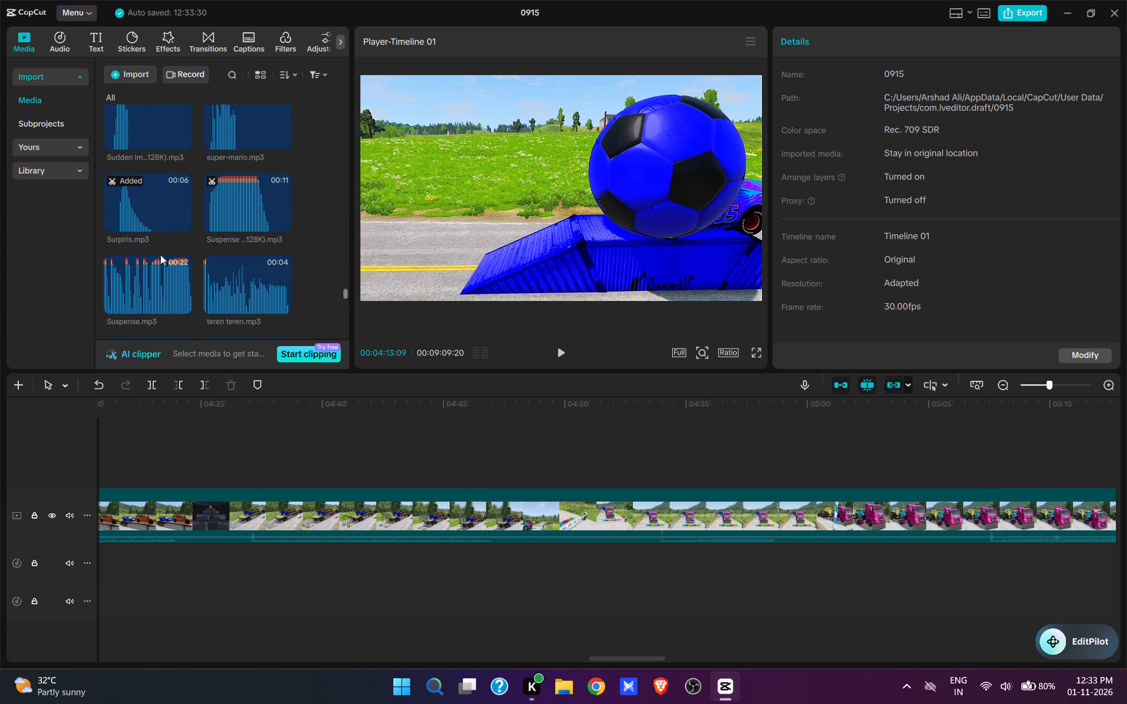
scroll(166, 259, "up", 2)
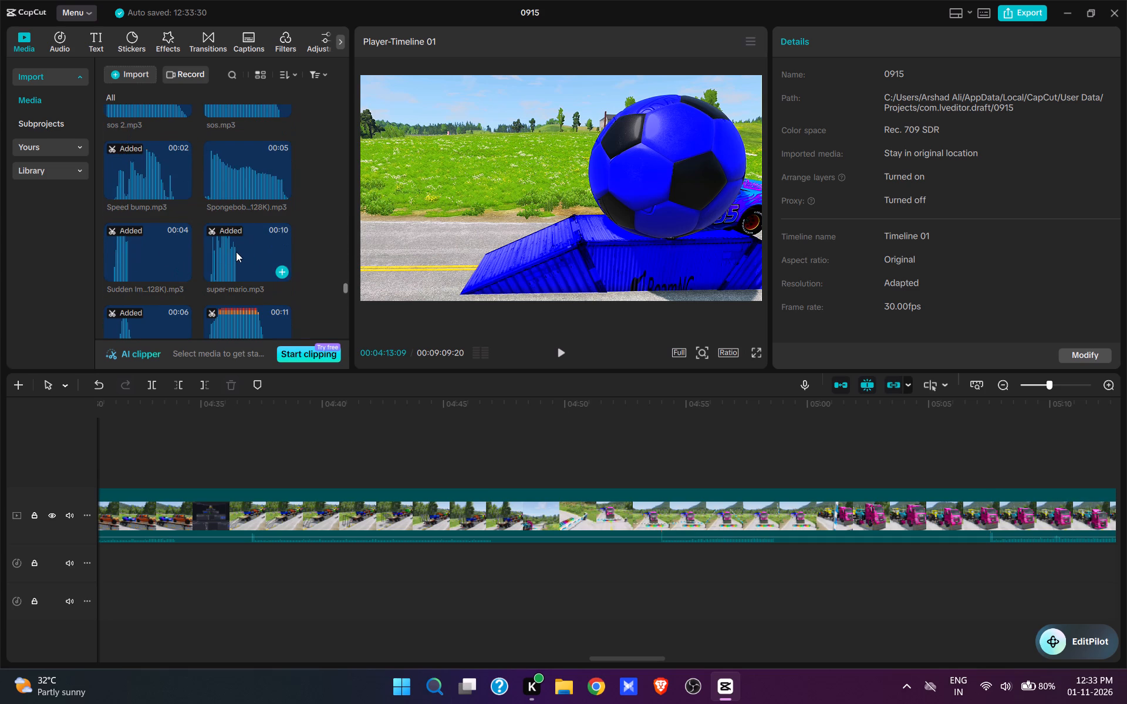
scroll(236, 251, "up", 3)
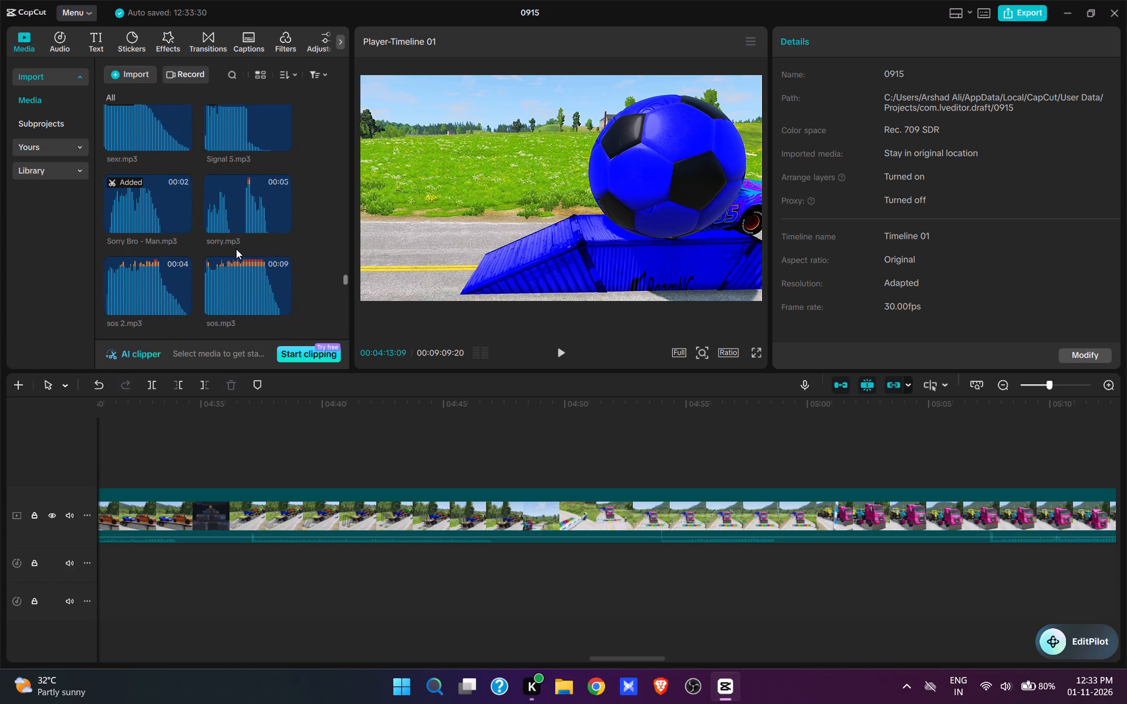
scroll(236, 249, "up", 1)
left_click(181, 205)
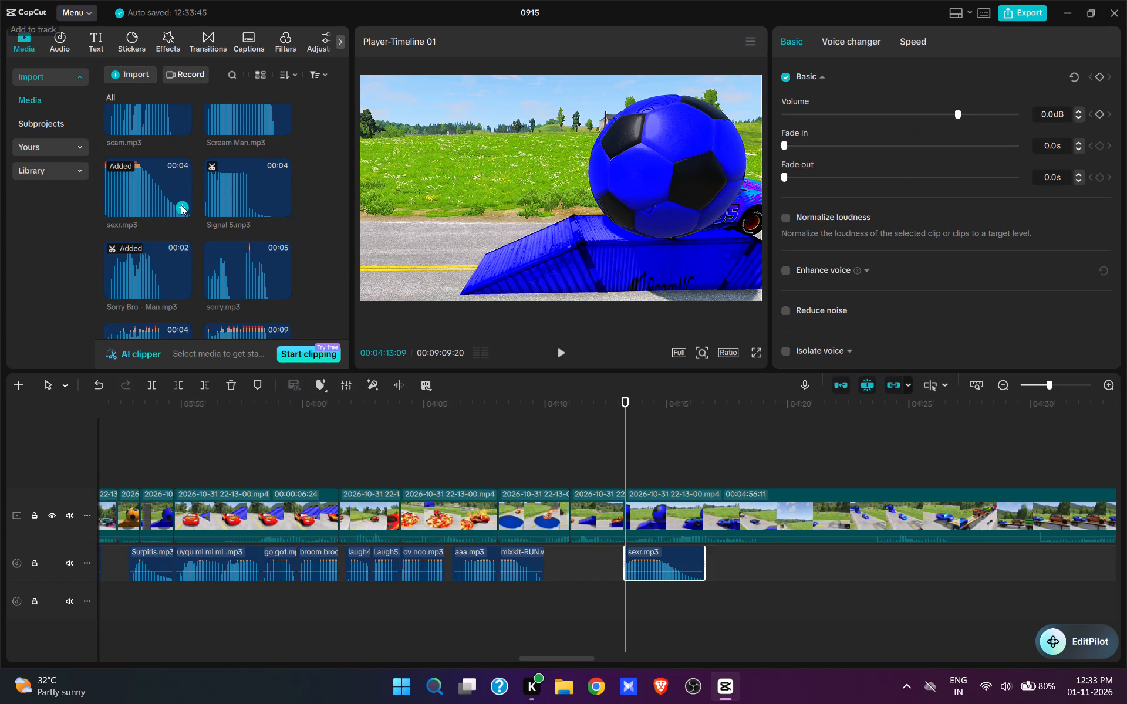
Trim the end of the sexr.mp3 sound to 04:15:24, as the blue race car comes down off the ramp.
key("space")
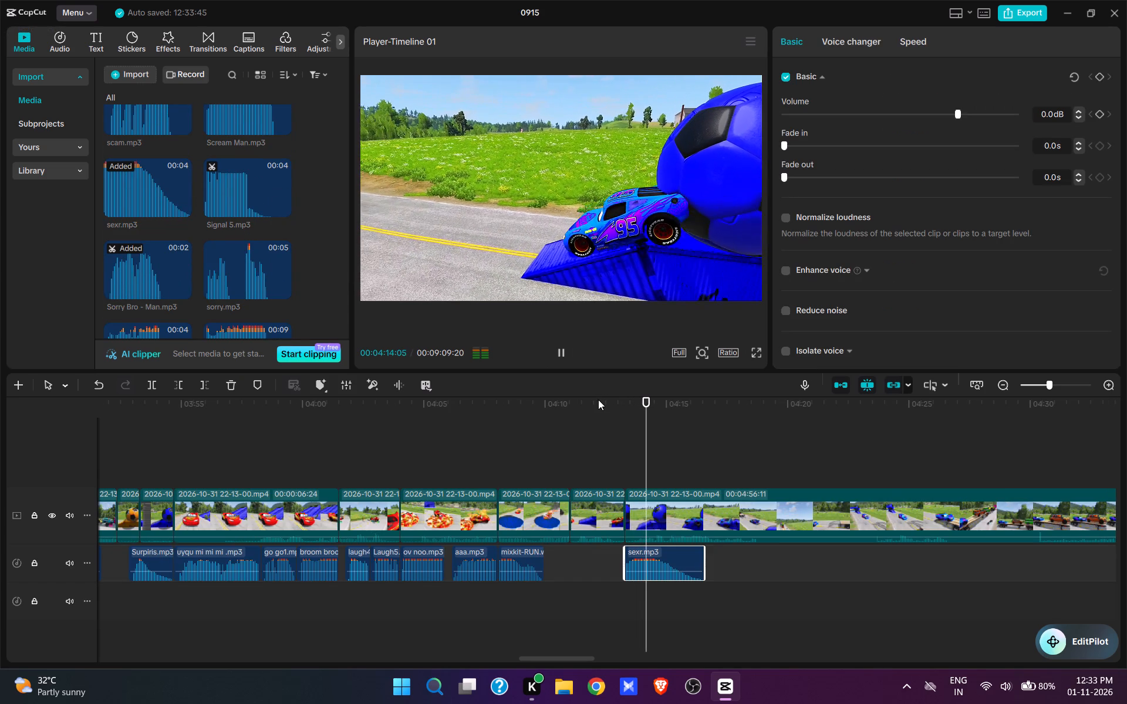
key("space")
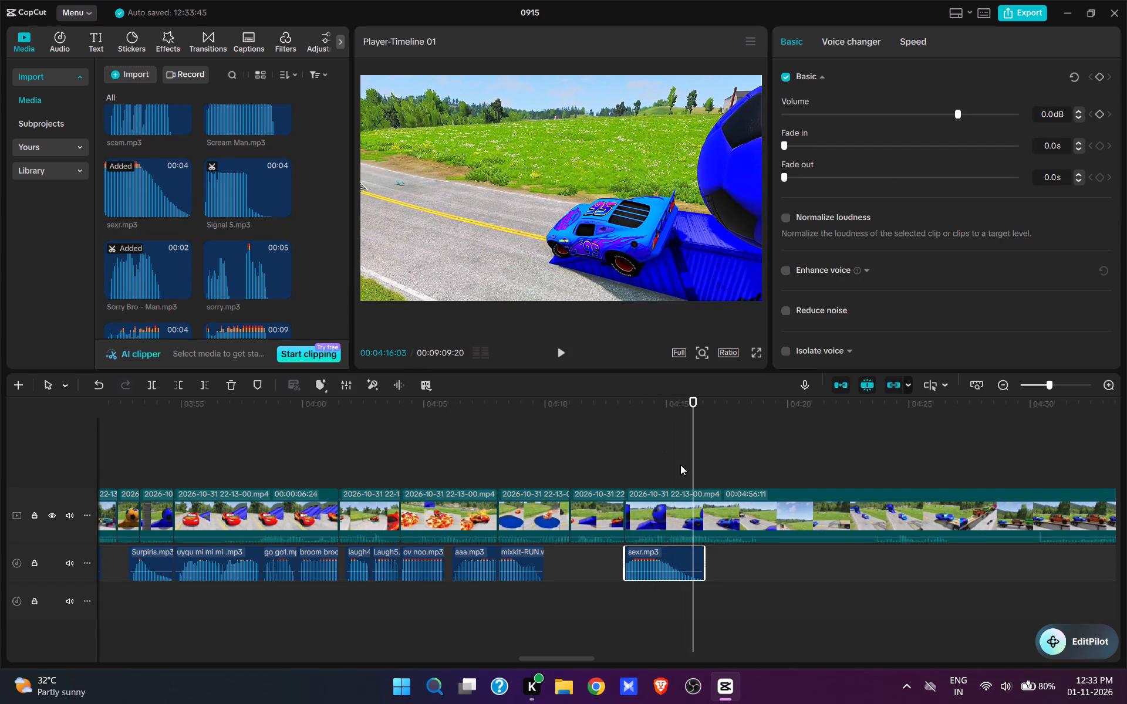
left_click(679, 468)
key("space")
key("space")
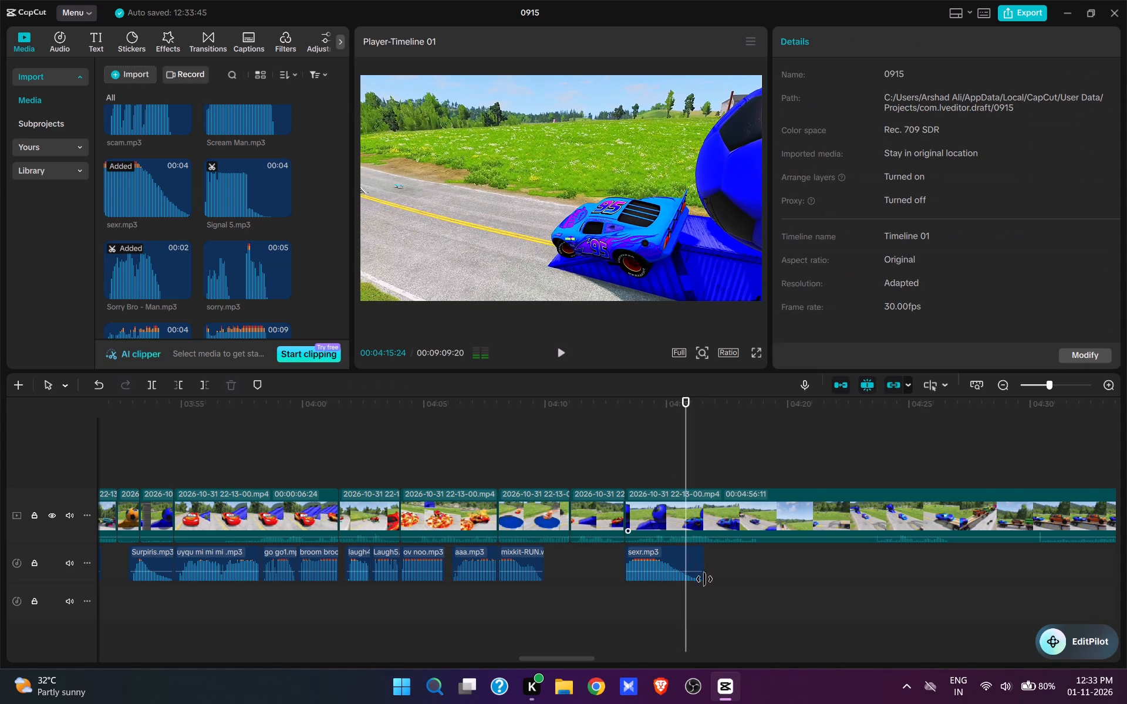
left_click(684, 563)
key("e")
Audition sound effects and add the cartoon Laugh Funny sound at 04:15:24, directly after sexr.mp3.
scroll(241, 231, "up", 19)
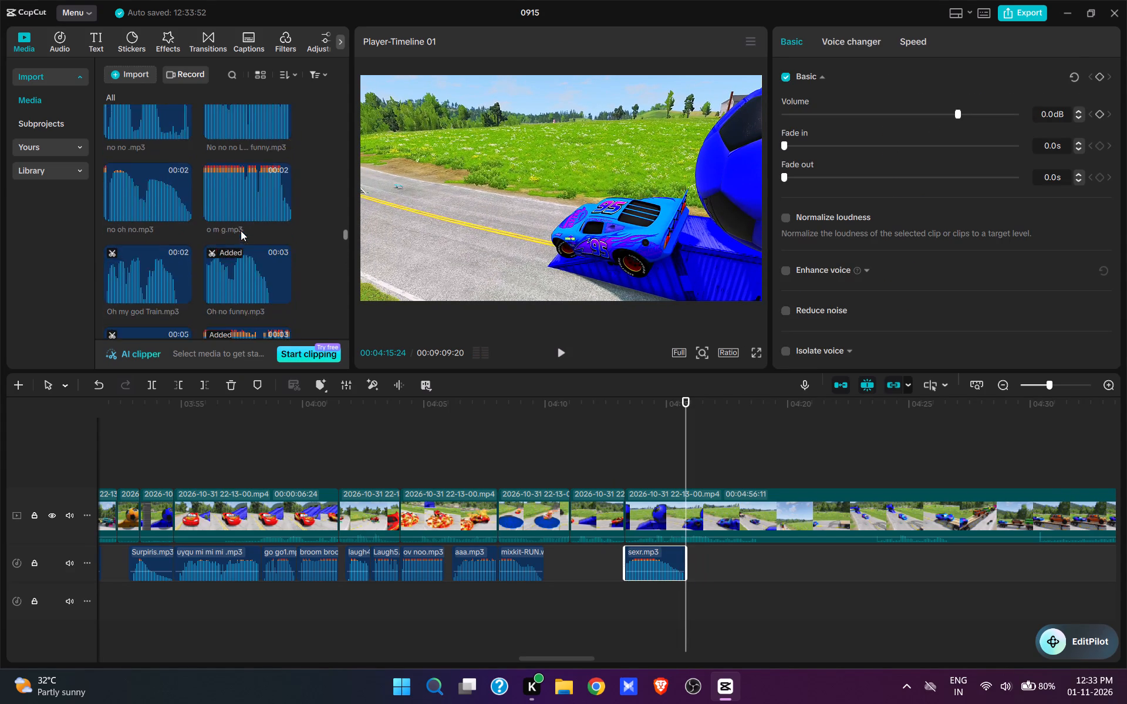
scroll(241, 231, "up", 5)
left_click(140, 218)
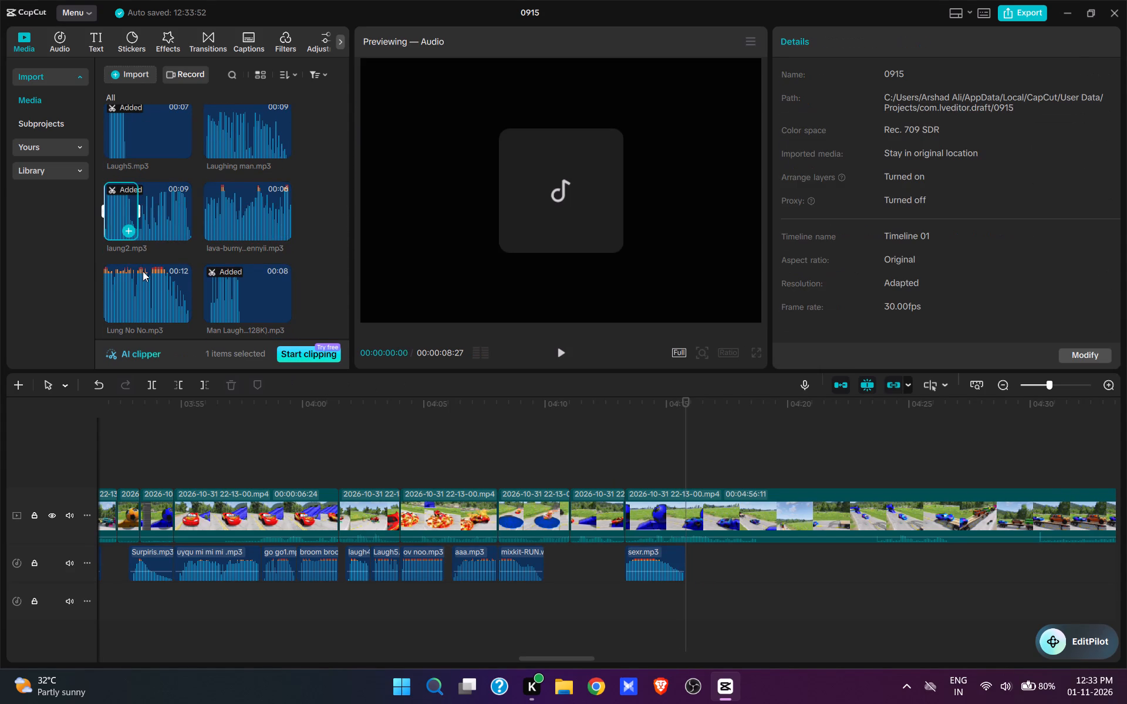
left_click(130, 300)
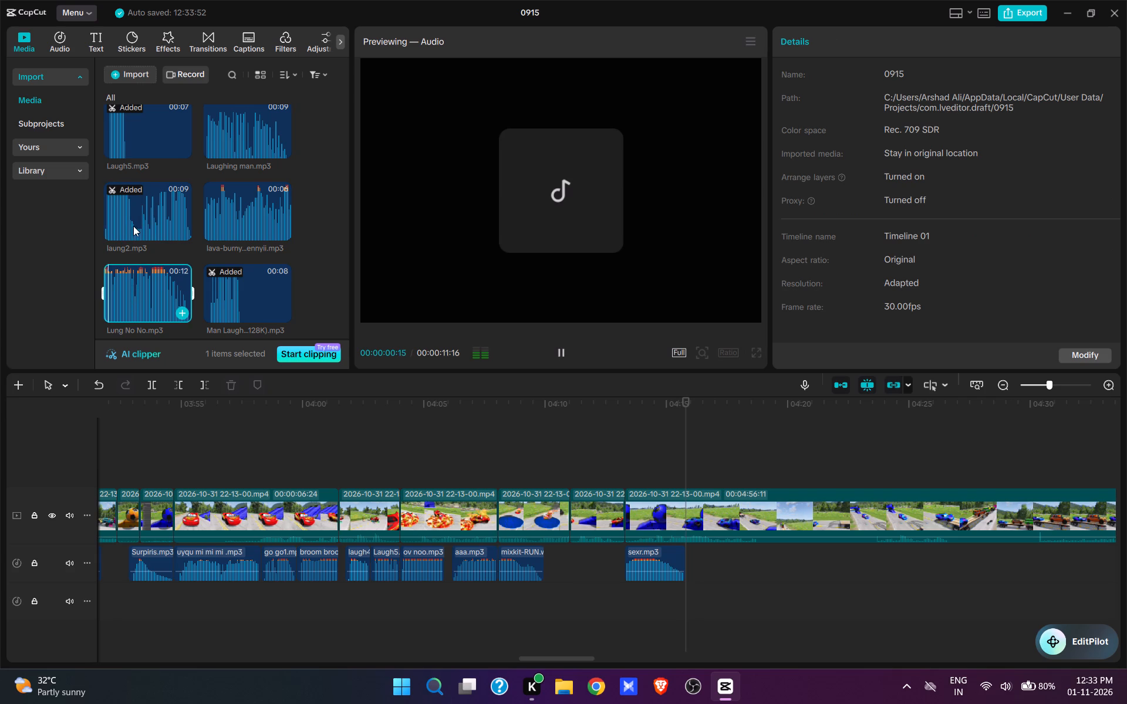
scroll(133, 223, "down", 1)
scroll(133, 223, "up", 4)
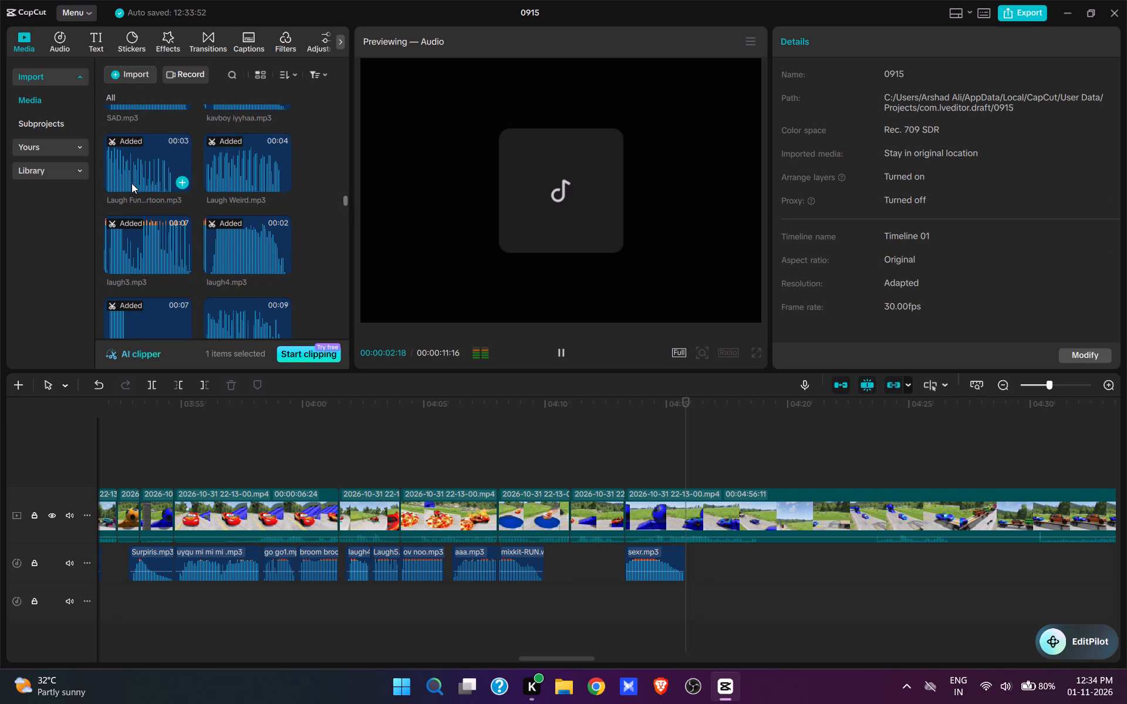
left_click(131, 182)
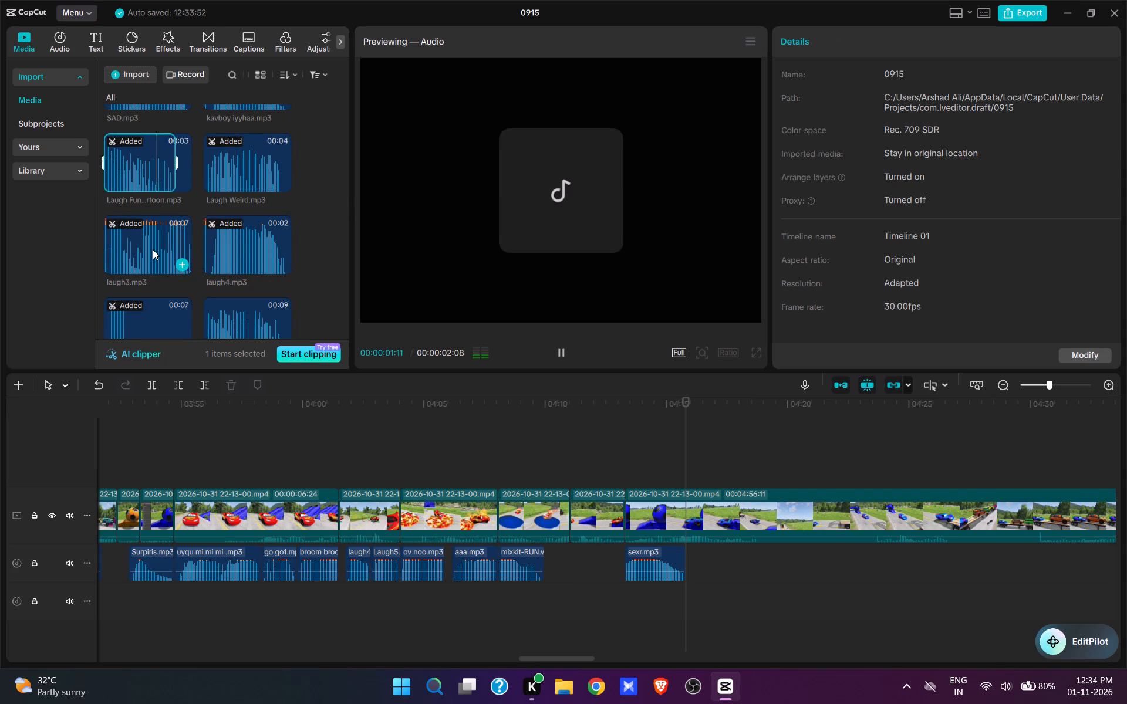
left_click(139, 172)
key("space")
left_click(166, 182)
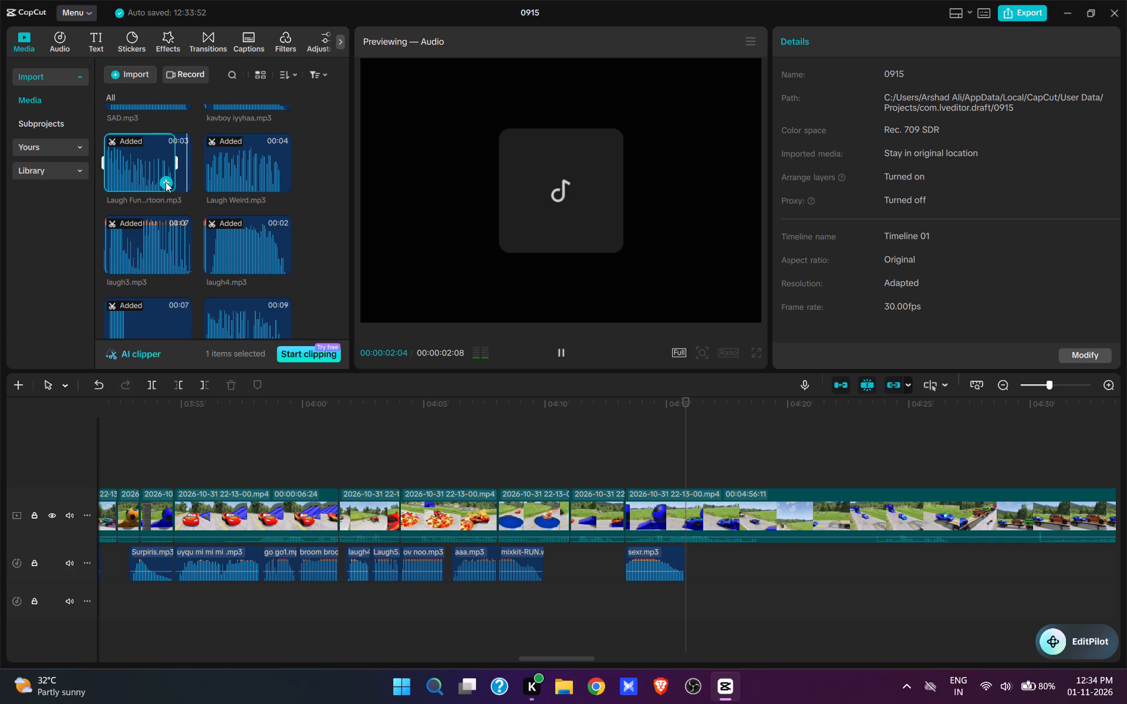
Play back the blue race car's ramp descent to check the sexr.mp3 and Laugh Funny sounds against the footage.
key("space")
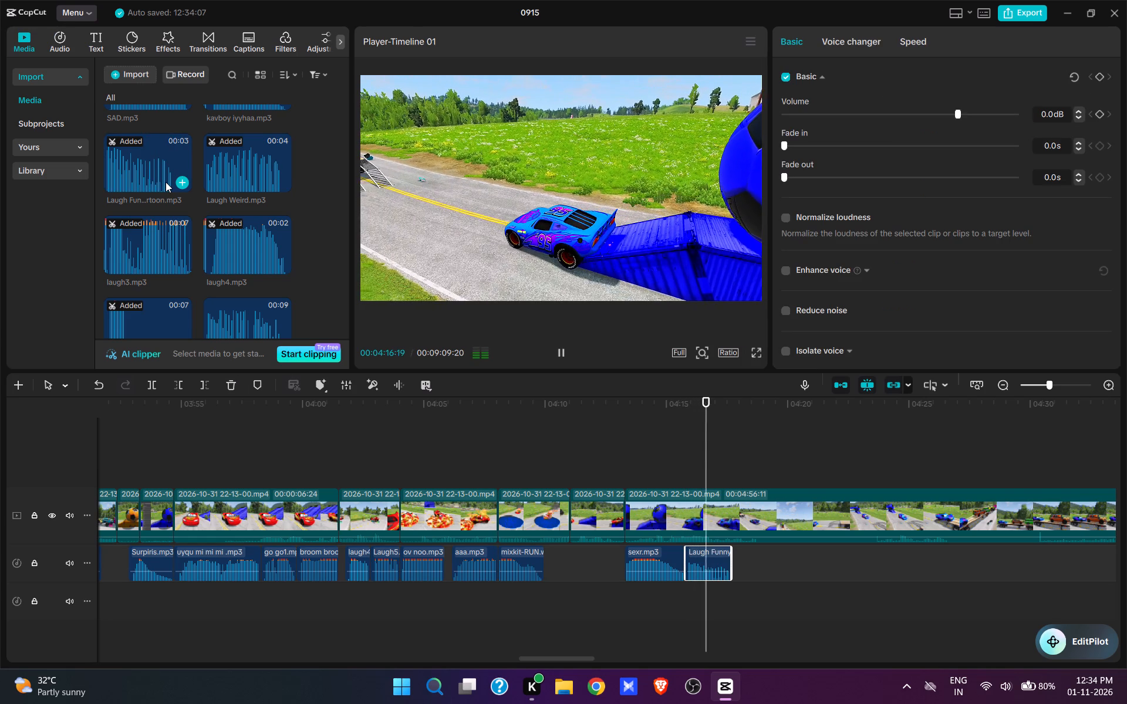
key("space")
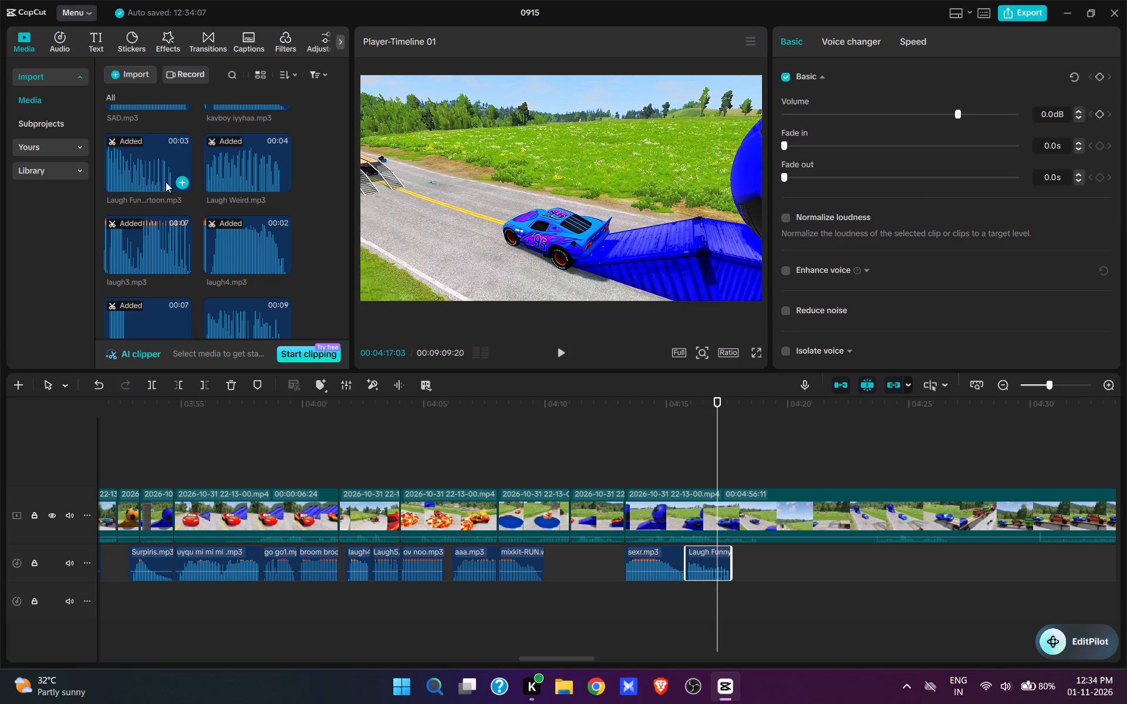
left_click(612, 465)
key("space")
key("space")
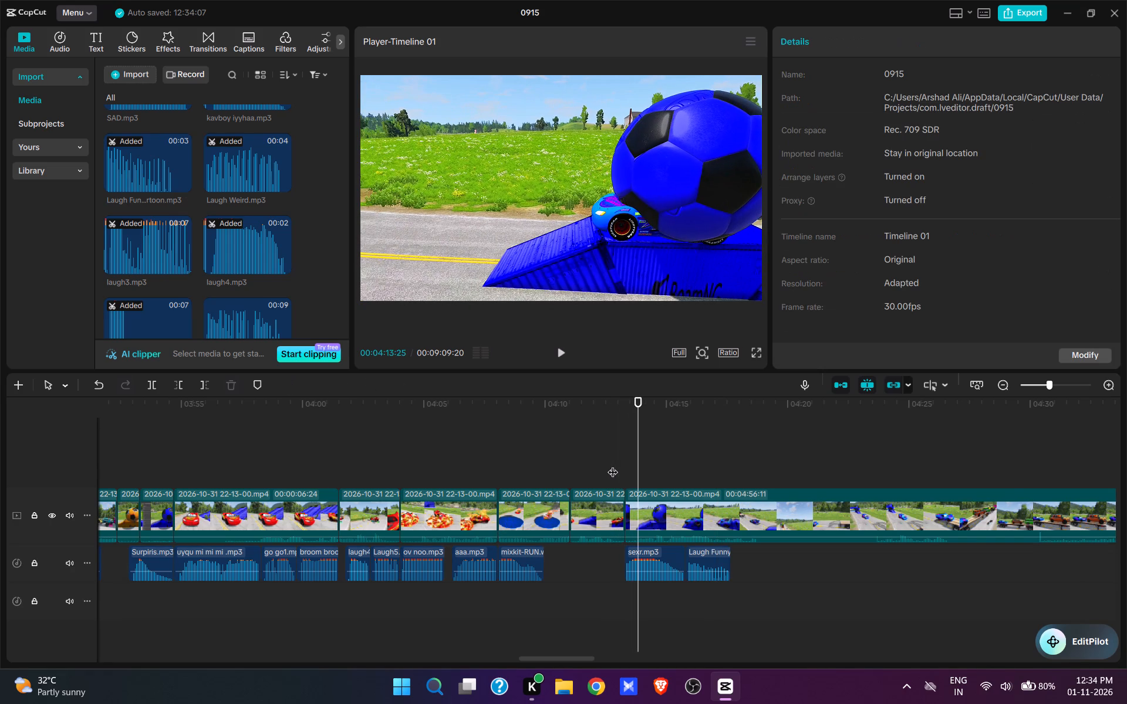
key("space")
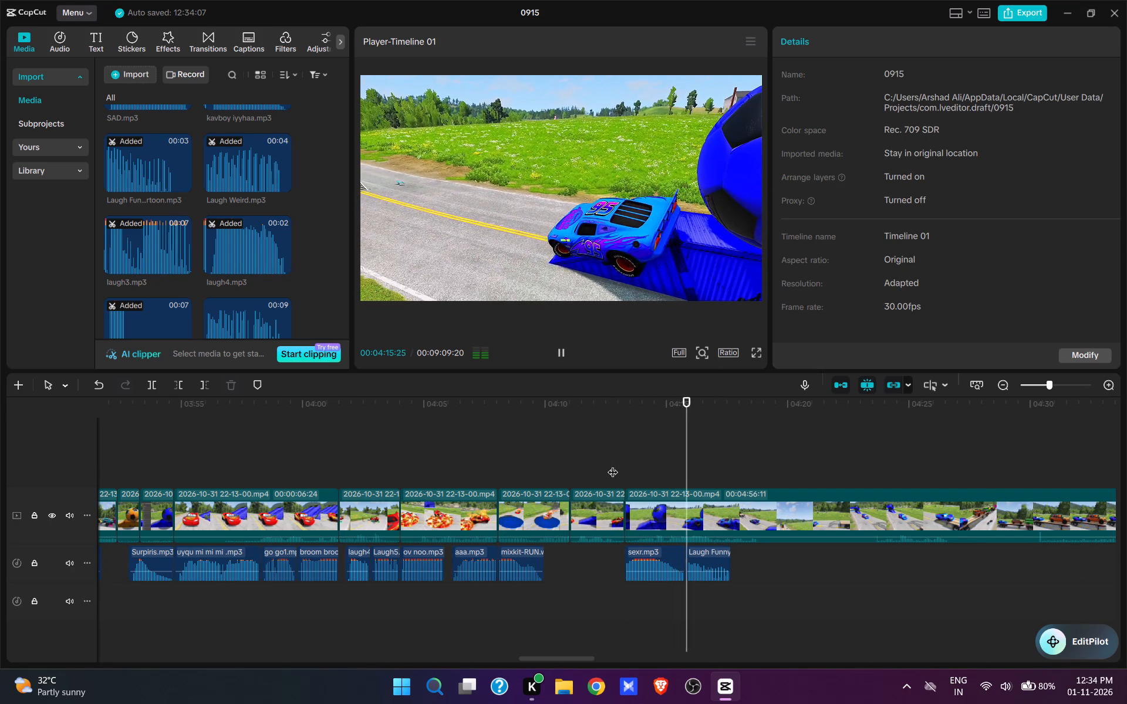
left_click(622, 461)
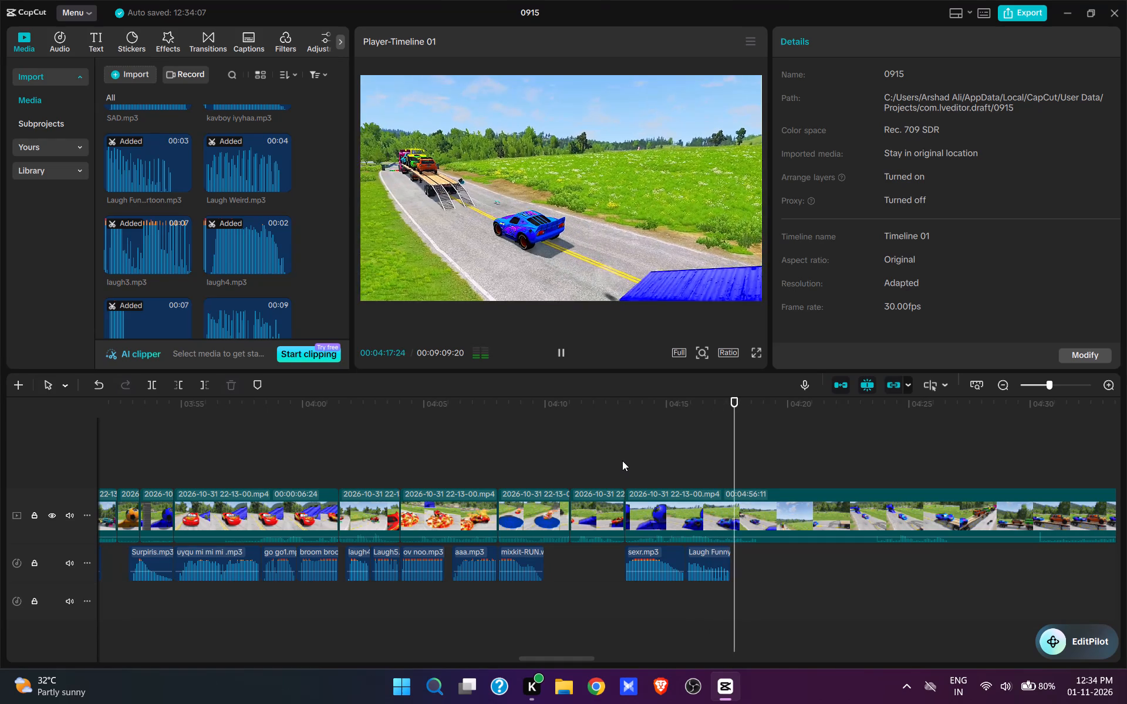
key("space")
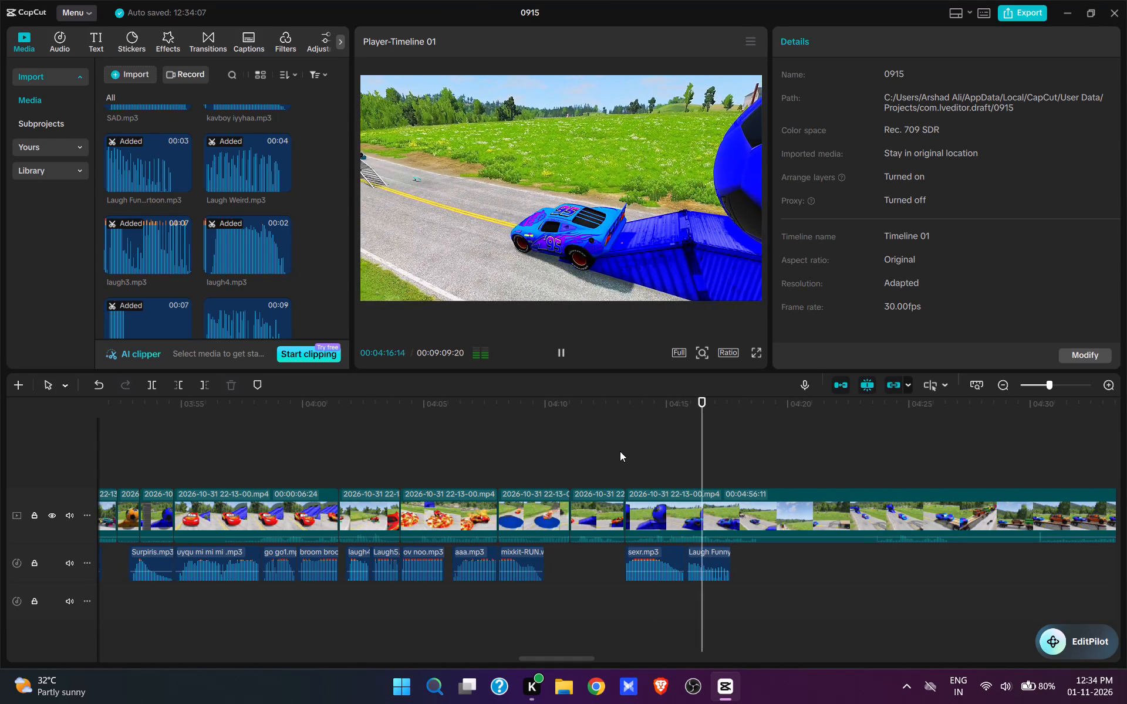
key("space")
key("space")
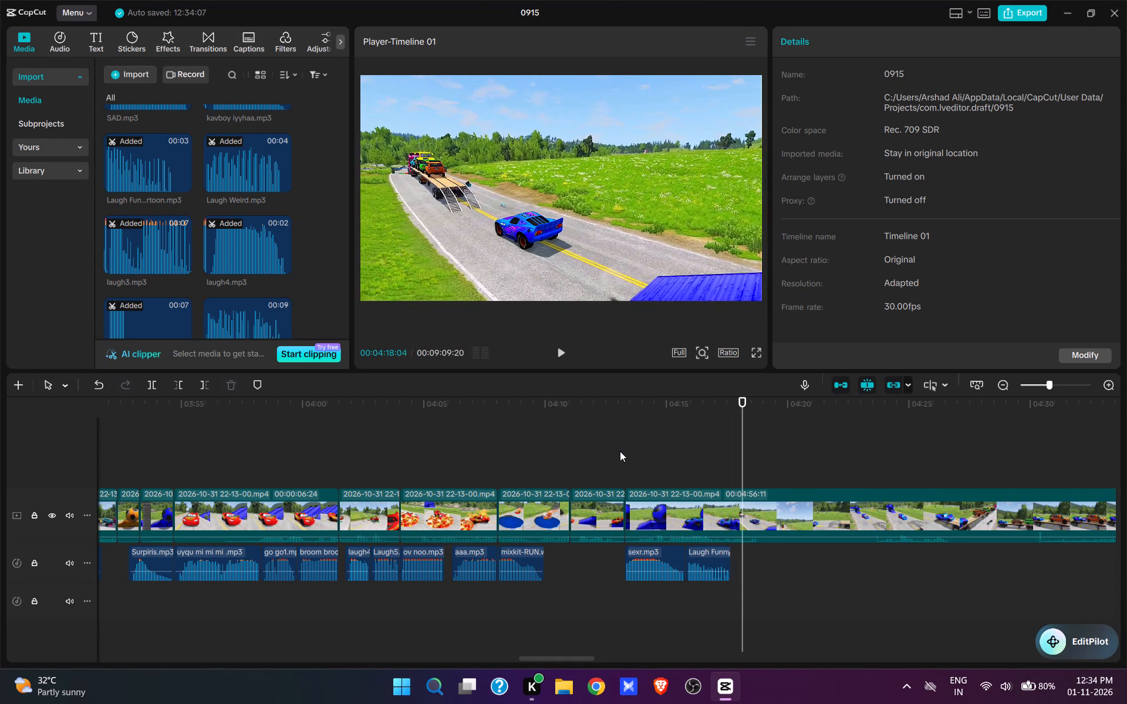
Split the video clip at 04:18:12, as the blue race car drives away from the ramp toward the truck trailer.
key("space")
key("w")
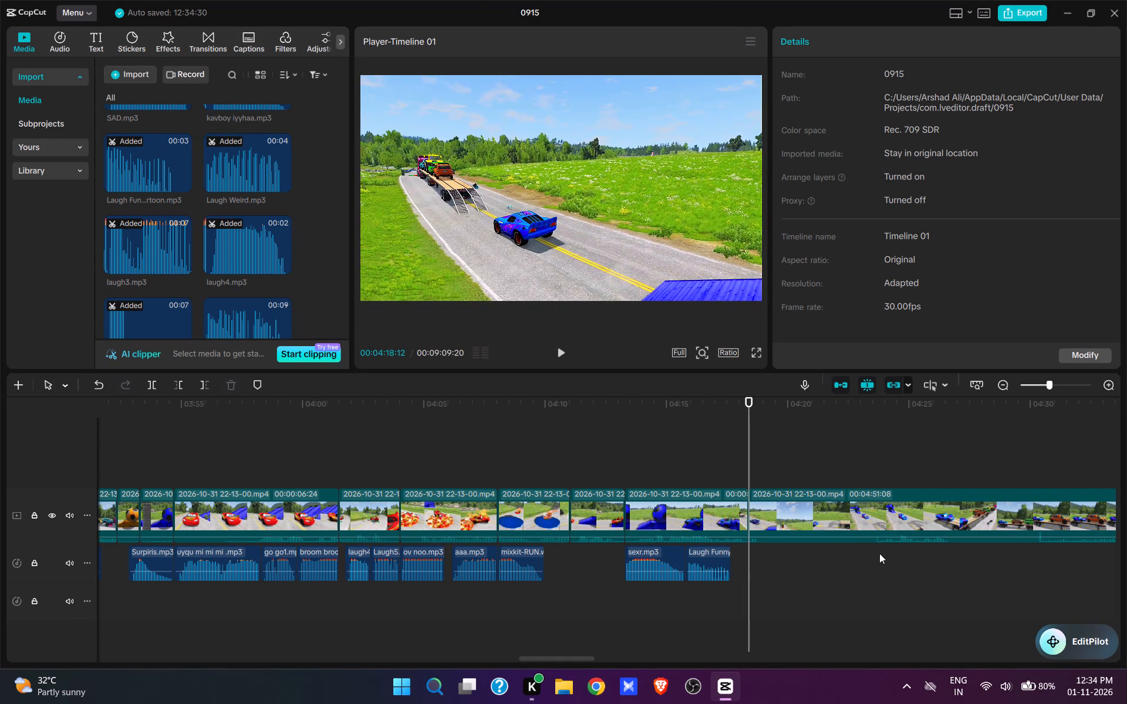
Replay the section from the 04:13:09 cut to the 04:18:12 split to review its footage and sound effects.
left_click_drag(871, 551, 663, 572)
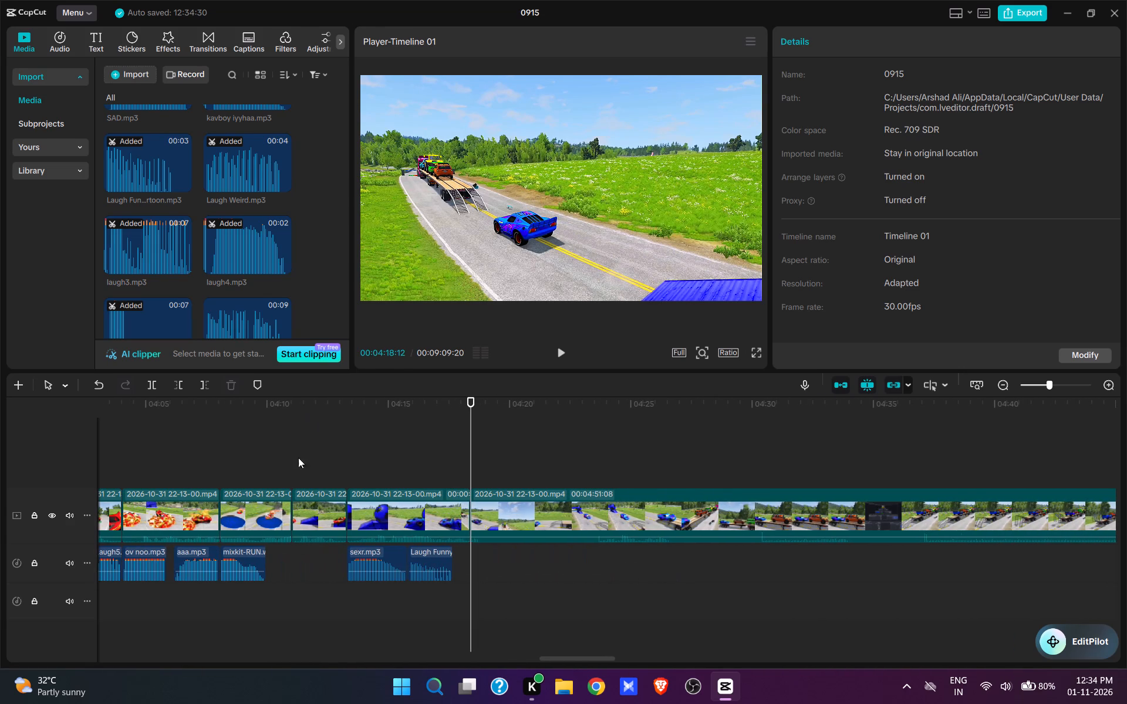
left_click(335, 455)
key("space")
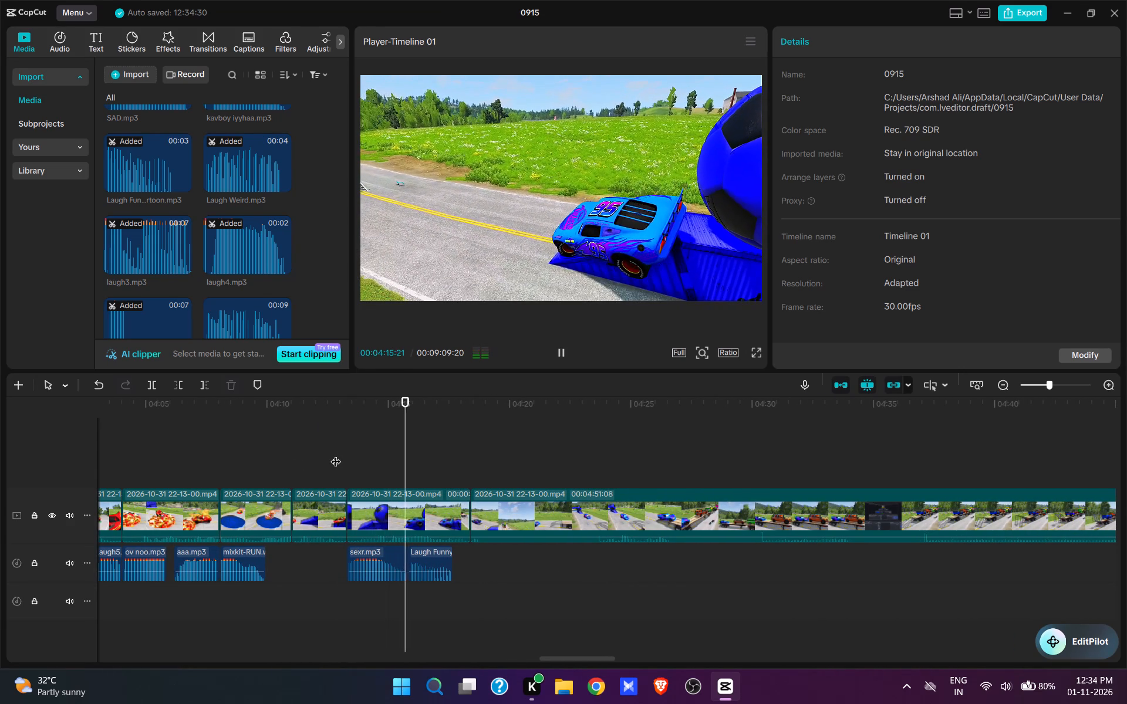
key("space")
left_click(336, 452)
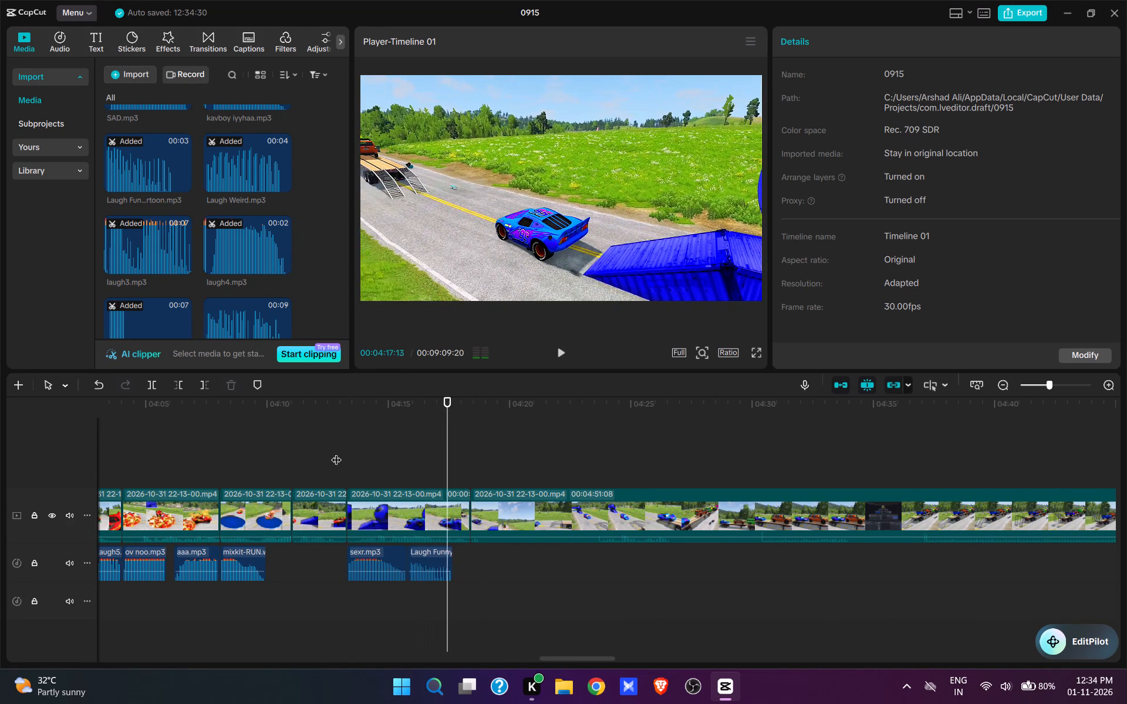
left_click_drag(336, 452, 345, 458)
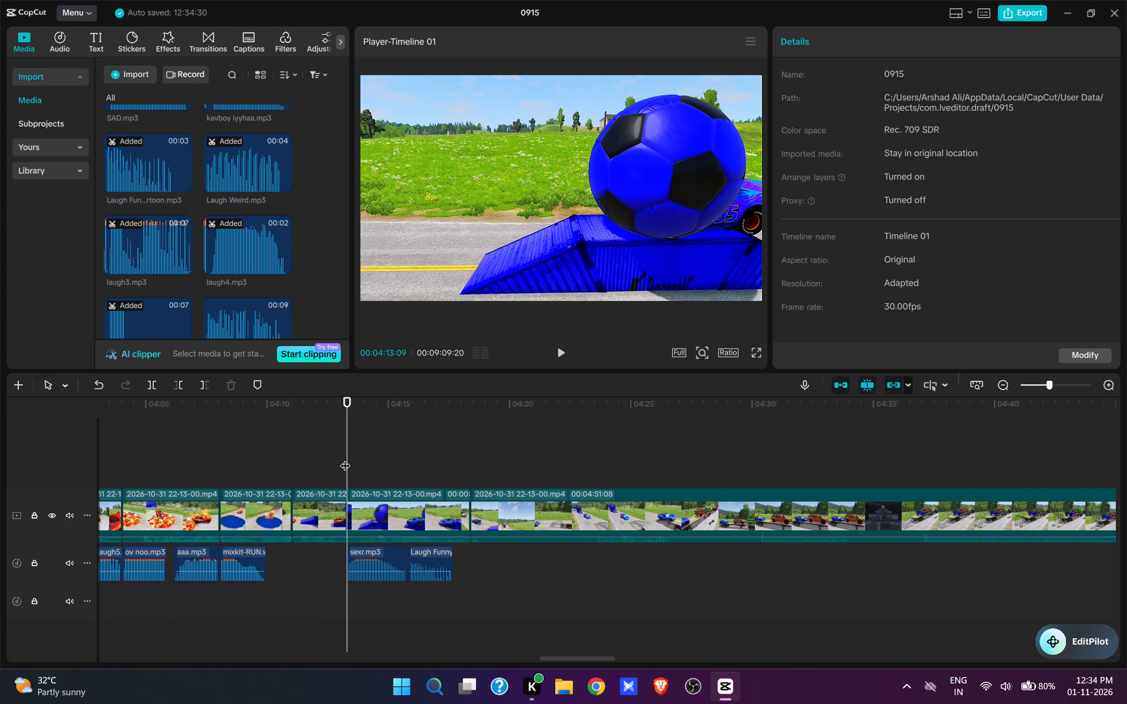
key("space")
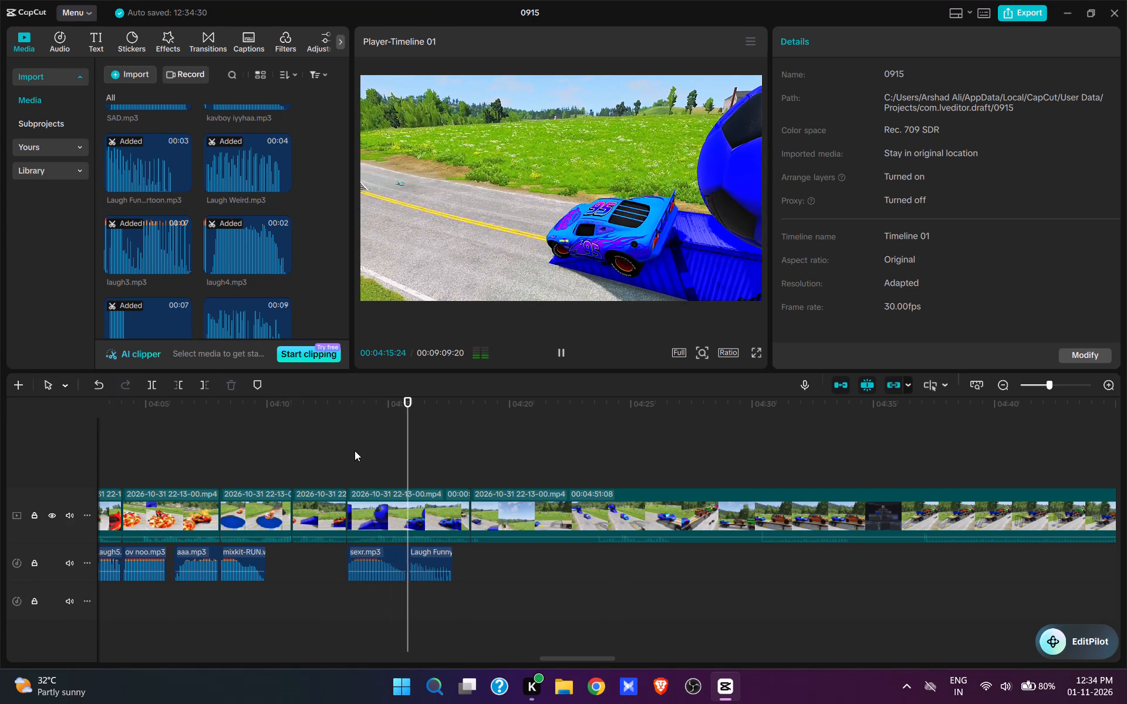
key("space")
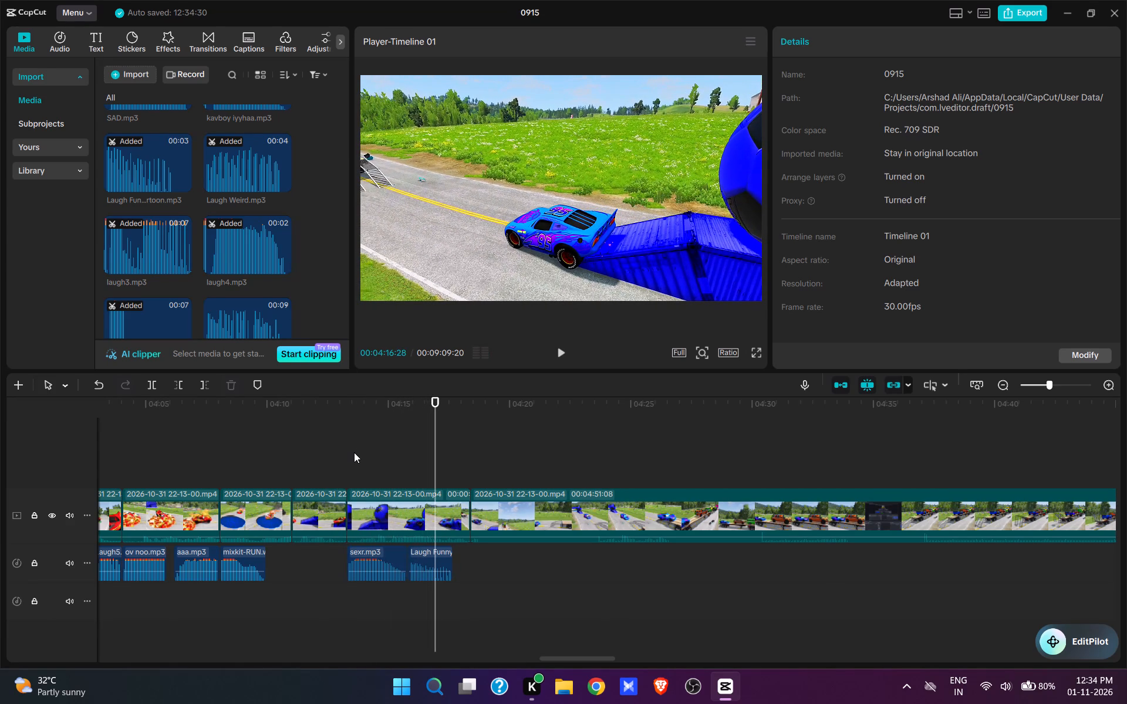
left_click(354, 452)
left_click_drag(354, 452, 347, 453)
key("space")
key("space")
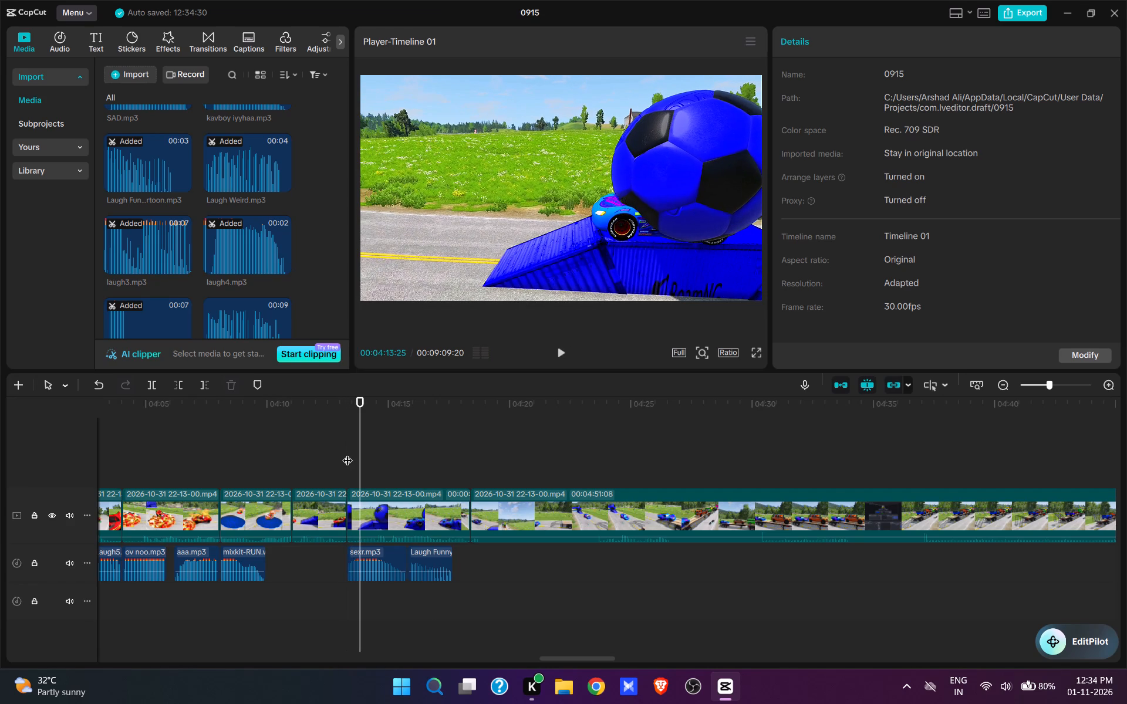
key("space")
left_click(426, 461)
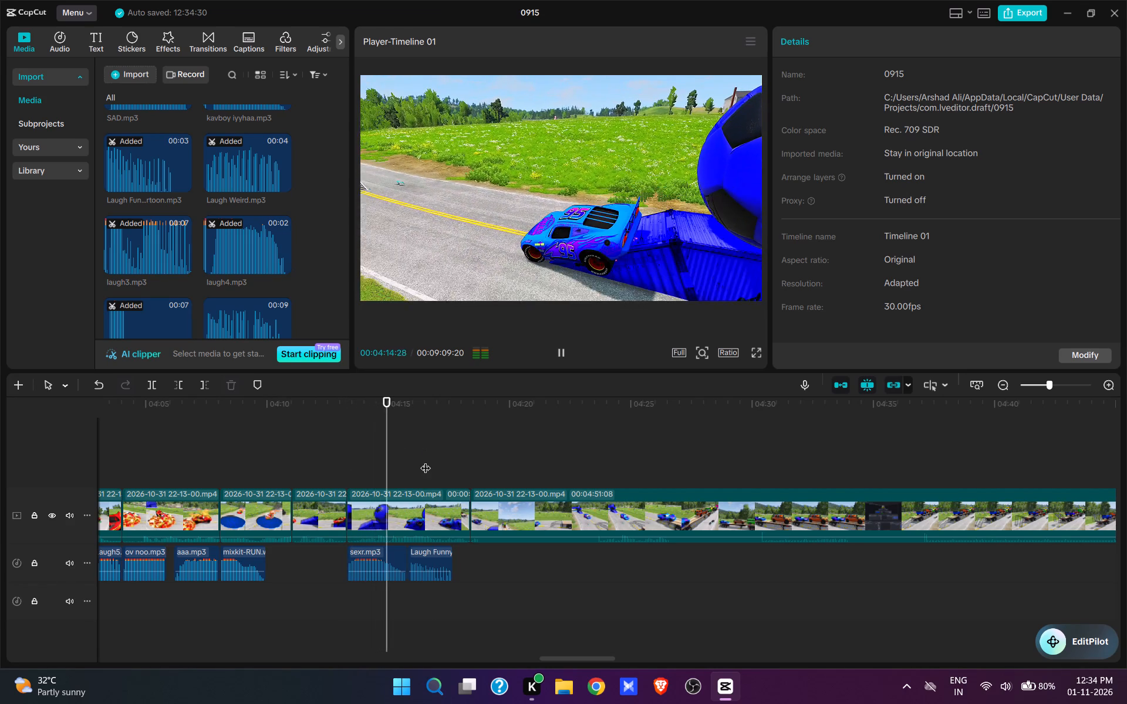
key("space")
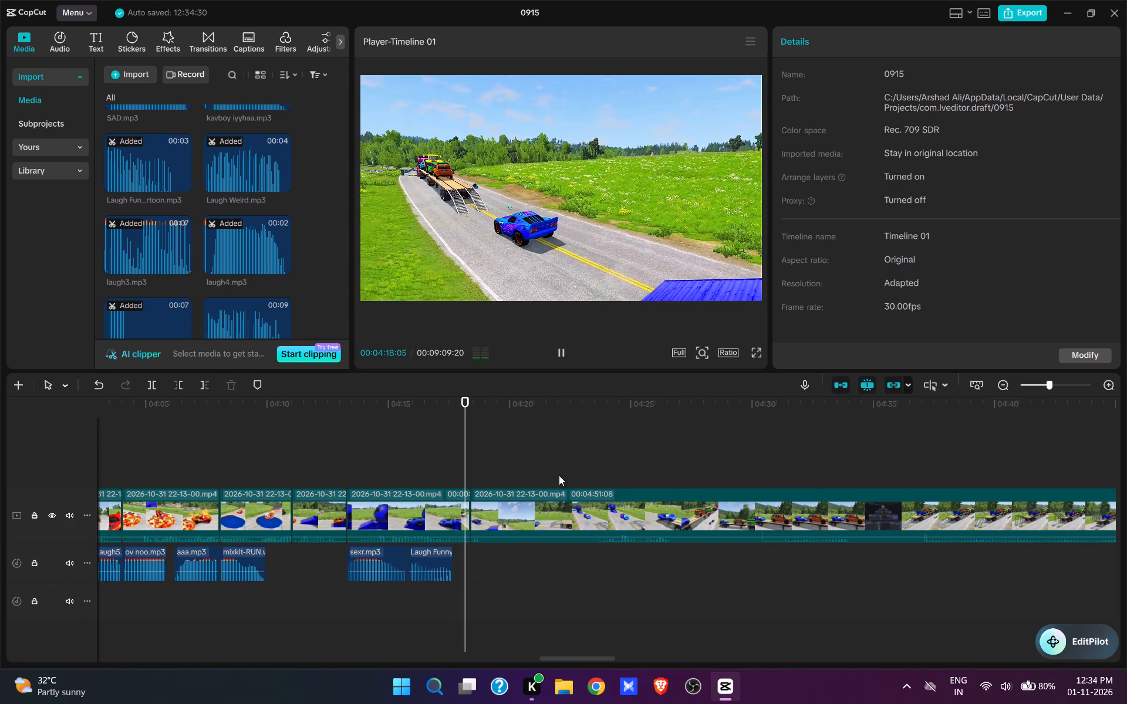
Cut out the footage from the 04:18:12 split up to the blue race car nearing the trailer's loading ramps.
left_click(588, 465)
key("space")
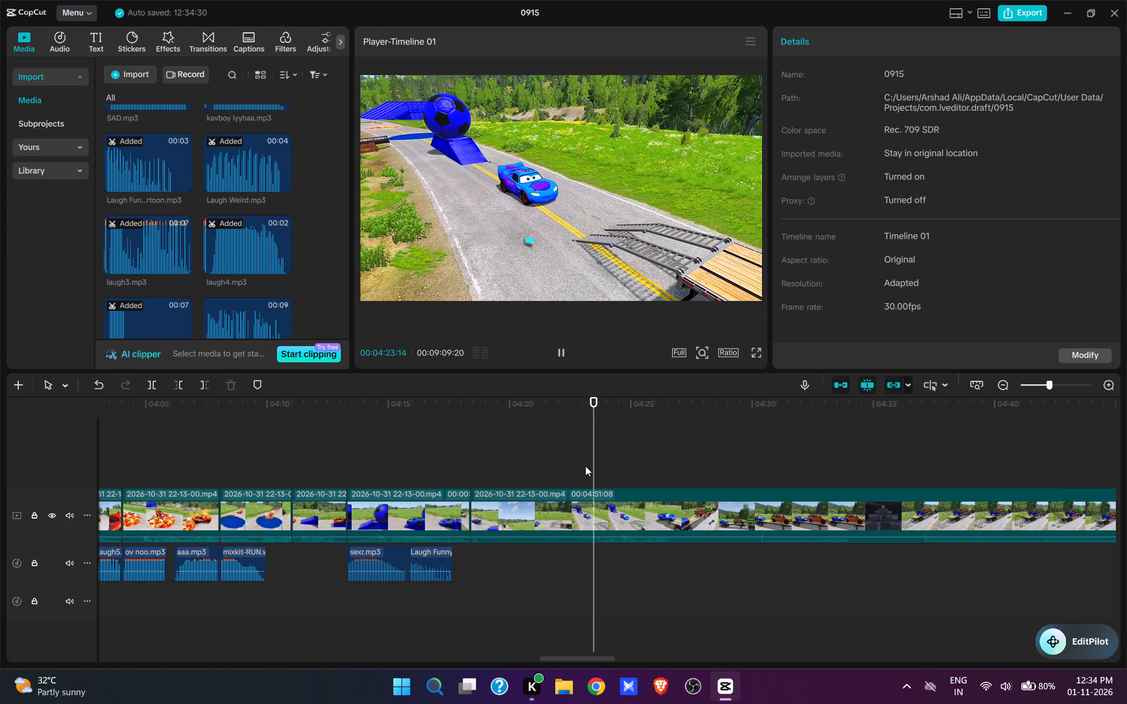
key("space")
key("q")
Play the footage around the cut at 04:18:12 to check the transition and the end of the laugh sound.
key("space")
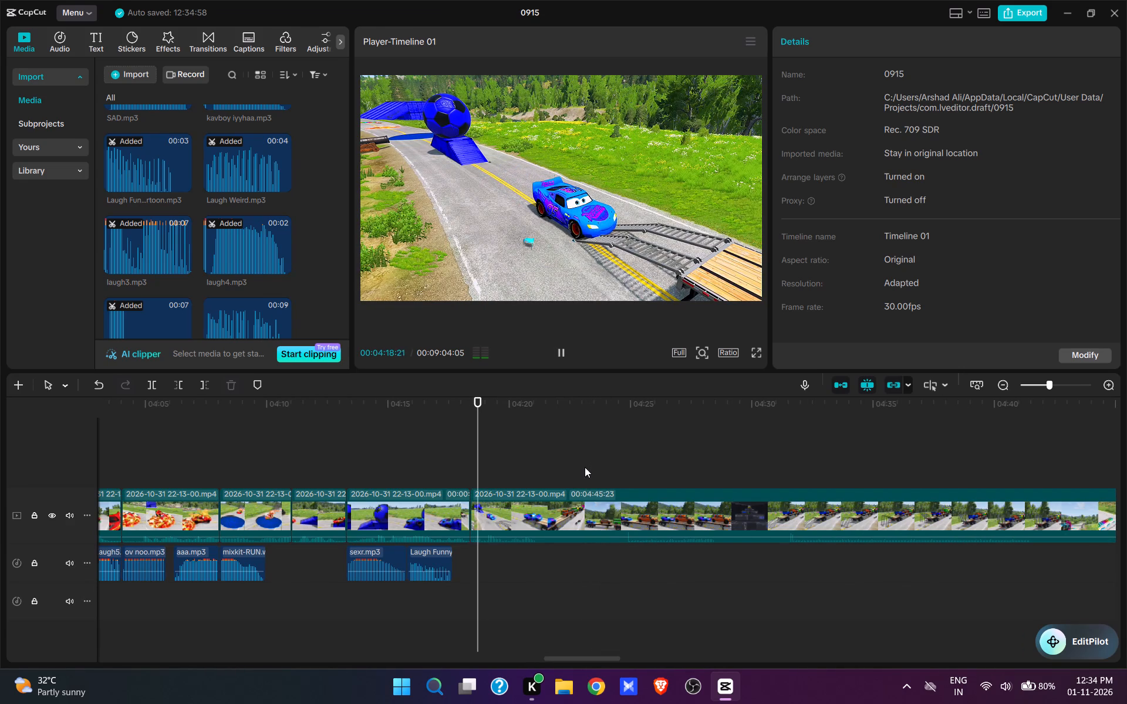
key("space")
left_click(468, 463)
key("space")
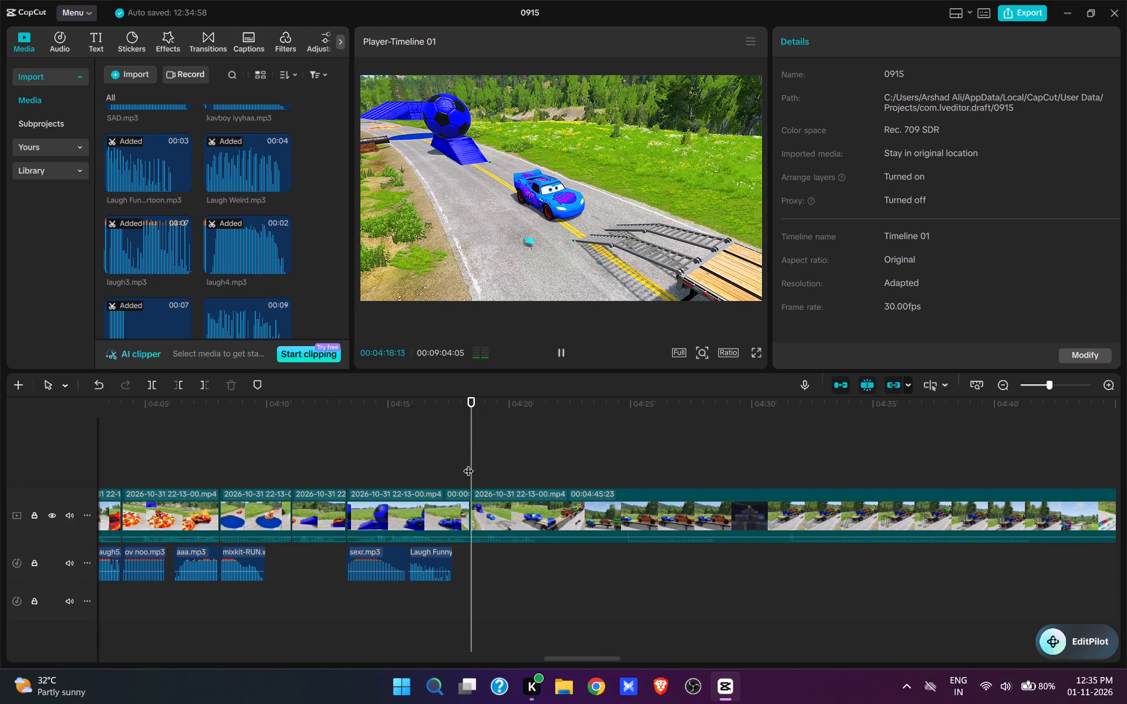
left_click(468, 463)
left_click(428, 474)
key("space")
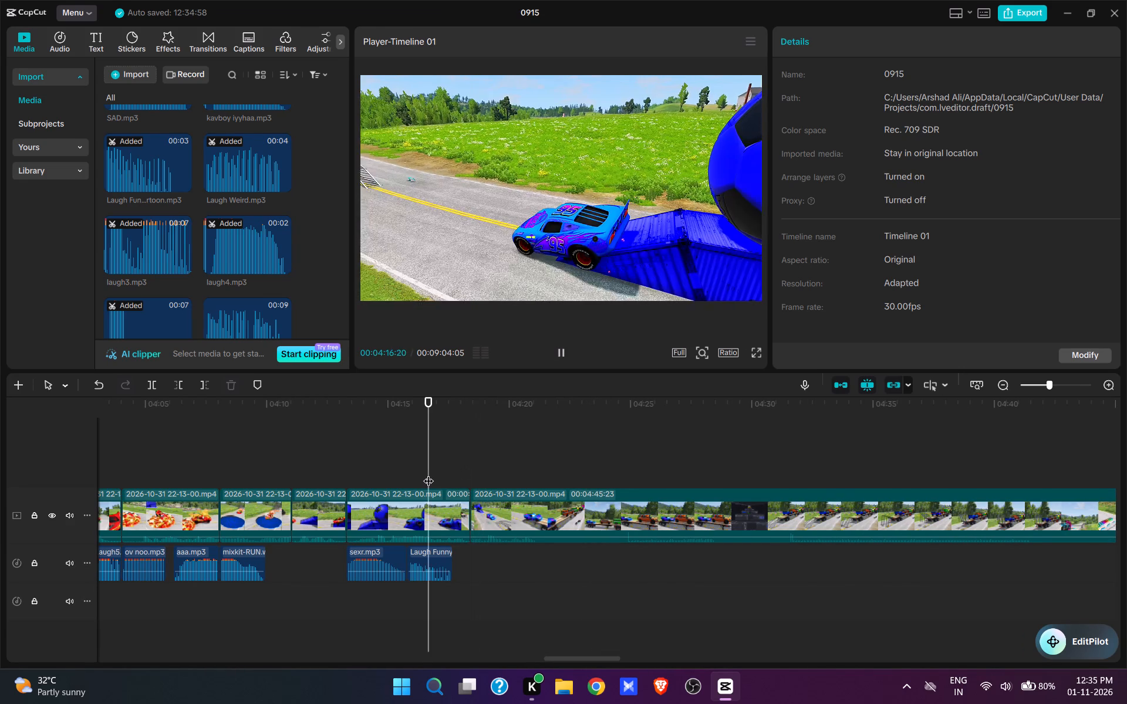
key("space")
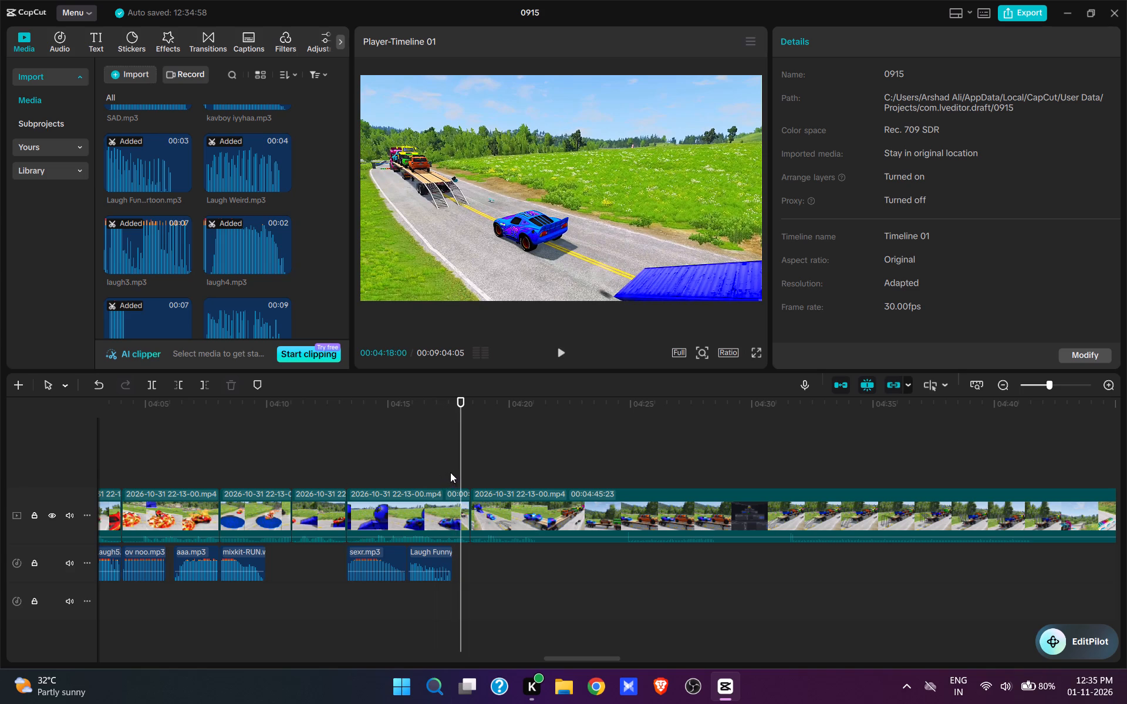
Browse the sound effects and add mixkit-RUN.wav at 04:17:20, directly after the Laugh Funny sound.
left_click(457, 471)
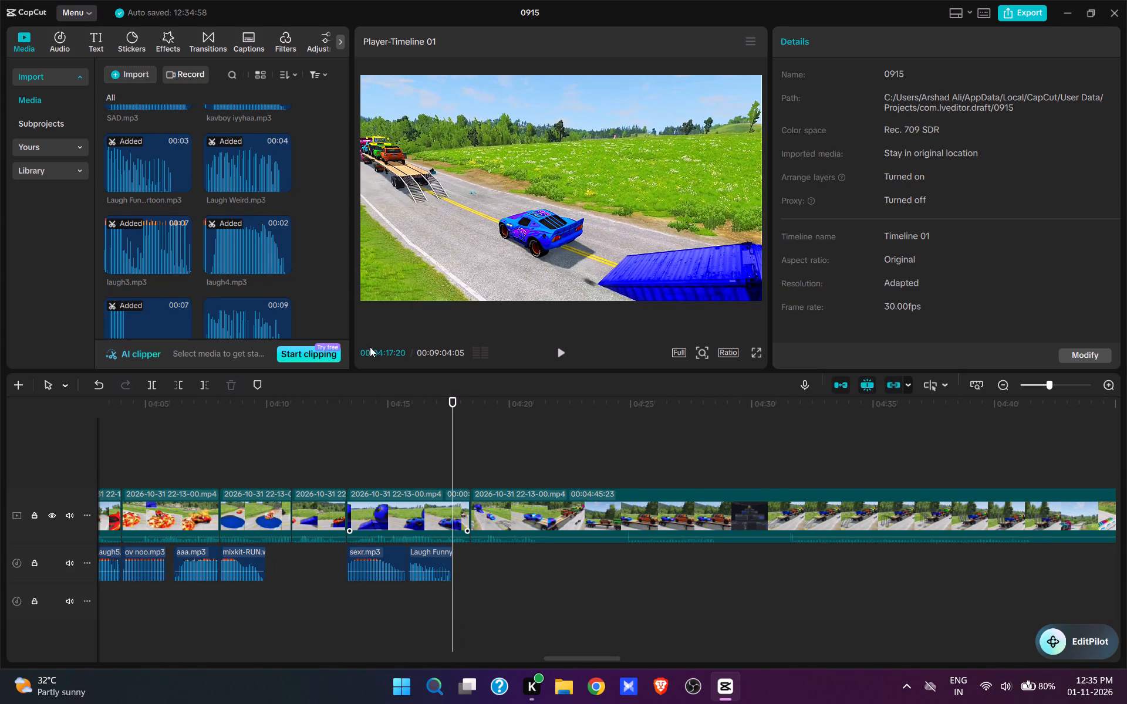
scroll(288, 248, "up", 11)
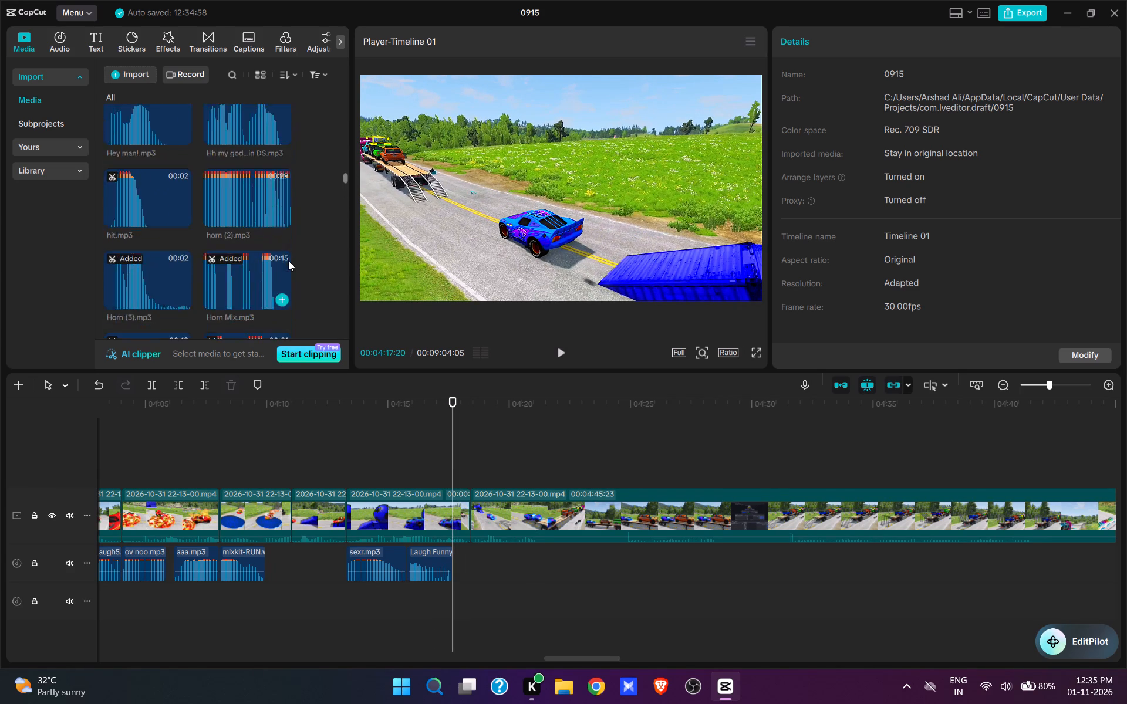
scroll(288, 260, "up", 3)
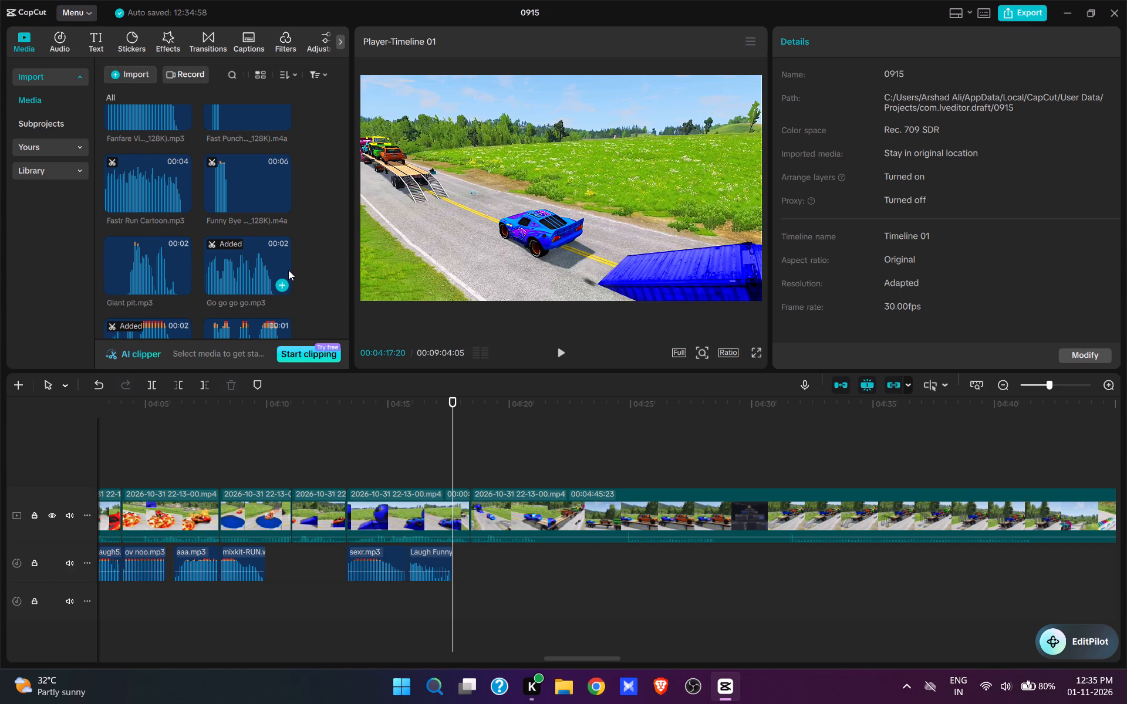
scroll(223, 260, "up", 4)
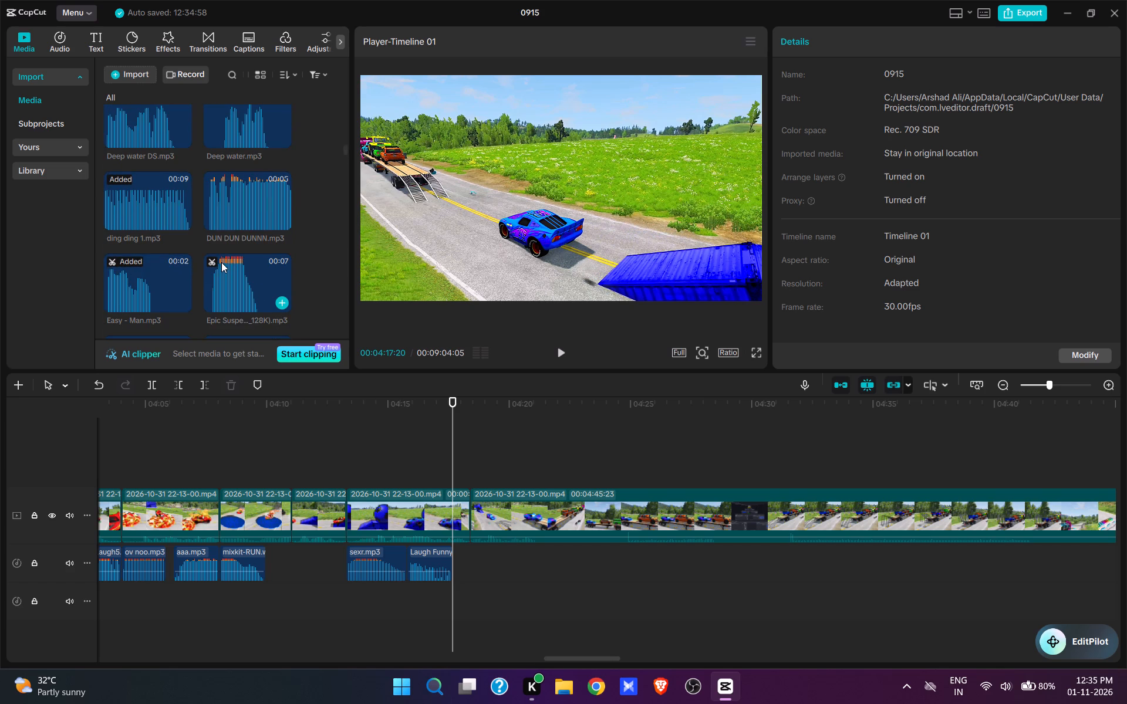
scroll(224, 252, "up", 5)
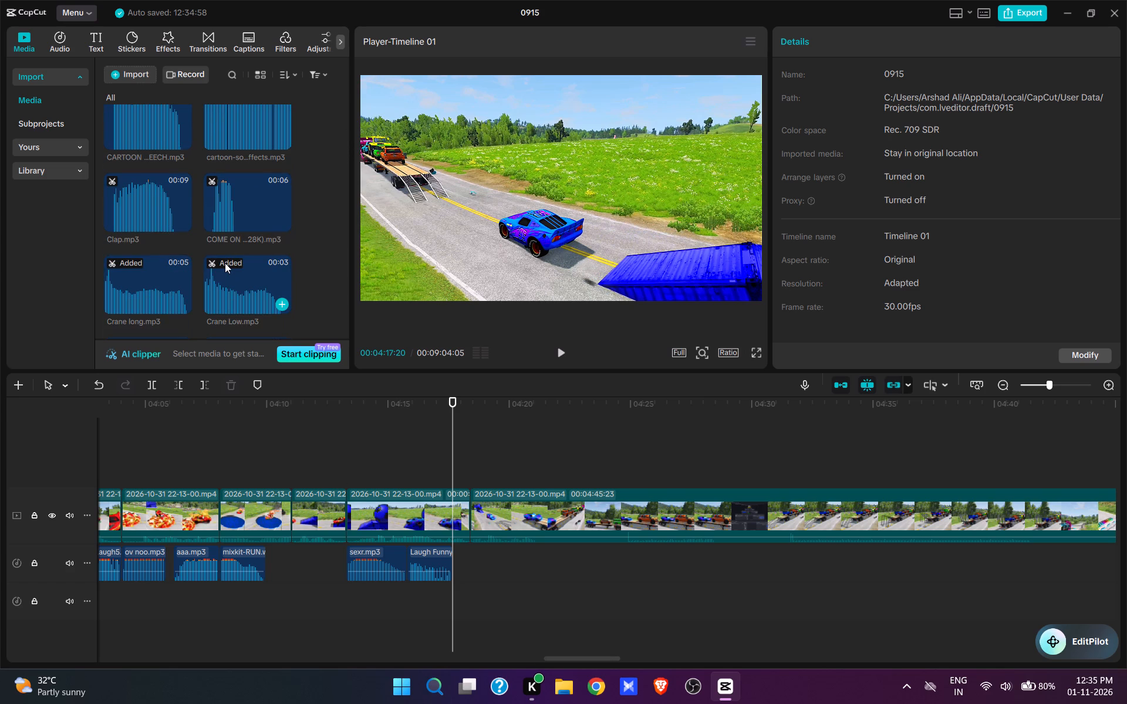
scroll(221, 269, "up", 4)
scroll(221, 269, "up", 18)
scroll(227, 248, "down", 7)
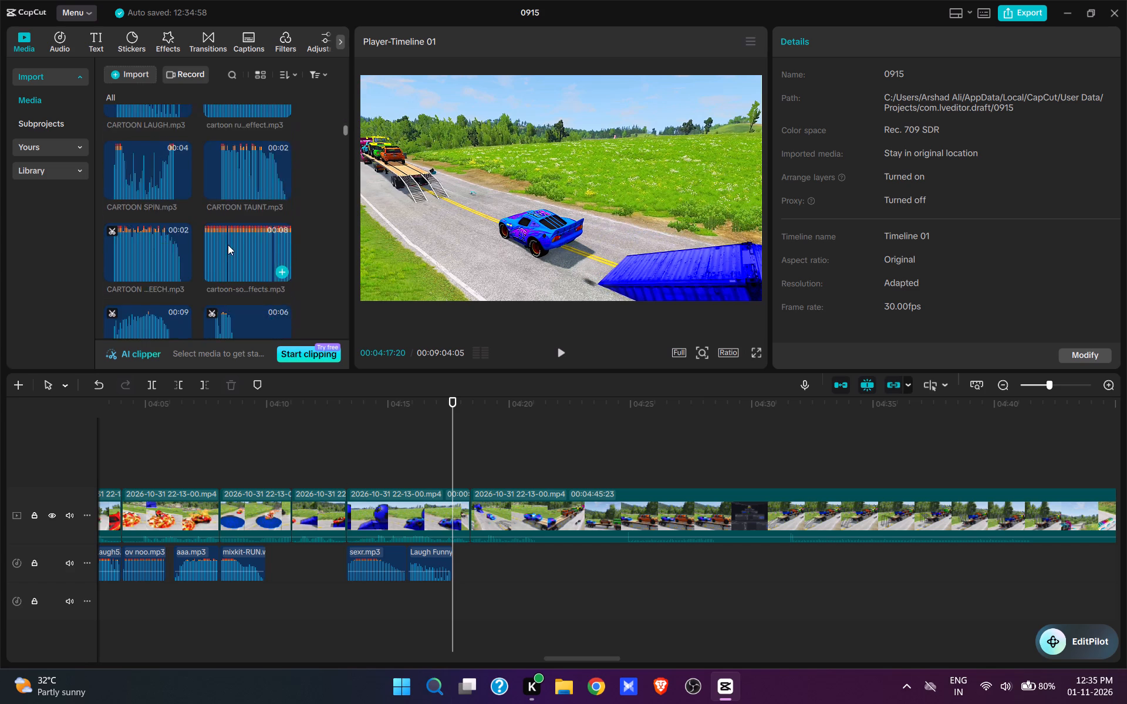
scroll(228, 245, "down", 12)
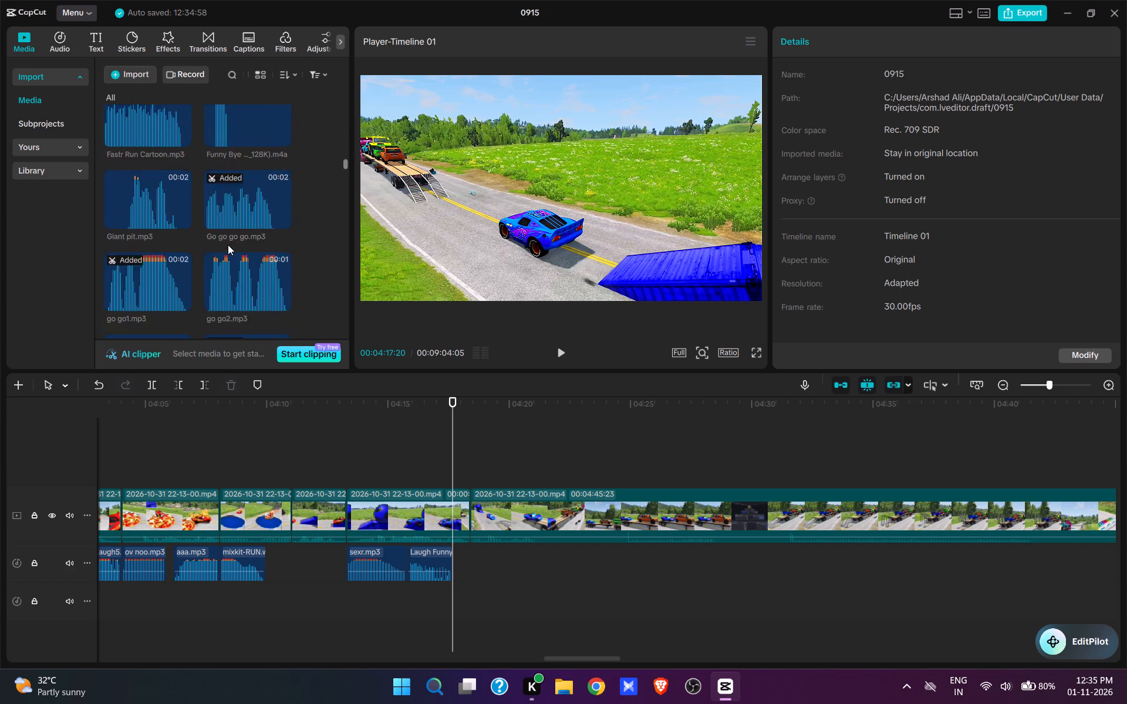
scroll(228, 245, "down", 11)
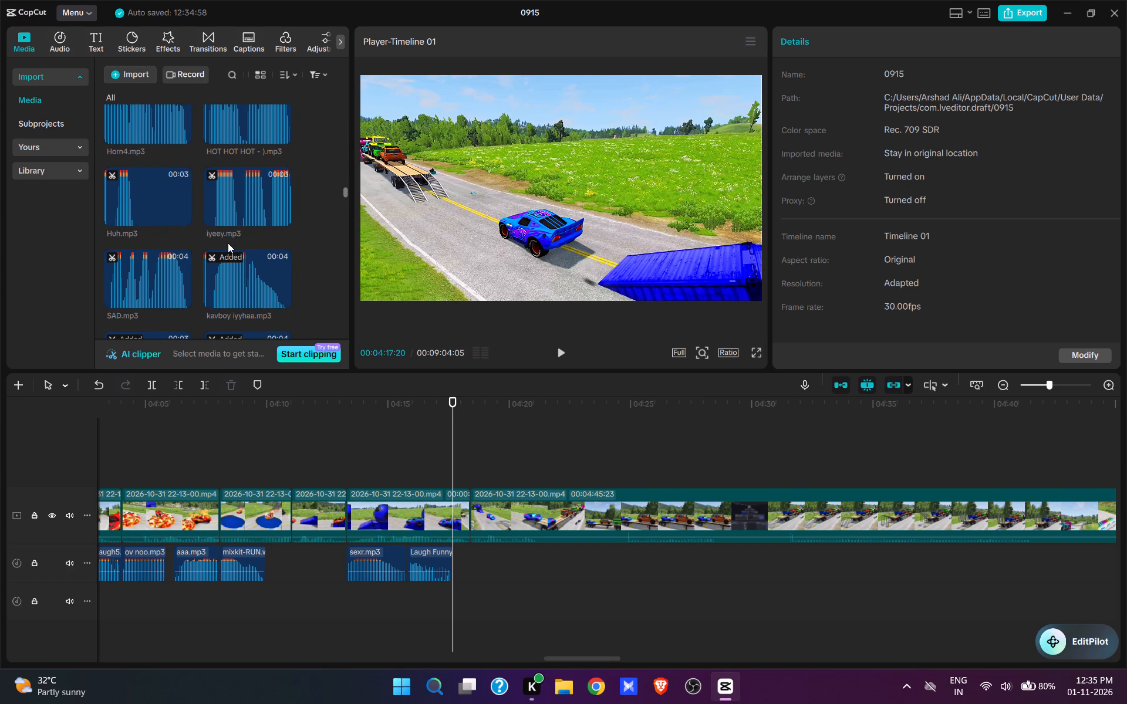
scroll(228, 245, "down", 4)
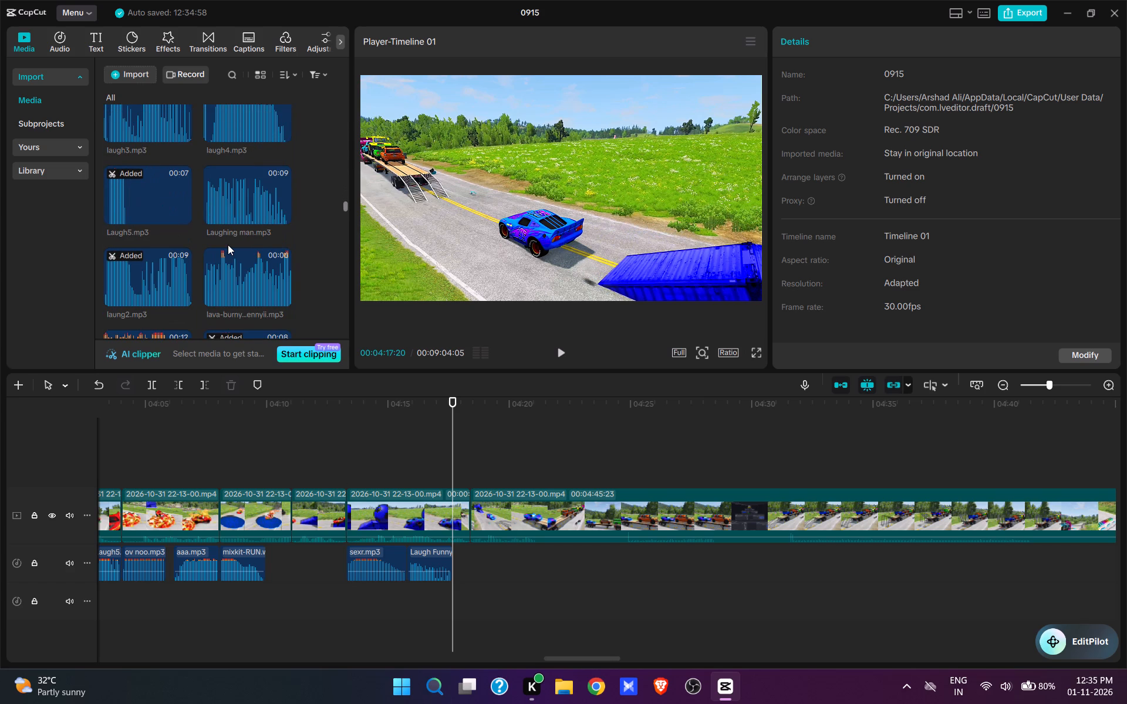
scroll(228, 245, "down", 4)
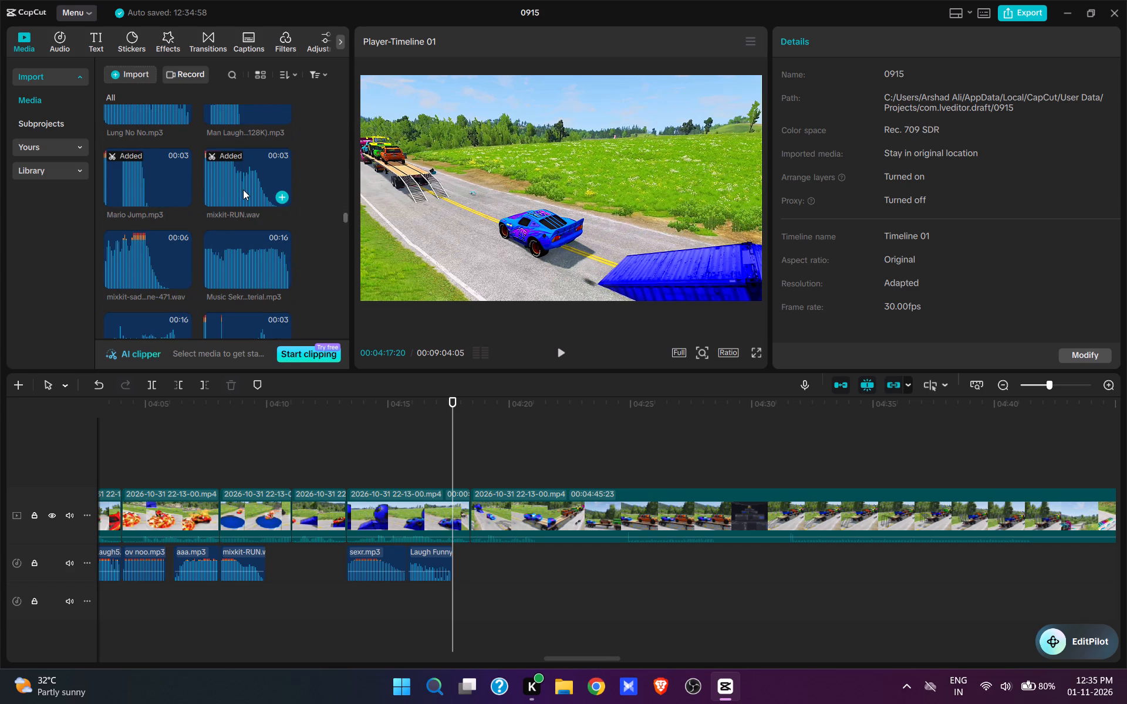
left_click(243, 189)
left_click(265, 197)
Play back the newly added mixkit-RUN.wav sound across the video cut at 04:18:12.
key("space")
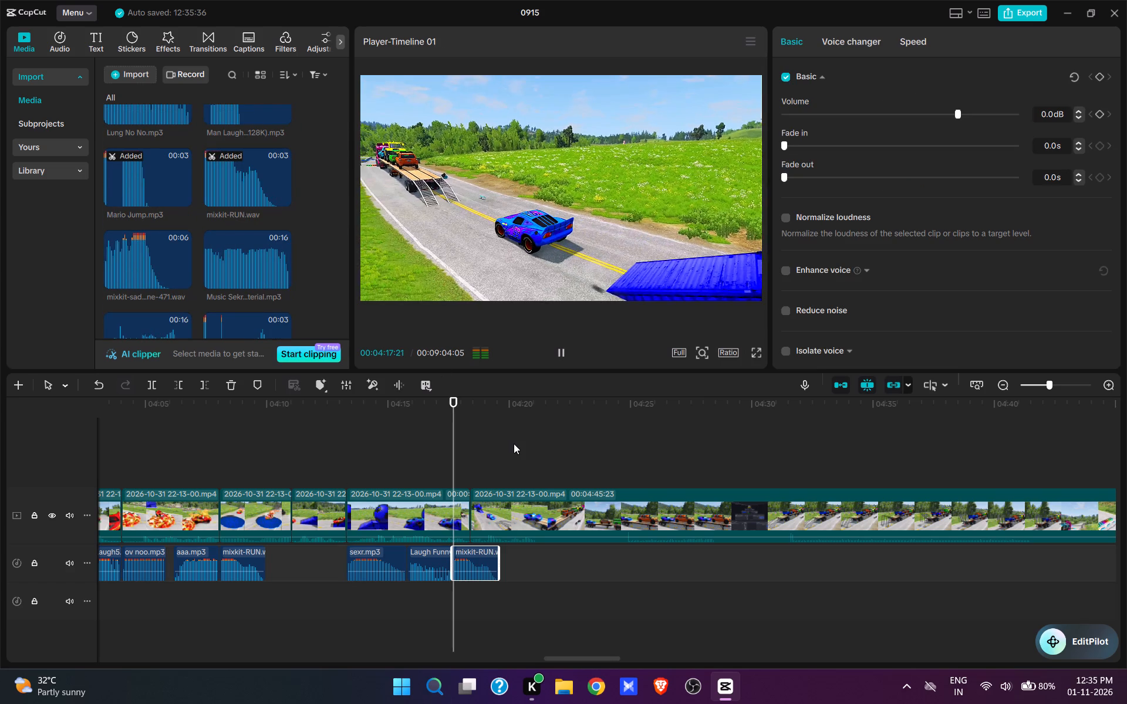
key("space")
key("space")
key("space")
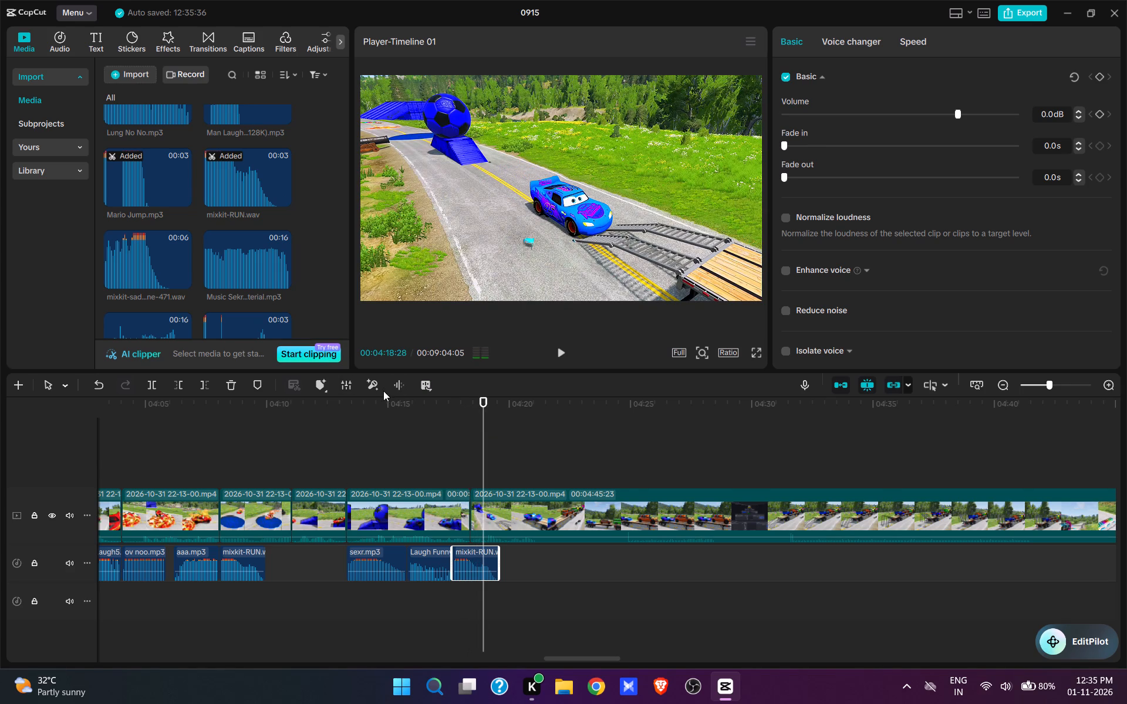
Trim the end of the newly added mixkit-RUN.wav sound to 04:19:07.
key("space")
key("space")
key("e")
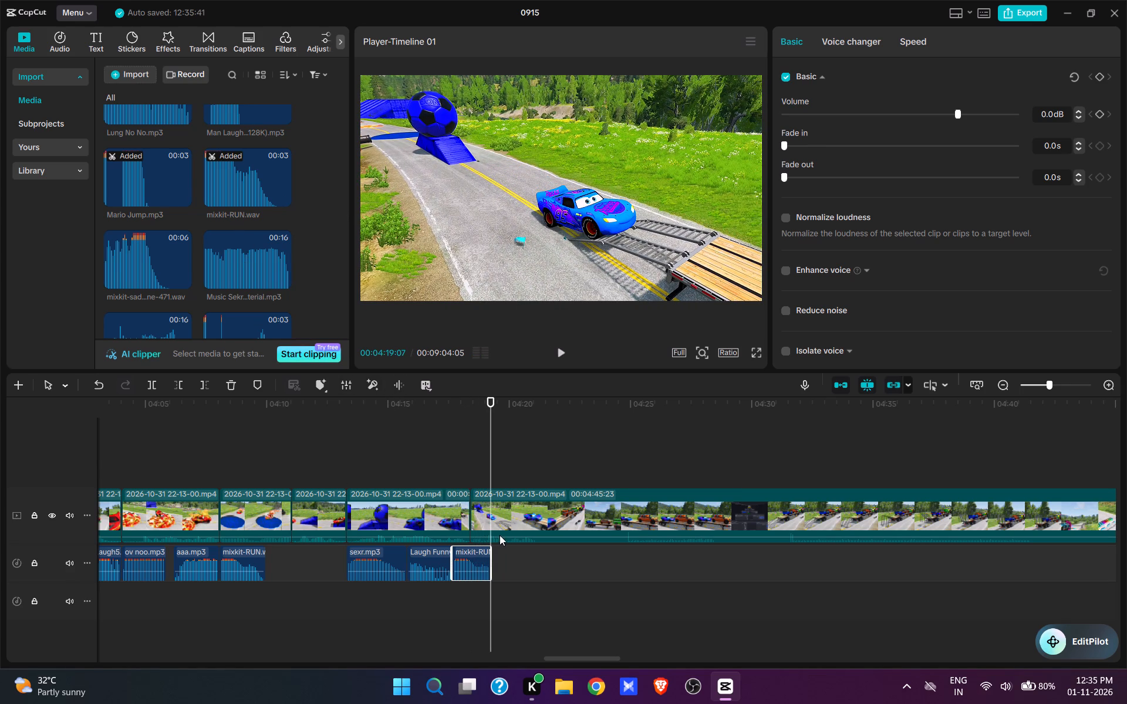
Play back the trimmed mixkit-RUN.wav sound across the video cut at 04:18:12 to check where it ends.
left_click(417, 461)
key("space")
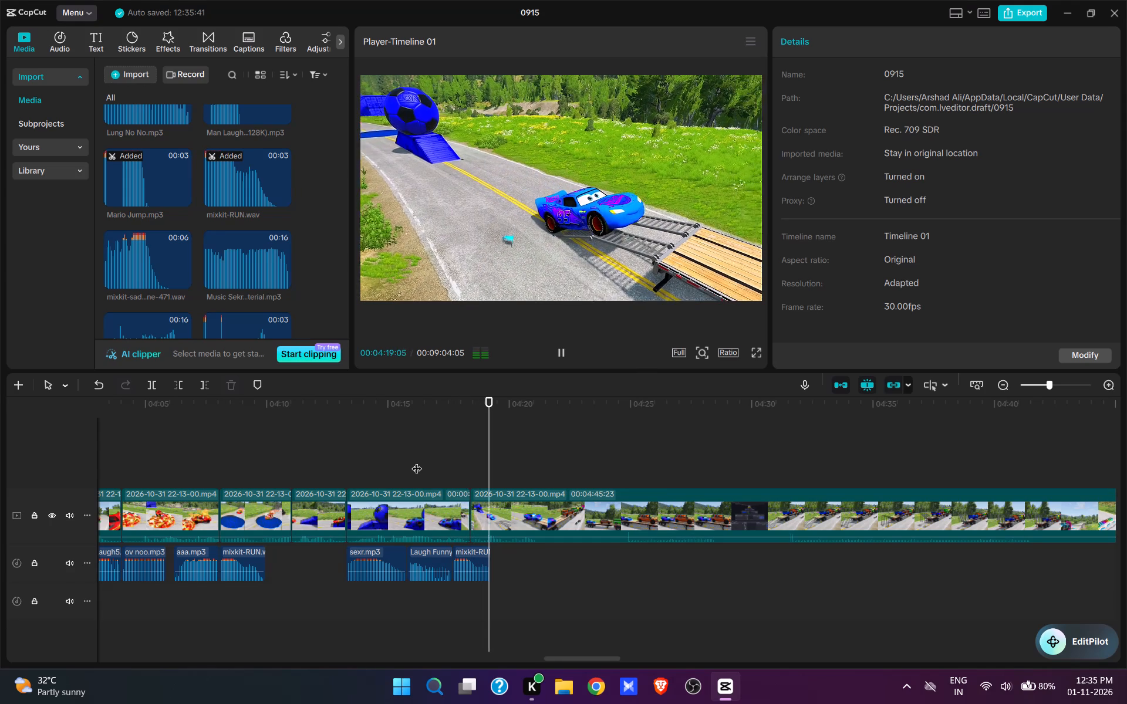
key("space")
left_click_drag(498, 479, 492, 476)
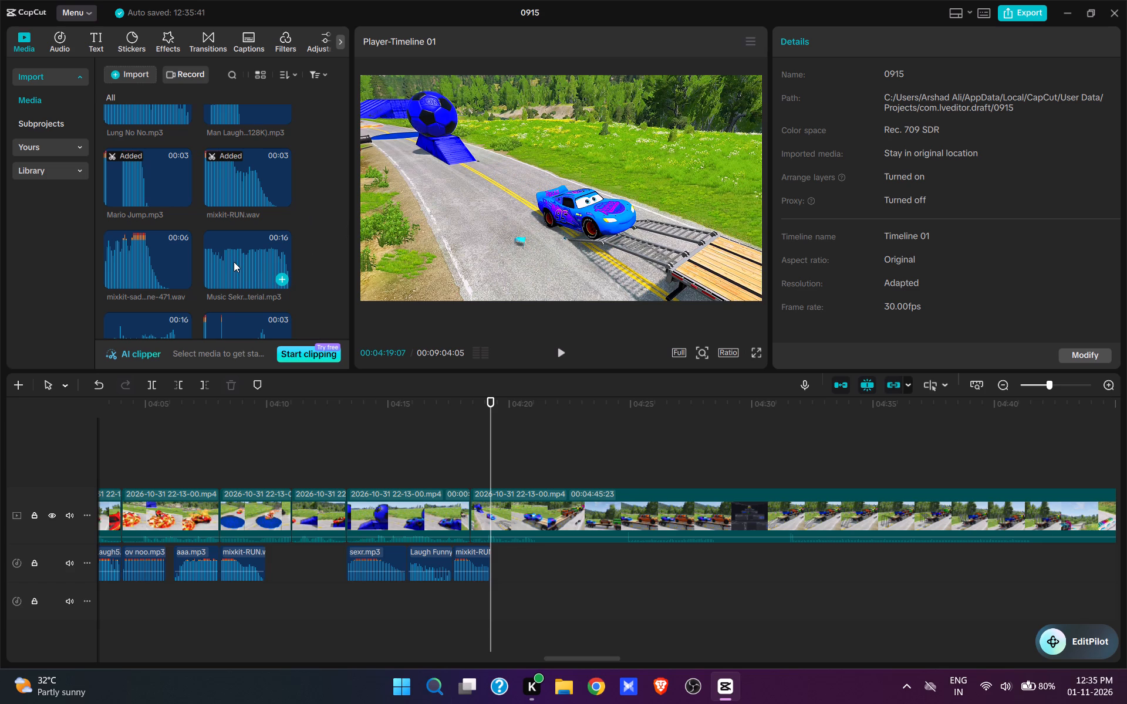
scroll(205, 243, "down", 5)
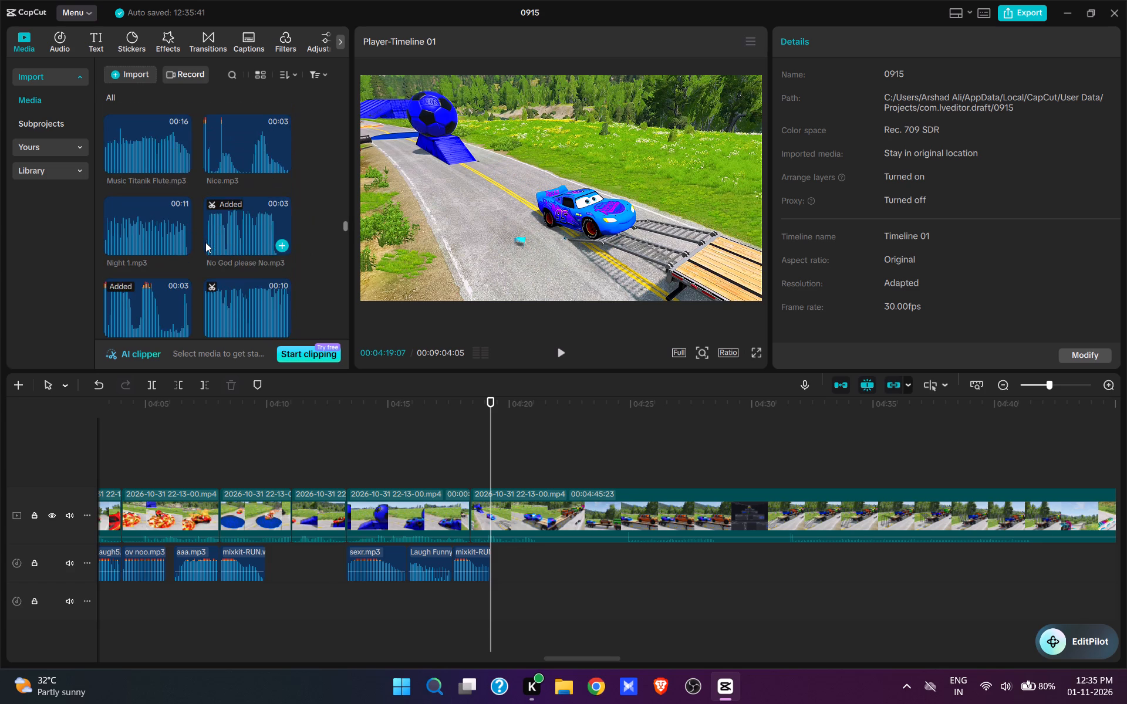
left_click(391, 449)
key("space")
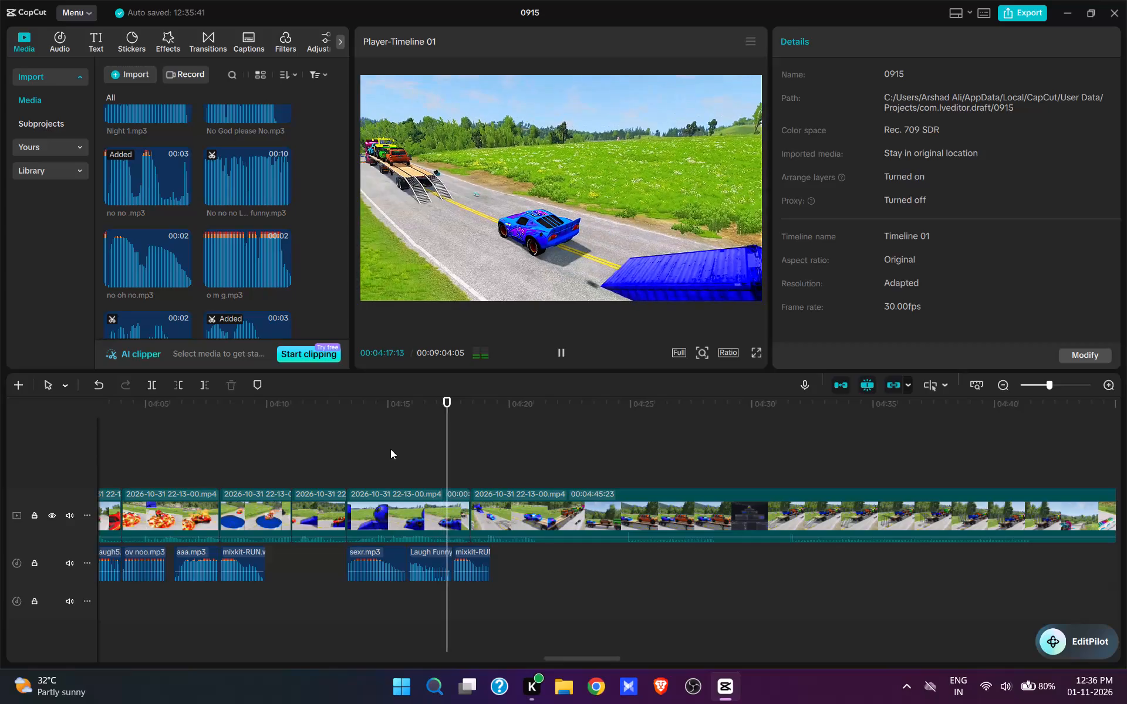
key("space")
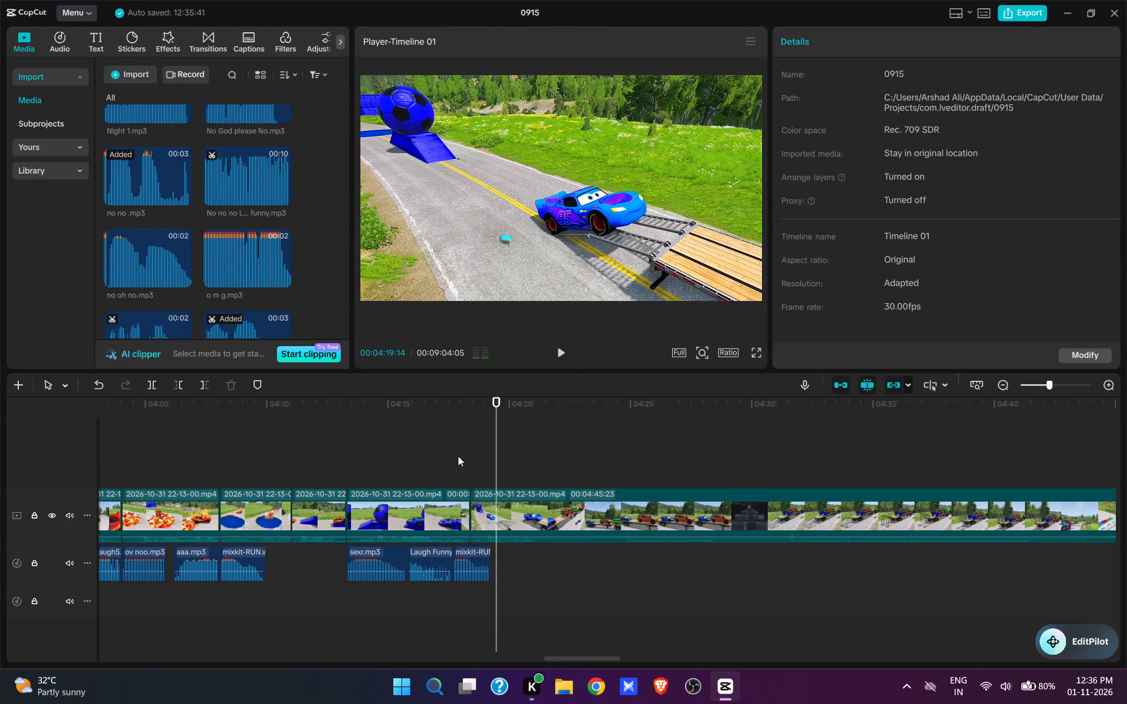
Browse the sound effects and add the Fanfare Victory sound at 04:19:07, directly after mixkit-RUN.wav.
left_click_drag(499, 472, 492, 470)
scroll(207, 252, "down", 4)
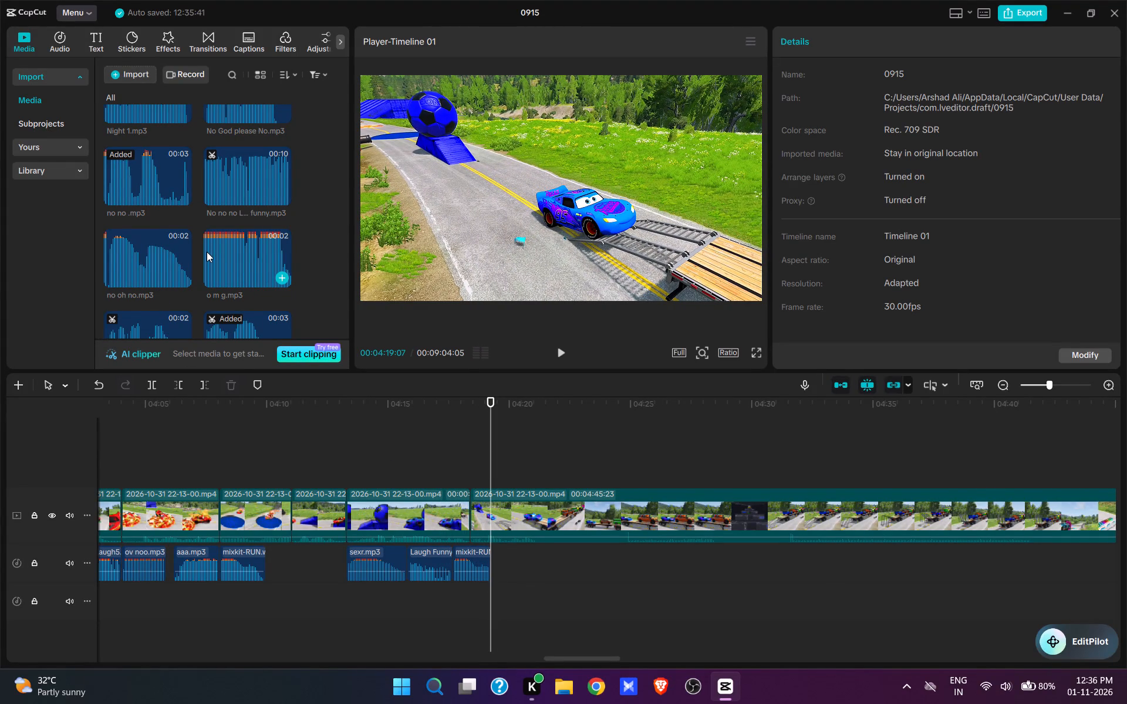
scroll(207, 252, "down", 20)
scroll(207, 252, "down", 16)
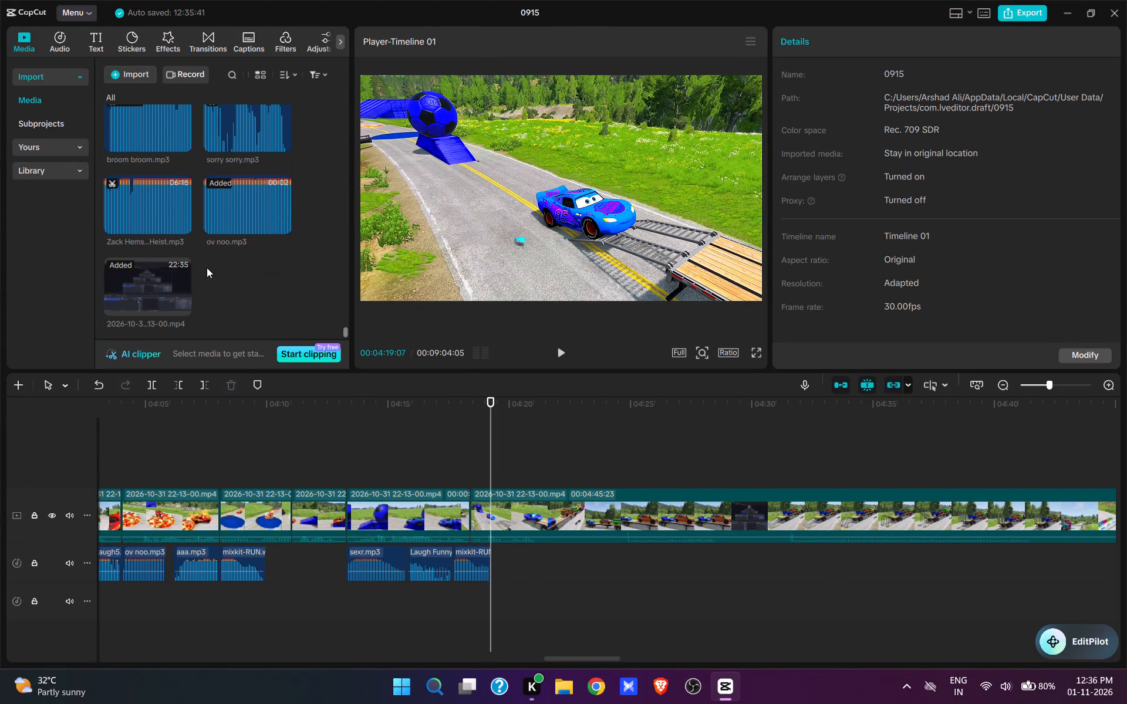
scroll(207, 269, "down", 2)
scroll(207, 300, "up", 18)
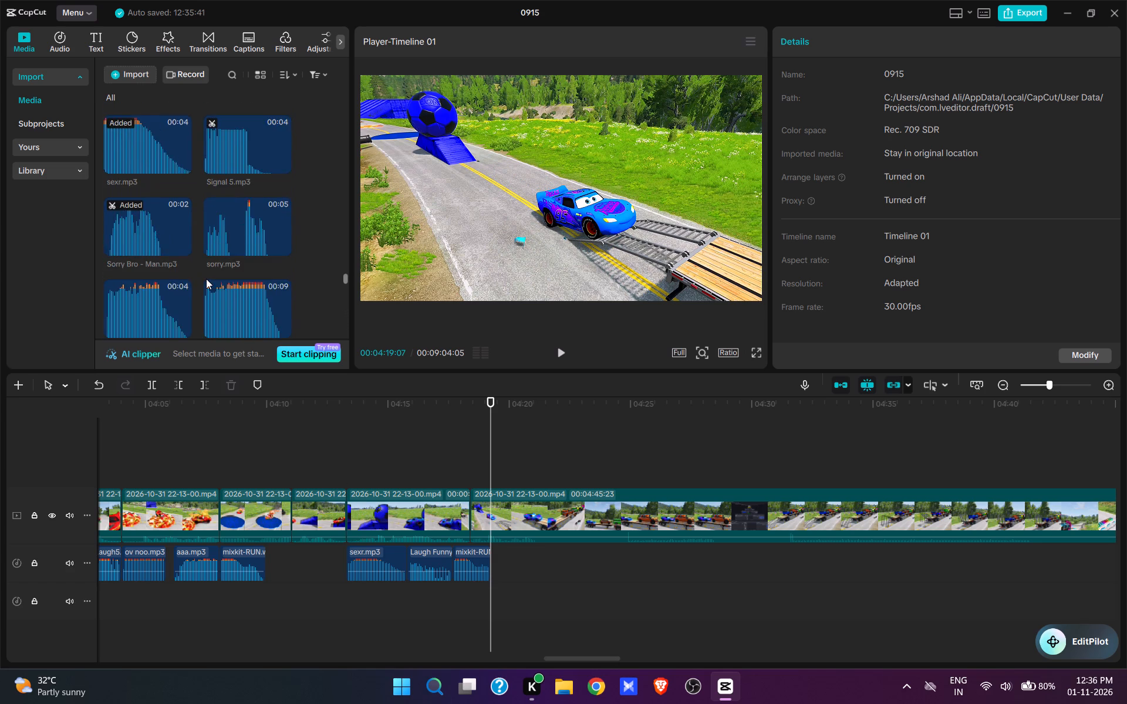
scroll(206, 279, "up", 10)
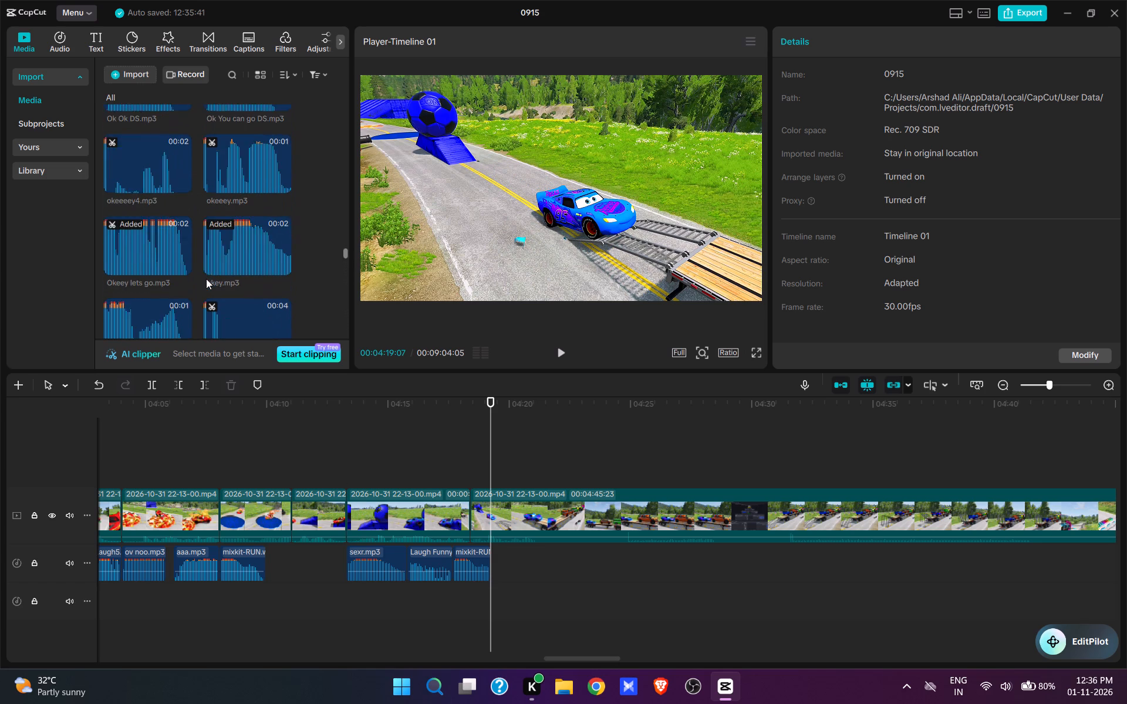
scroll(206, 279, "up", 9)
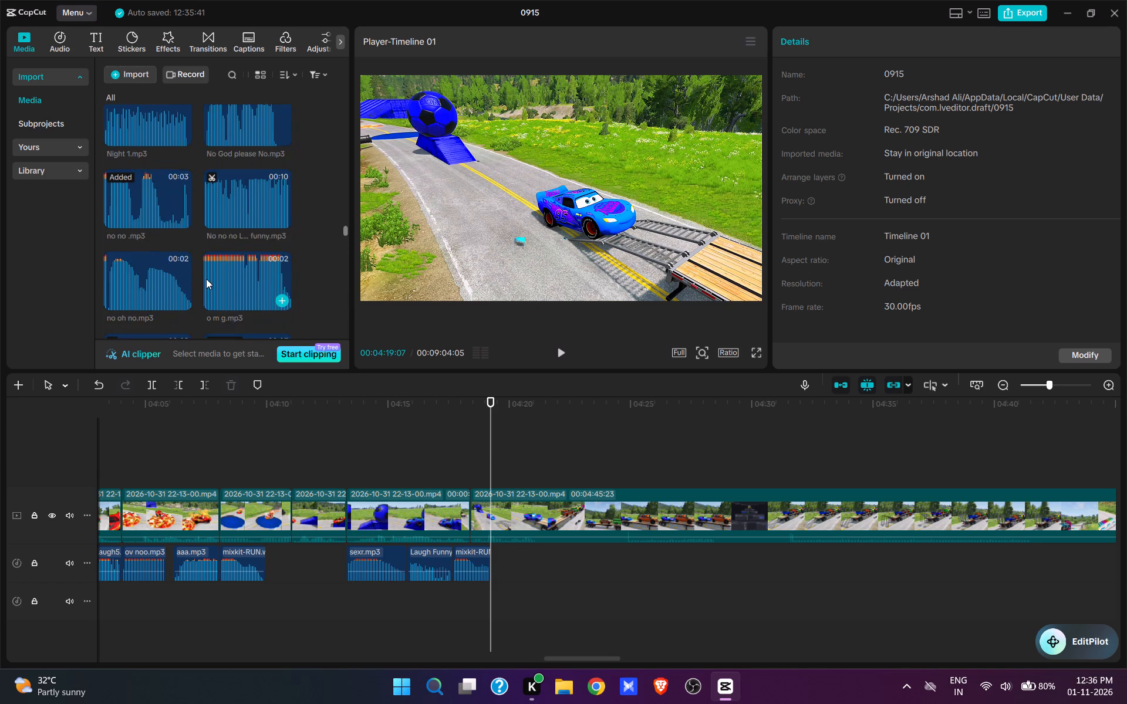
scroll(206, 279, "up", 6)
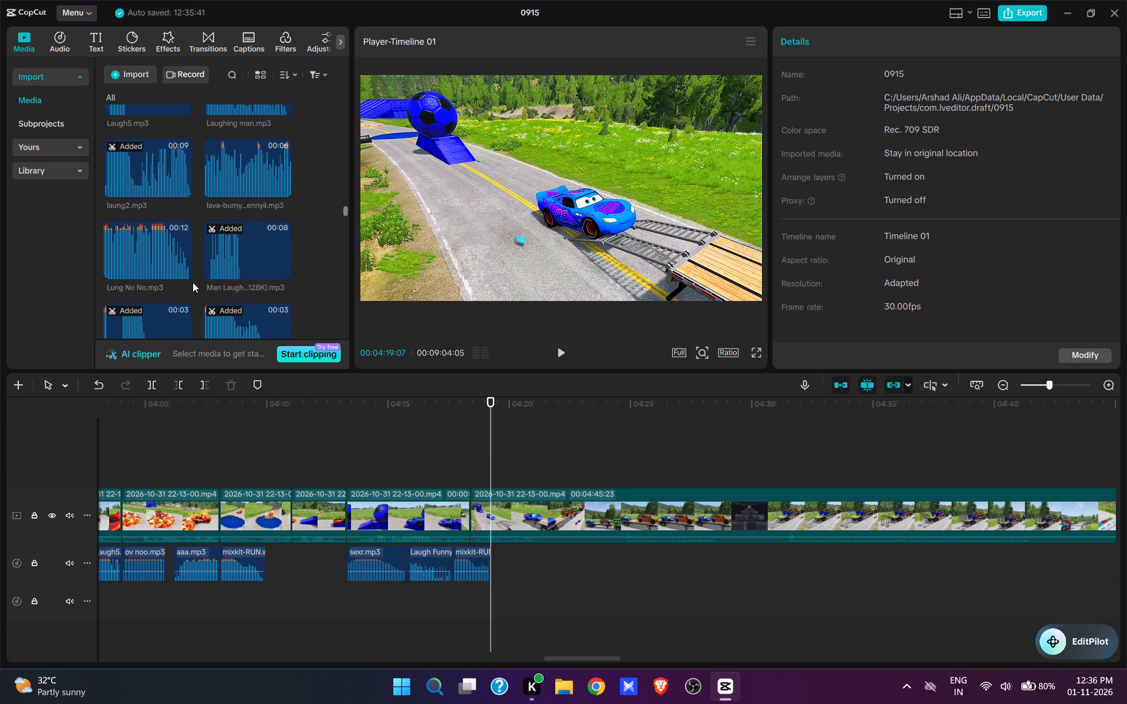
scroll(193, 282, "up", 6)
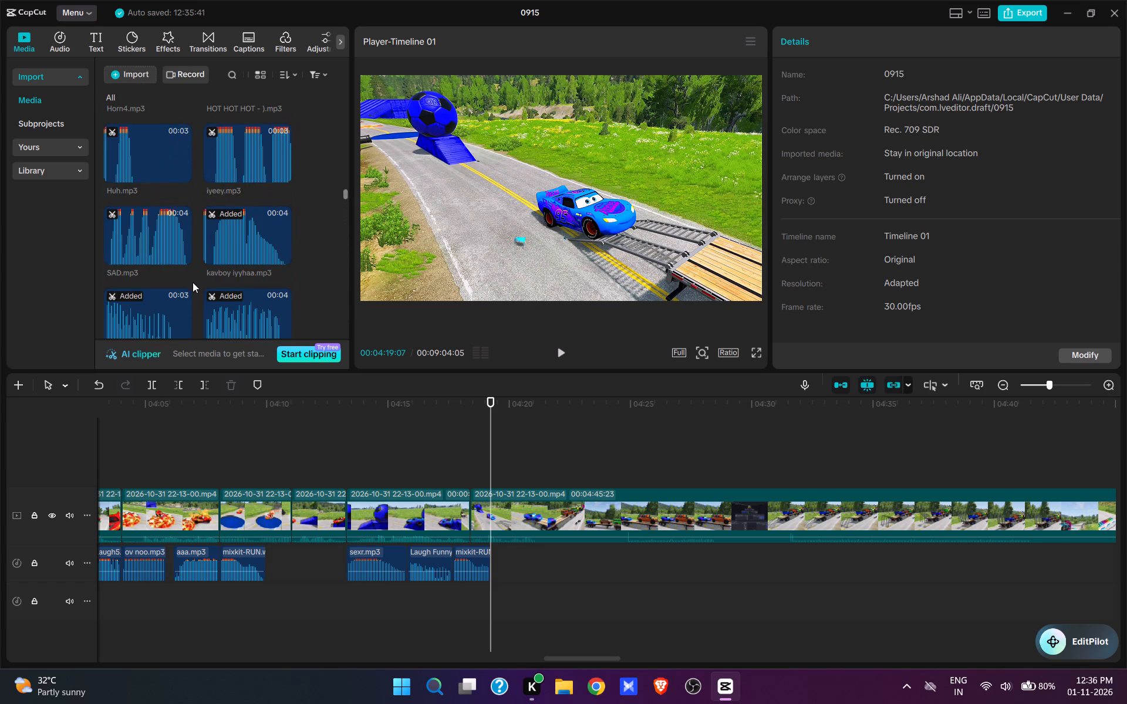
scroll(193, 282, "down", 1)
scroll(193, 282, "up", 3)
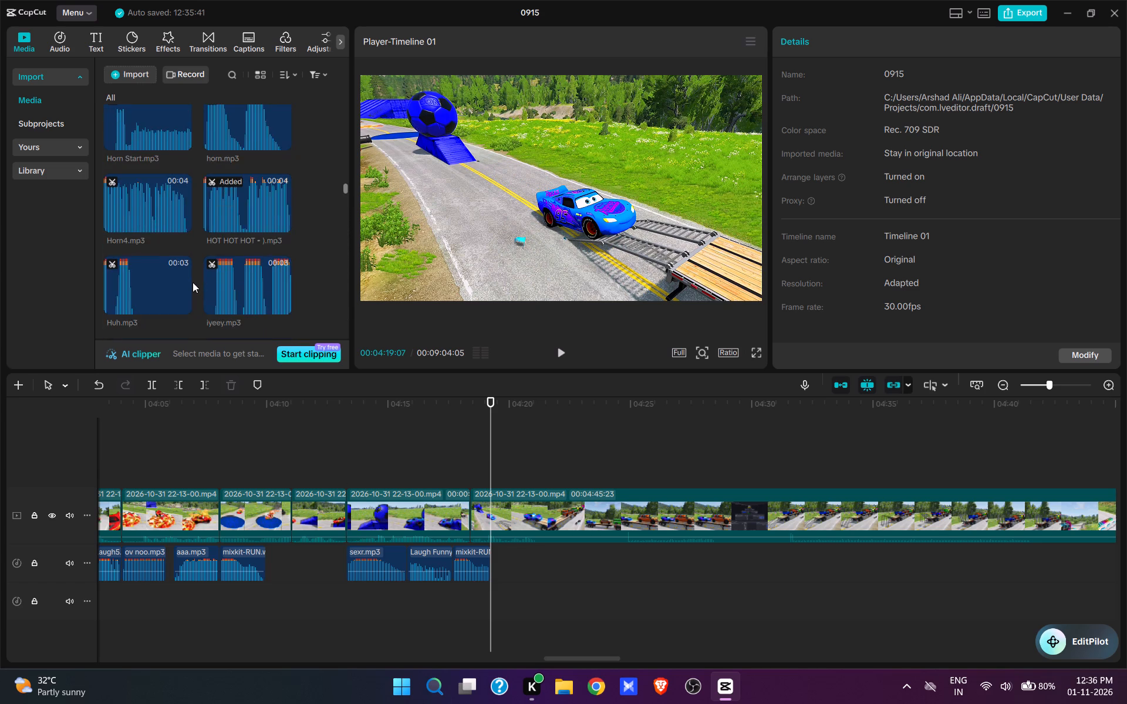
scroll(193, 282, "up", 3)
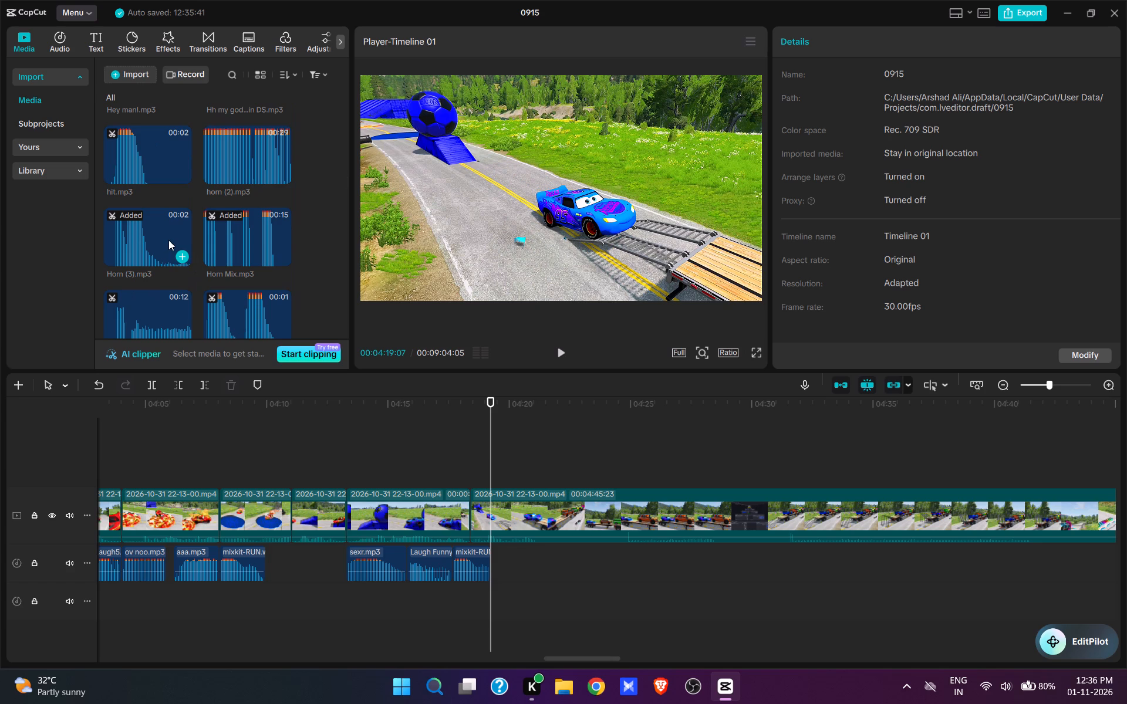
scroll(168, 240, "up", 7)
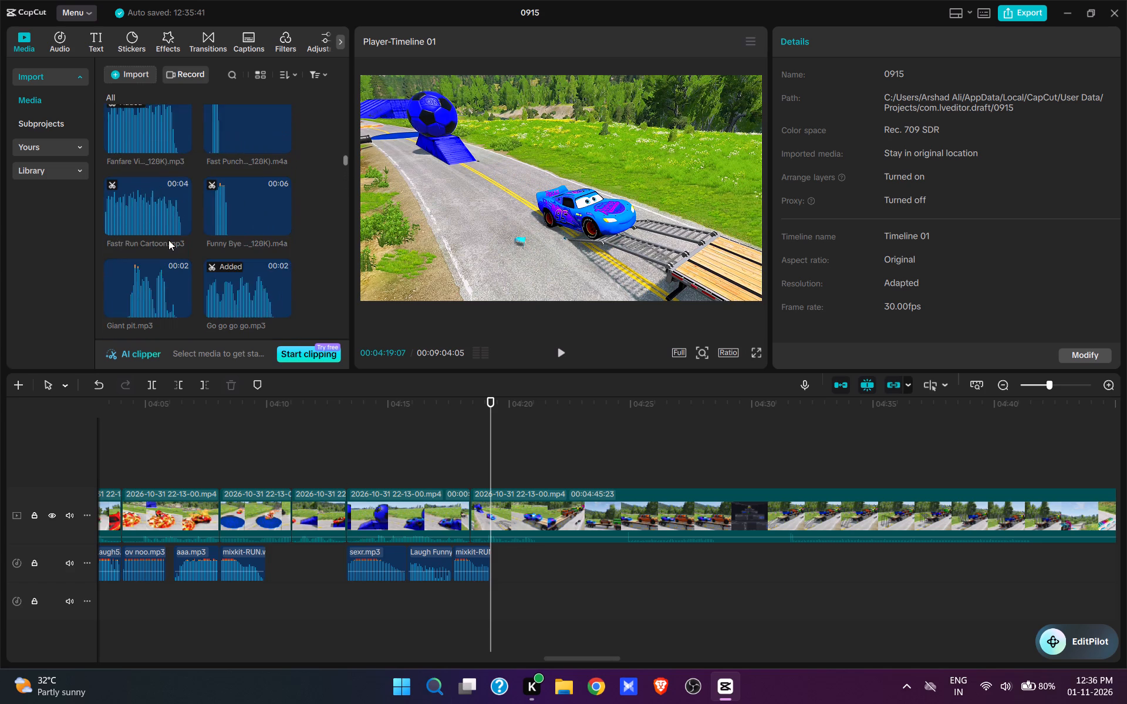
scroll(168, 240, "up", 1)
left_click(157, 210)
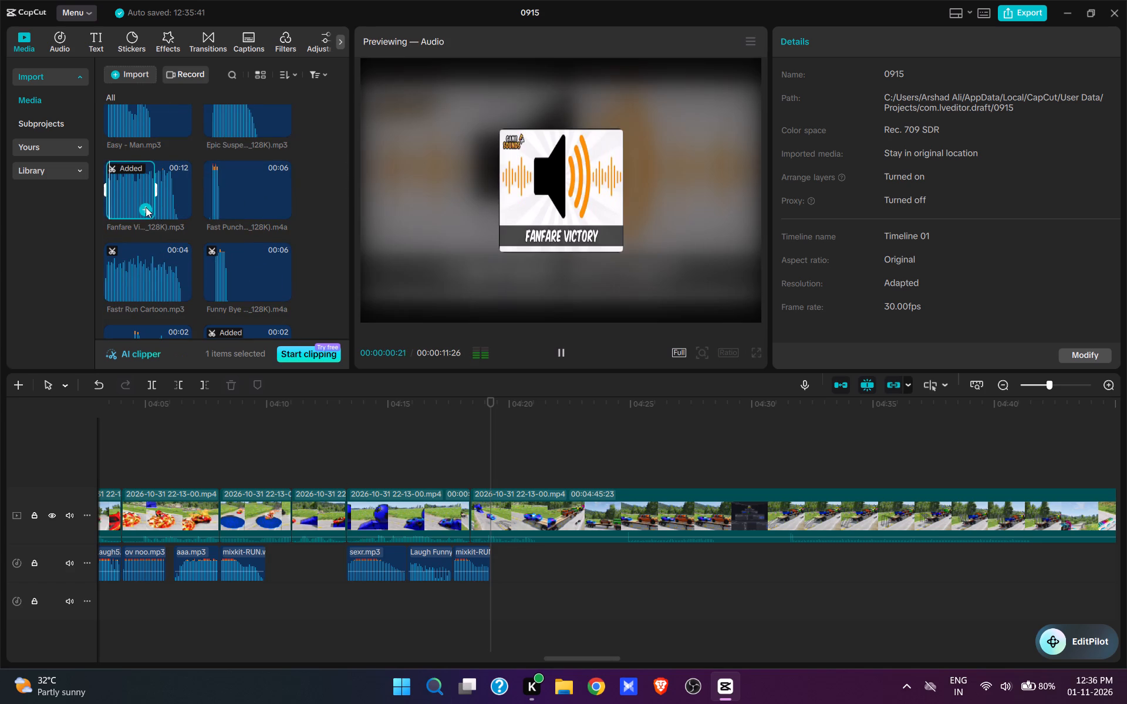
left_click(145, 207)
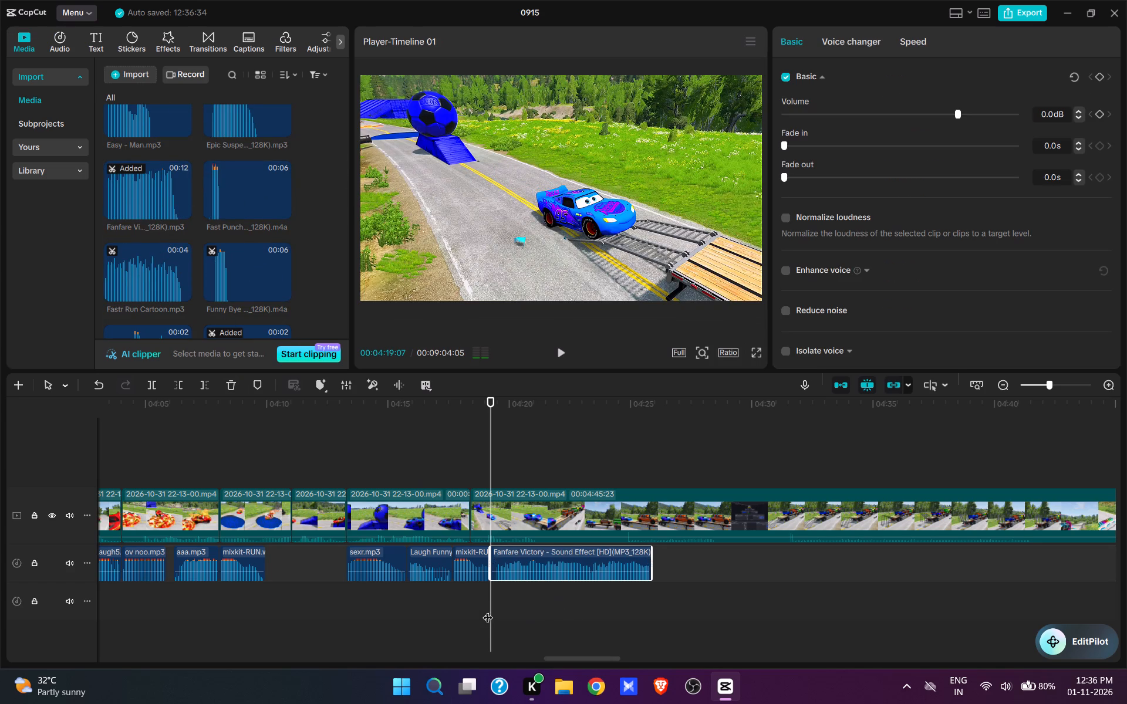
Trim the start of the Fanfare Victory sound at 04:19:13 and move it back against the end of mixkit-RUN.wav.
left_click_drag(490, 603, 495, 604)
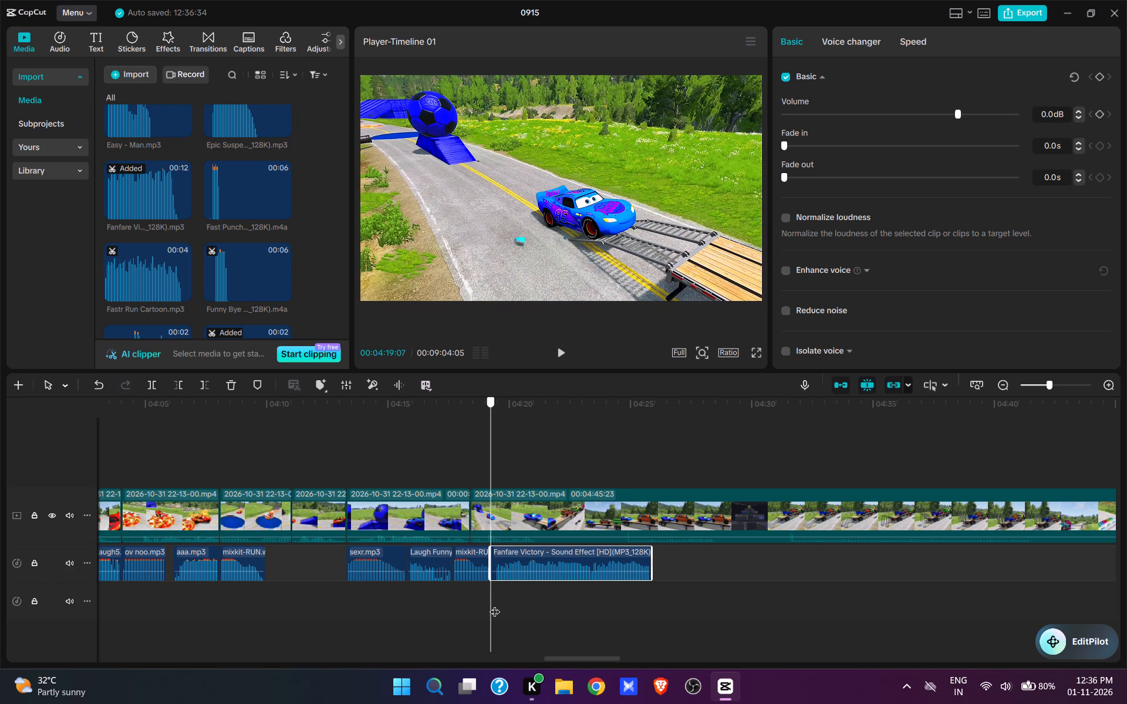
left_click_drag(495, 604, 495, 604)
scroll(495, 604, "up", 5, "ctrl")
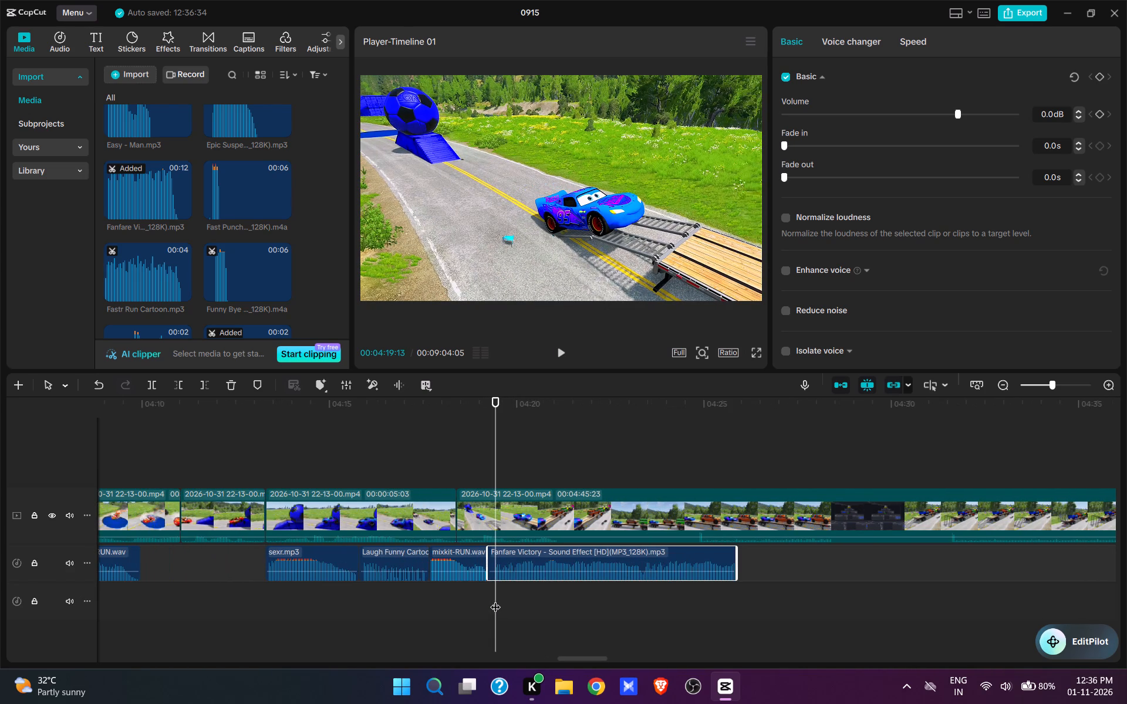
key("q")
left_click_drag(515, 549, 514, 549)
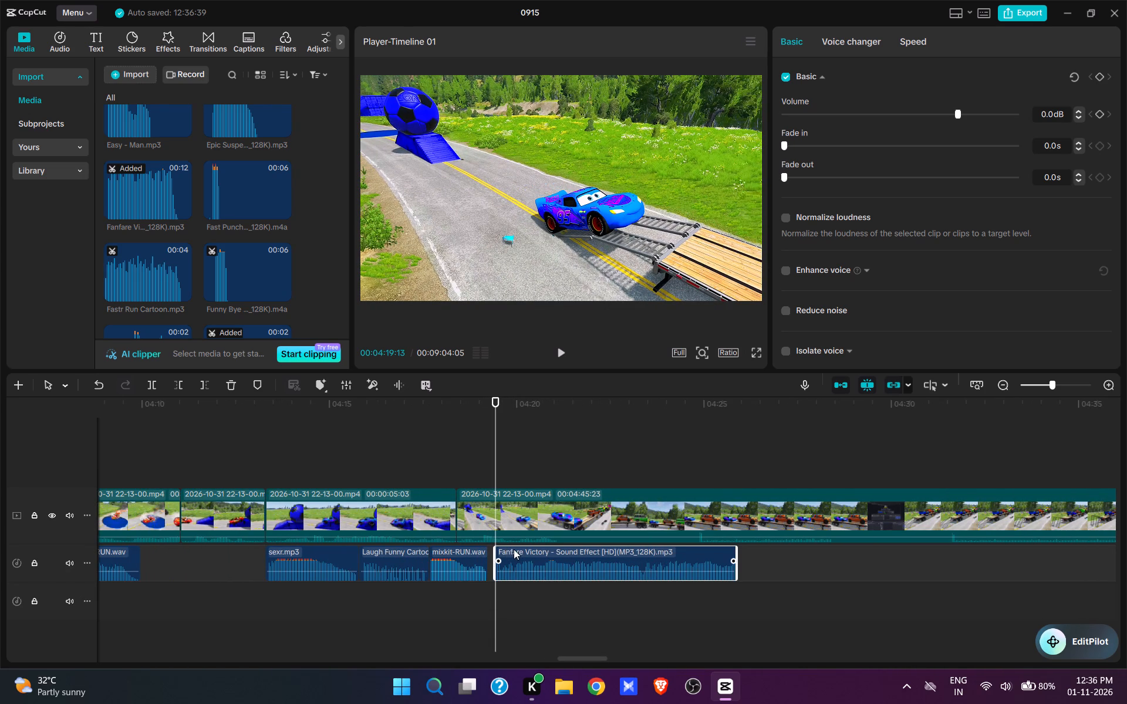
left_click_drag(514, 549, 507, 550)
Split the video at 04:21:01 and cut out the following footage until the blue race car nears the orange SUV on the trailer.
left_click(458, 463)
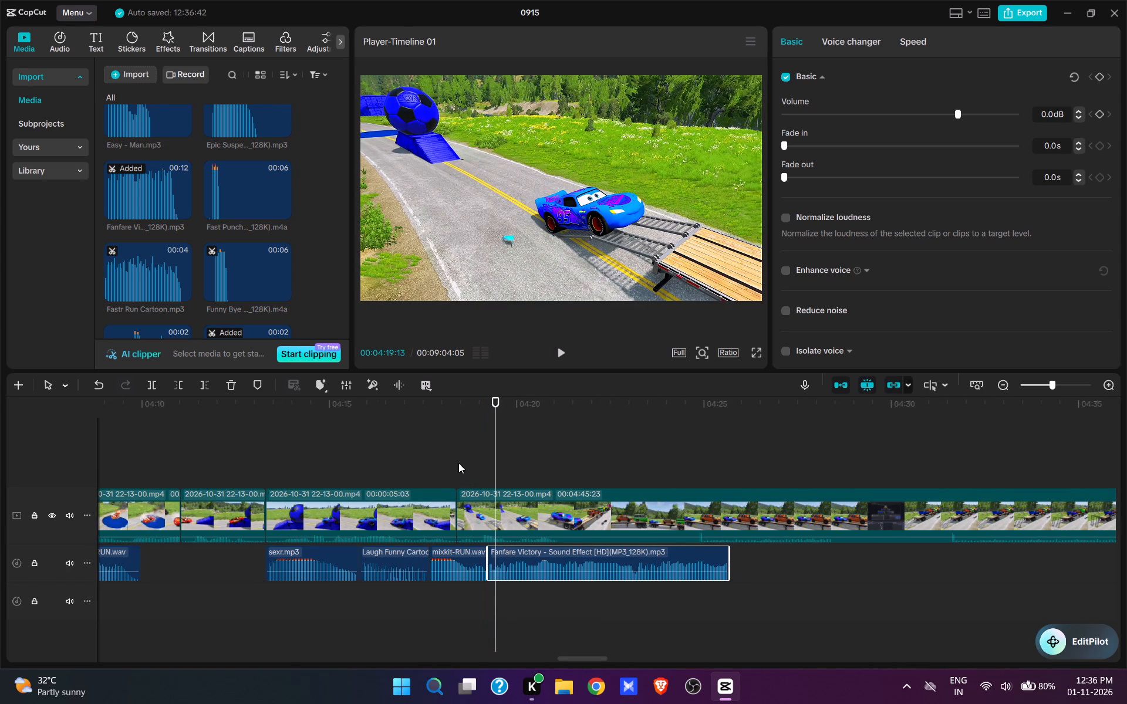
key("space")
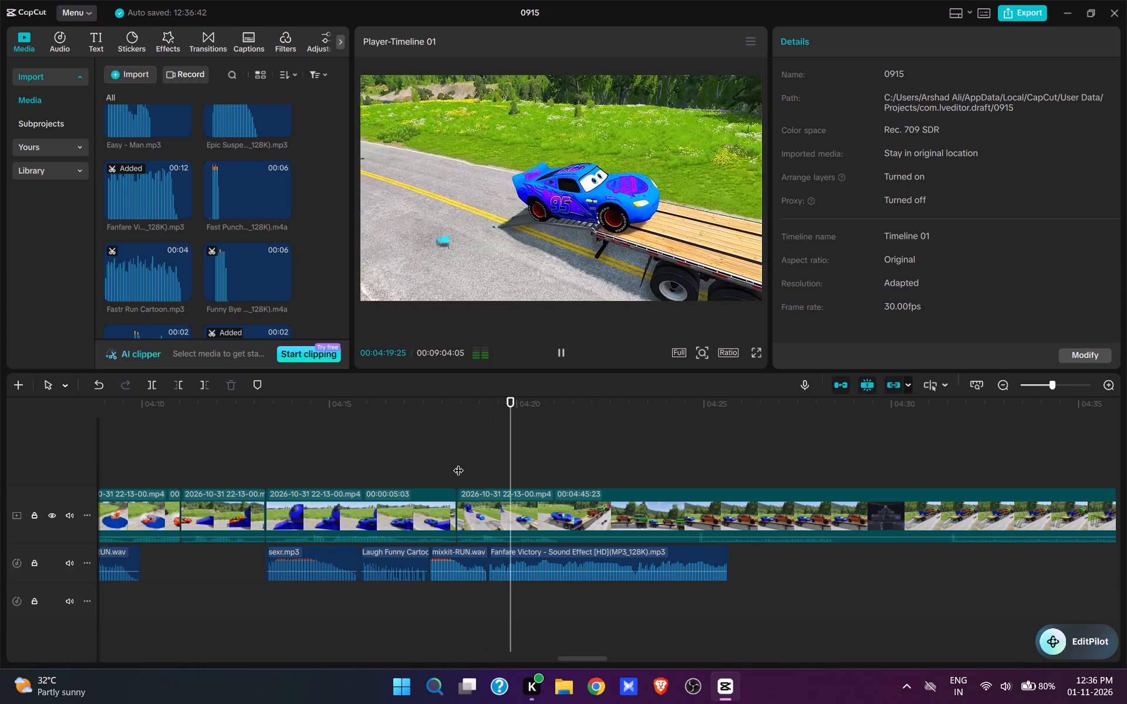
key("space")
left_click(535, 519)
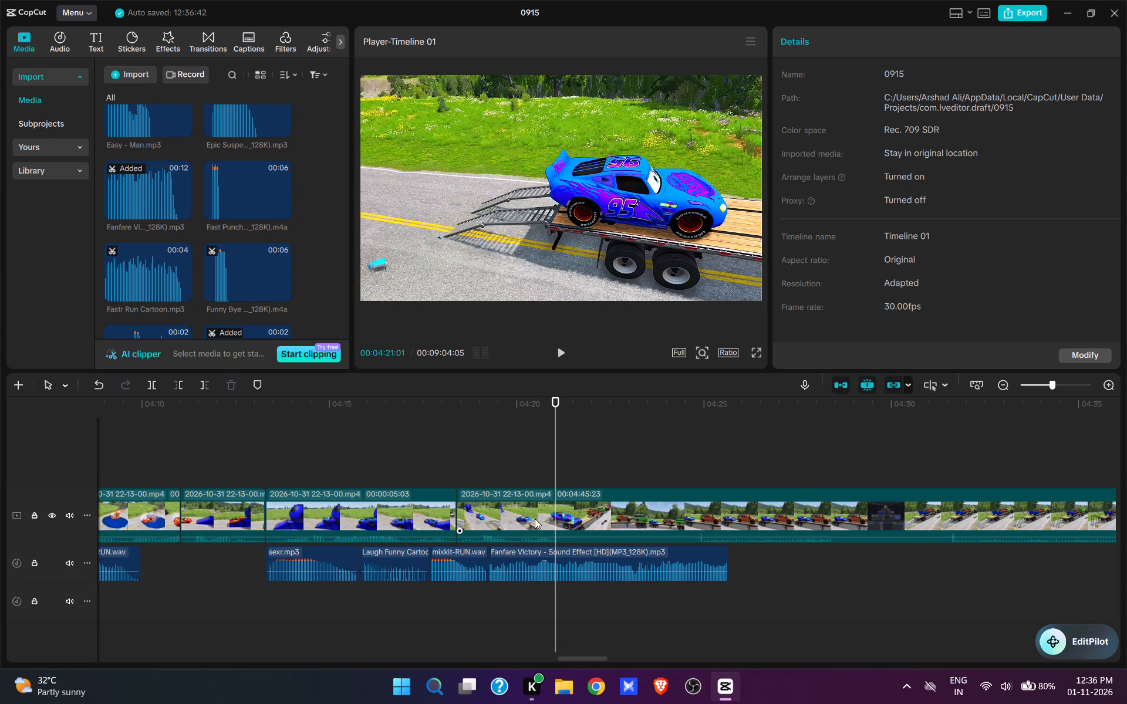
key("w")
left_click(690, 481)
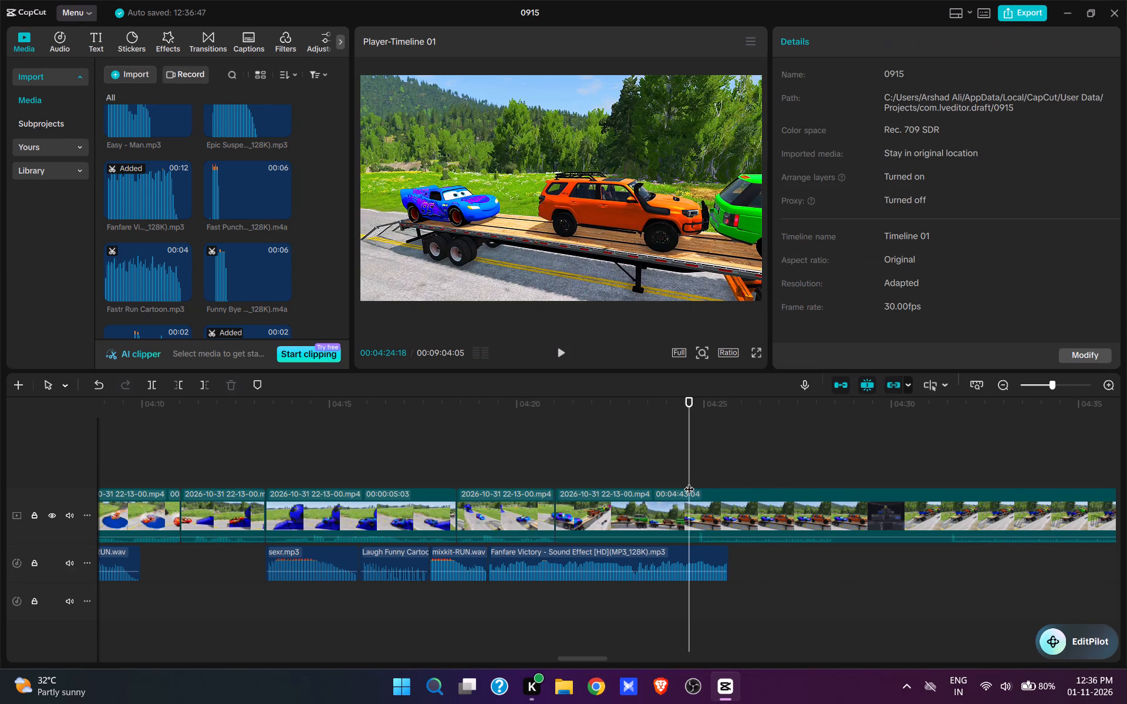
key("space")
key("space")
type("q")
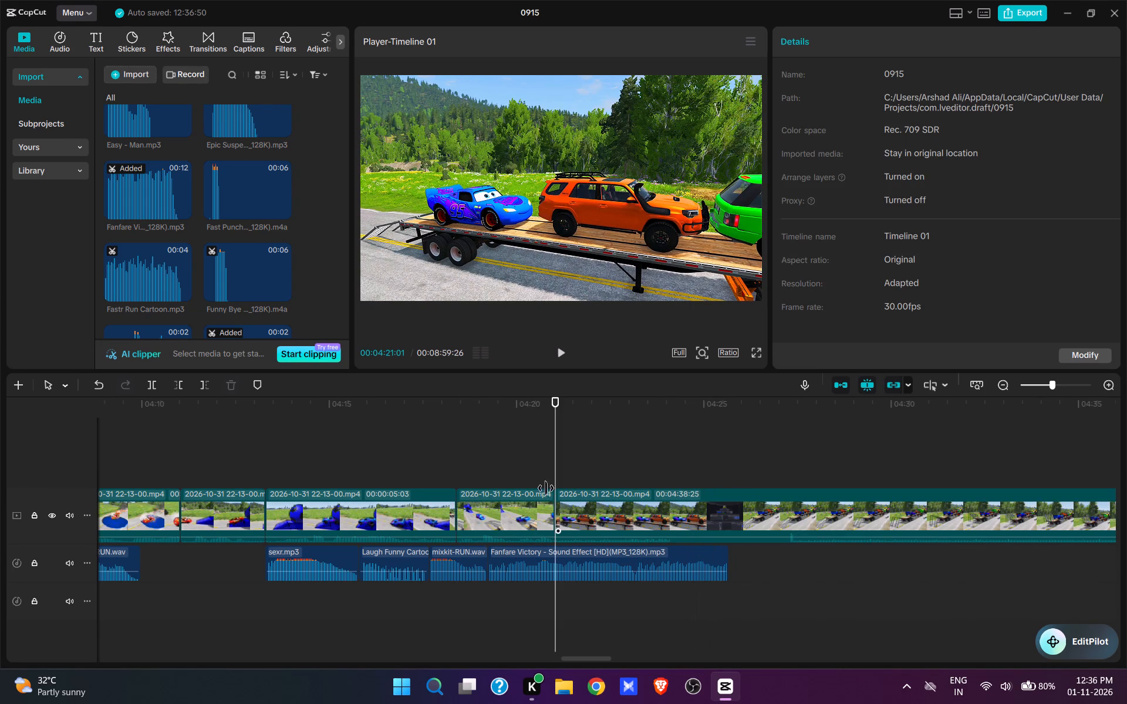
Play on from the cut at 04:21:01 and split the video at 04:24:01, with the blue race car standing behind the orange SUV.
left_click(534, 486)
key("space")
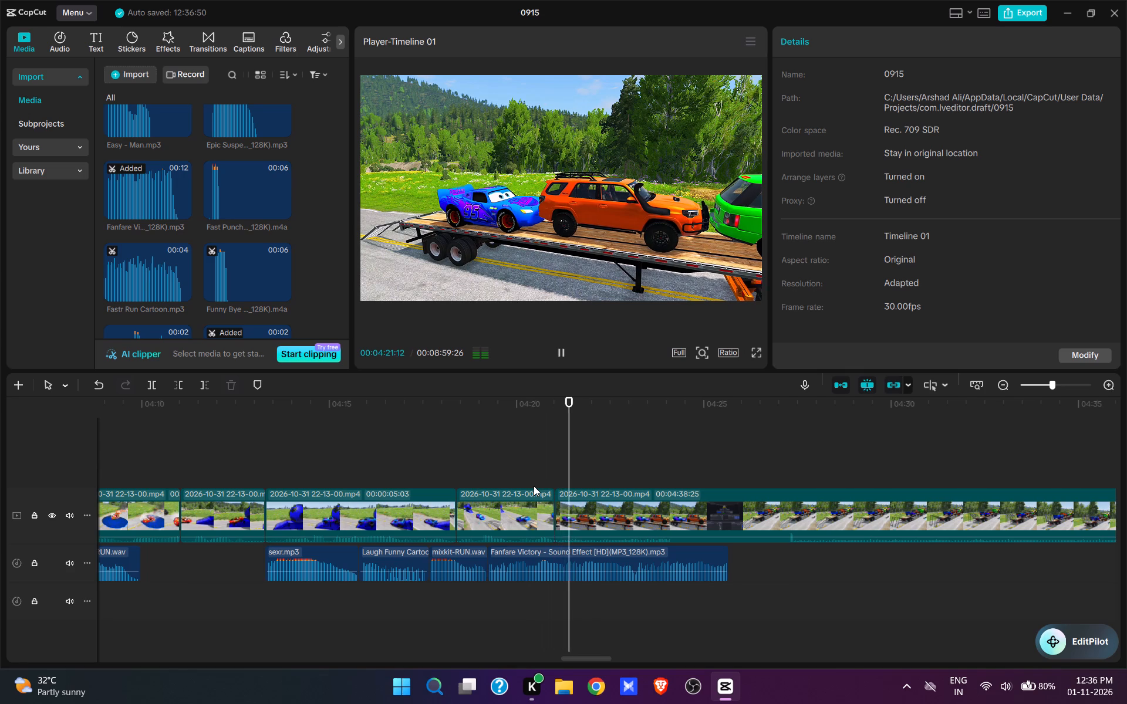
key("space")
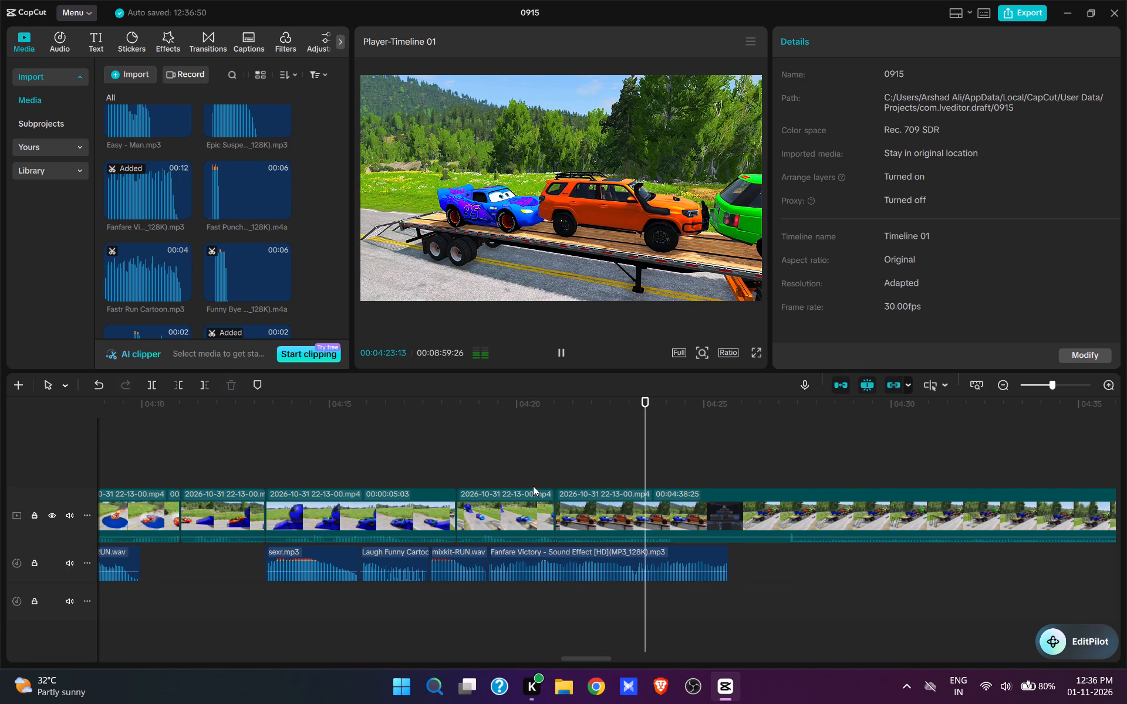
key("space")
key("space")
key("space")
key("space")
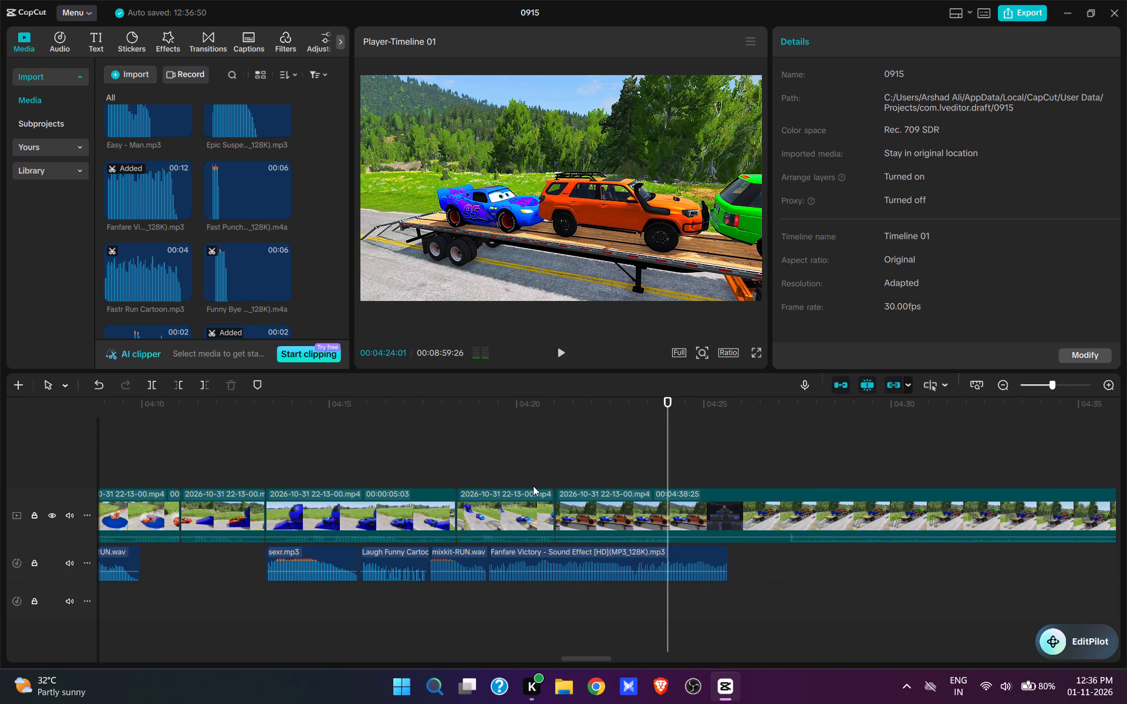
left_click(662, 515)
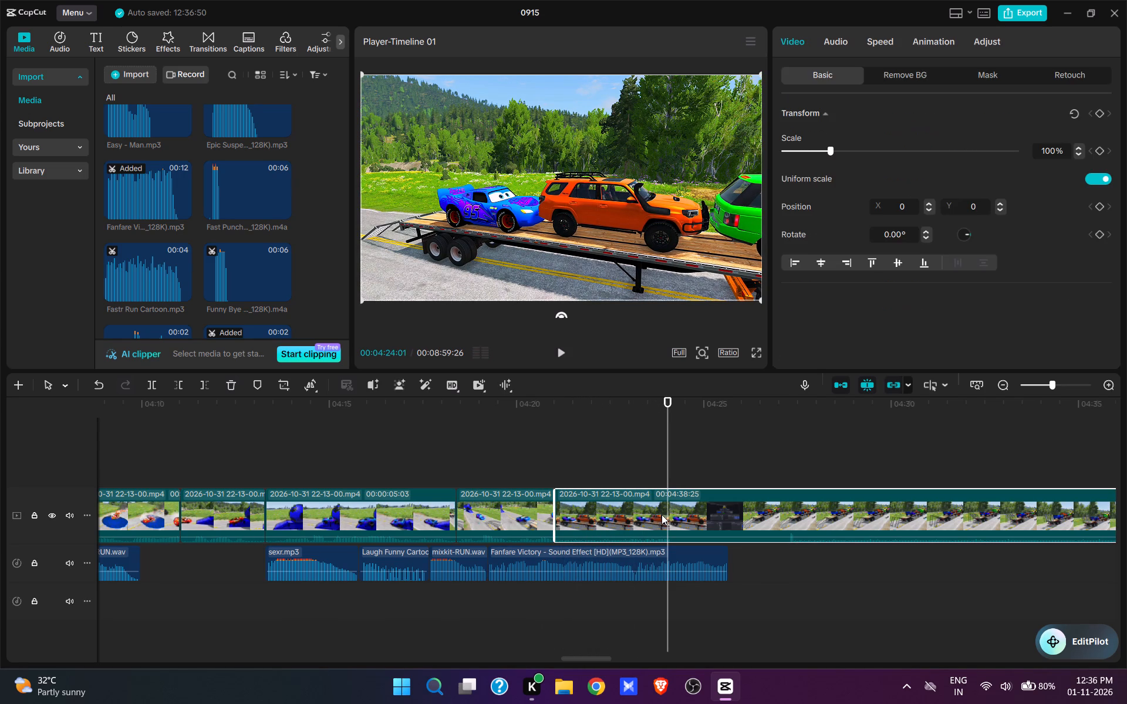
key("w")
Trim the end of the Fanfare Victory sound to the video split at 04:24:01.
left_click(661, 559)
key("e")
Play back the section from before the sexr.mp3 sound into the Fanfare Victory sound to check the cuts and audio.
left_click(389, 465)
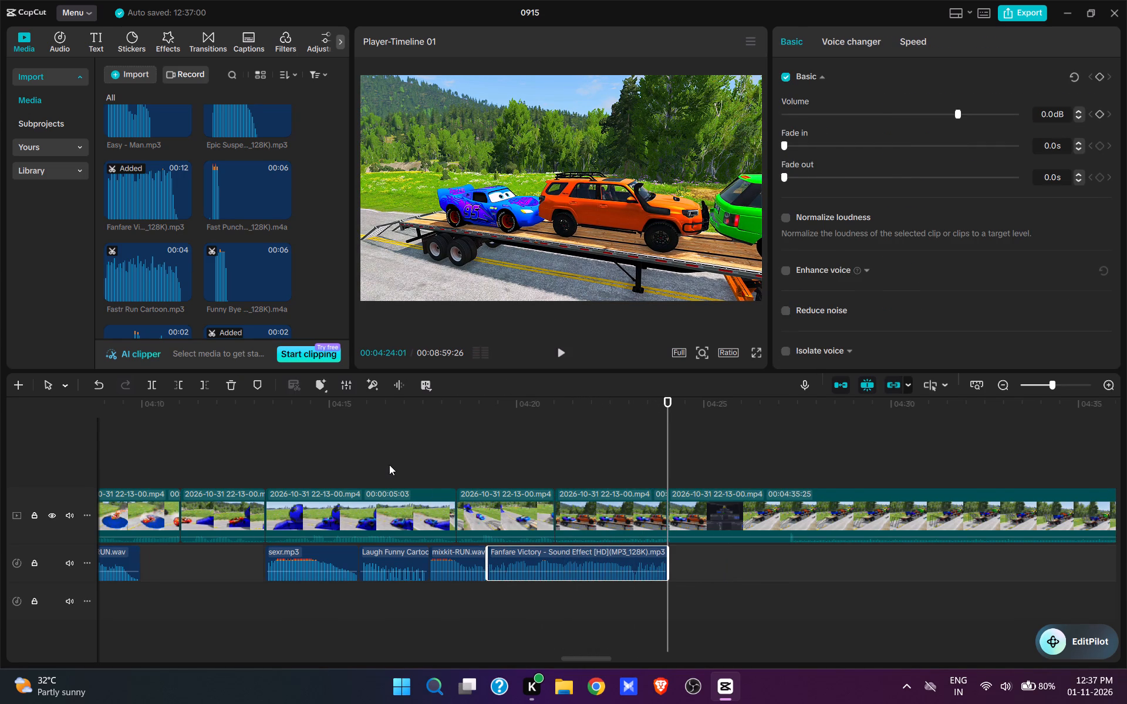
key("space")
key("space")
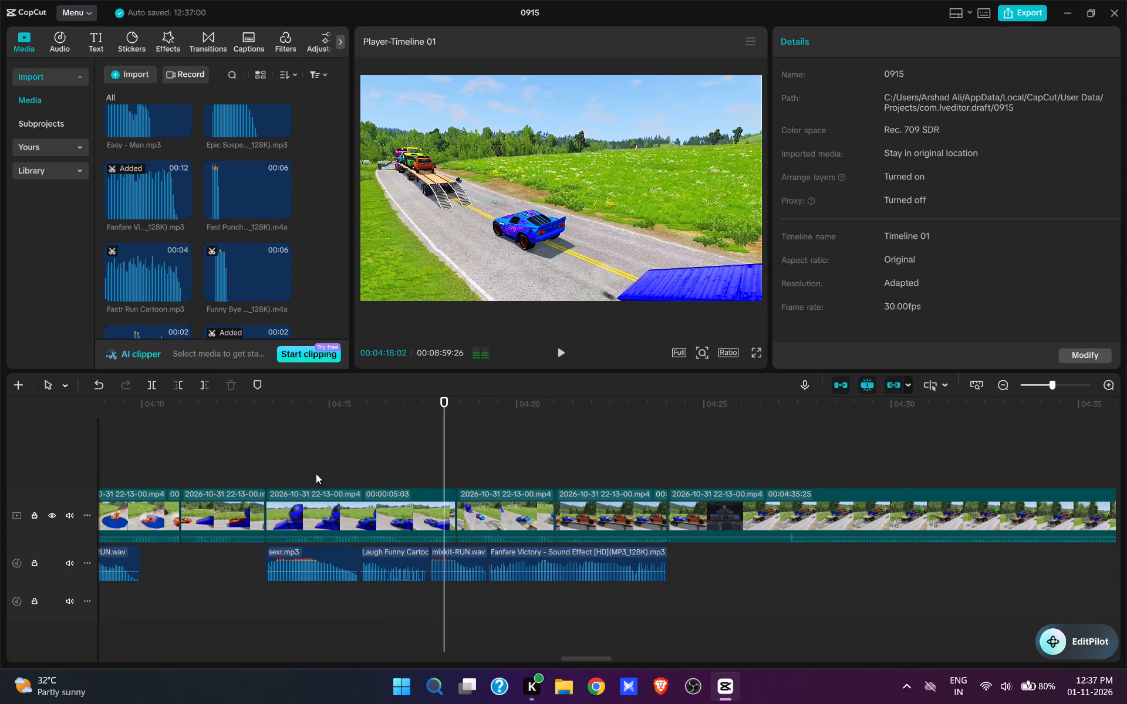
left_click(249, 471)
key("space")
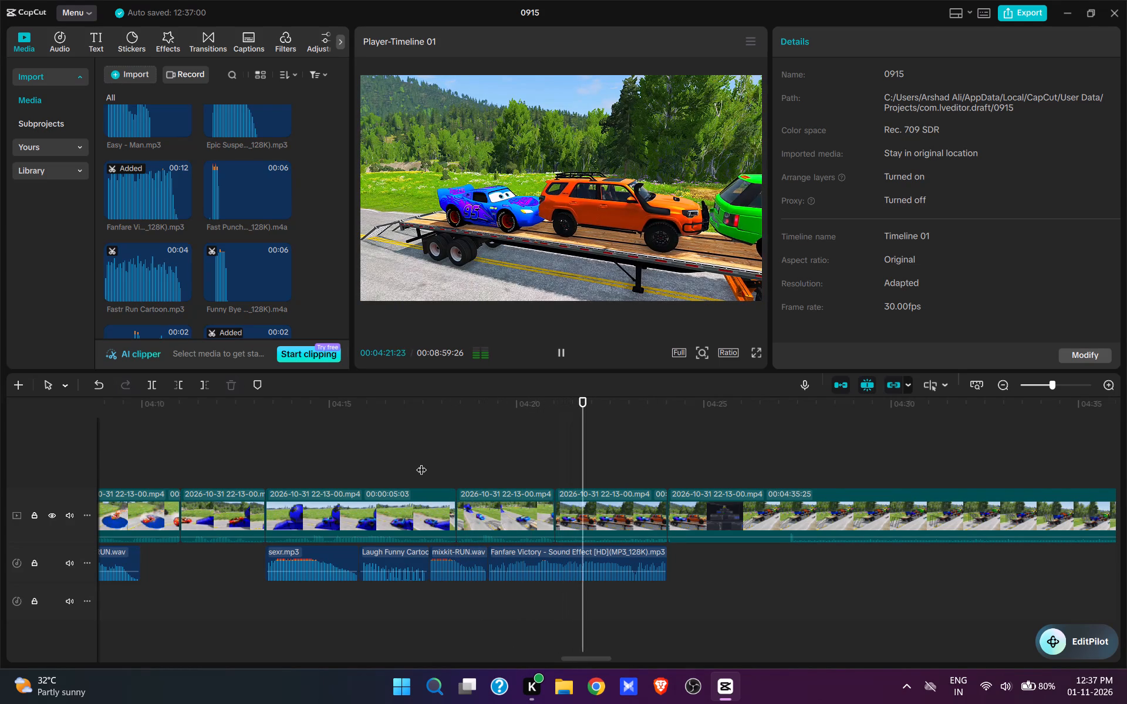
key("space")
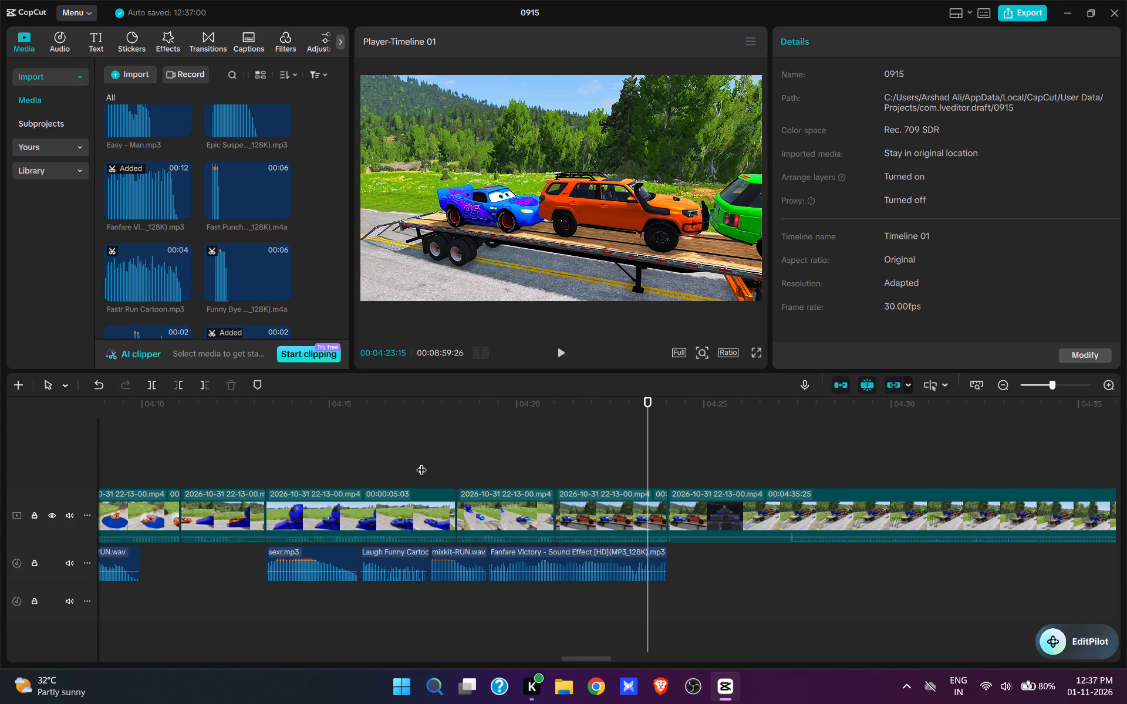
Cut out the footage after the 04:24:01 split until the rear view of the loaded trailer with its ramps down.
key("space")
key("space")
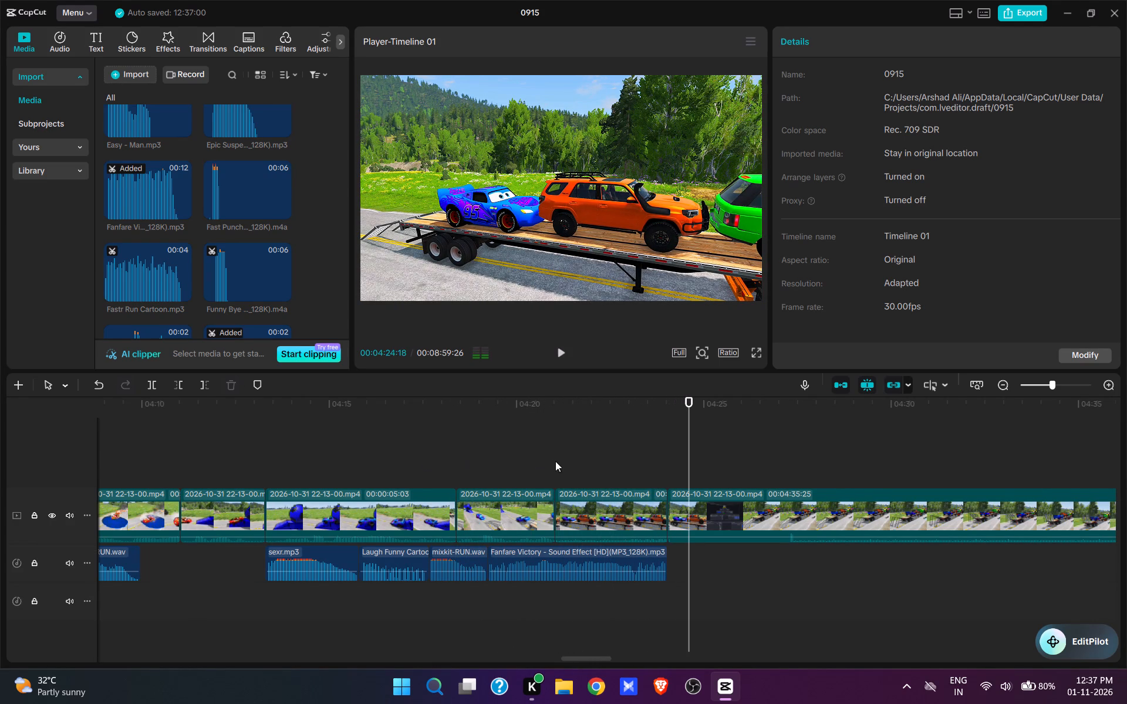
left_click(771, 459)
key("space")
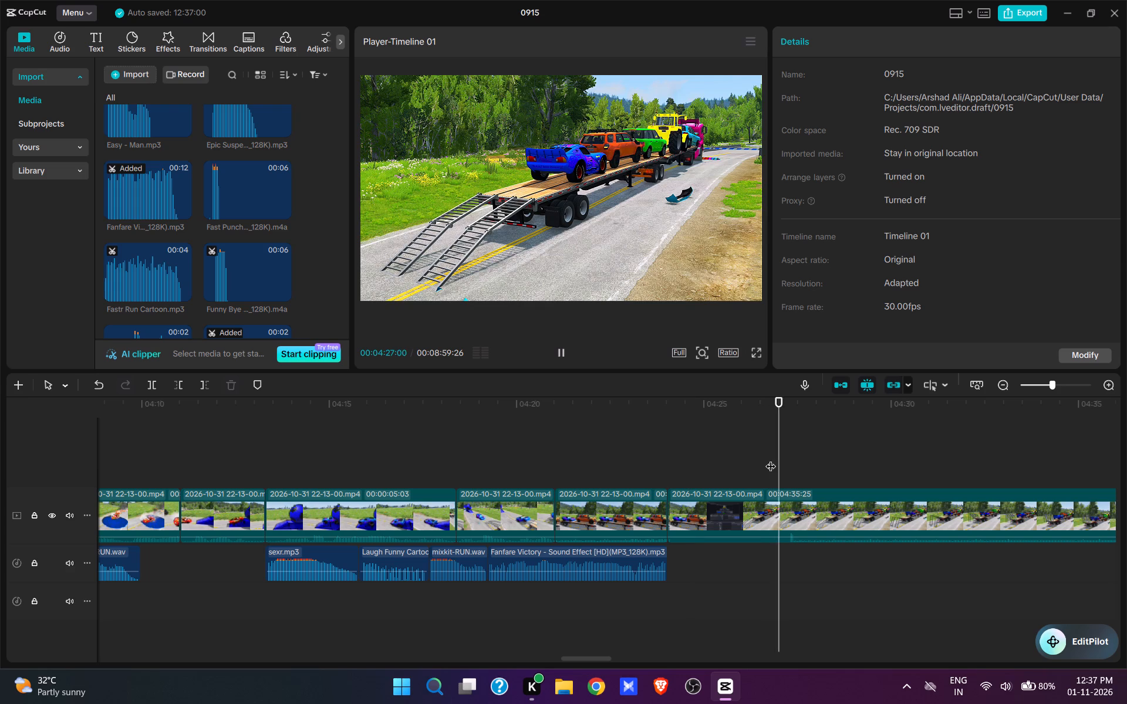
key("space")
type("q")
Replay the start of the rear-view trailer clip and trim off its opening frames up to 04:24:13.
key("space")
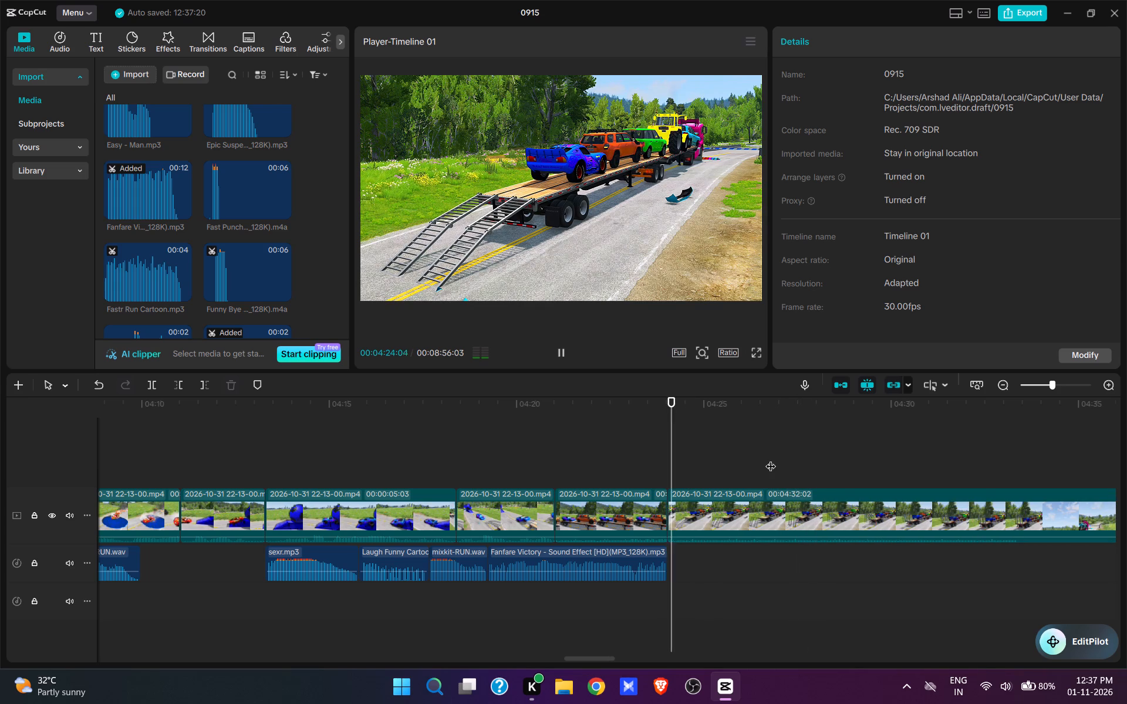
key("space")
left_click(666, 471)
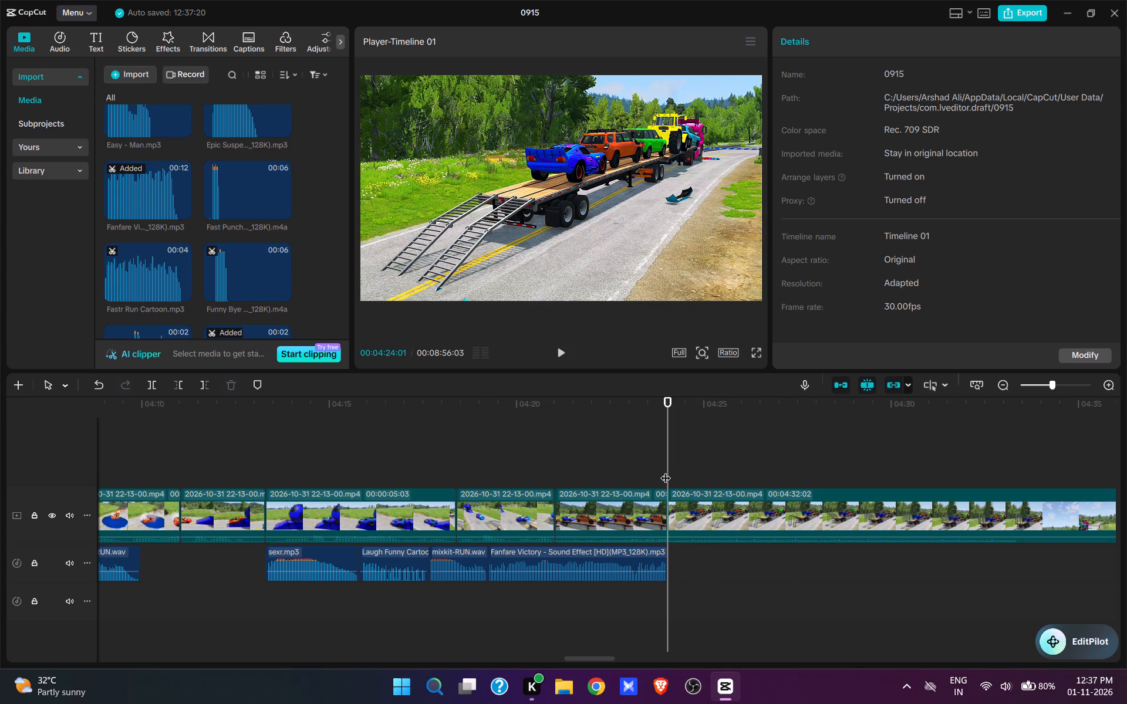
key("space")
left_click(666, 471)
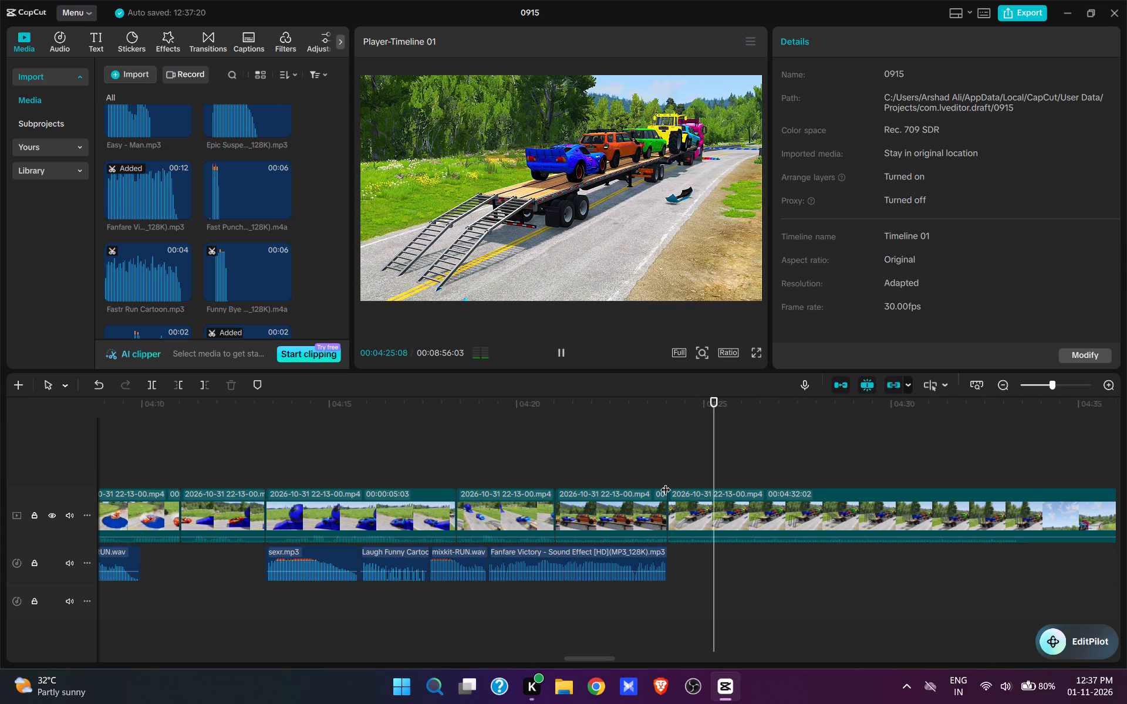
key("space")
key("space")
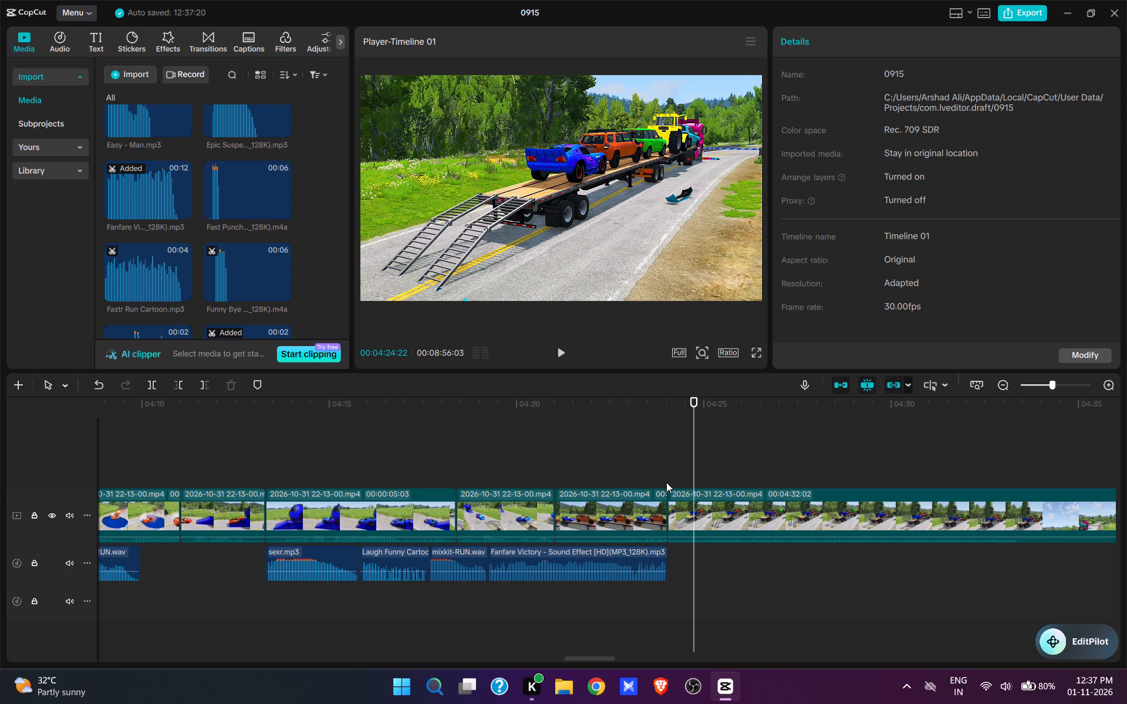
left_click(666, 480)
key("space")
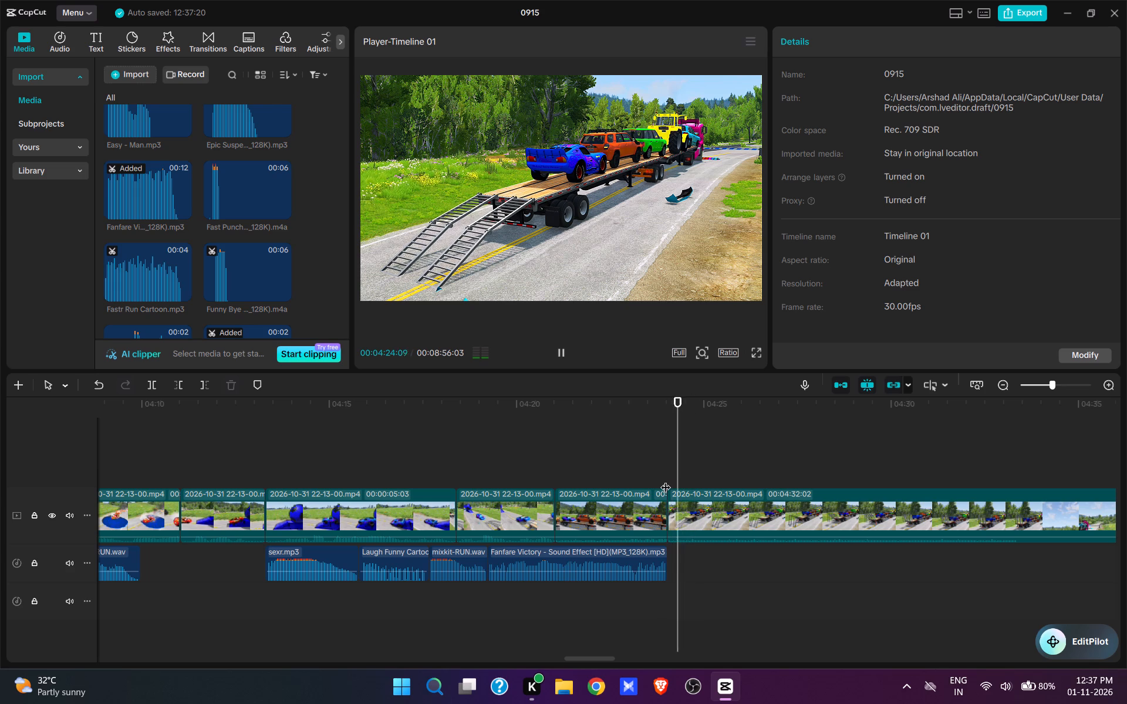
key("space")
left_click(666, 475)
key("space")
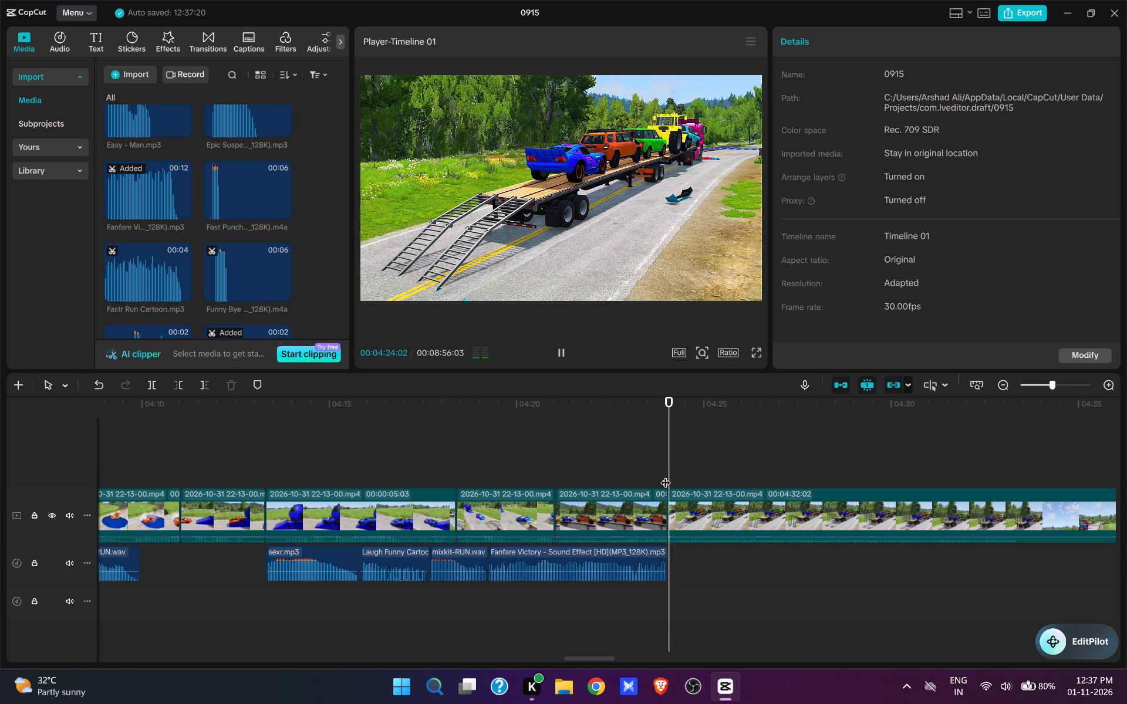
key("space")
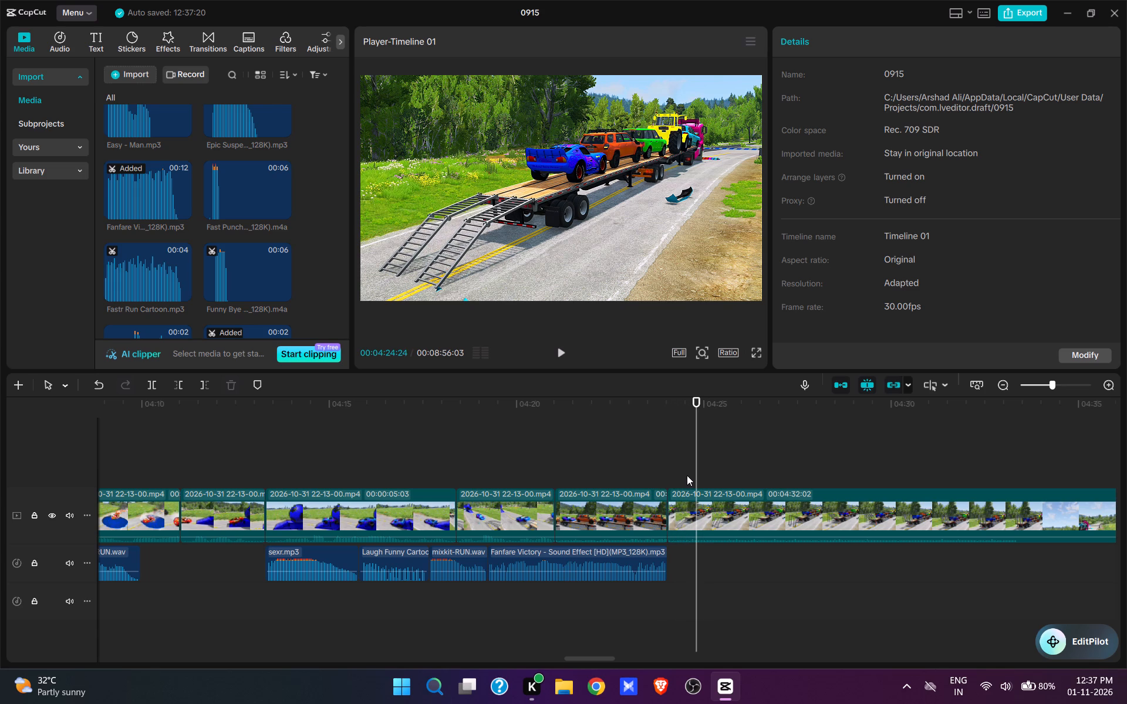
left_click(687, 475)
left_click(683, 475)
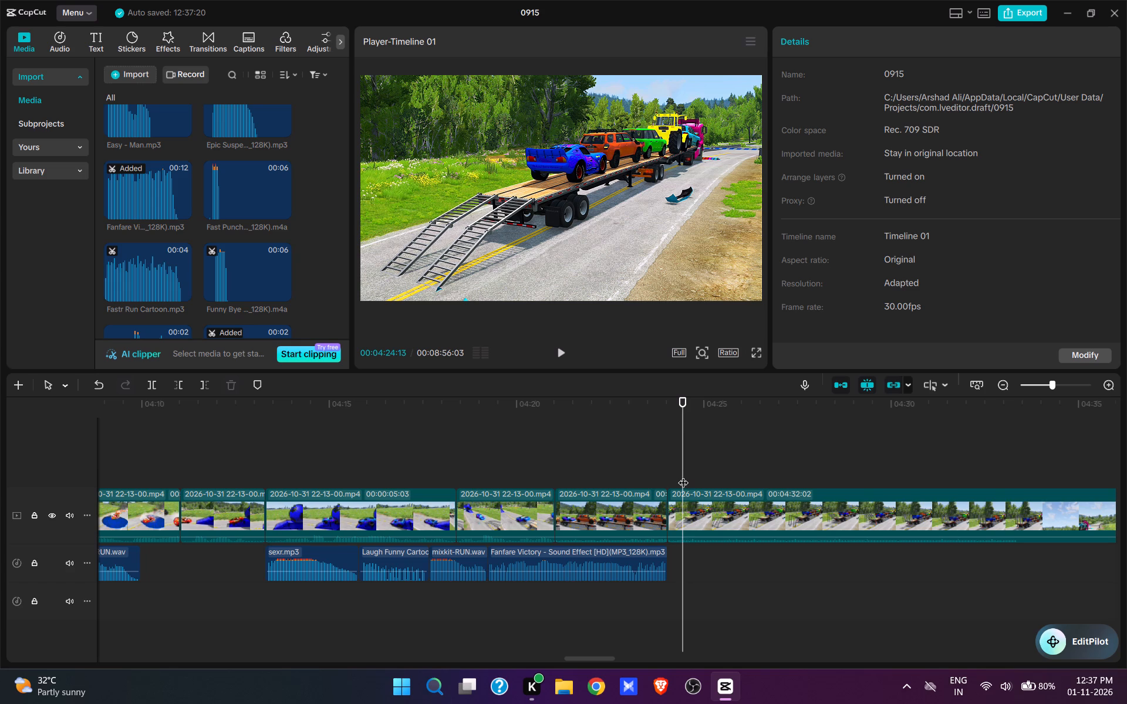
key("q")
Play on through the trailer ramps folding up and split the video at 04:32:01.
key("space")
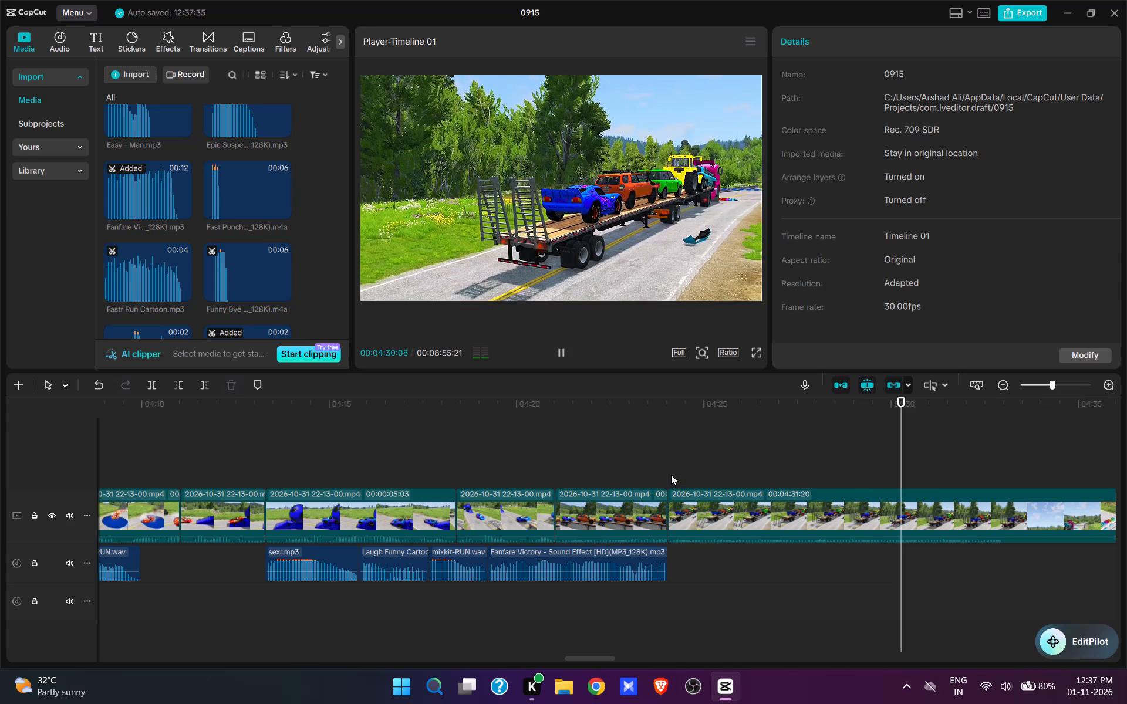
key("space")
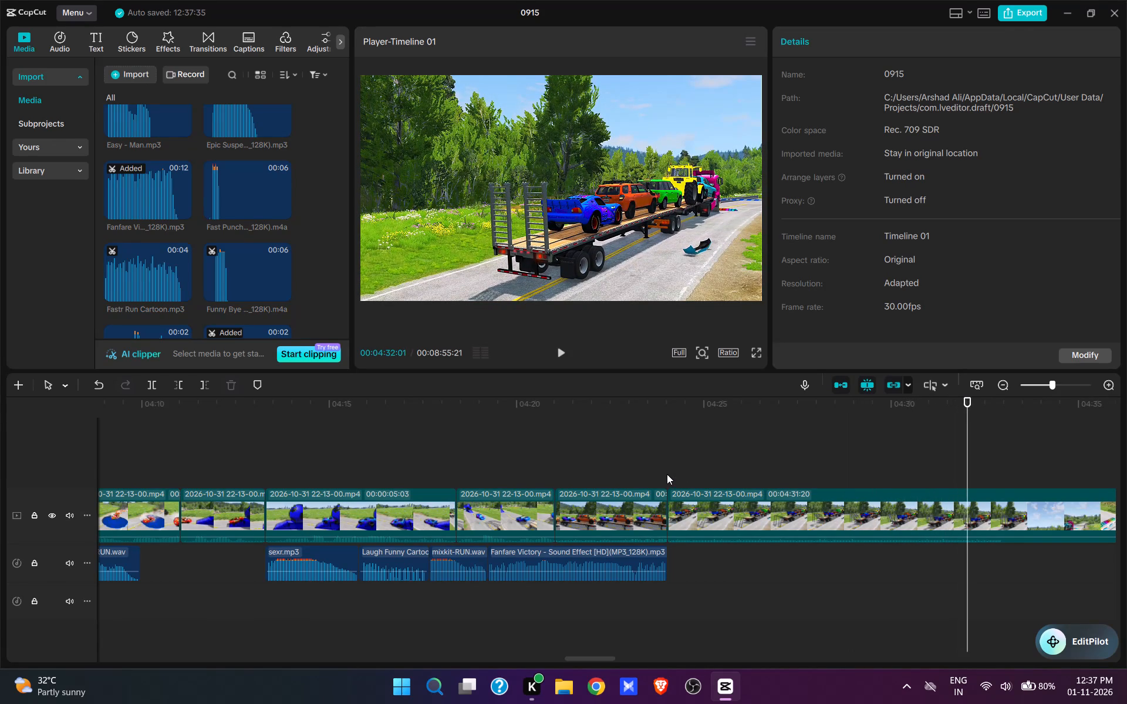
key("w")
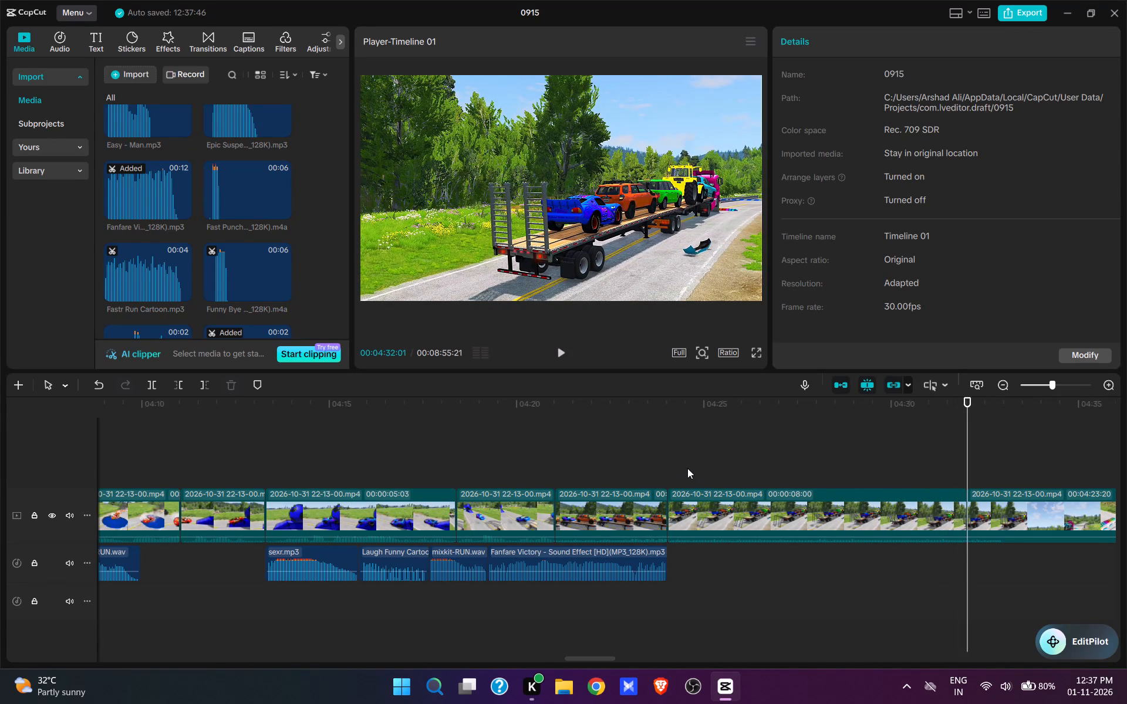
Replay the ramp-folding clip from 04:24:01 and trim its end back to 04:31:17.
left_click(665, 463)
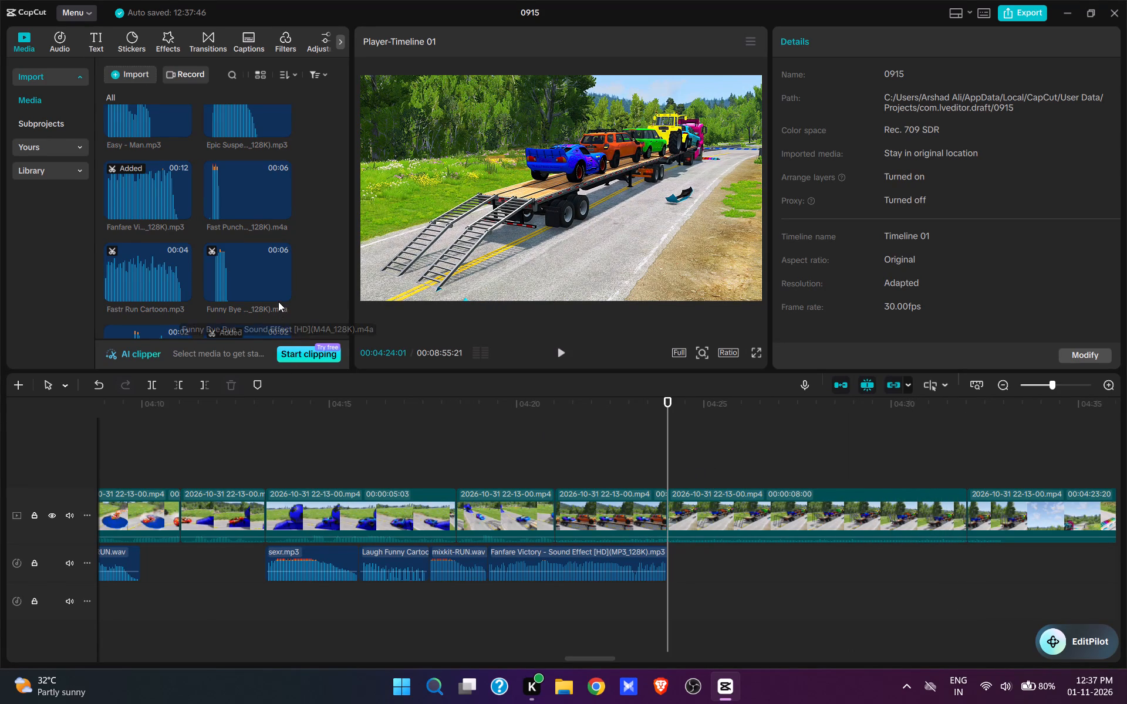
key("space")
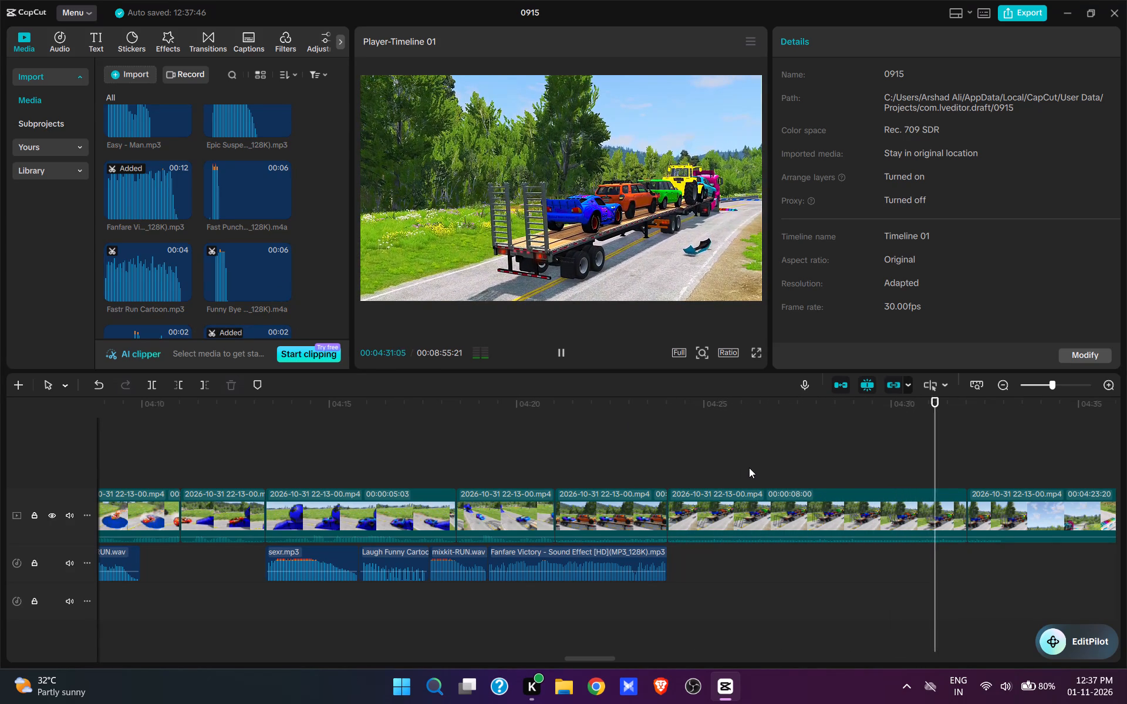
key("space")
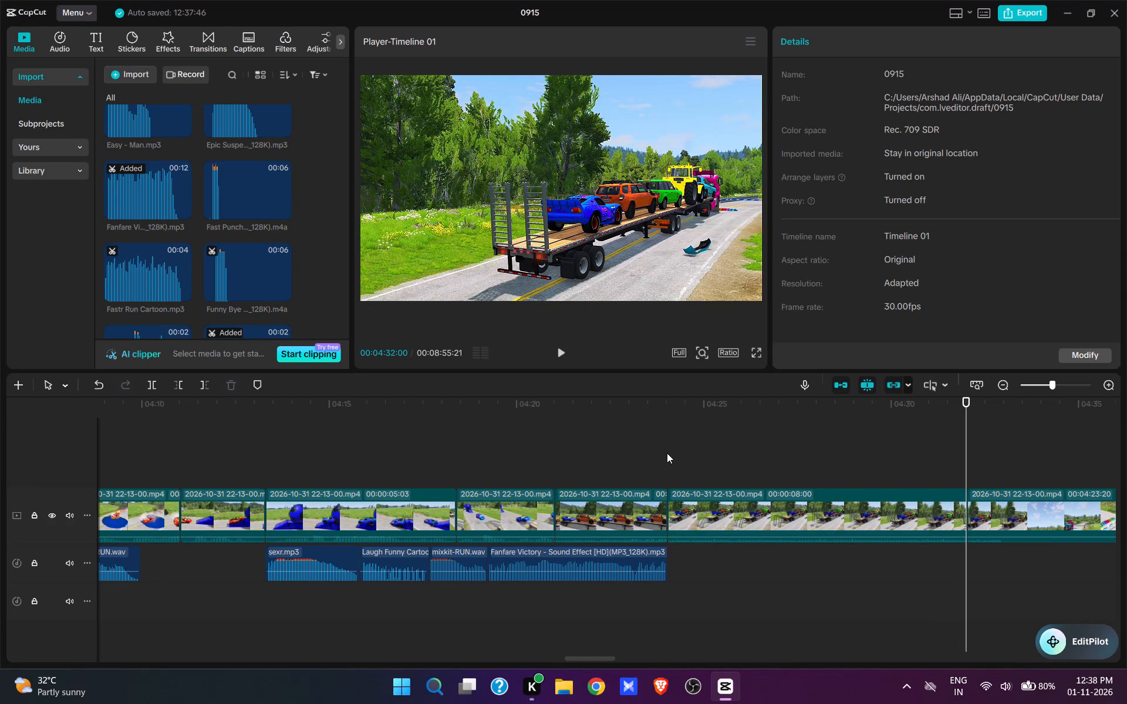
left_click(666, 453)
key("space")
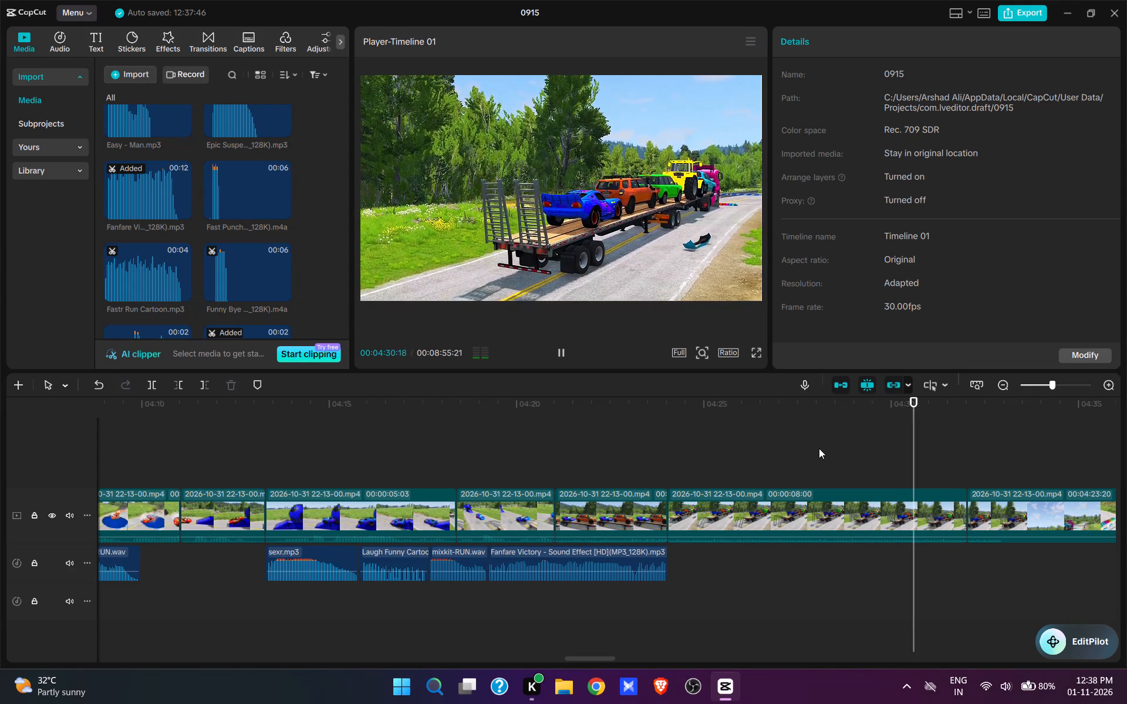
key("space")
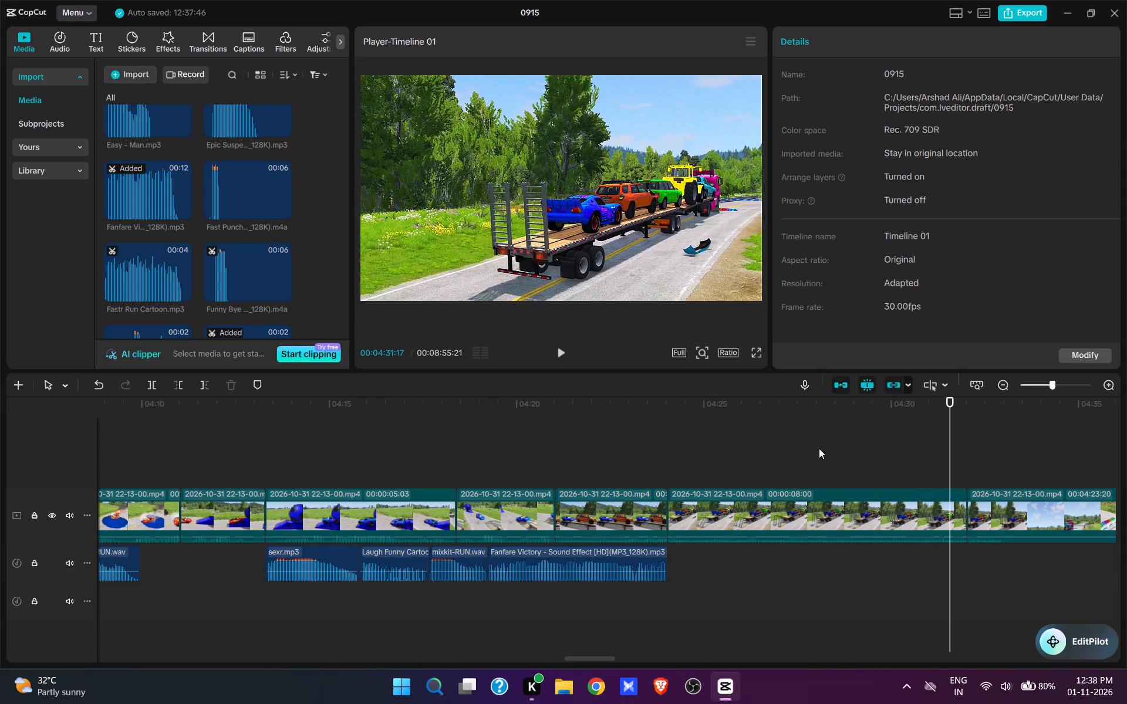
key("e")
Find the Crane long.mp3 sound among the imported media, preview it and add it at 04:24:01 under the ramp-folding clip.
left_click(662, 441)
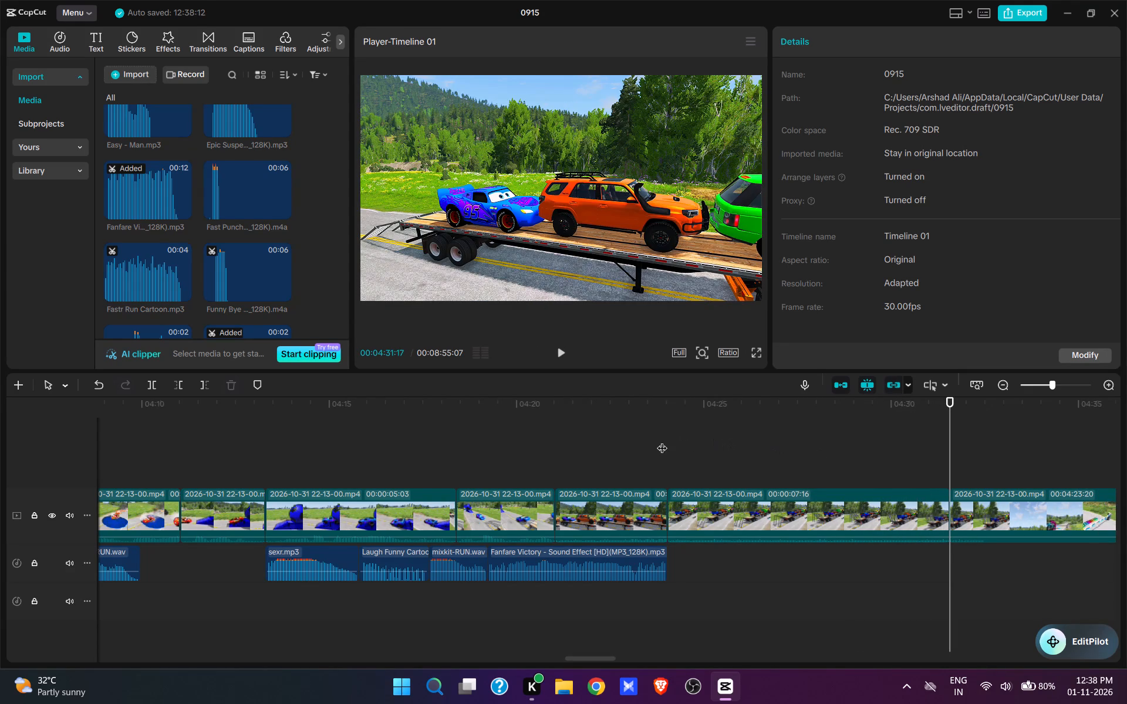
left_click(662, 441)
scroll(208, 241, "down", 6)
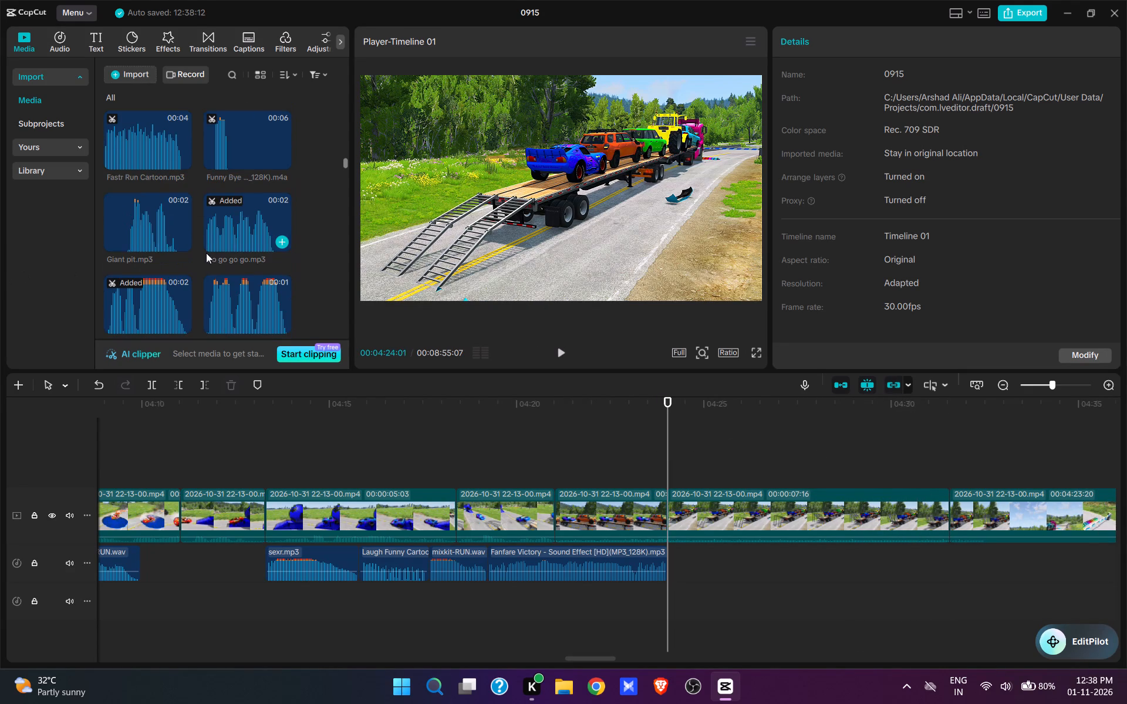
scroll(205, 253, "down", 7)
scroll(213, 253, "up", 8)
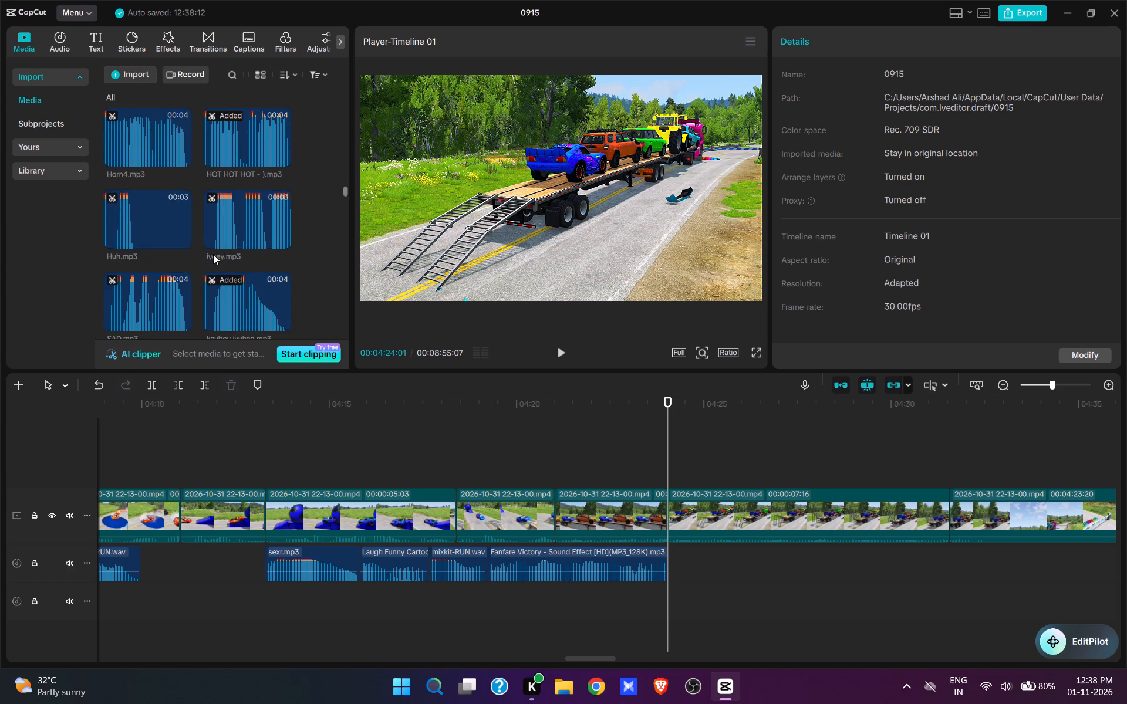
scroll(213, 254, "up", 20)
scroll(213, 254, "up", 15)
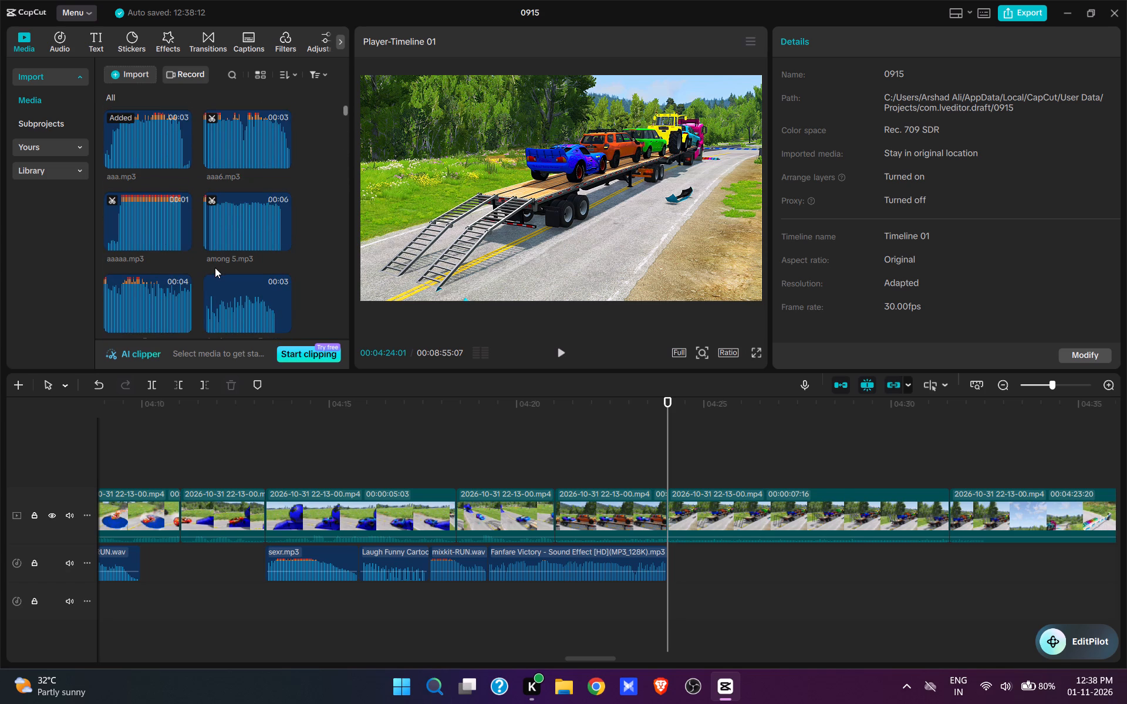
scroll(215, 268, "up", 8)
scroll(209, 255, "down", 10)
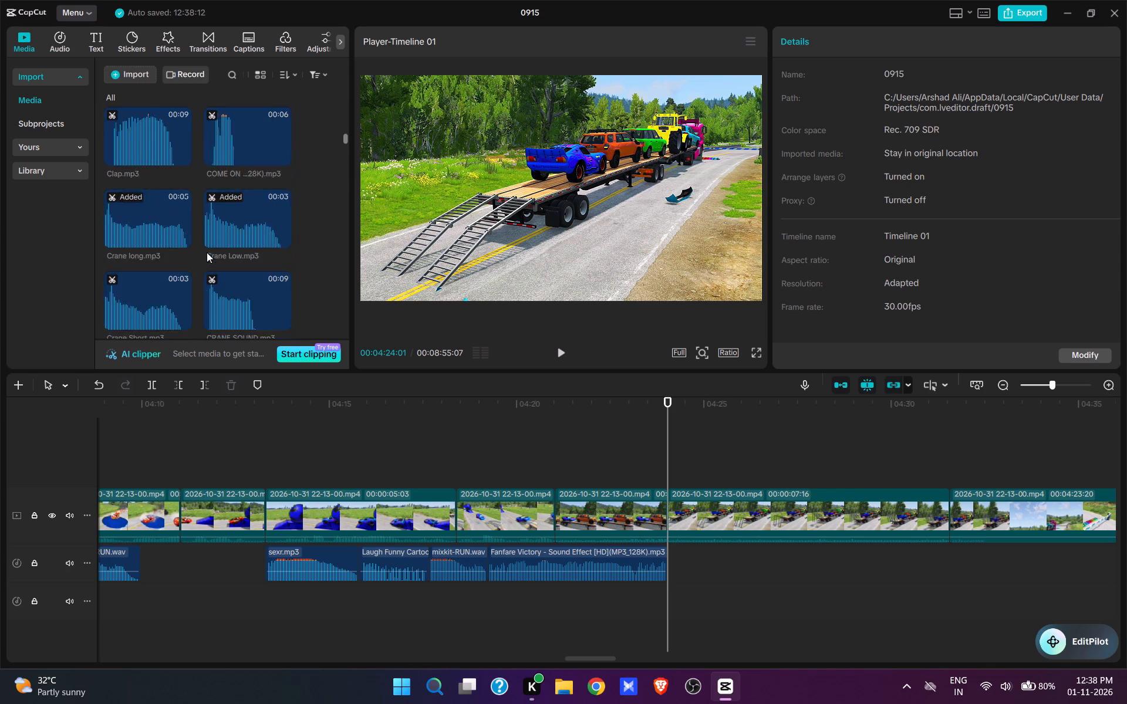
scroll(207, 252, "down", 10)
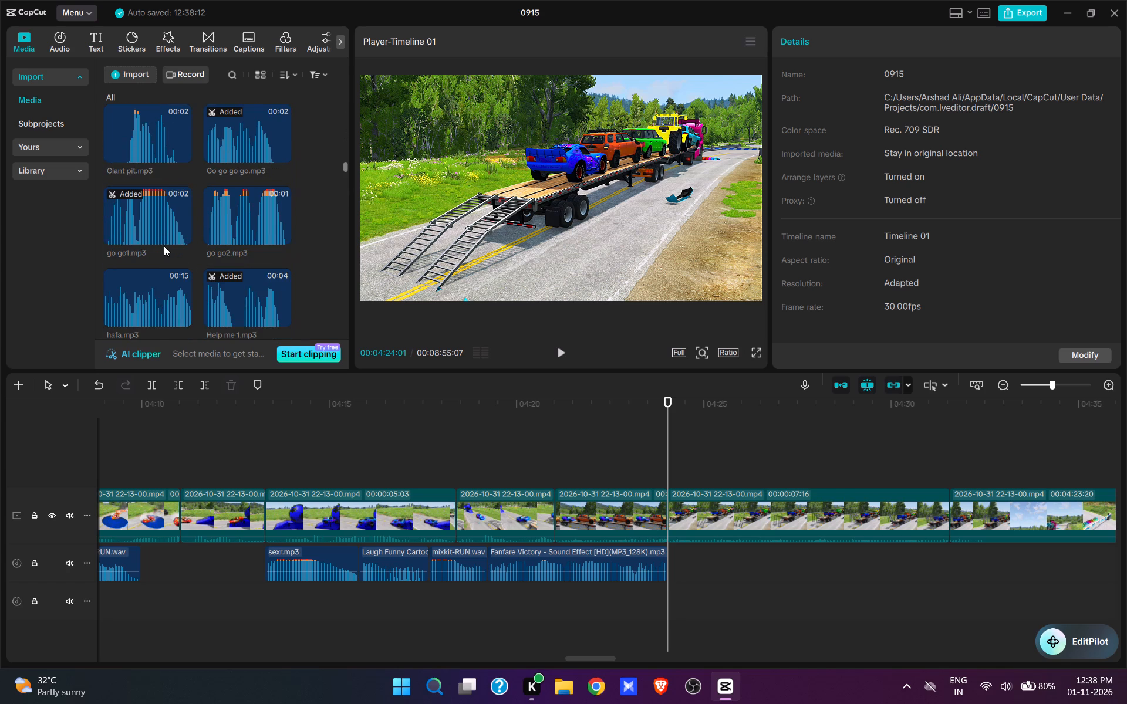
scroll(164, 246, "down", 3)
scroll(172, 251, "up", 20)
scroll(172, 251, "up", 8)
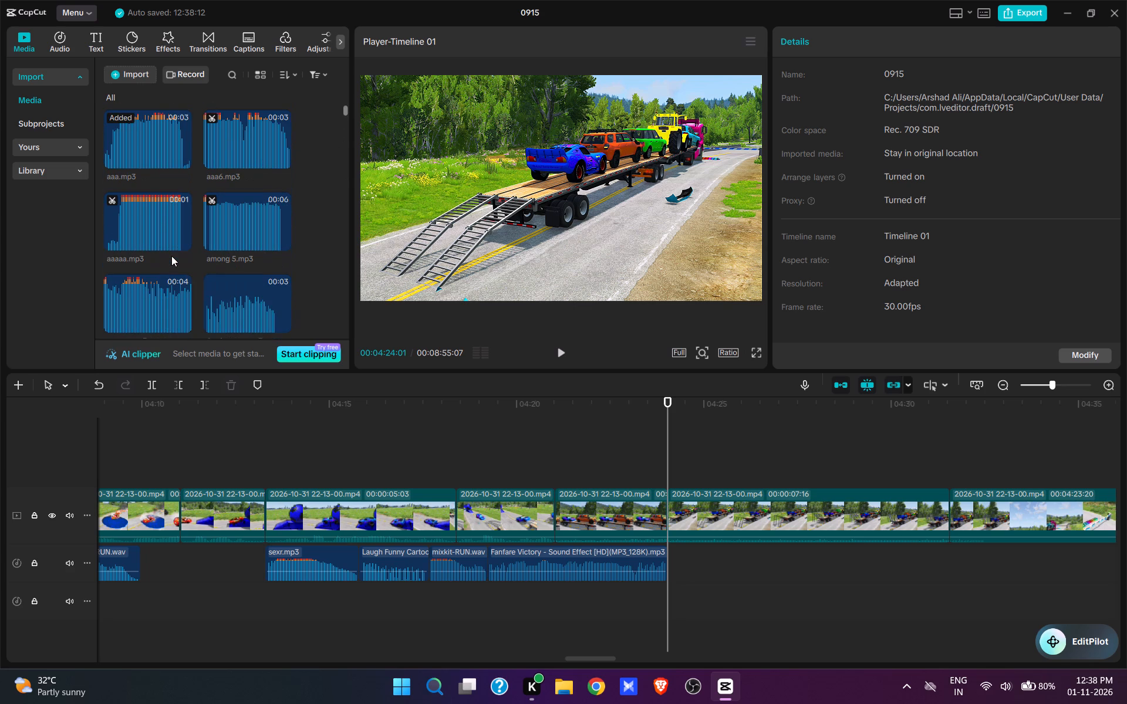
scroll(171, 256, "up", 12)
scroll(180, 199, "down", 5)
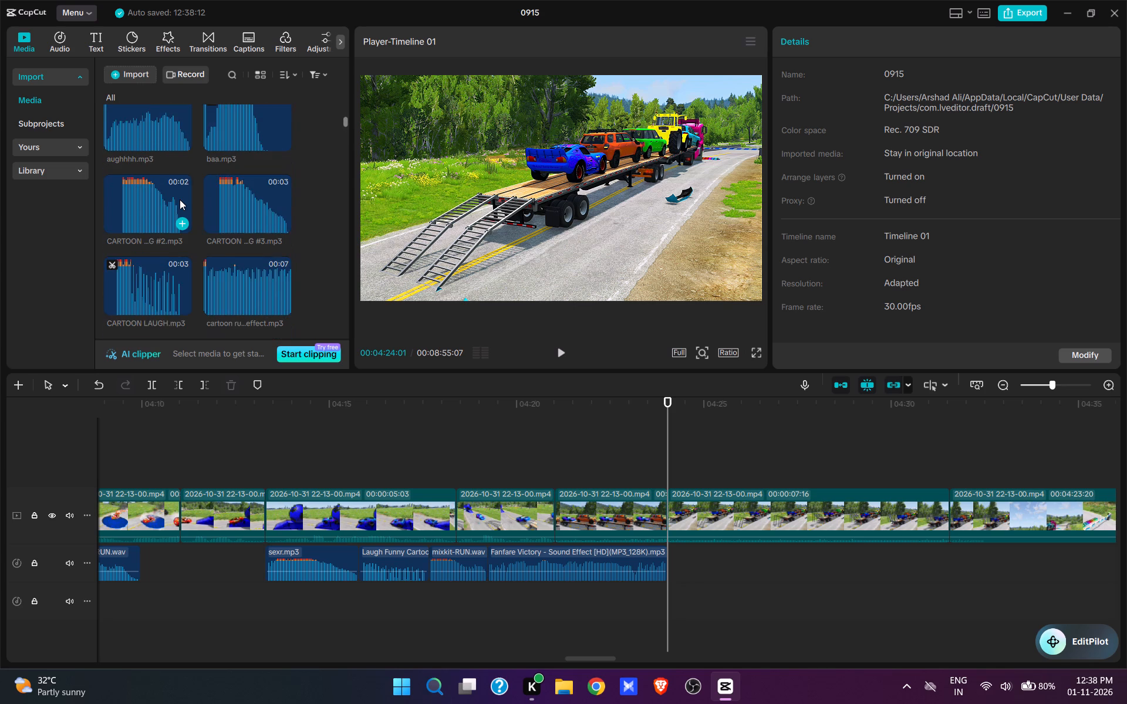
scroll(180, 199, "down", 2)
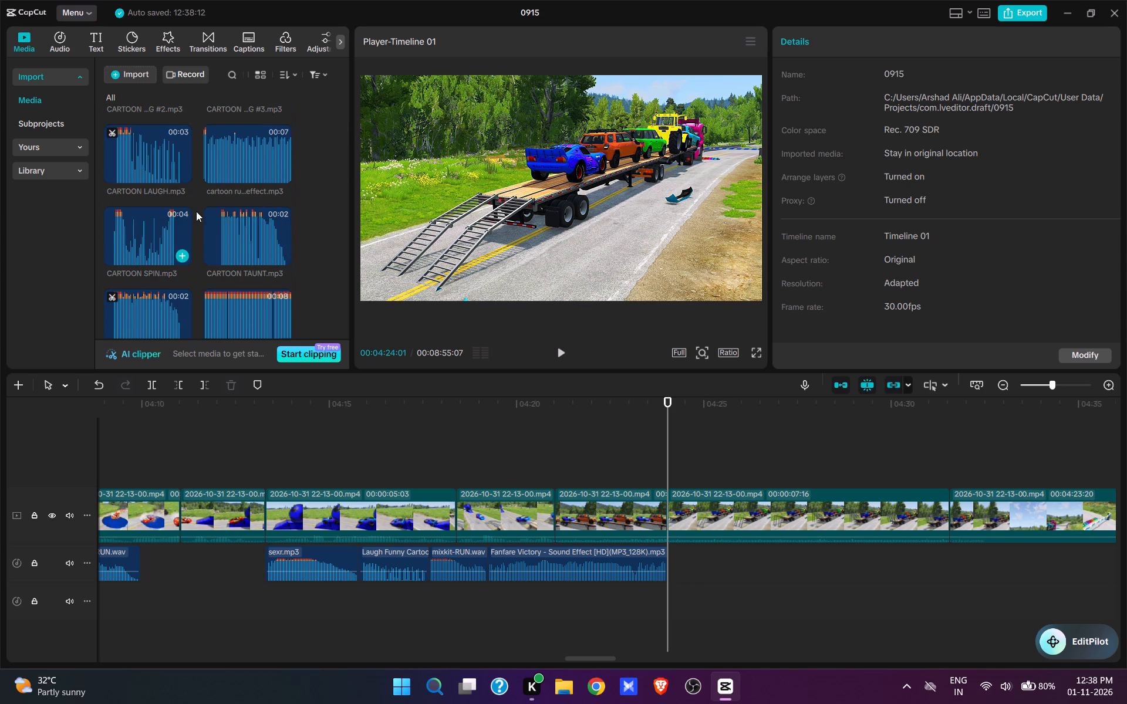
scroll(196, 211, "down", 3)
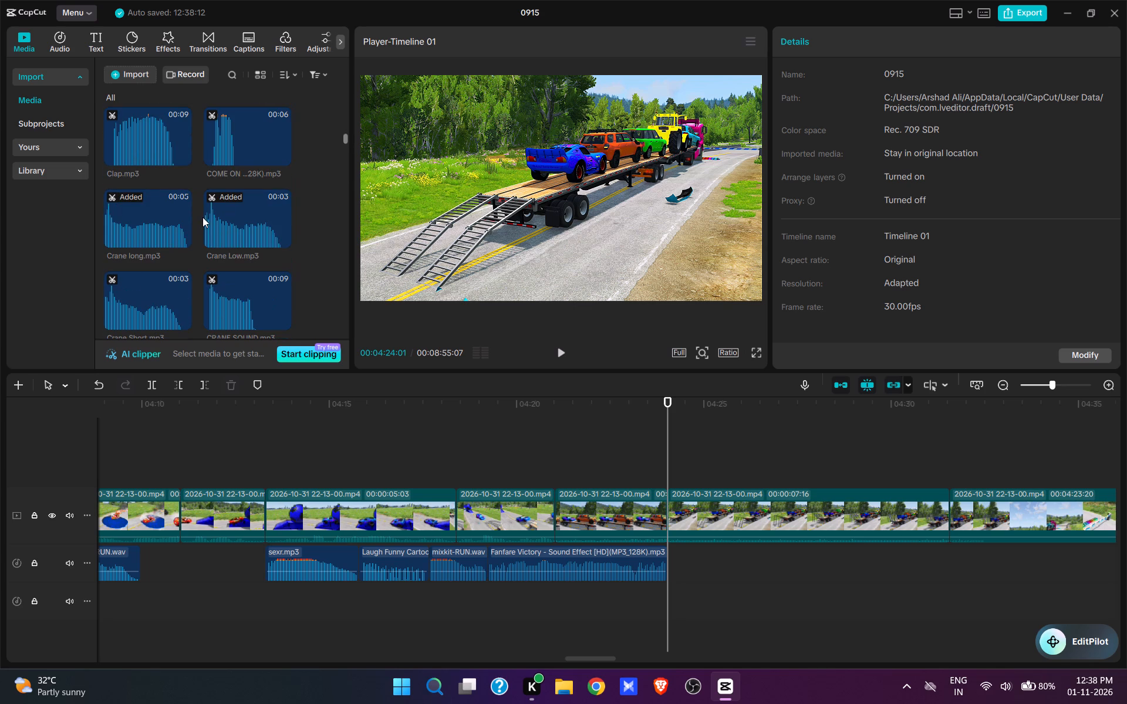
left_click(152, 232)
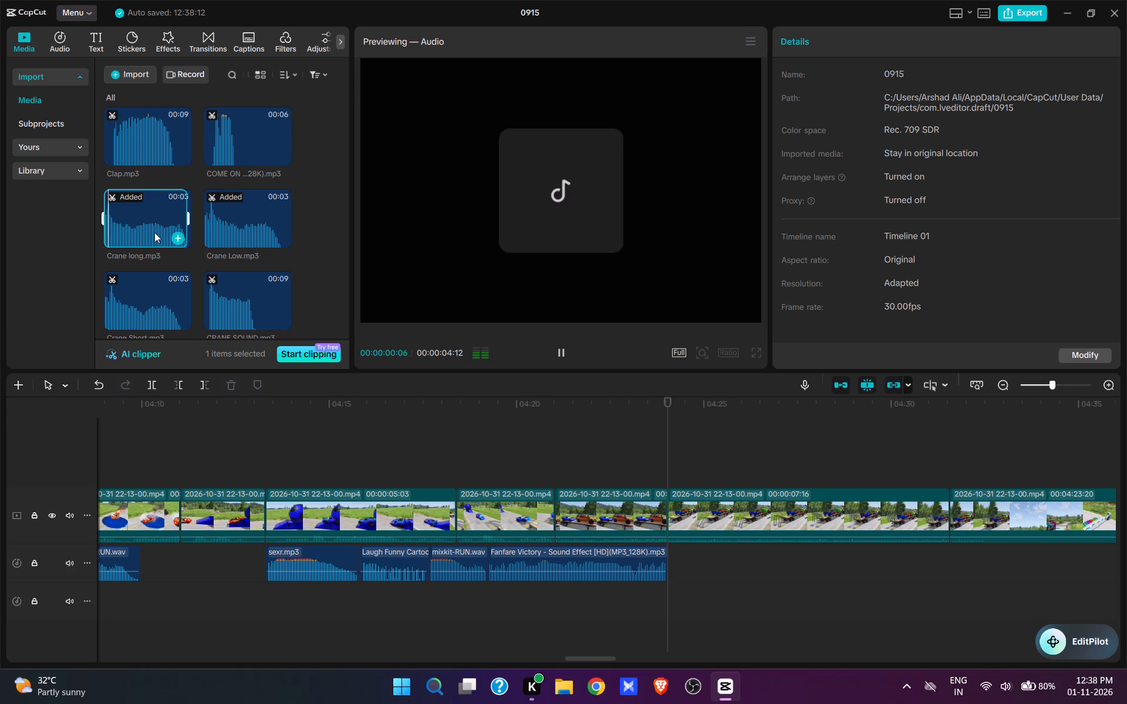
left_click(179, 239)
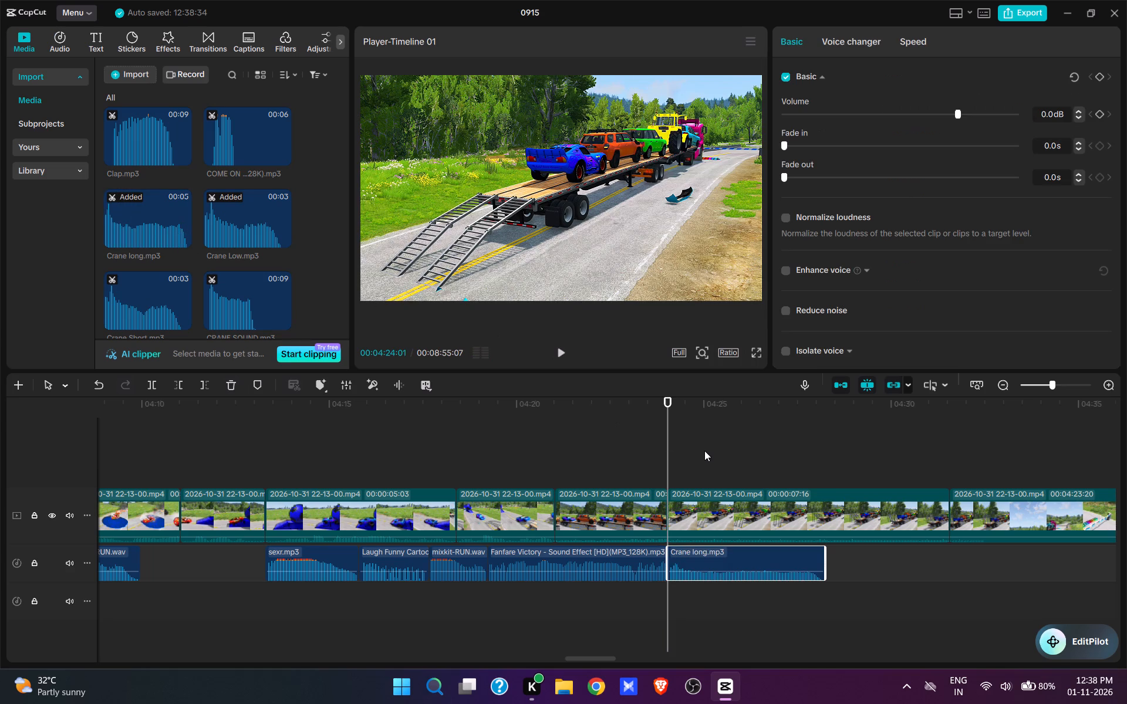
Set the ramp-folding clip's duration to 4.2 s to match Crane long.mp3 and replay it from its start.
key("space")
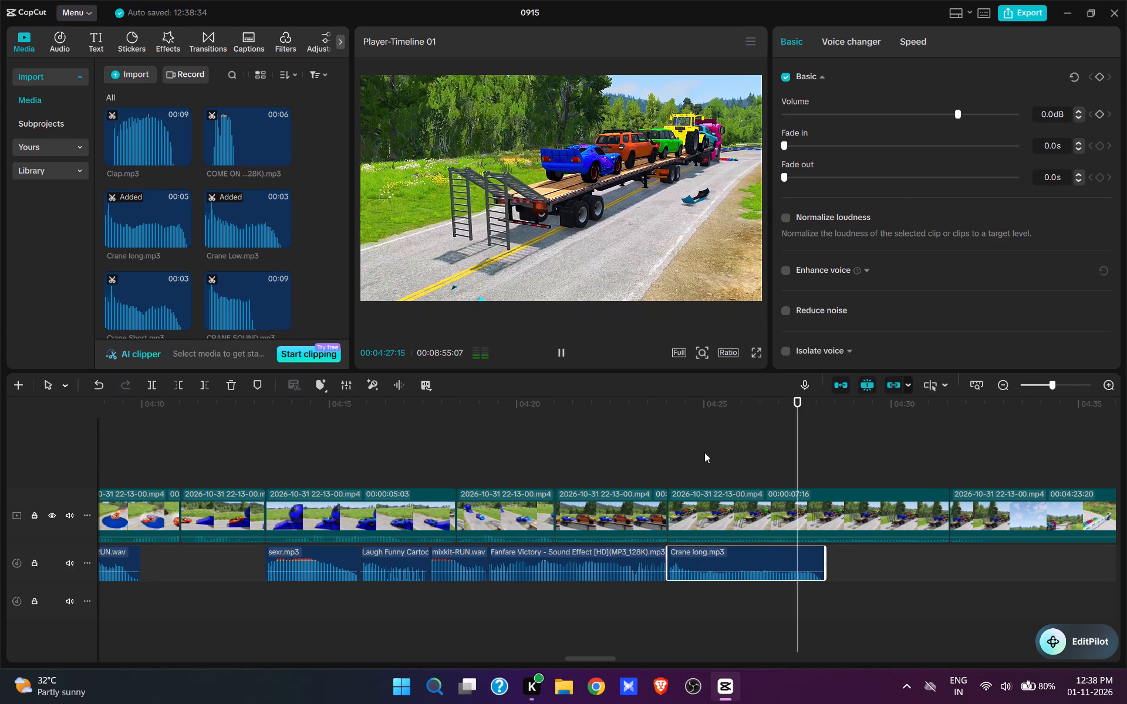
key("space")
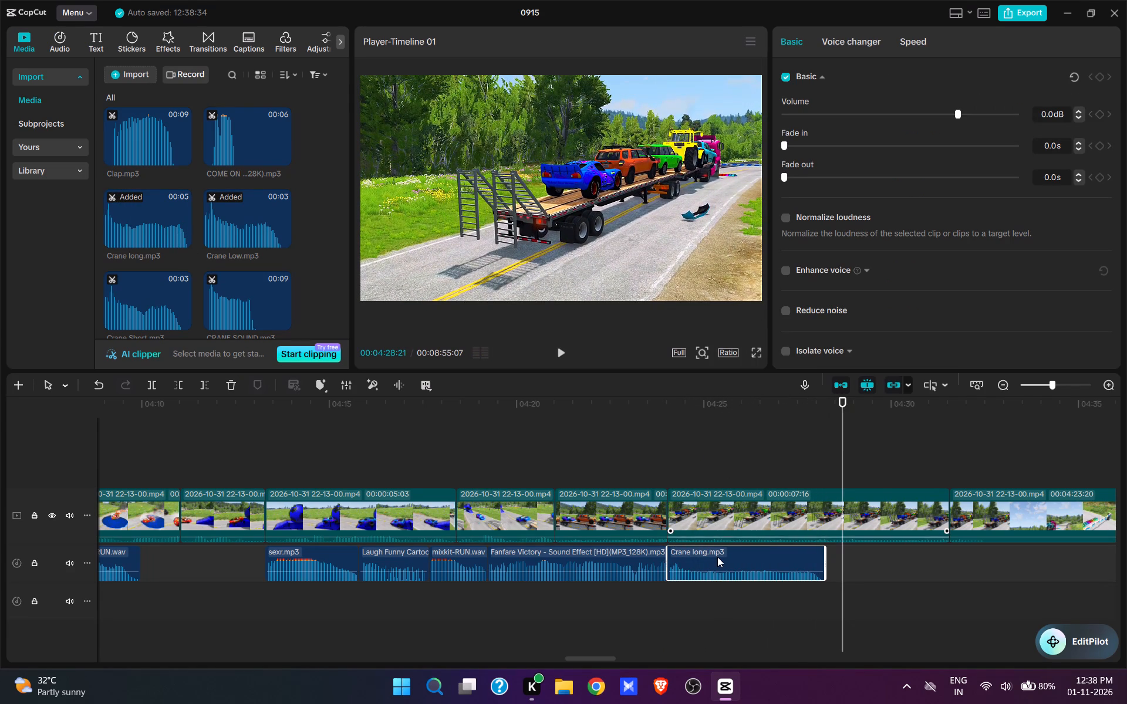
left_click(717, 557)
left_click(911, 39)
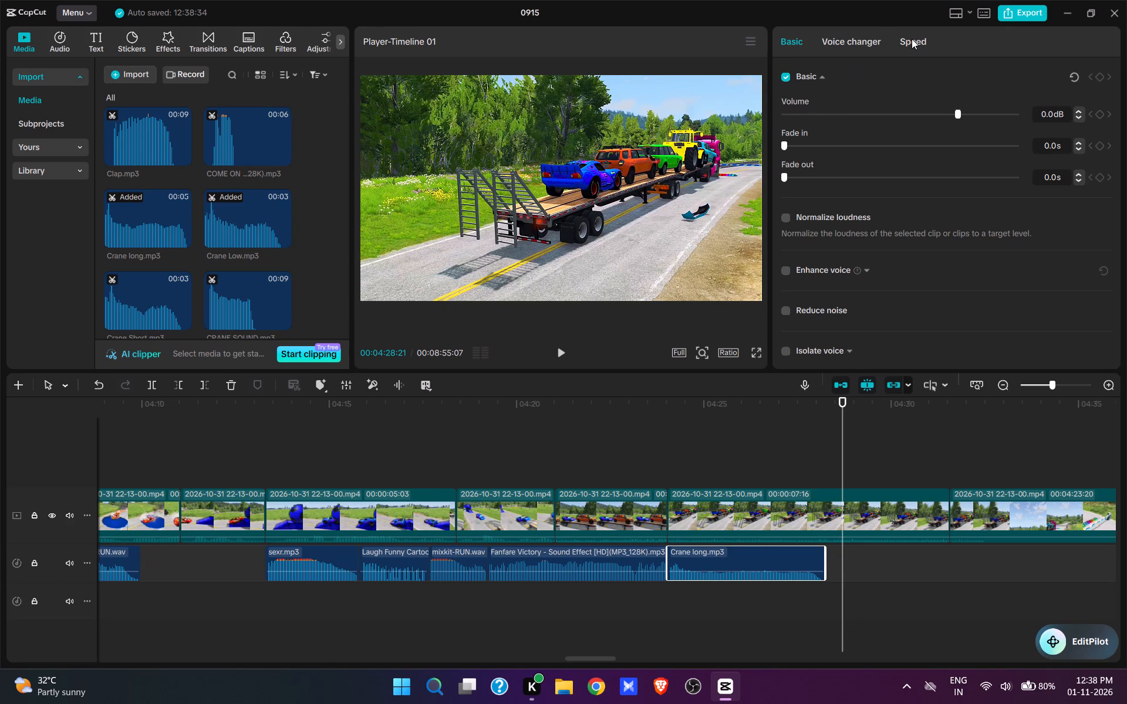
left_click(751, 504)
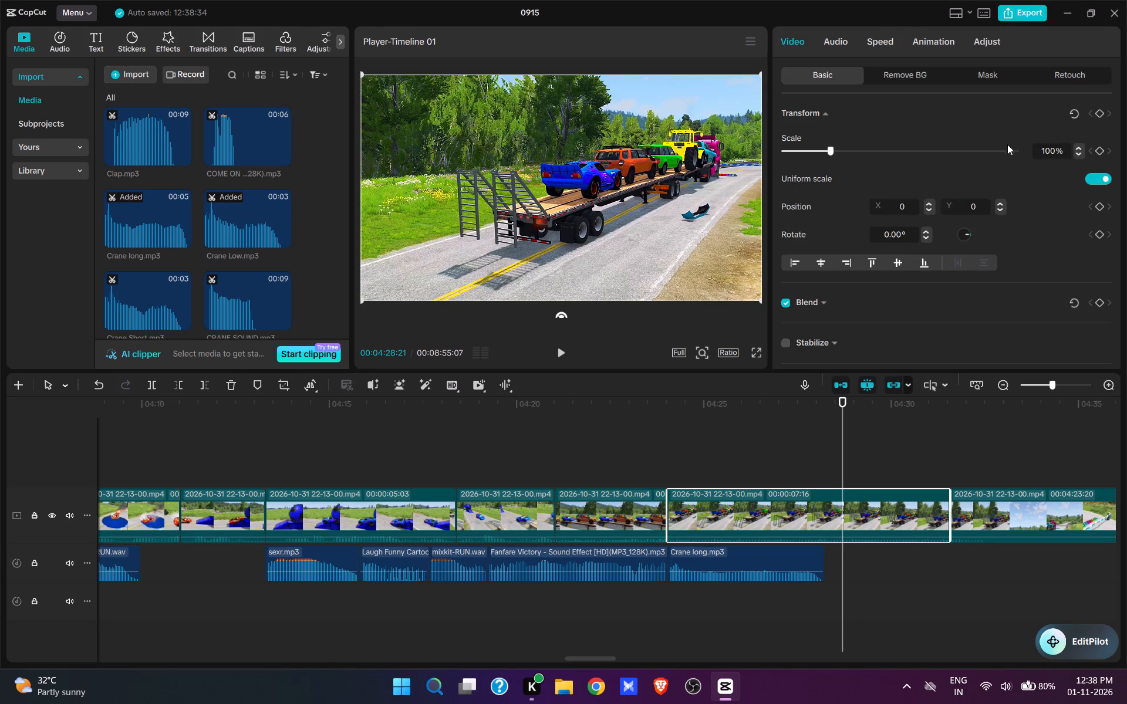
left_click(892, 40)
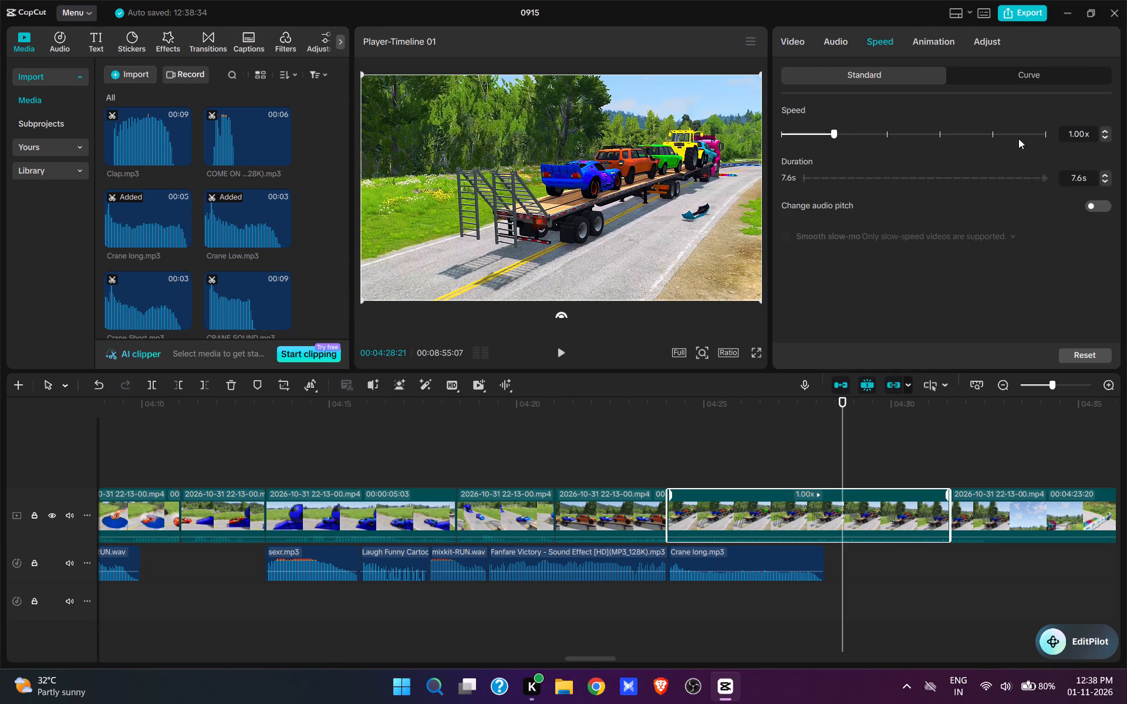
left_click_drag(1091, 180, 1017, 175)
type("4.2")
key("Return")
left_click(640, 457)
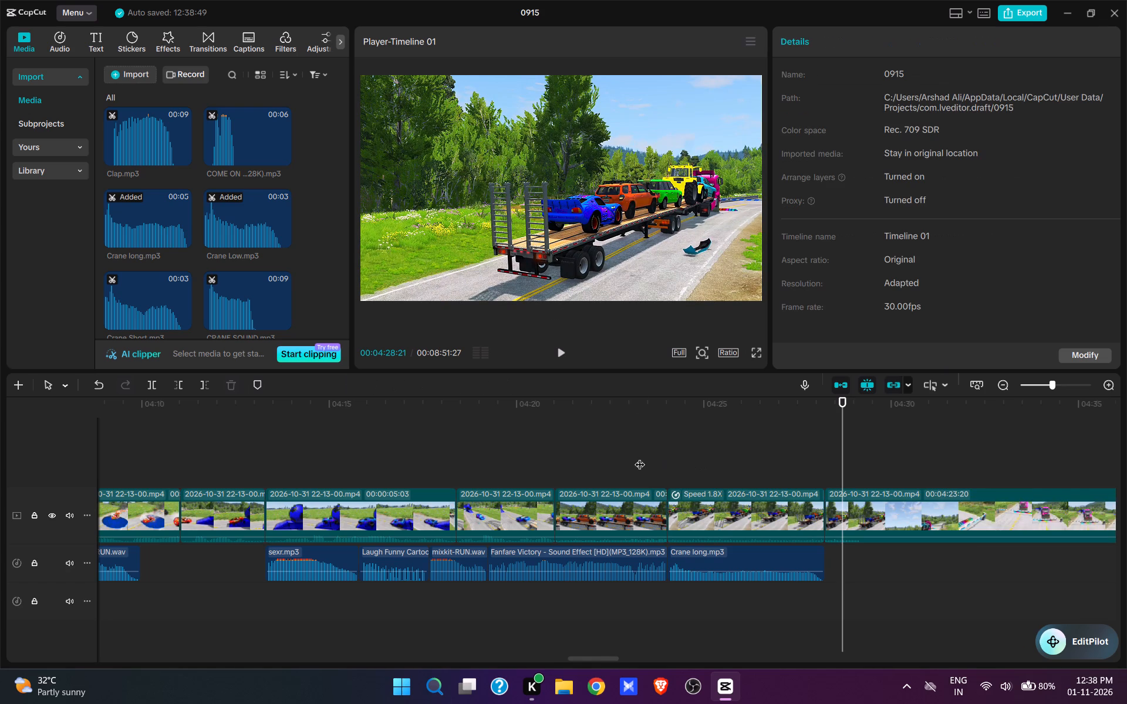
key("space")
key("space")
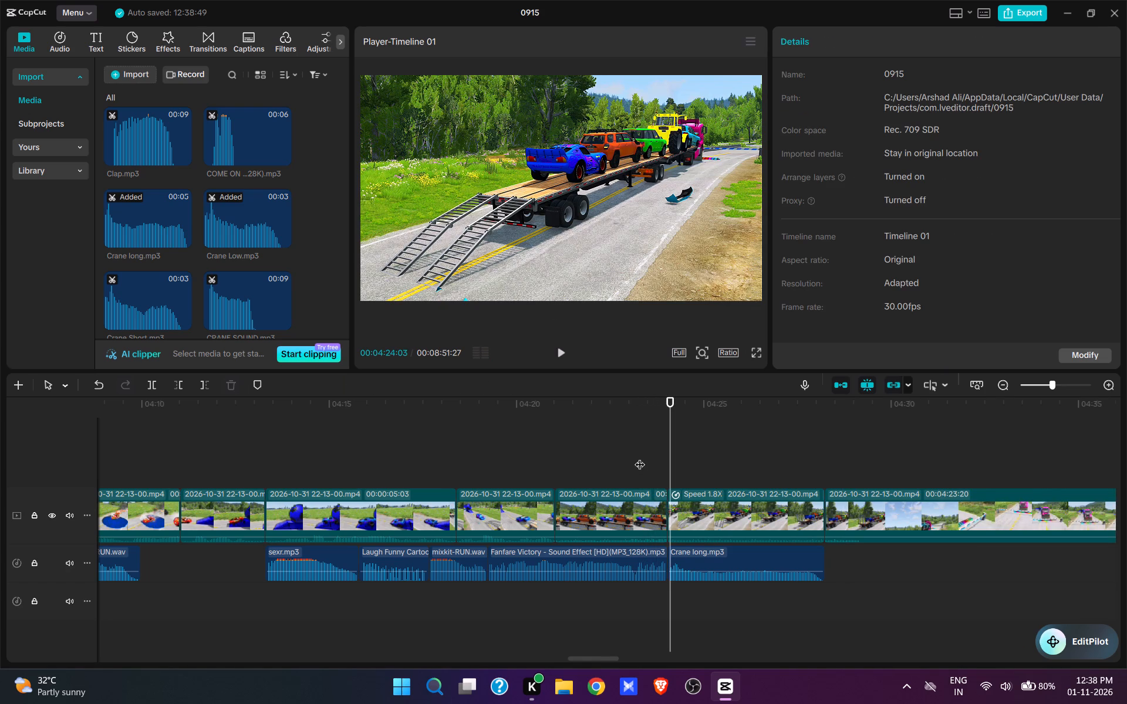
key("space")
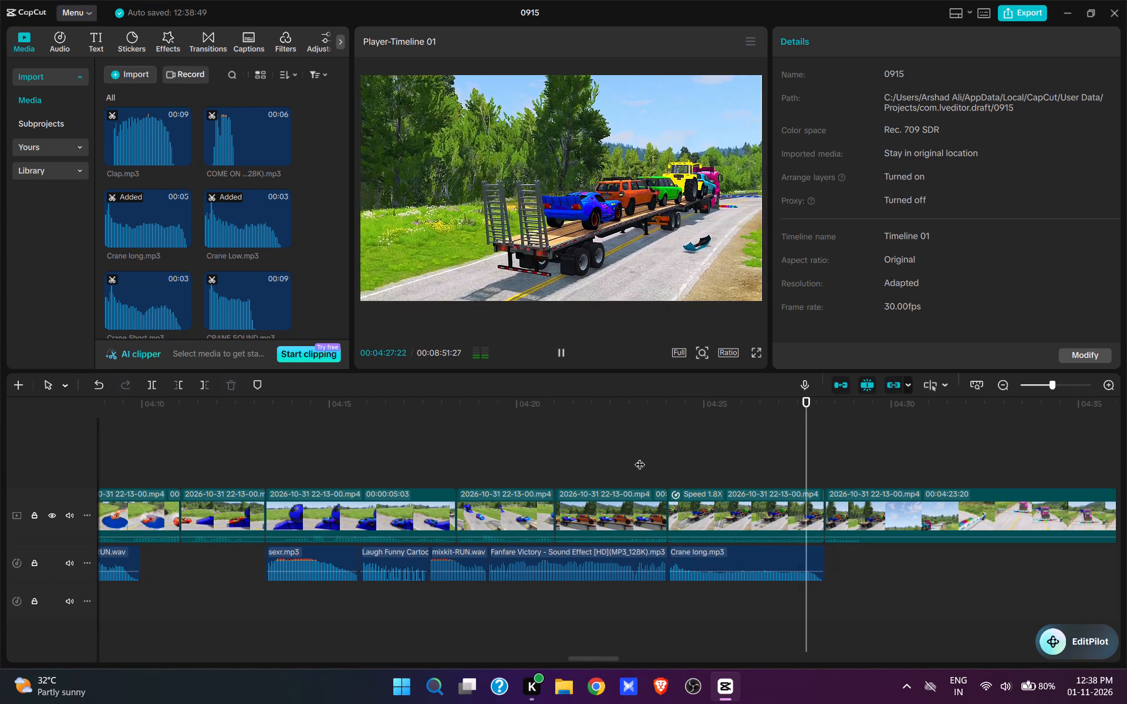
key("space")
Move ahead to the front view of the truck at the striped barriers and trim off that clip's footage up to 04:36:08.
left_click_drag(680, 500, 673, 541)
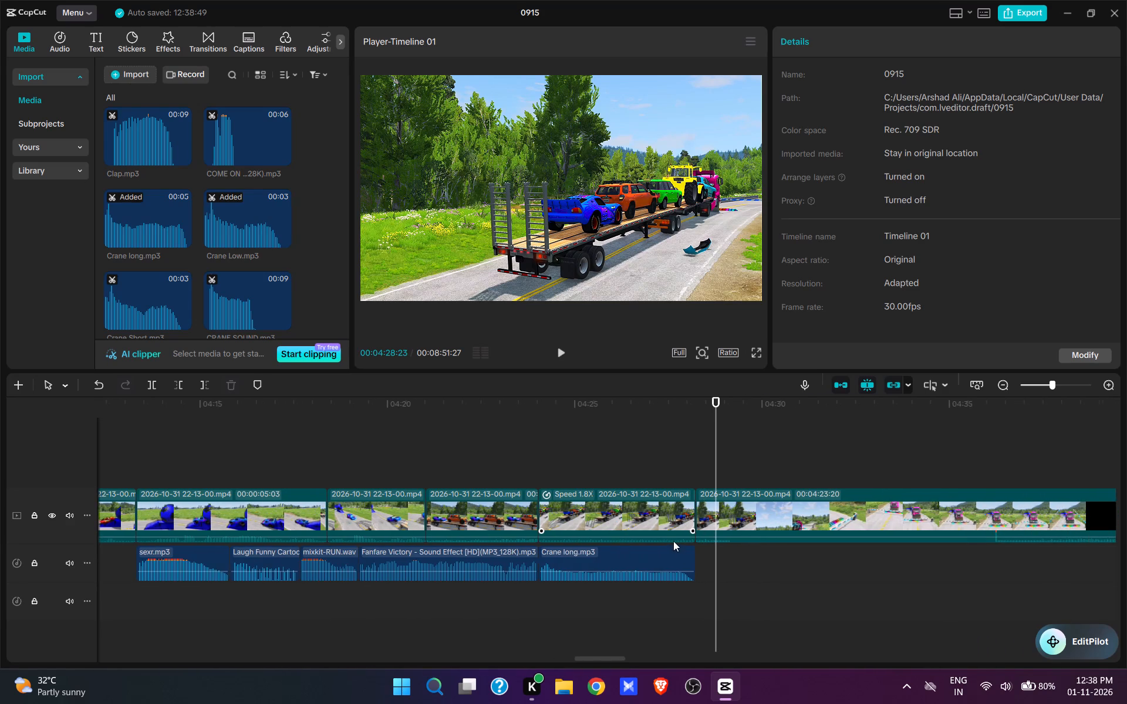
left_click_drag(673, 541, 669, 579)
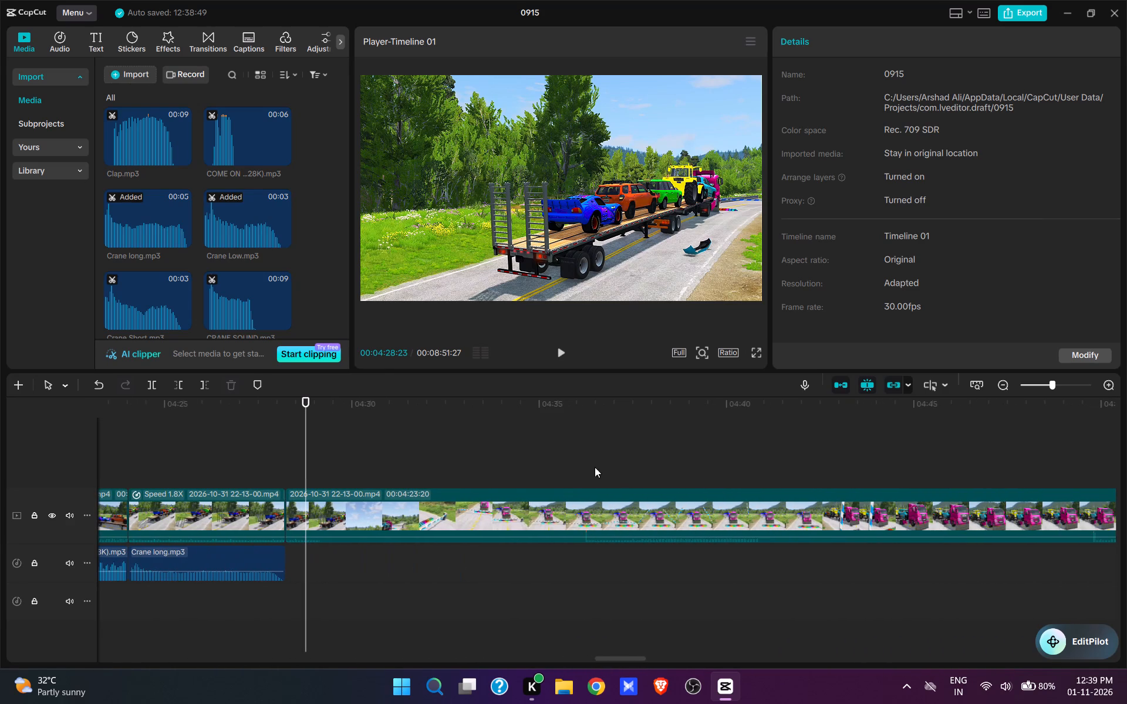
left_click(568, 466)
key("space")
key("space")
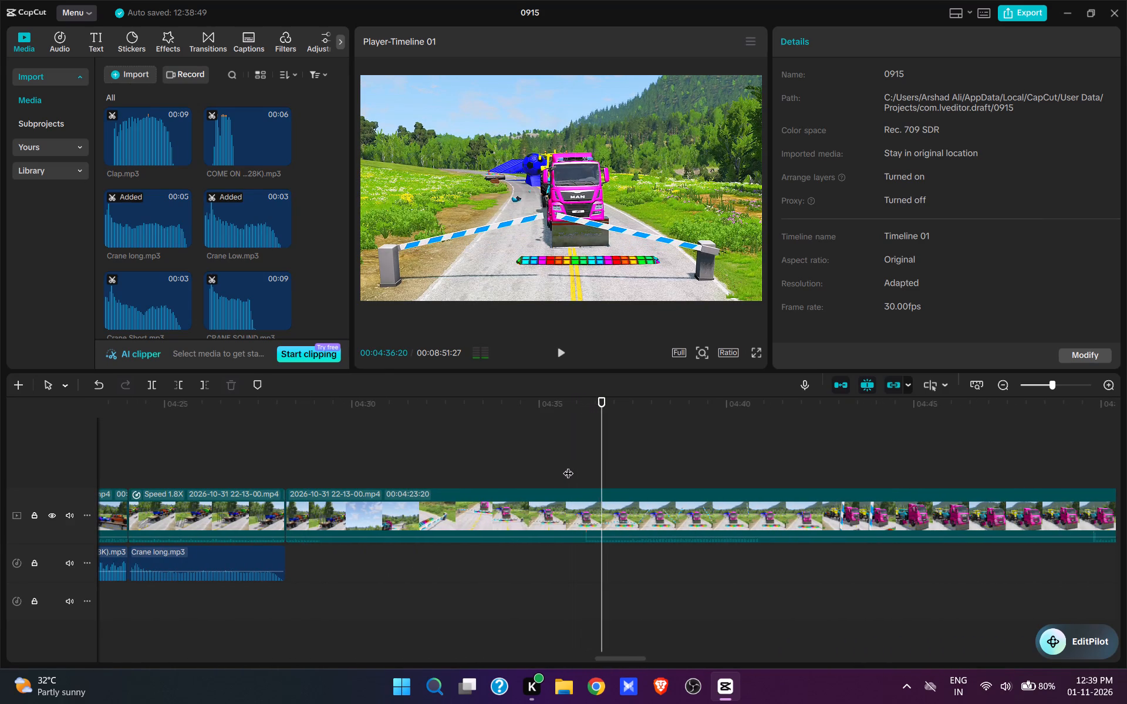
left_click(586, 462)
key("q")
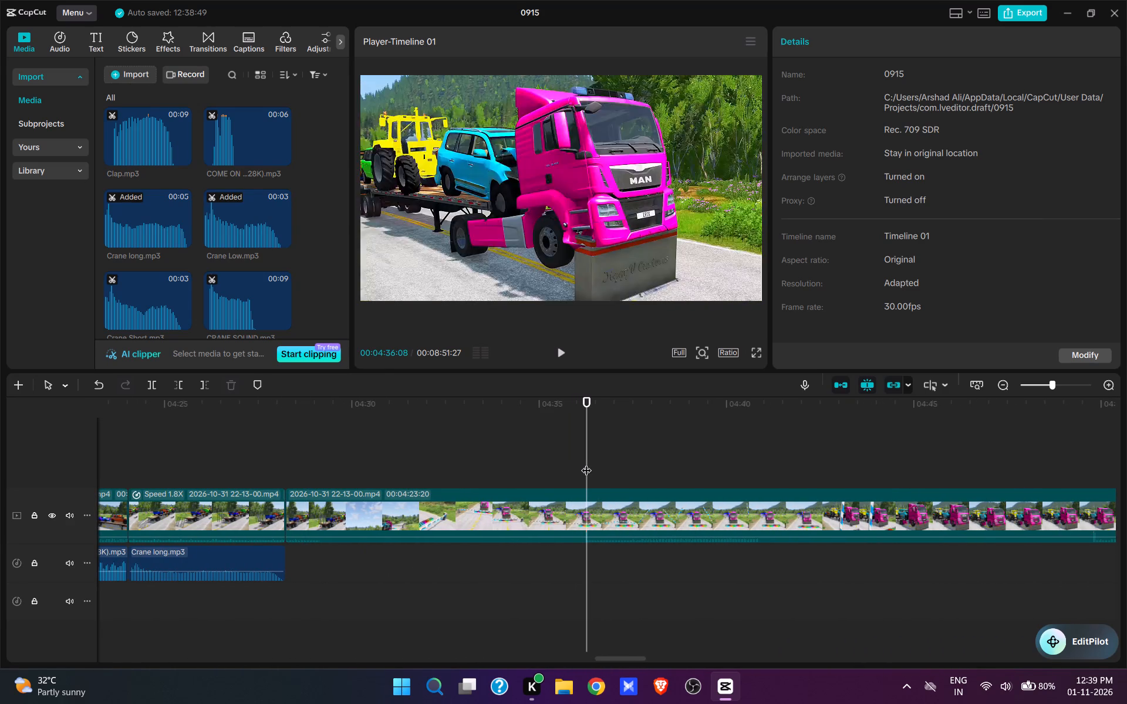
key("space")
key("space")
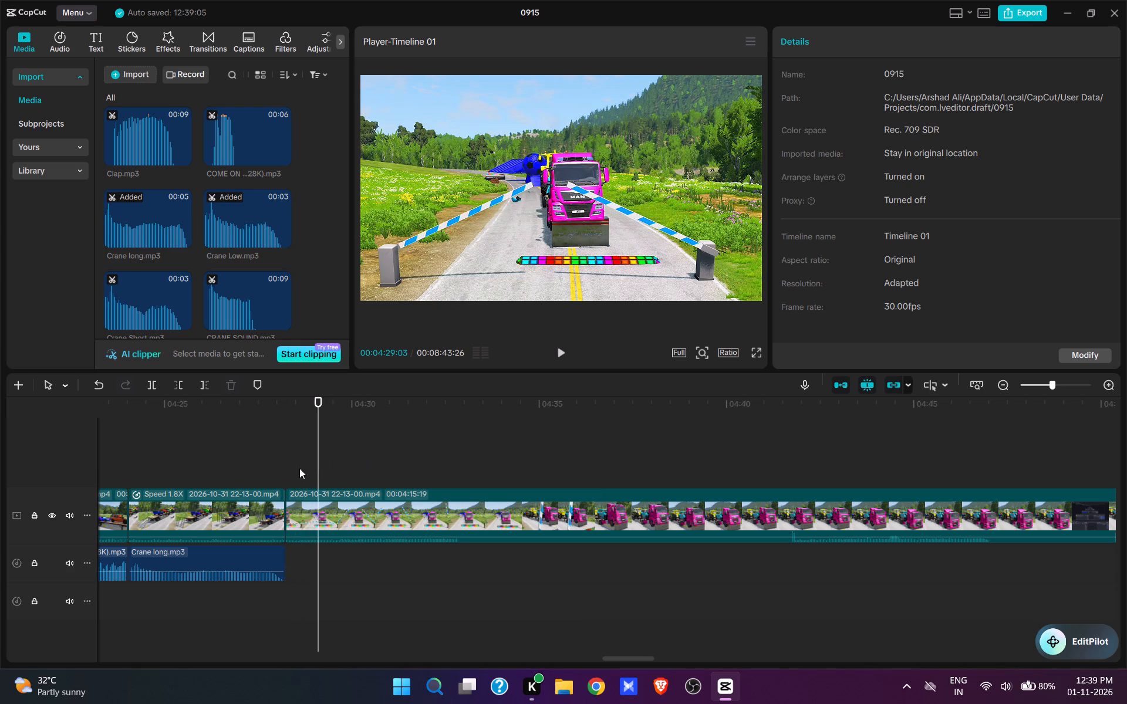
Preview Crane Low.mp3 and add it at 04:28:07 under the start of the barrier clip.
left_click(285, 463)
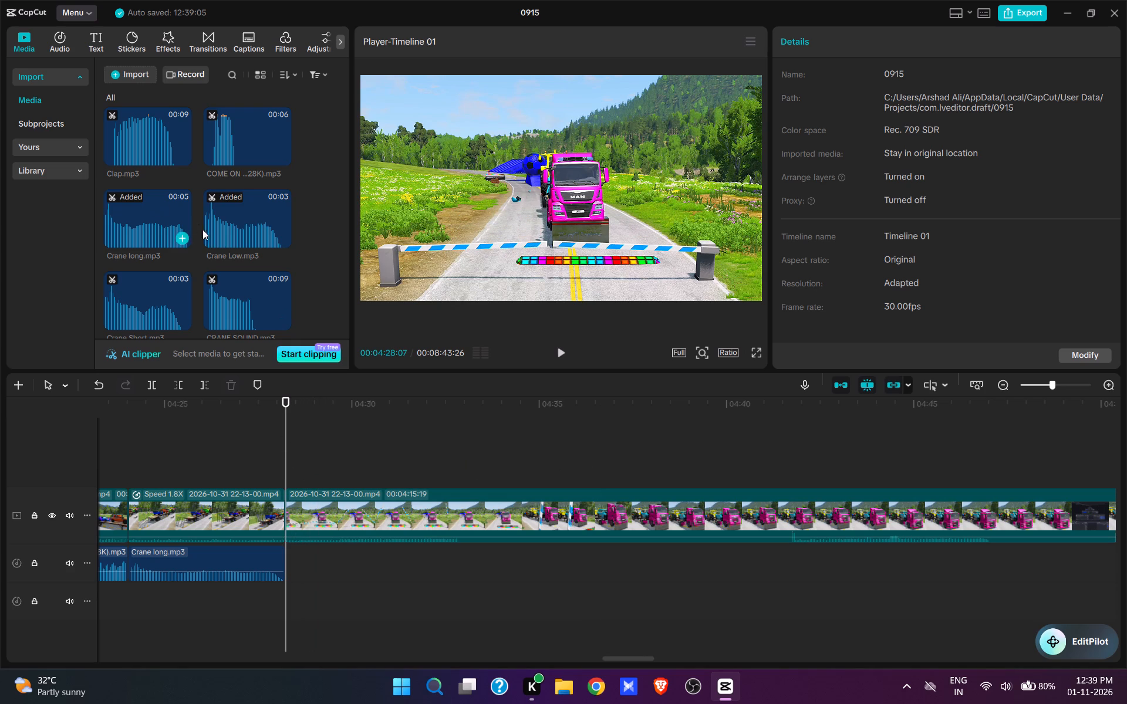
left_click(251, 237)
left_click(271, 241)
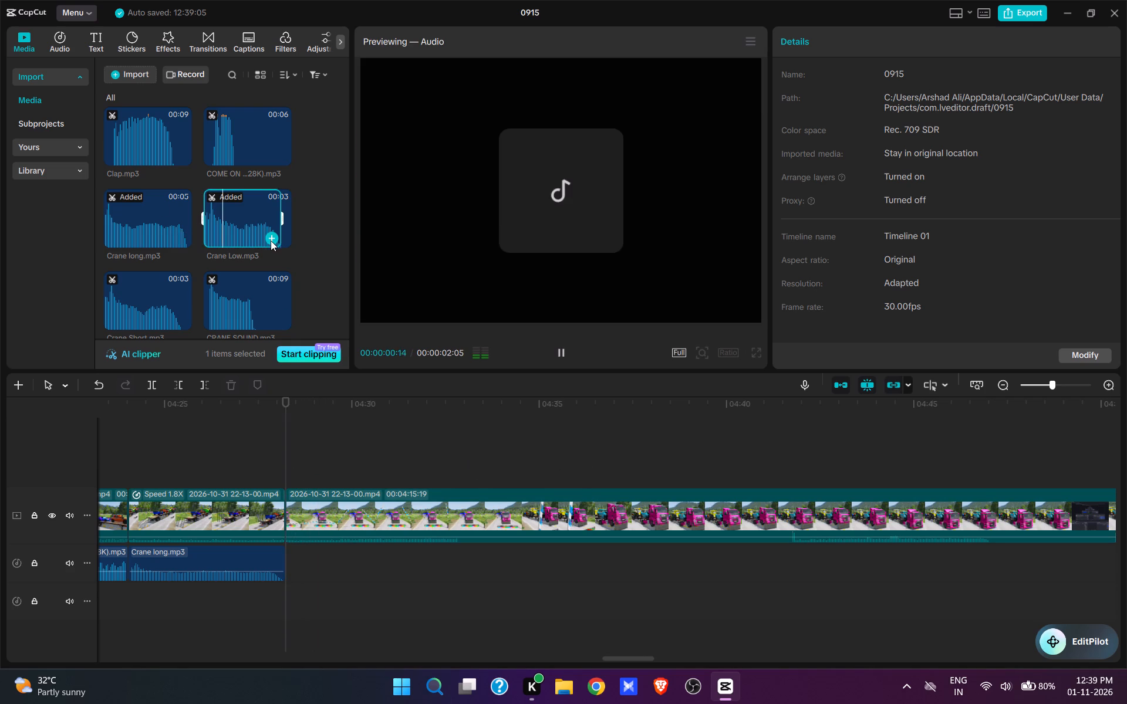
Play through the barriers rising, split the video at 04:32:11 and replay the section from the end of the ramp-folding clip.
key("space")
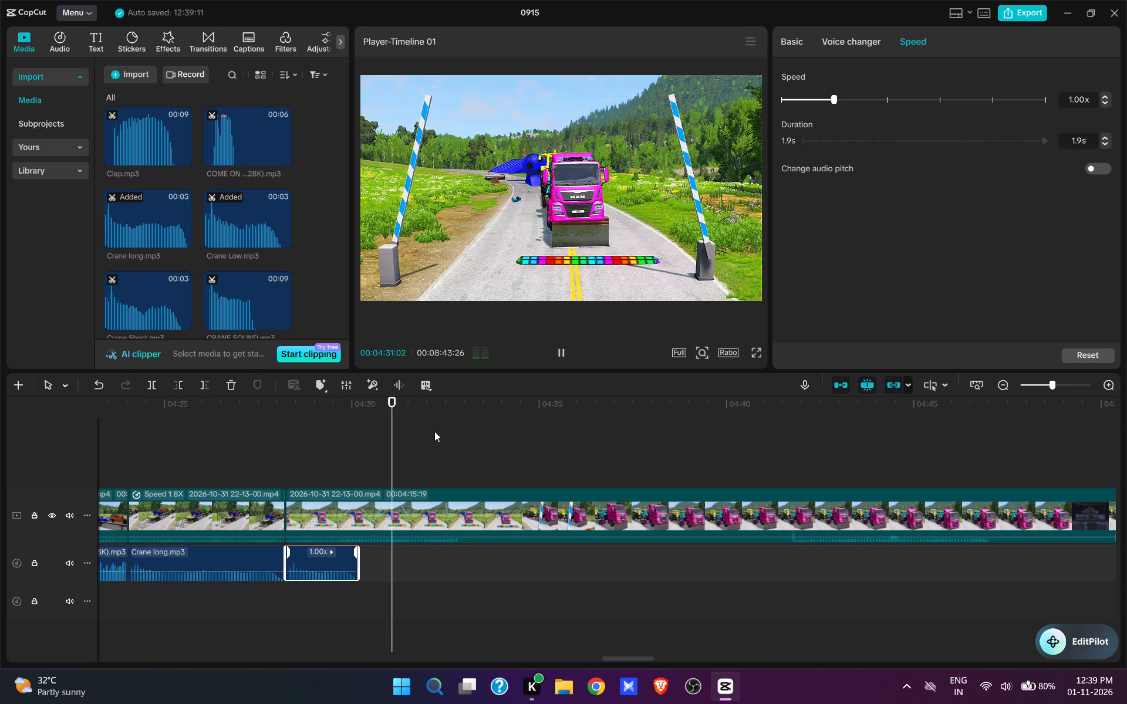
key("space")
type("w")
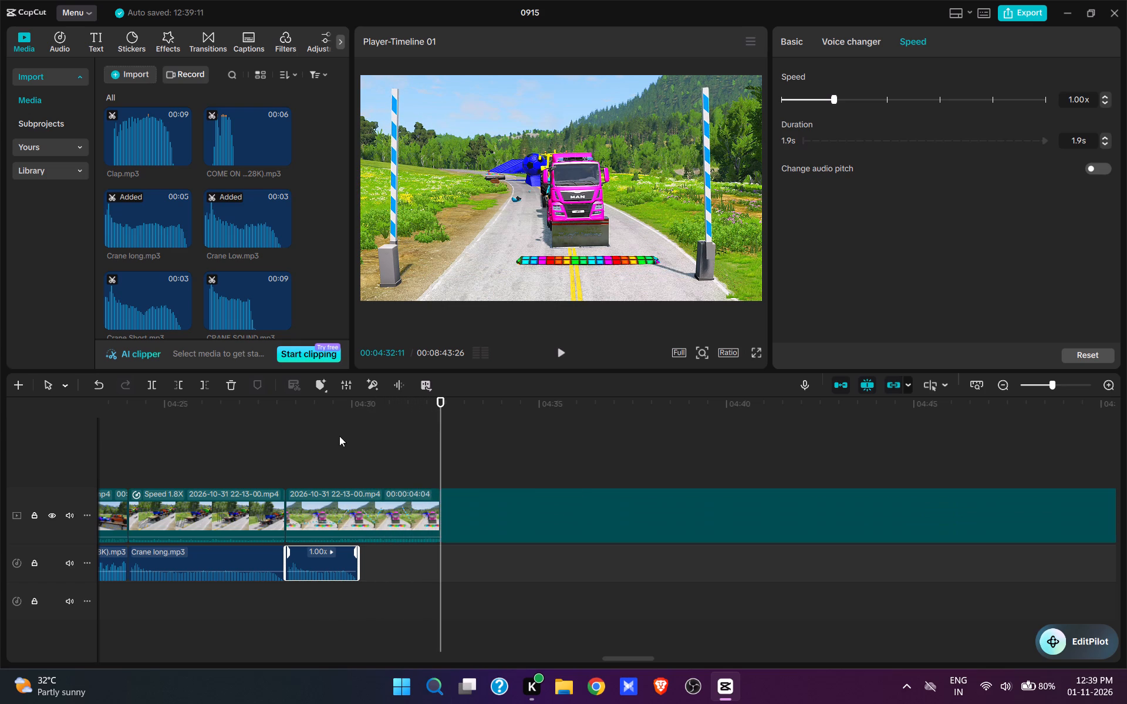
left_click(284, 442)
left_click(235, 438)
key("space")
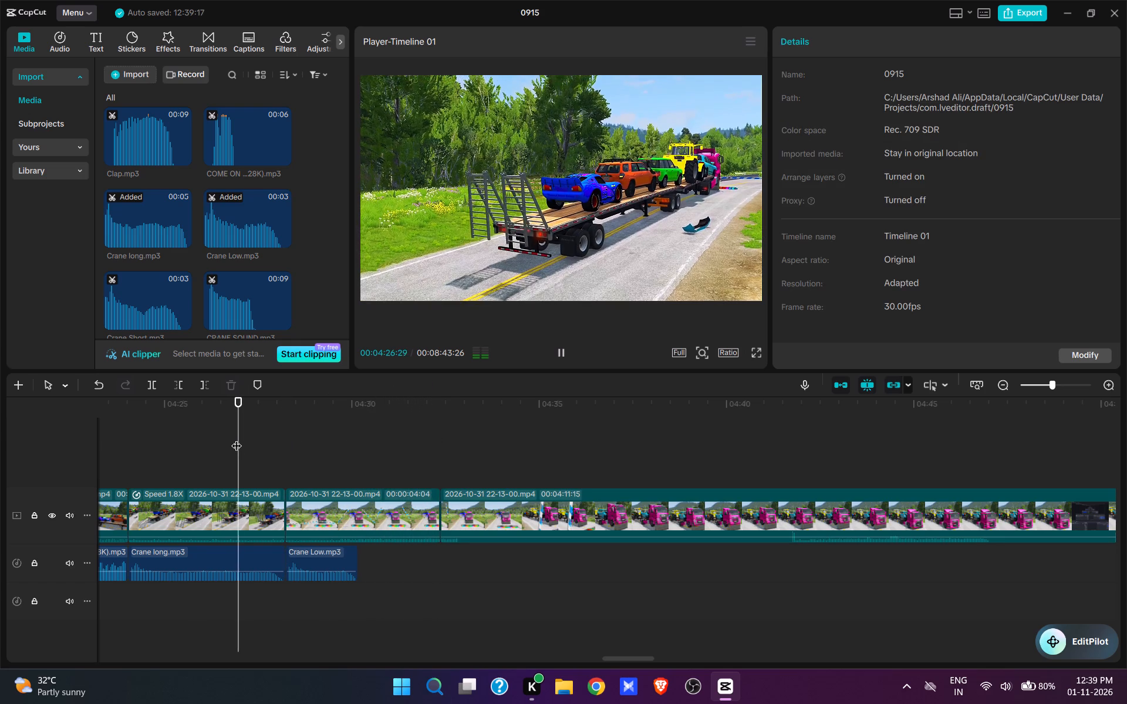
key("space")
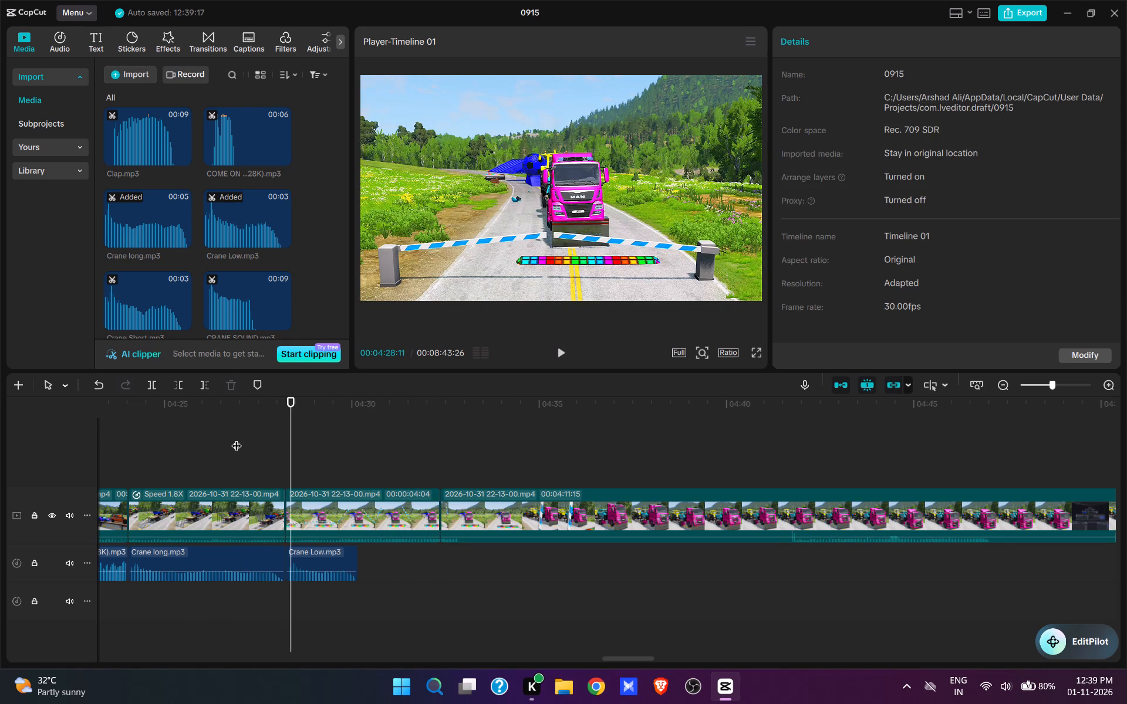
key("space")
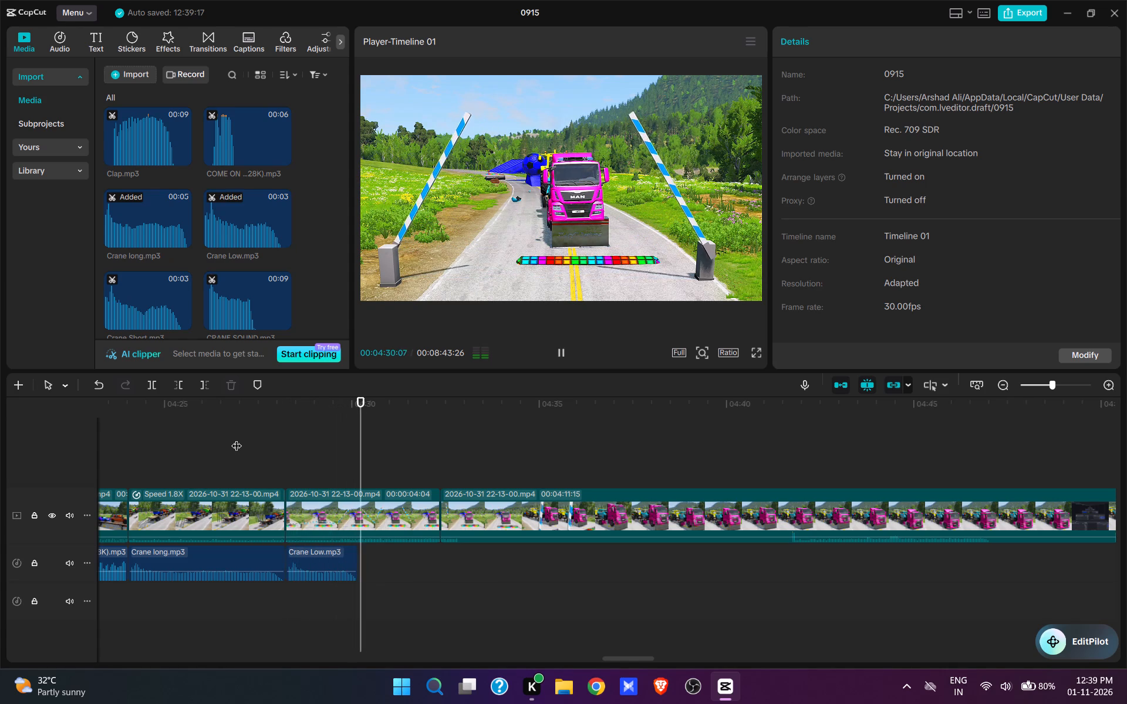
key("space")
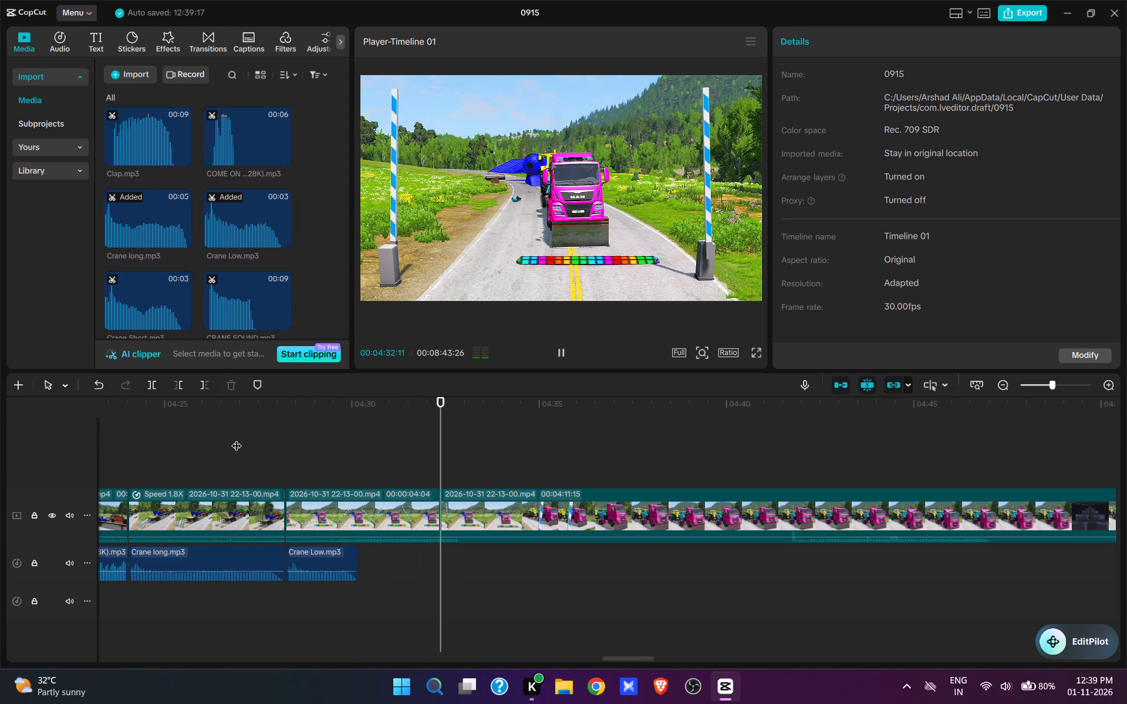
Trim the end of the barrier-raising clip back to 04:31:29 and replay the clip.
left_click(416, 477)
key("space")
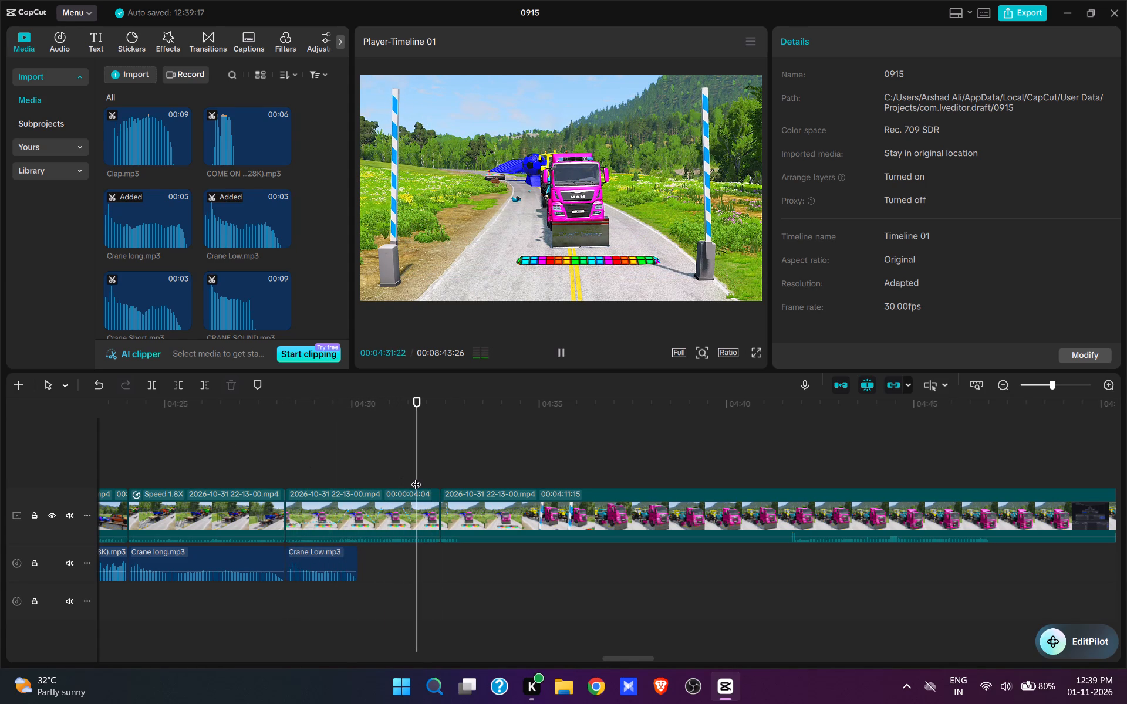
key("space")
left_click(417, 474)
key("space")
key("space")
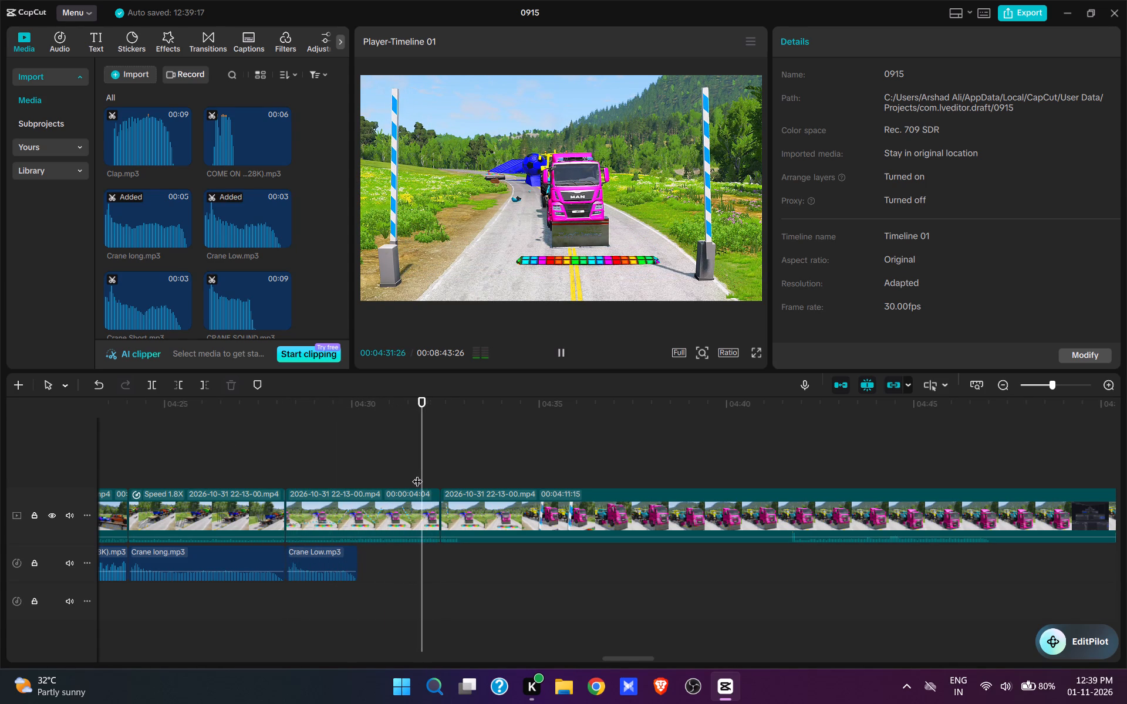
type("e")
left_click(273, 456)
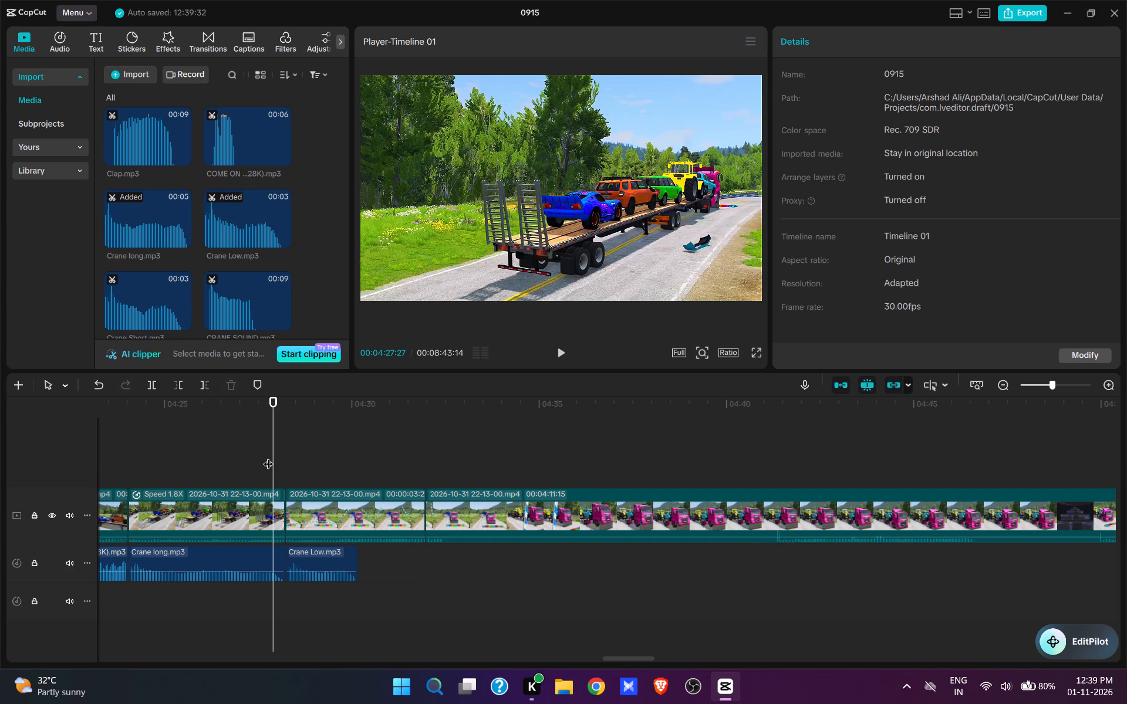
key("space")
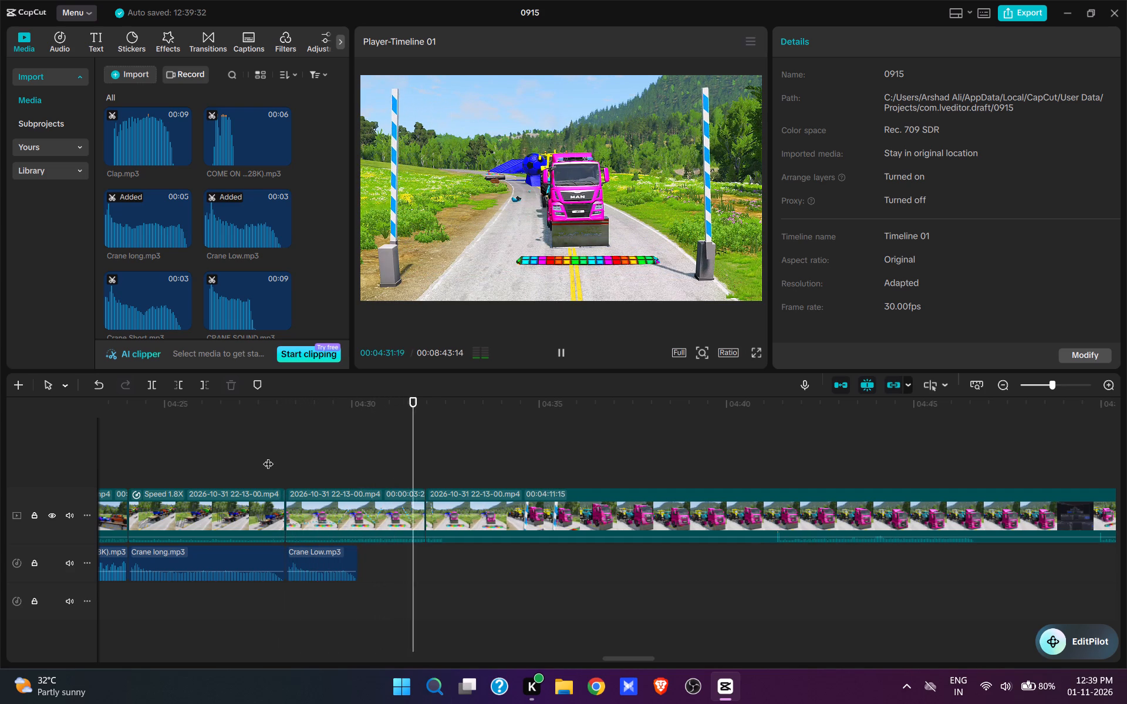
key("space")
Find where the block in front of the pink truck starts to lower and trim the clip's start up to 04:42:21.
left_click_drag(574, 529, 573, 543)
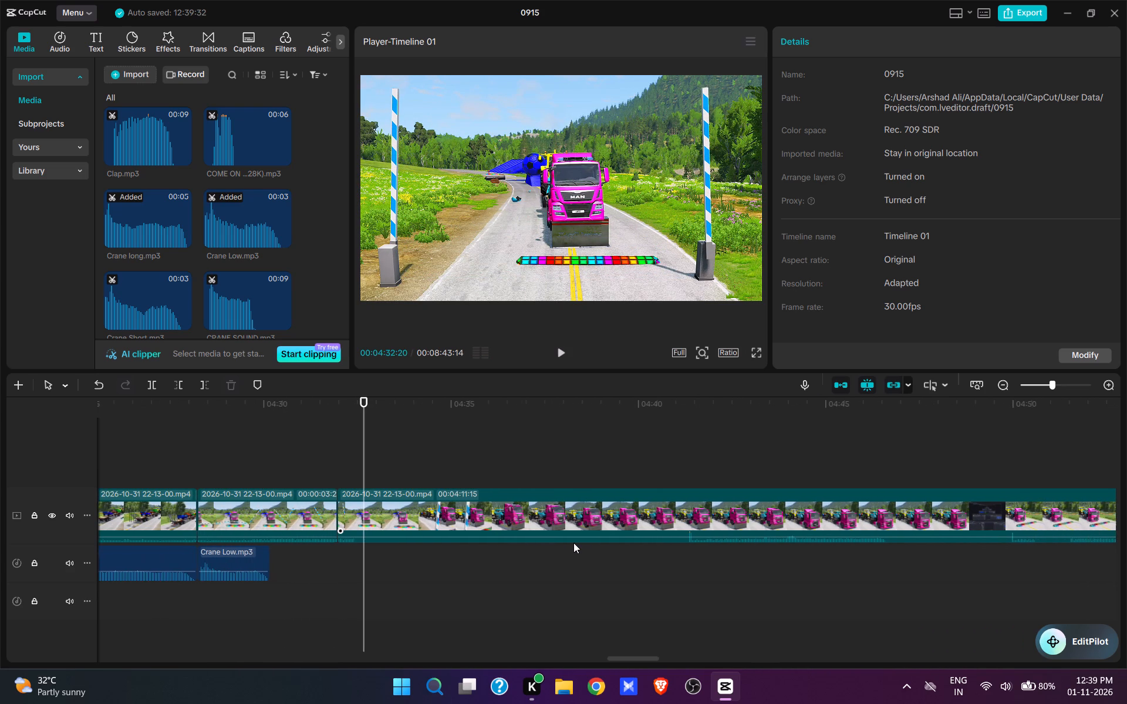
left_click(637, 453)
key("space")
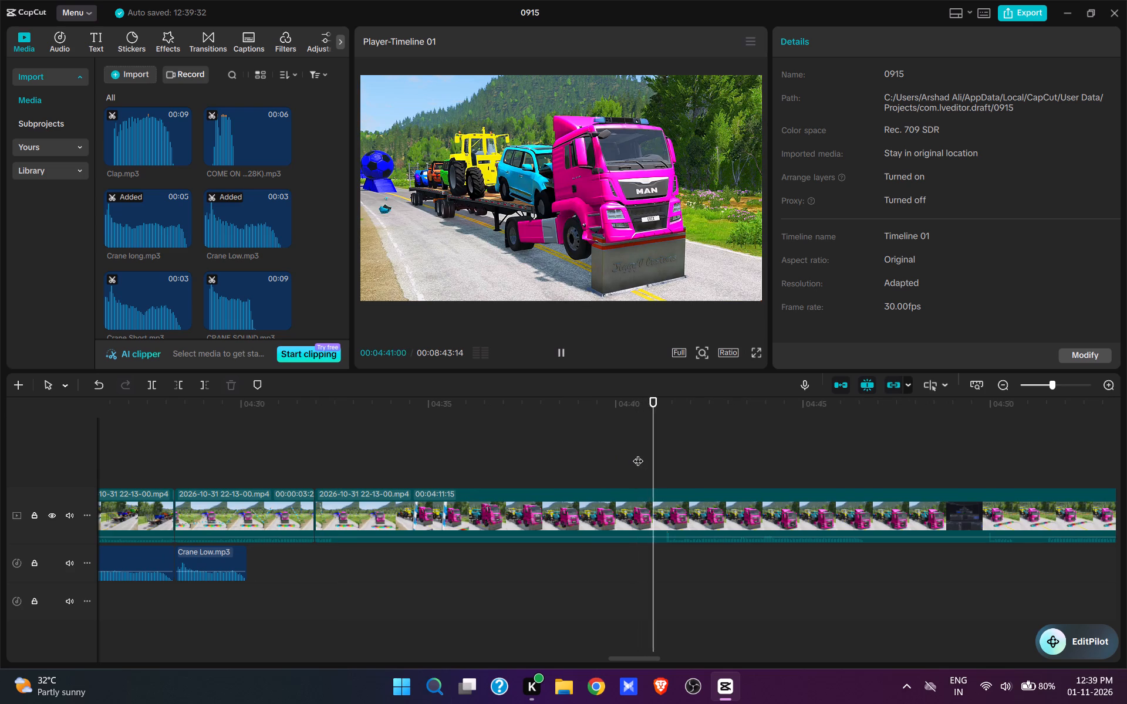
key("space")
key("space")
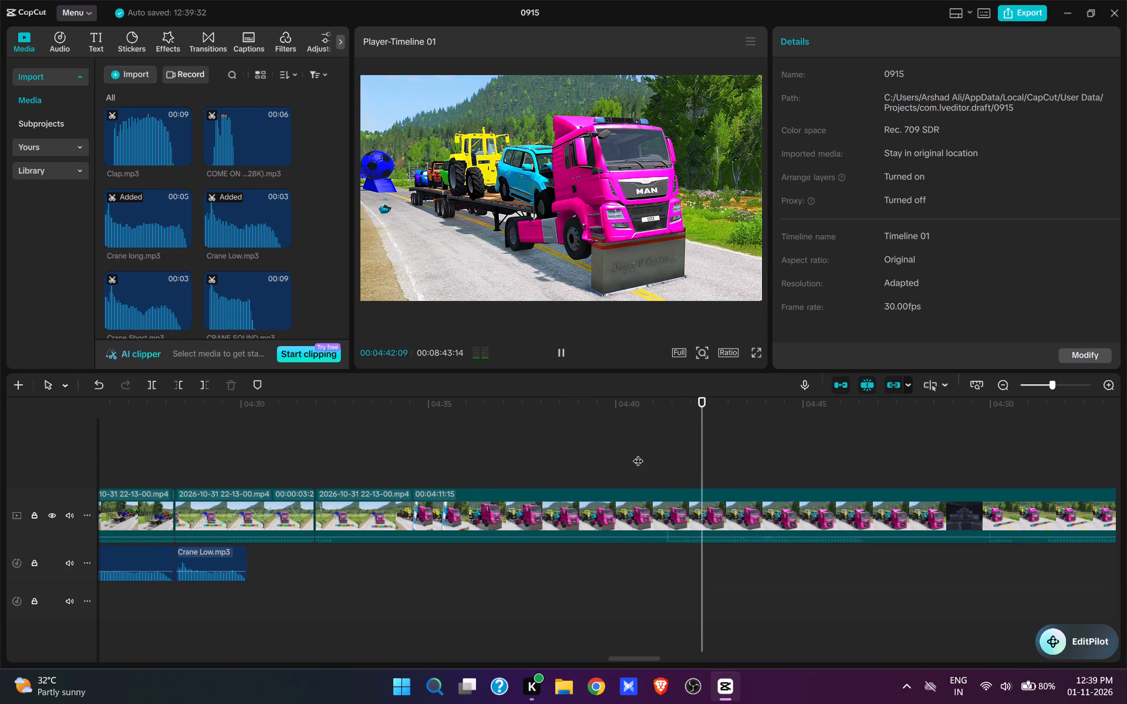
key("space")
left_click(711, 463)
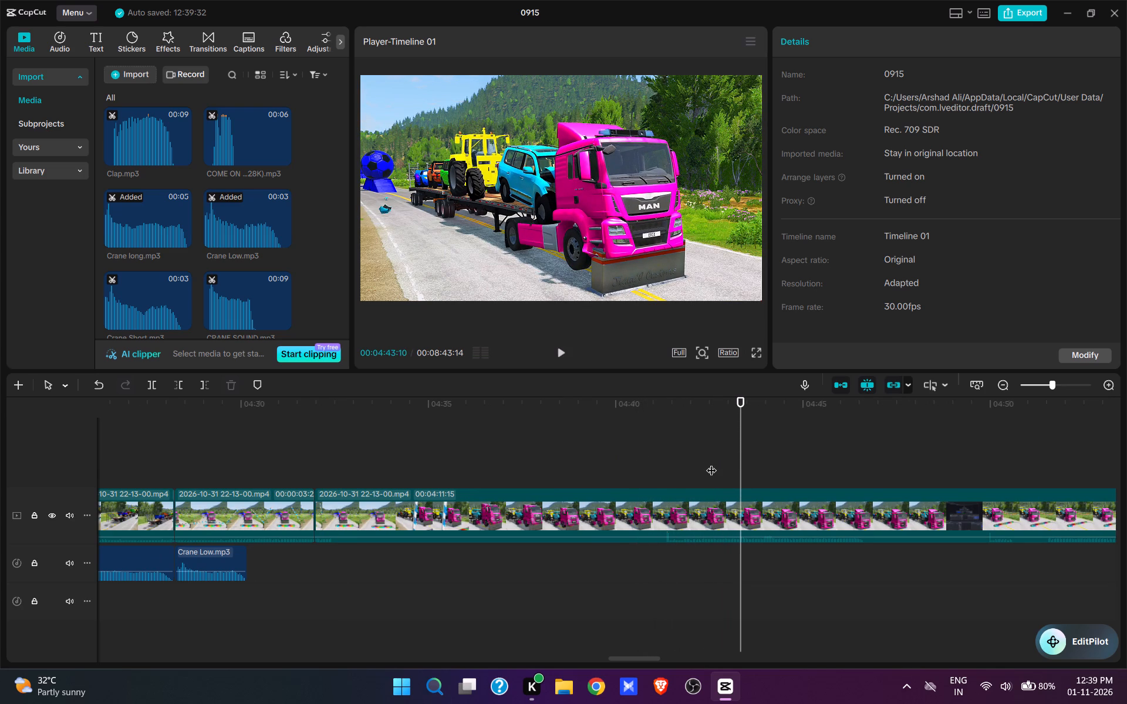
left_click(707, 464)
left_click(686, 464)
key("space")
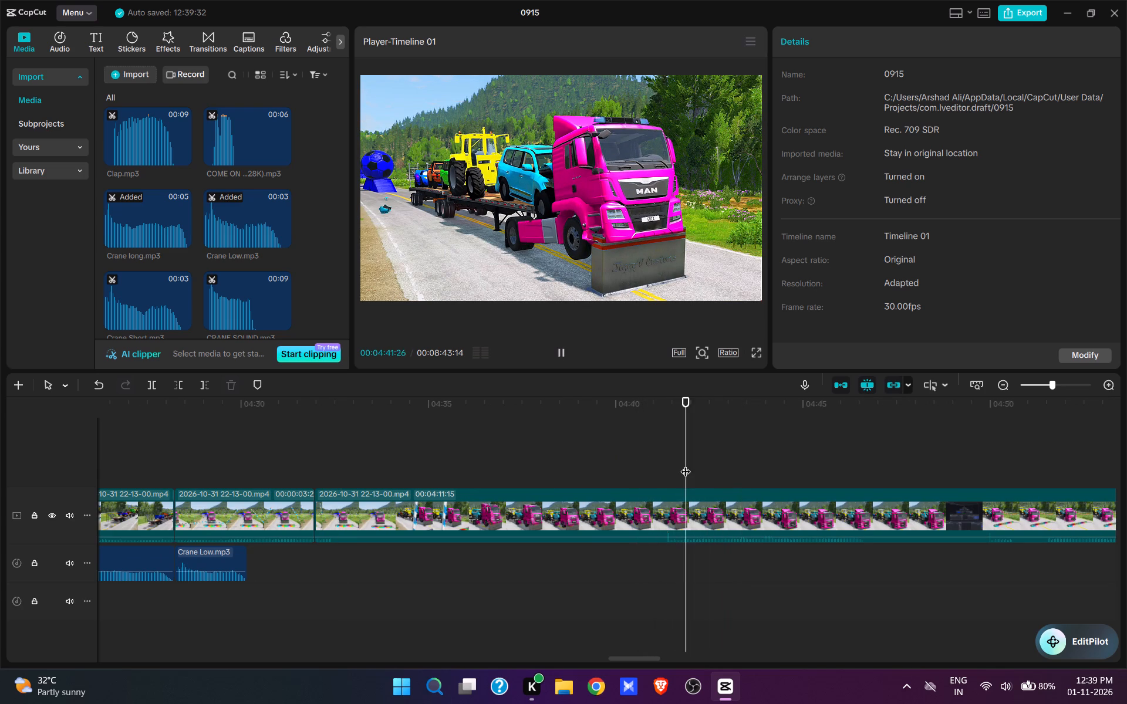
key("space")
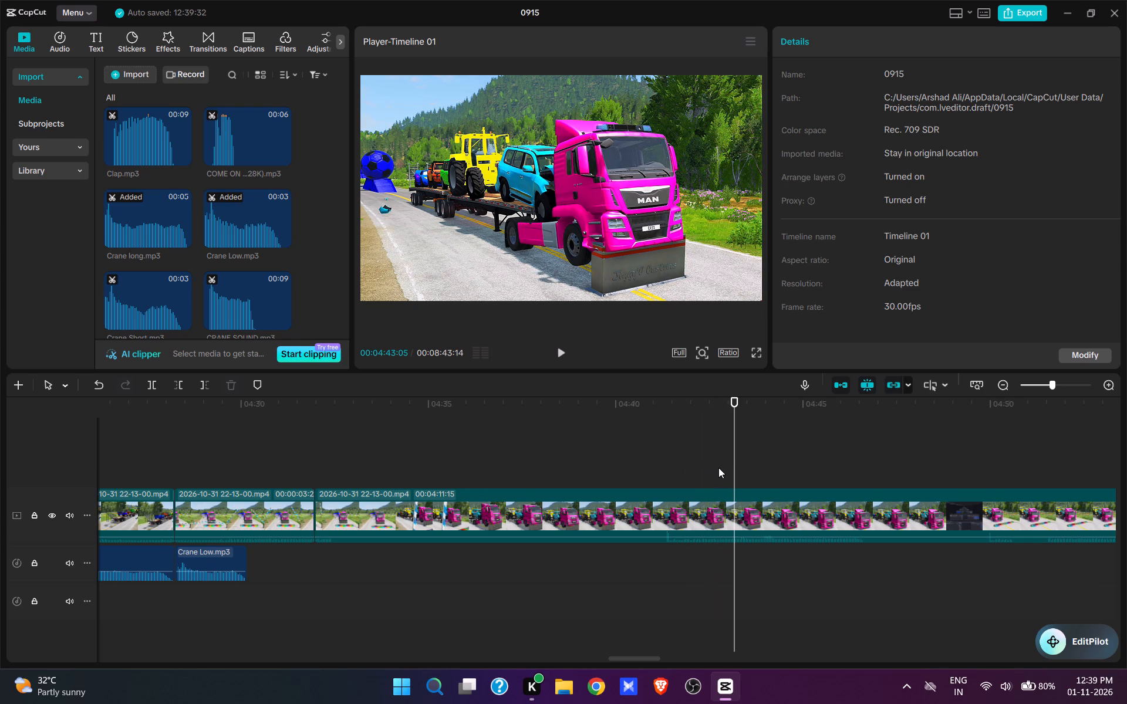
left_click(718, 470)
left_click(717, 471)
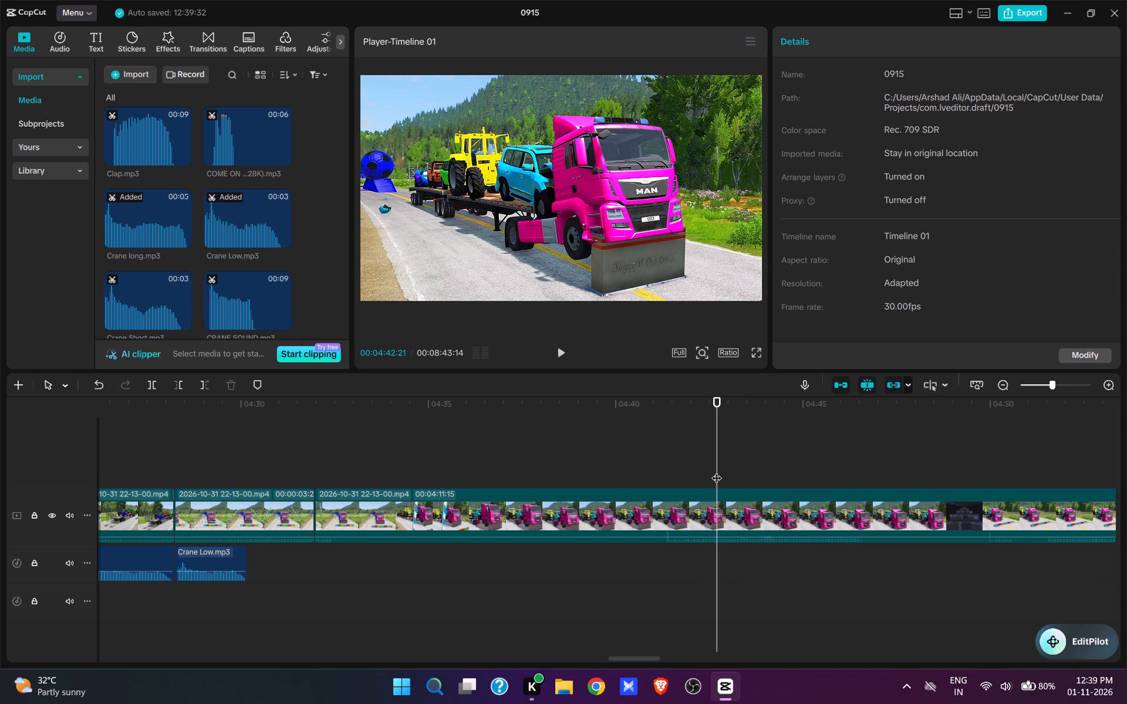
key("q")
Add Crane Low.mp3 at 04:31:29 under the block-lowering clip and play it back with the sound.
left_click(282, 238)
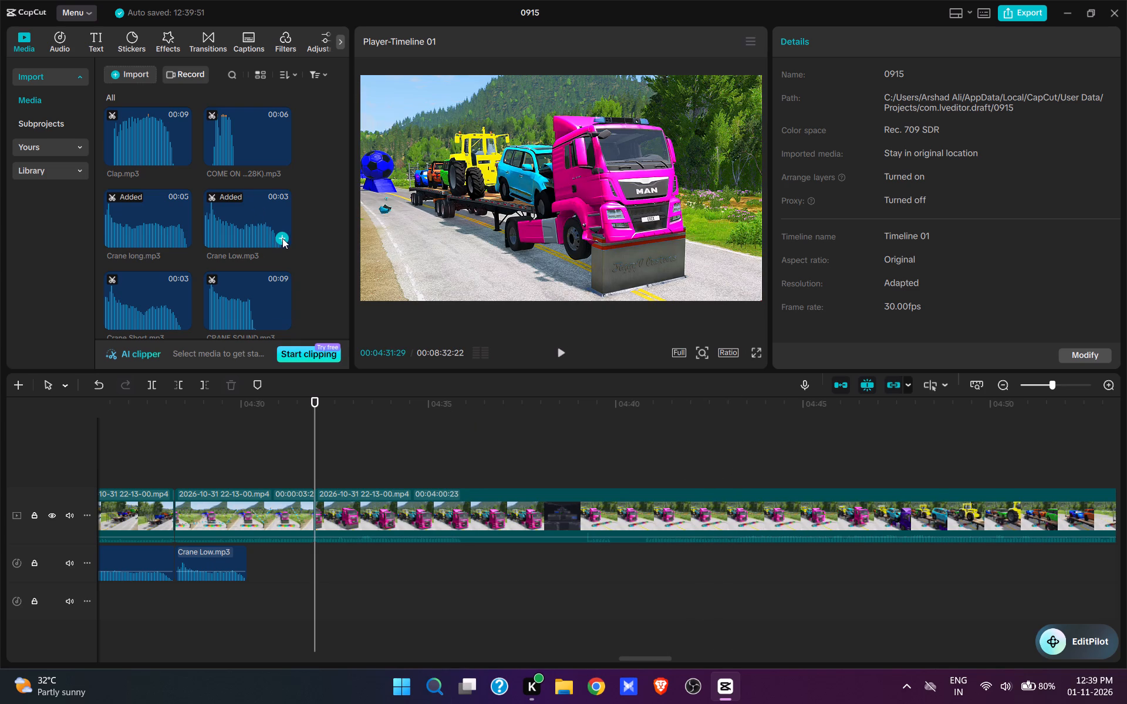
key("space")
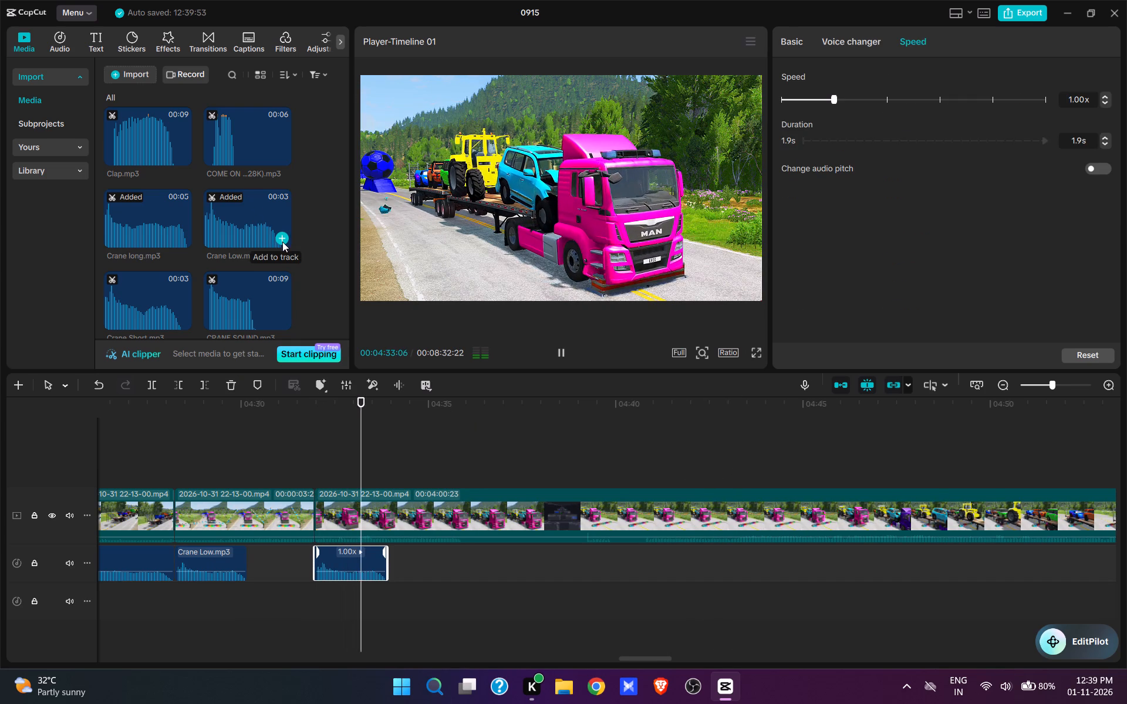
key("space")
left_click(178, 461)
key("space")
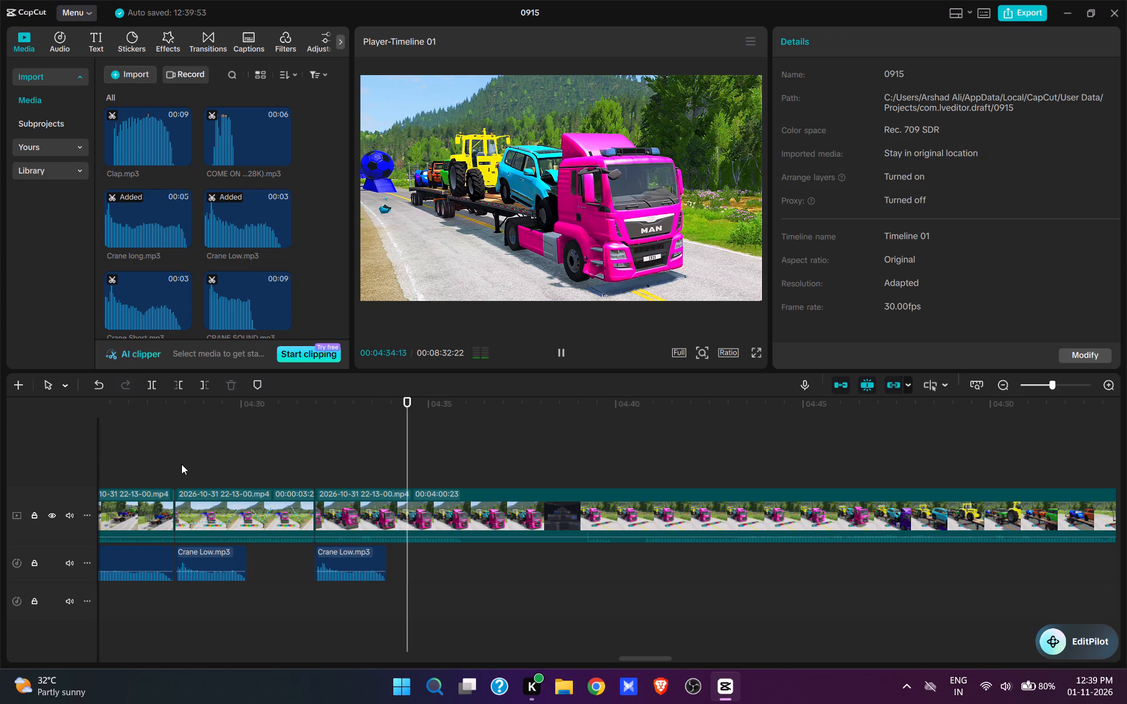
Replay the block-lowering clip and the footage before it to check the crane sound and find where to cut.
left_click(182, 461)
key("space")
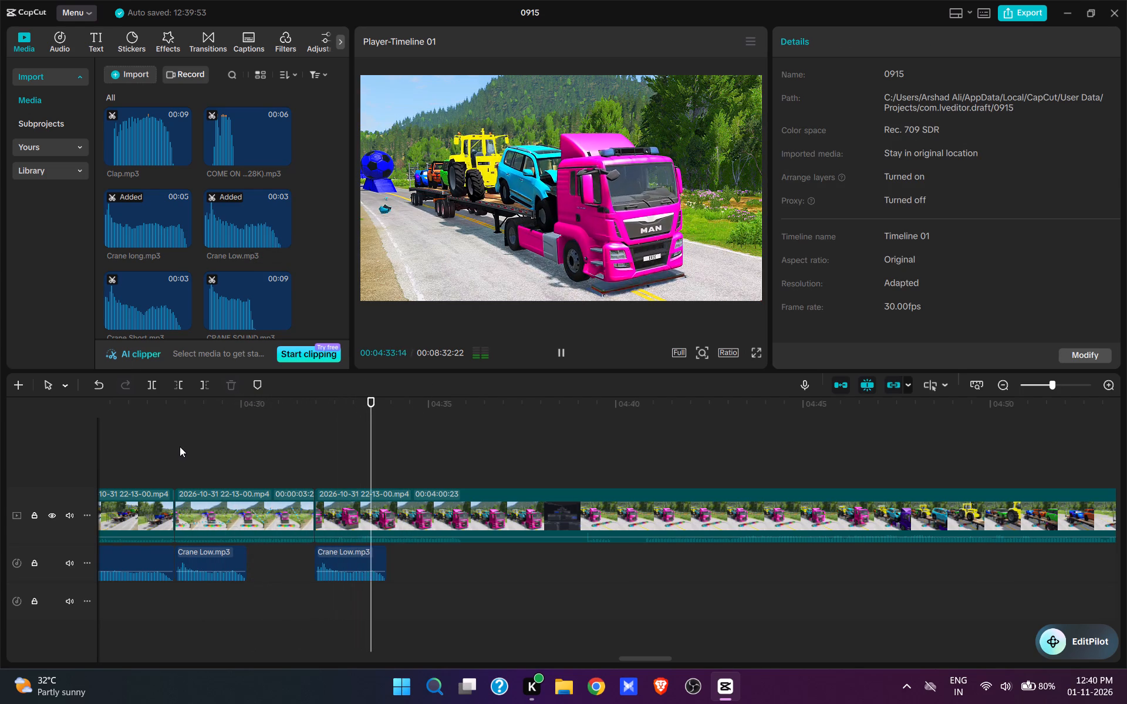
key("space")
left_click(174, 463)
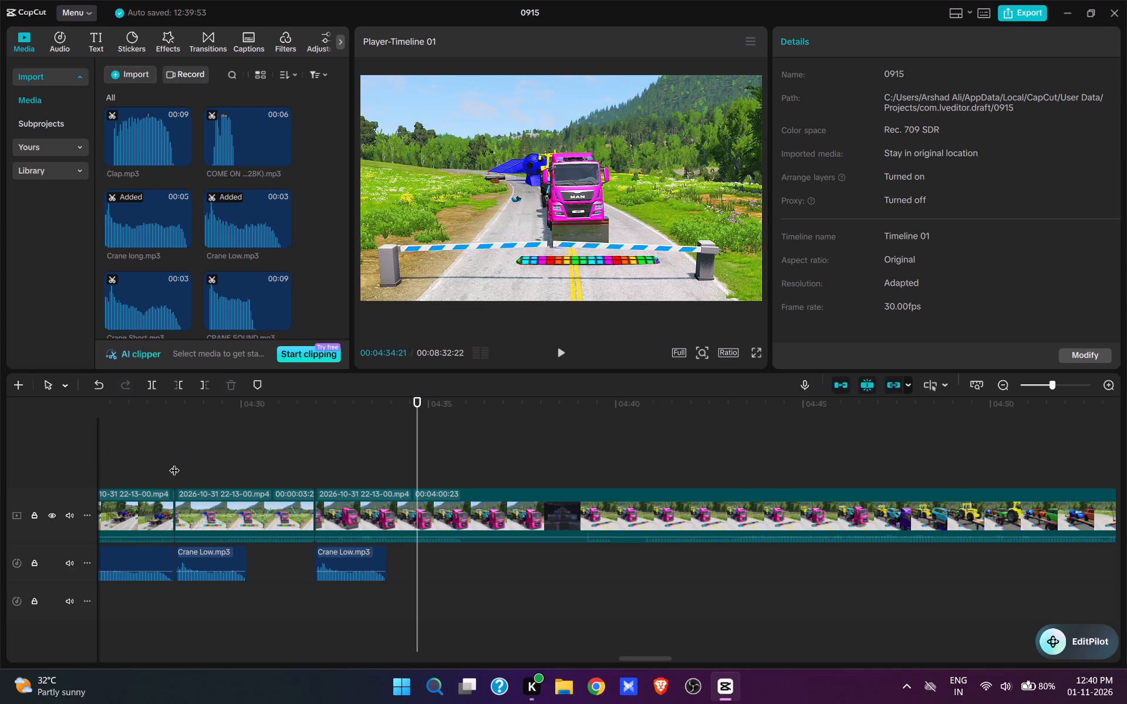
key("space")
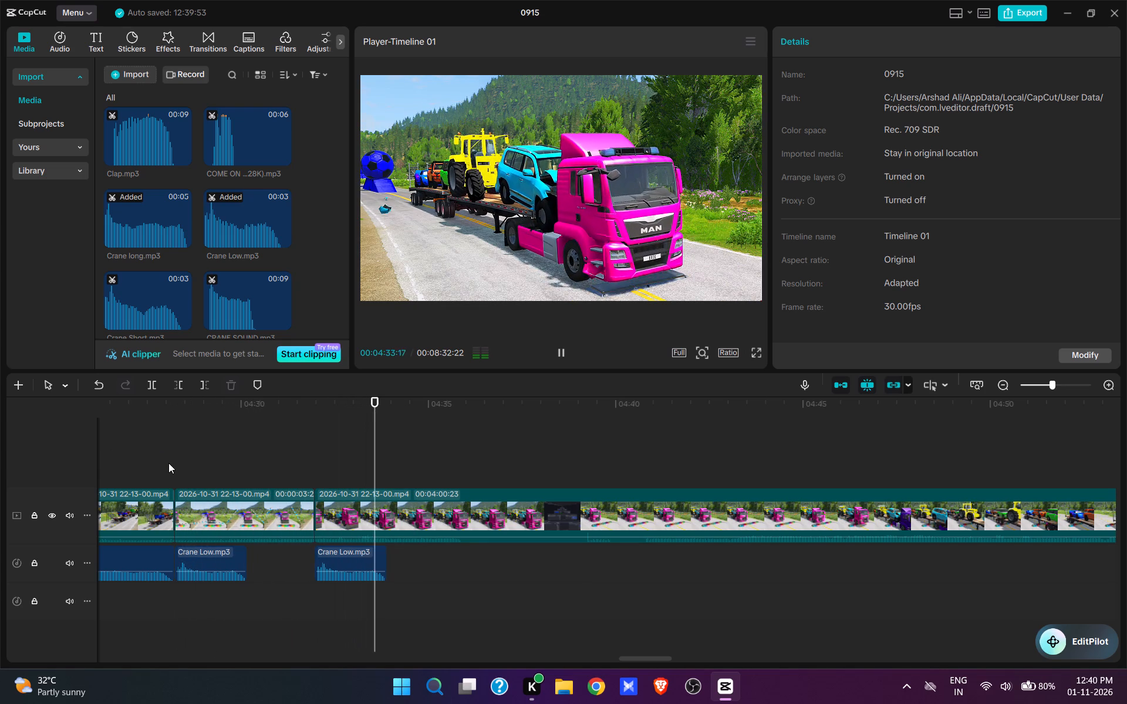
key("space")
key("space")
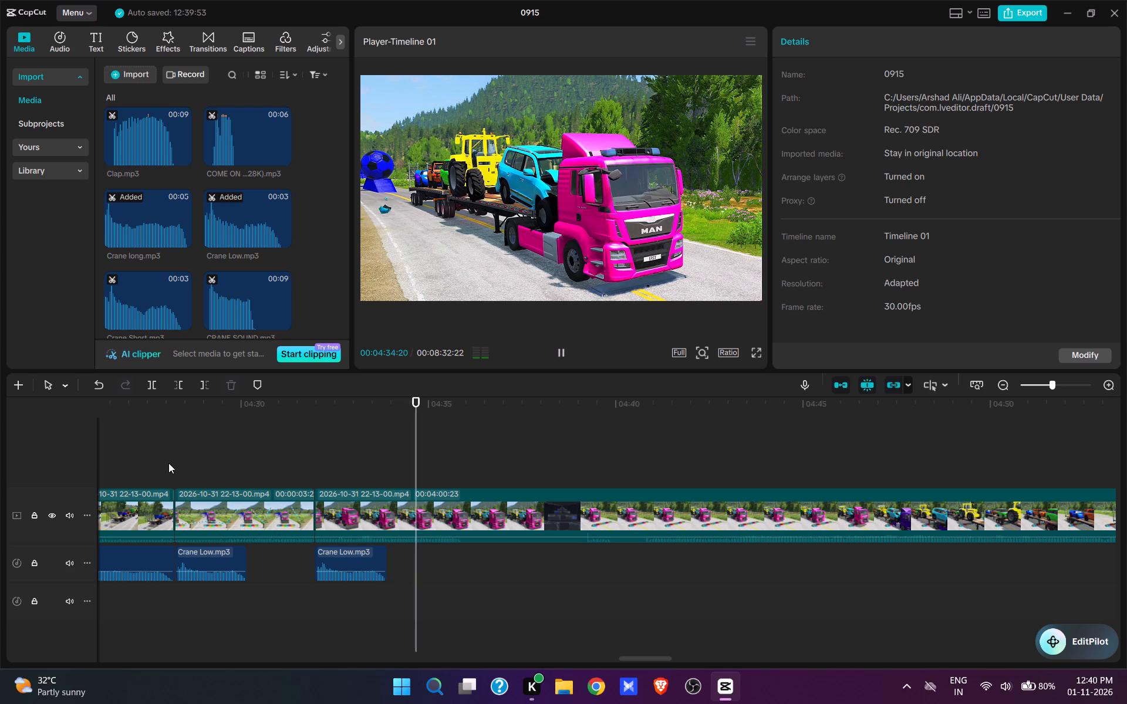
key("space")
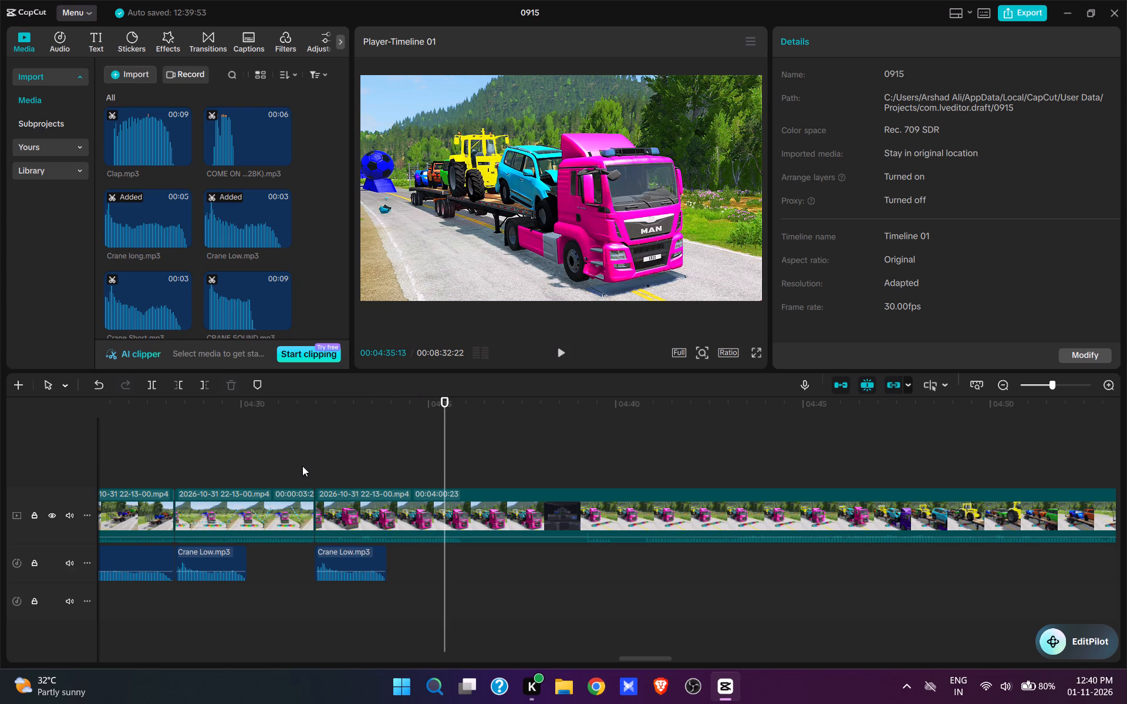
left_click(302, 466)
key("space")
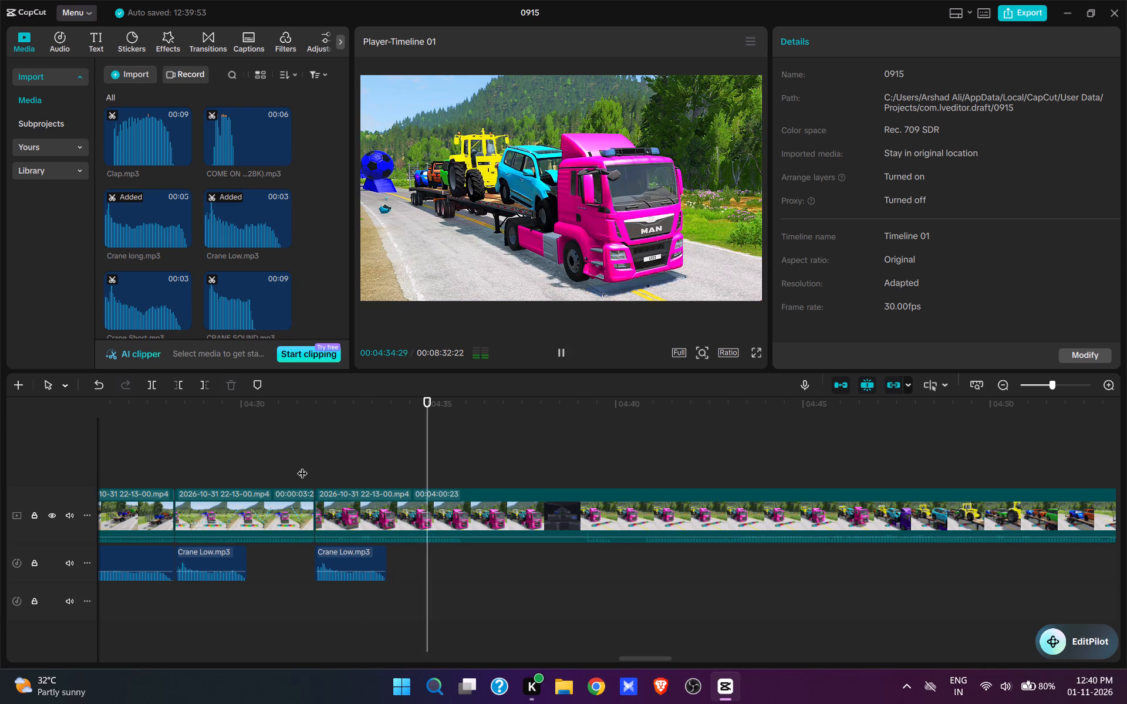
key("space")
left_click(314, 463)
key("space")
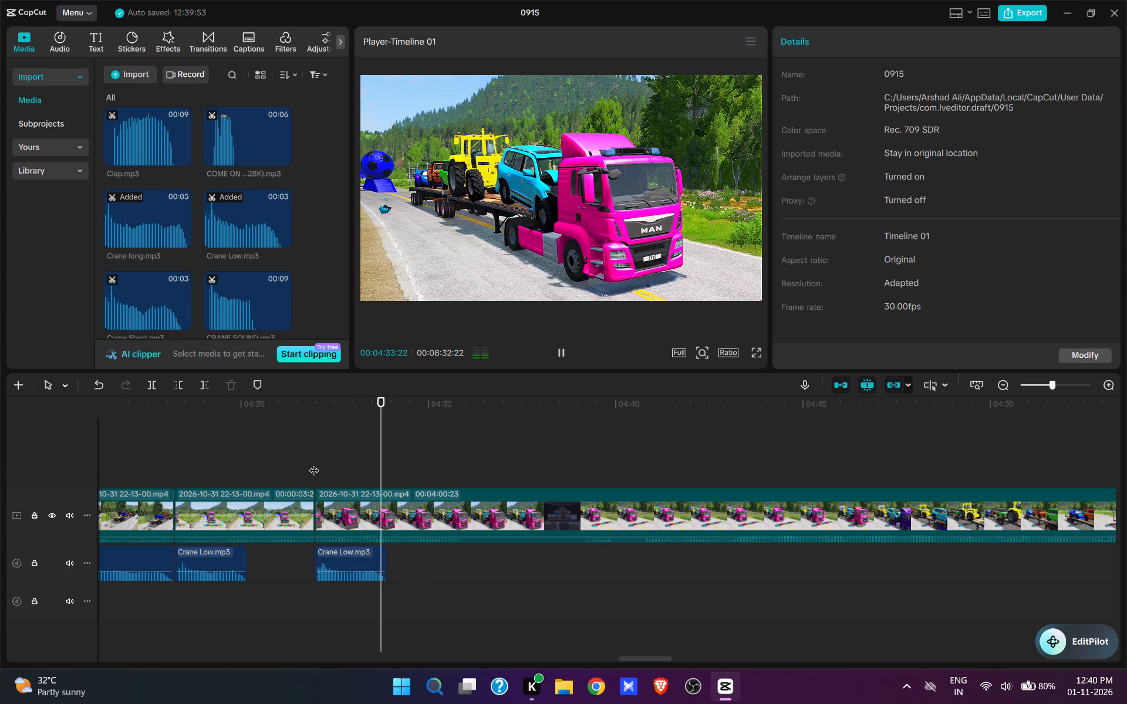
key("space")
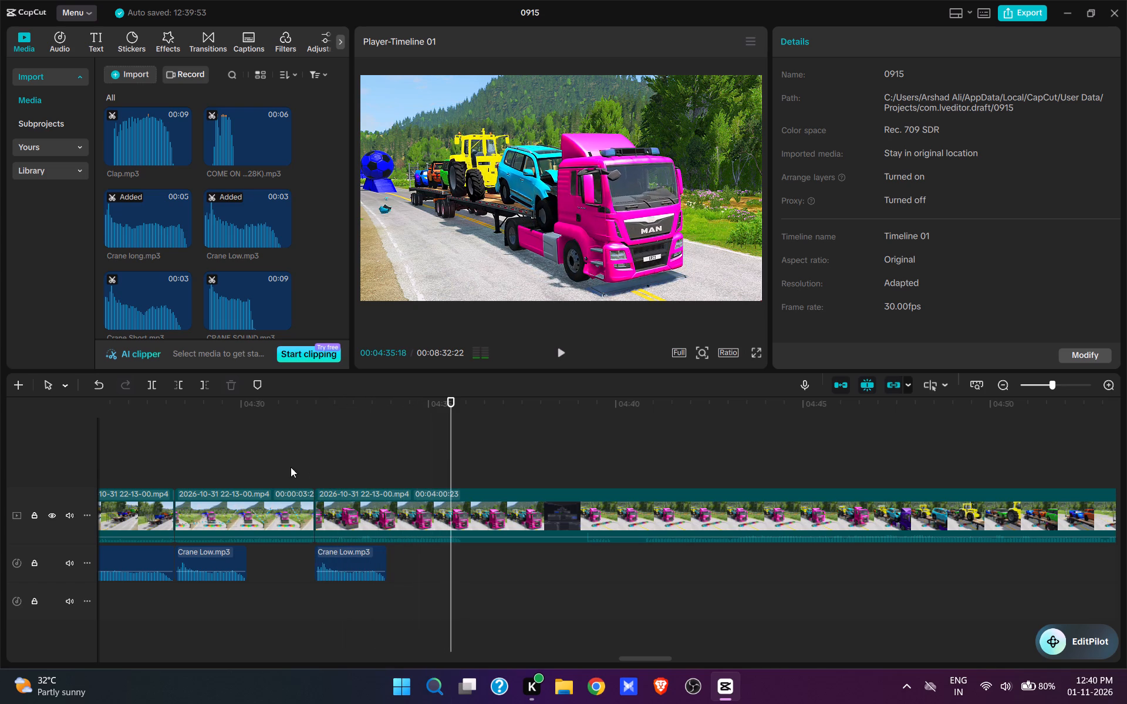
left_click(290, 466)
key("space")
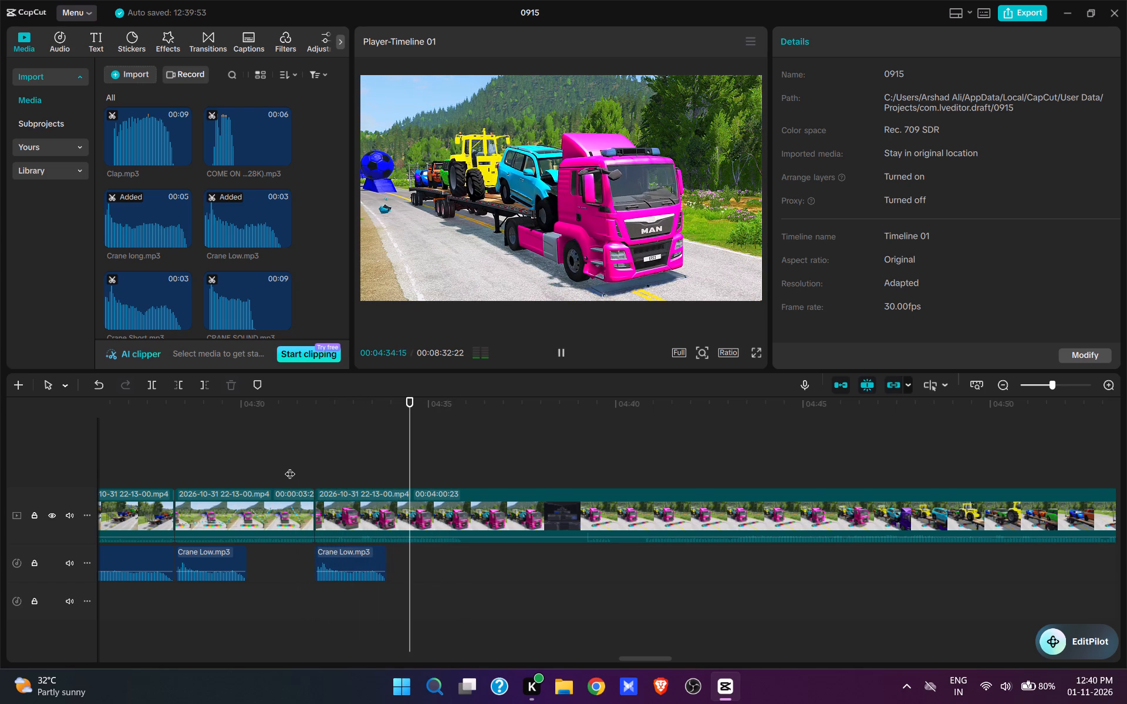
key("space")
Play from 04:31:29 through the block lowering, split the video at 04:35:00 and replay the section across the cut.
left_click(325, 469)
left_click(312, 462)
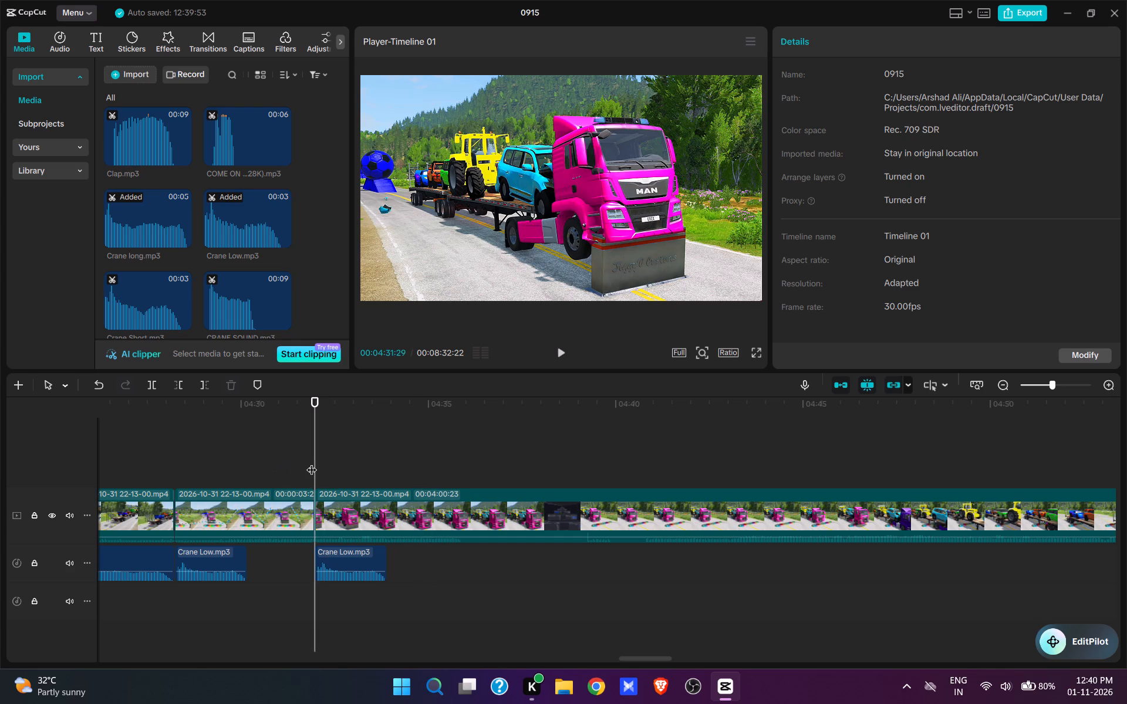
key("space")
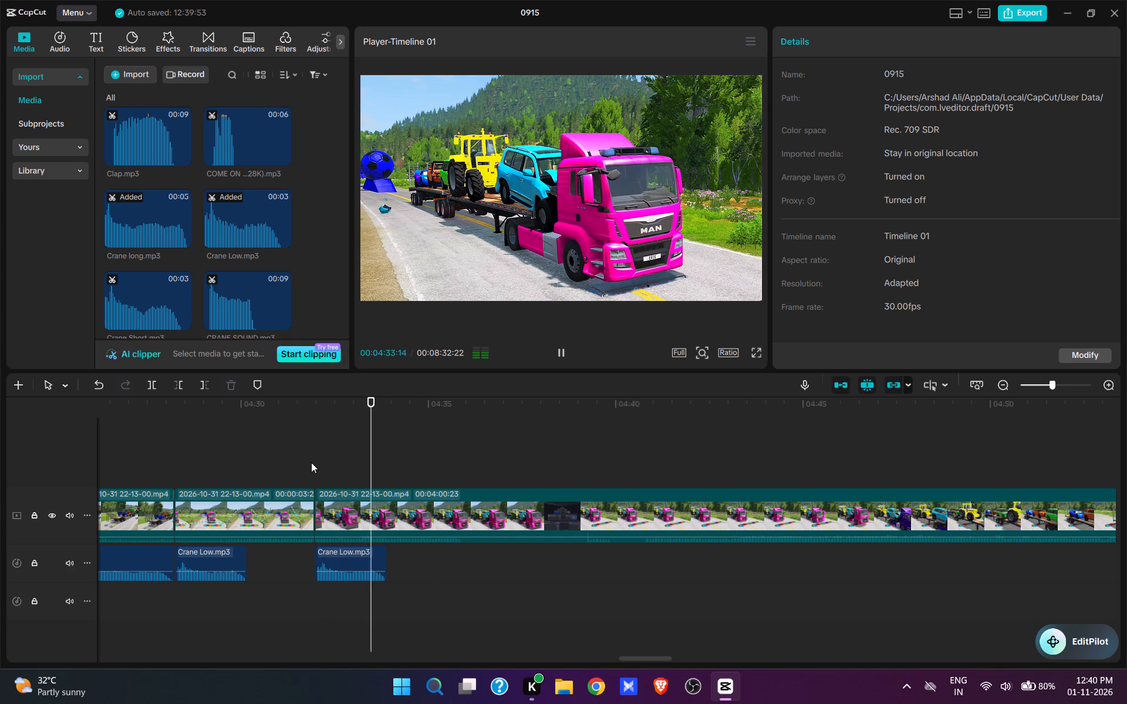
key("space")
type("w")
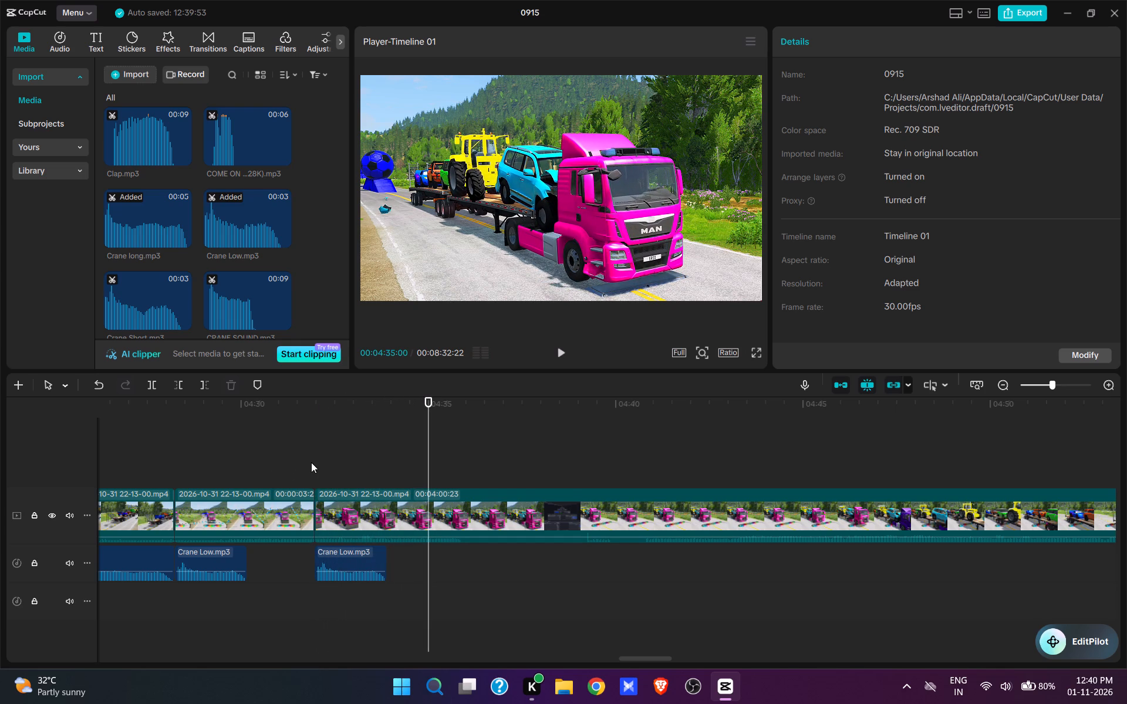
left_click(199, 458)
key("space")
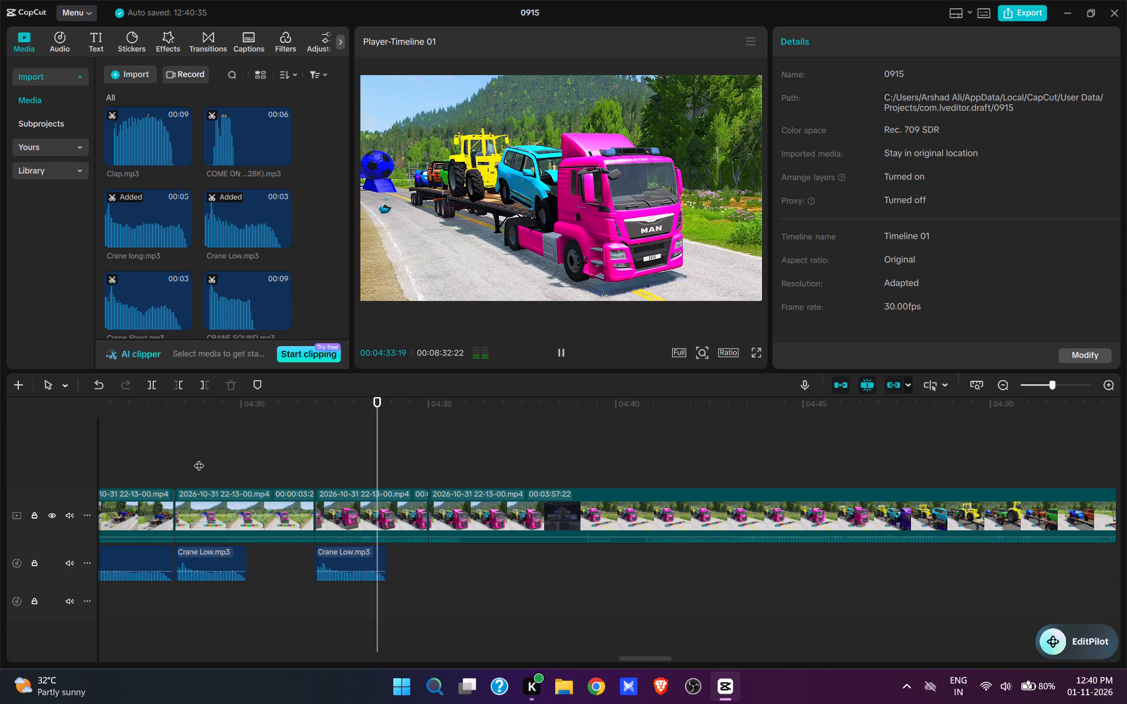
key("space")
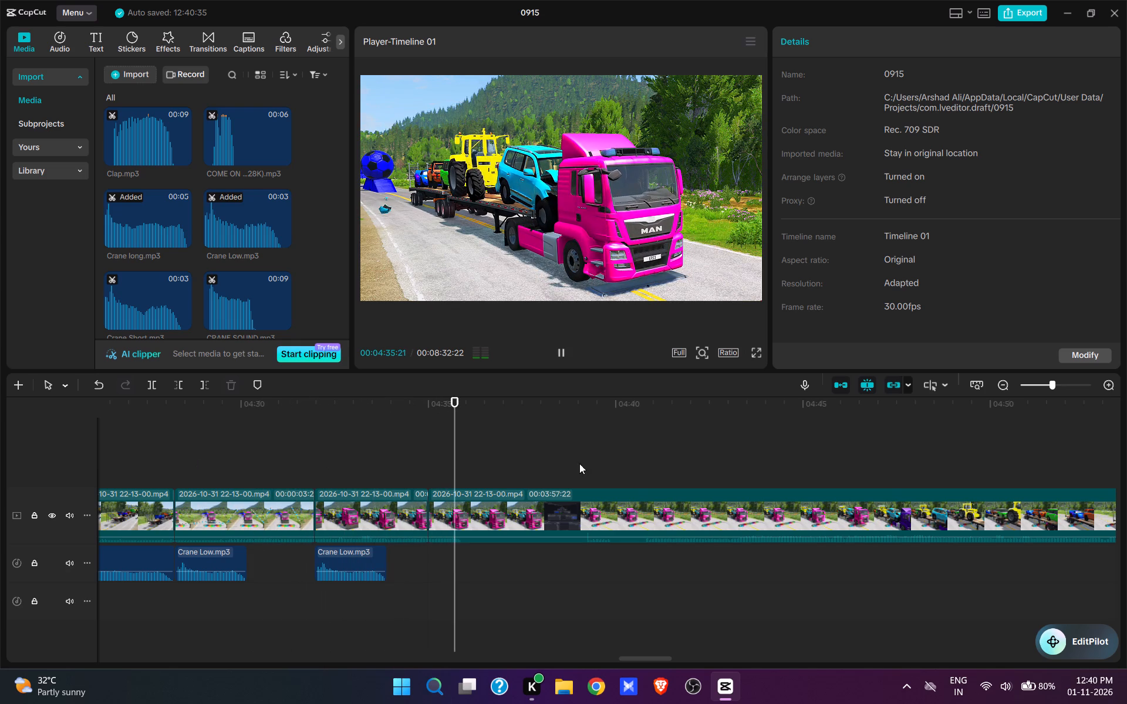
Find where the pink truck starts moving towards the rainbow speed bump and trim the start of the clip after 04:35:00 up to there.
left_click(622, 468)
key("space")
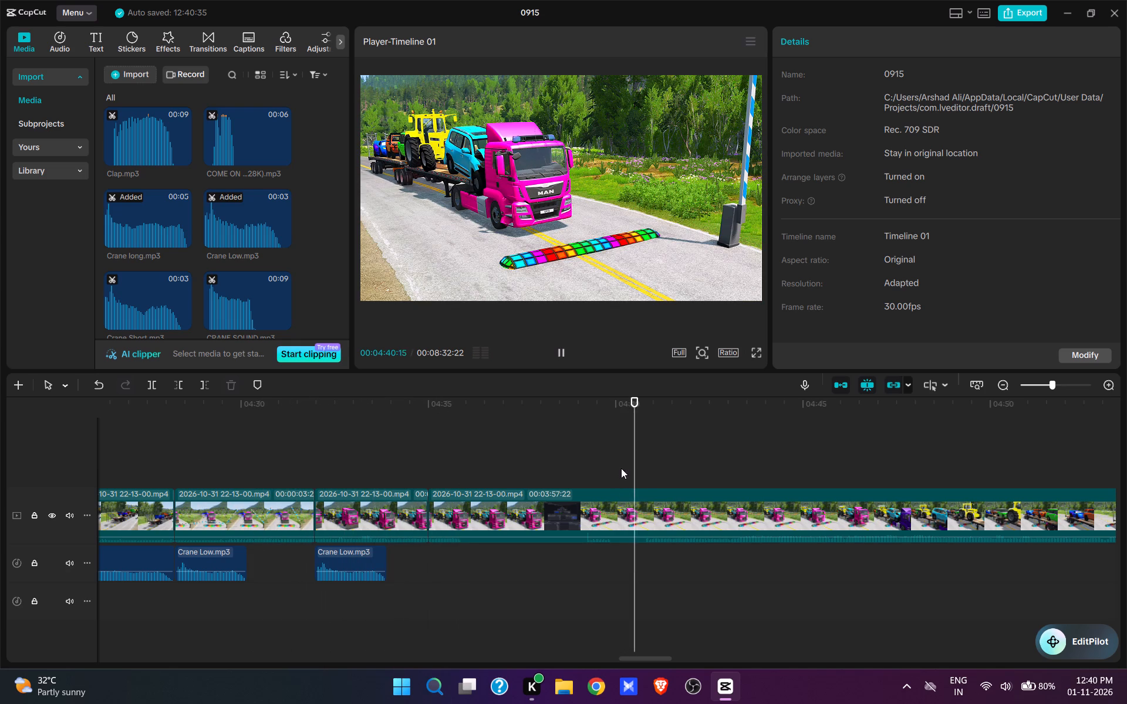
key("space")
left_click_drag(646, 497, 634, 551)
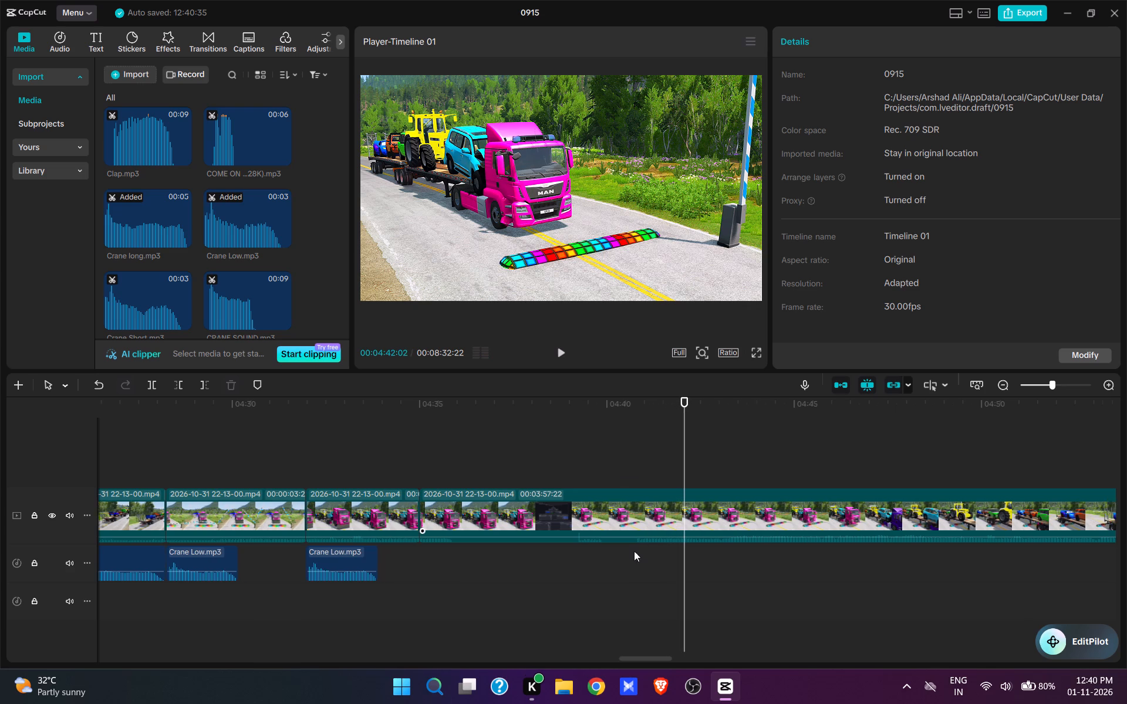
left_click_drag(634, 551, 593, 585)
key("space")
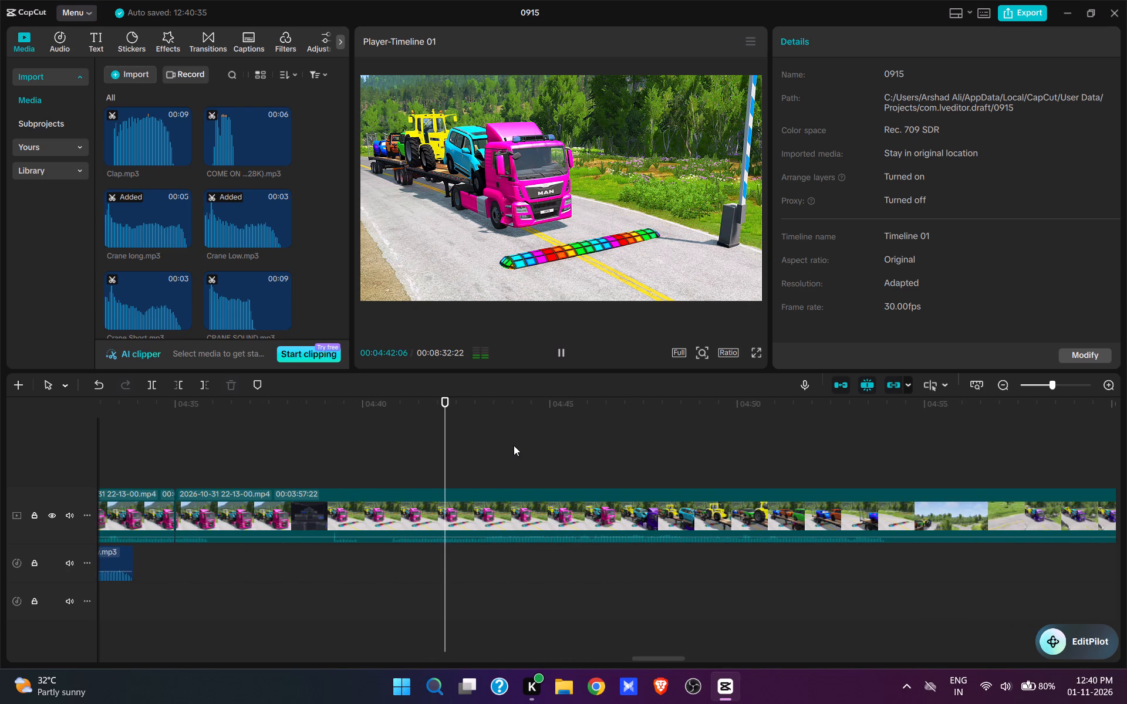
key("space")
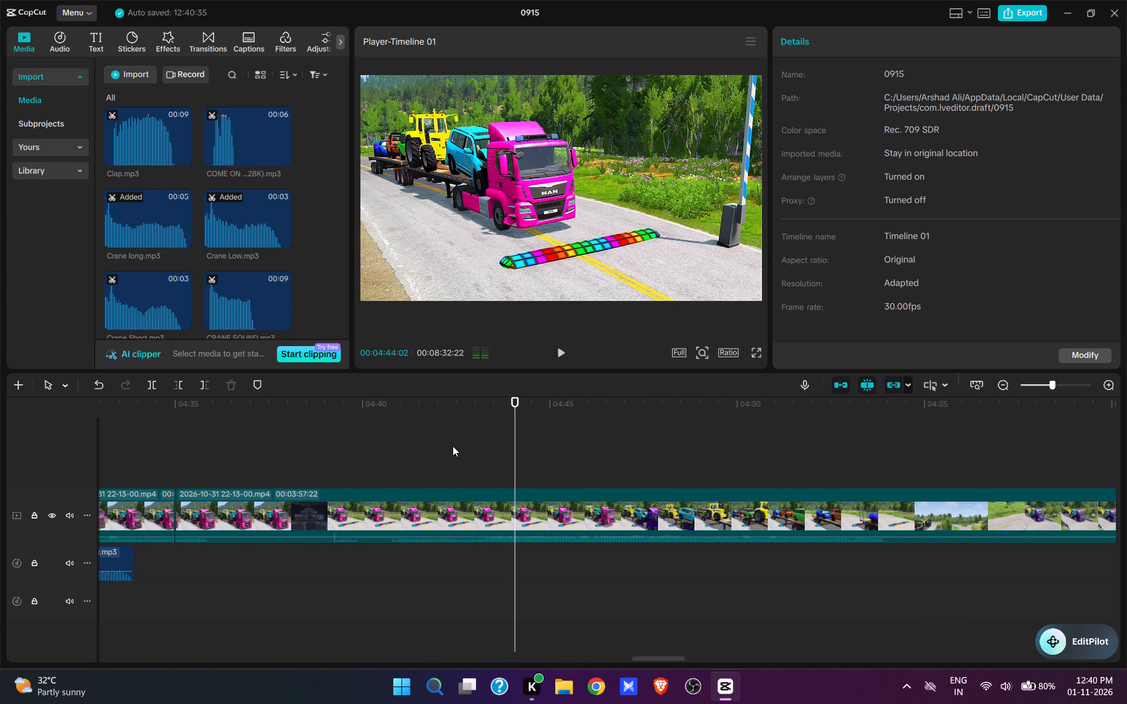
left_click(427, 448)
type("q")
Trim about another half second off the start of the speed-bump clip at 04:35:00 and replay it.
key("space")
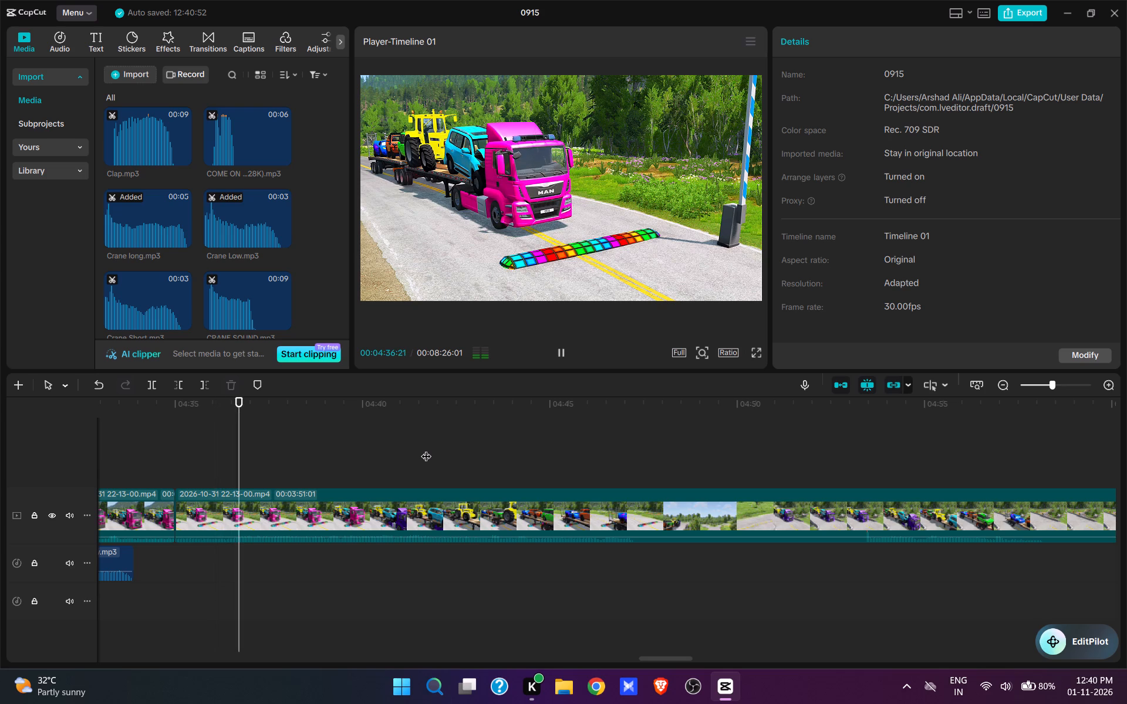
key("space")
left_click(195, 453)
type("q")
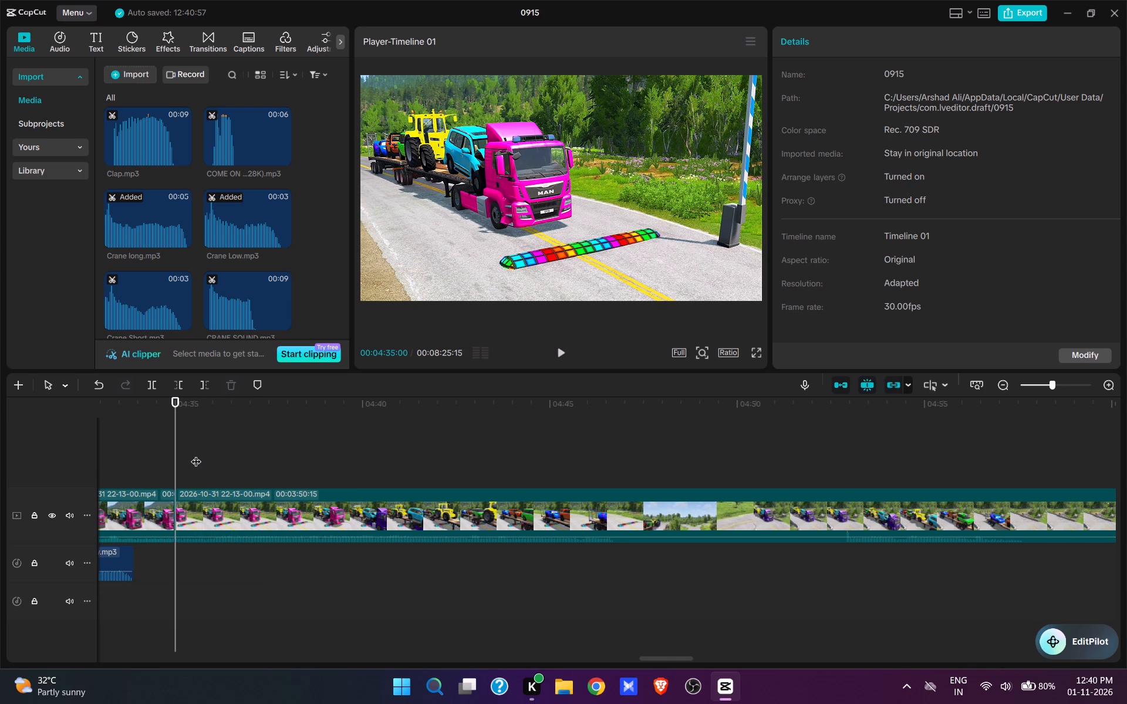
key("space")
key("space")
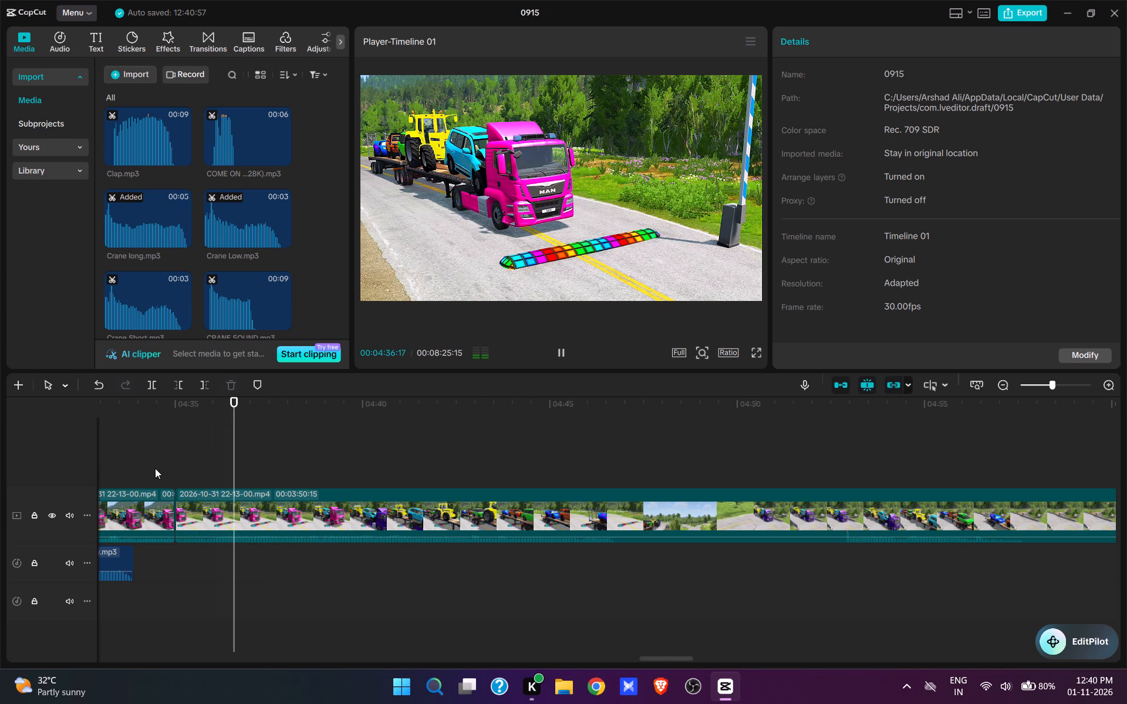
Find a horn sound in the imported media, preview it and add Horn Start.mp3 at 04:35:00 under the speed-bump clip.
left_click(178, 461)
left_click(178, 461)
scroll(173, 211, "down", 4)
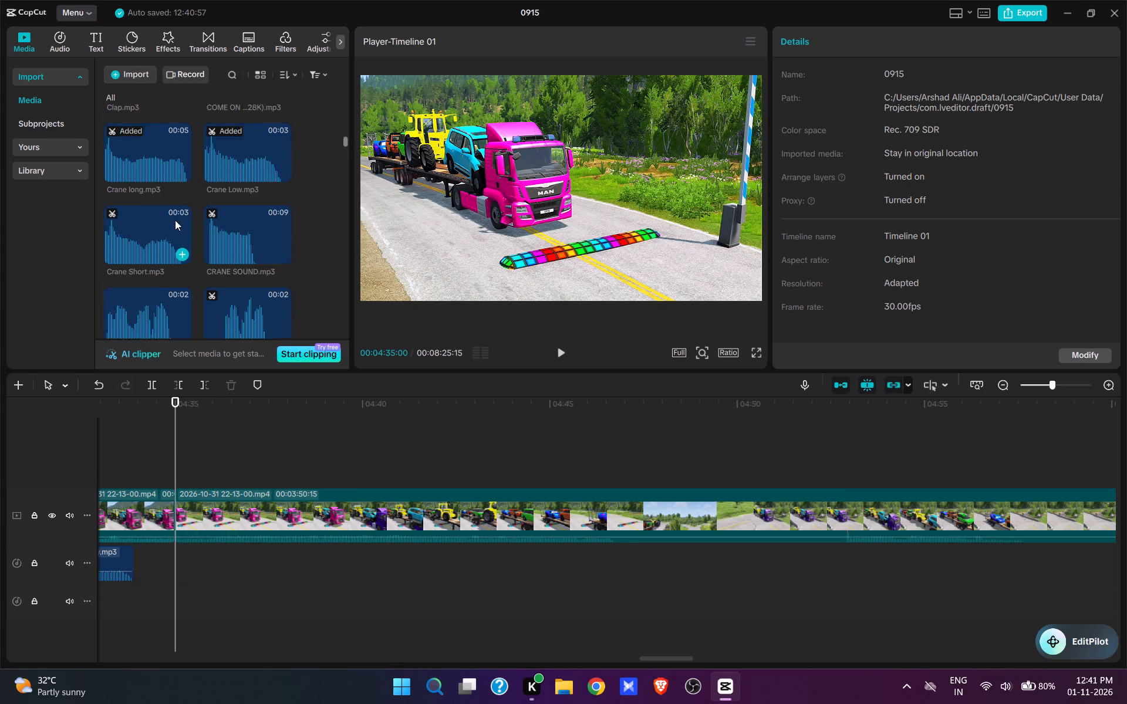
scroll(176, 220, "down", 4)
scroll(226, 203, "down", 1)
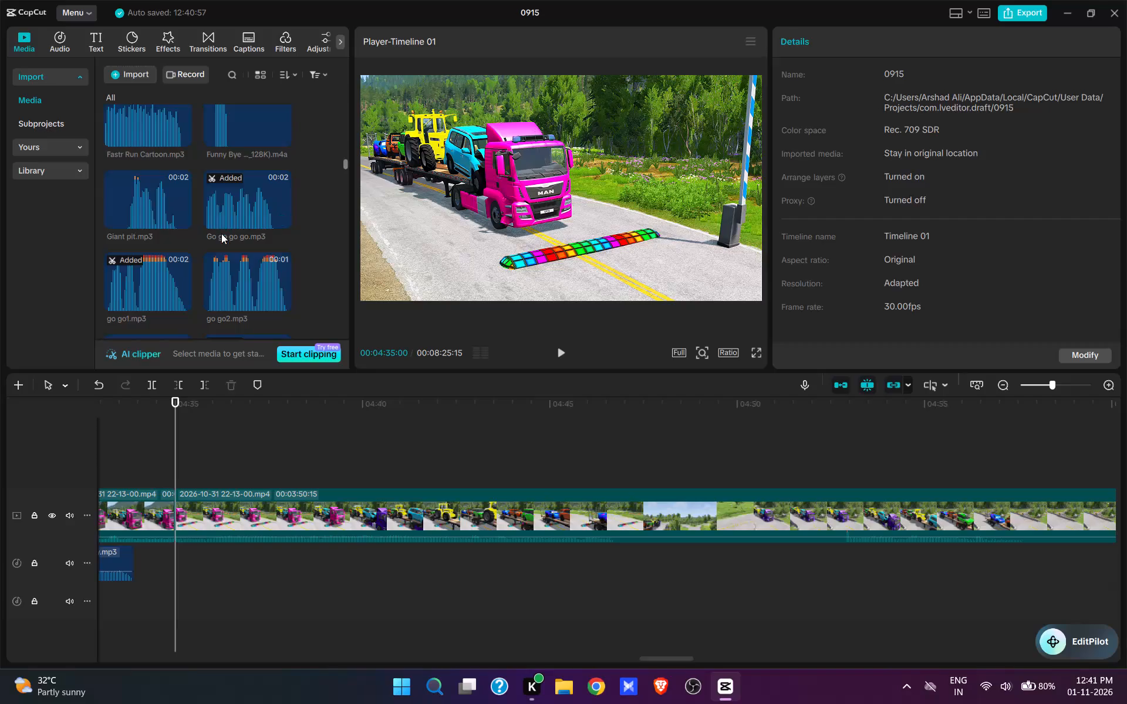
scroll(221, 233, "down", 4)
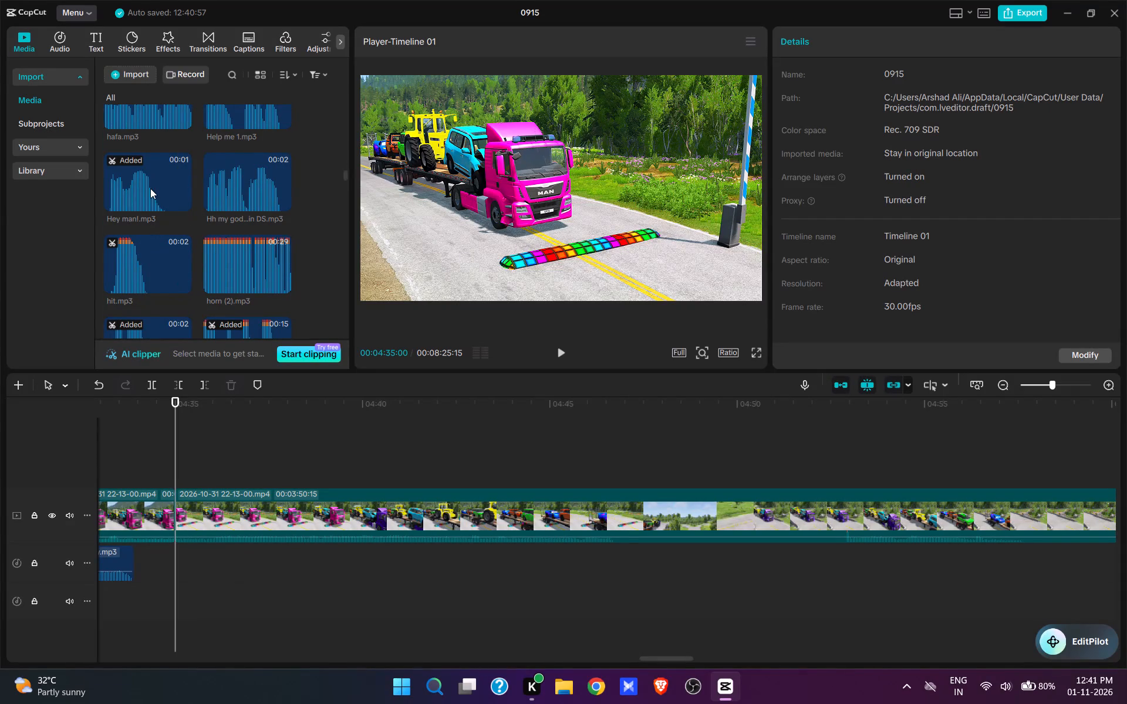
left_click(150, 188)
scroll(163, 227, "down", 1)
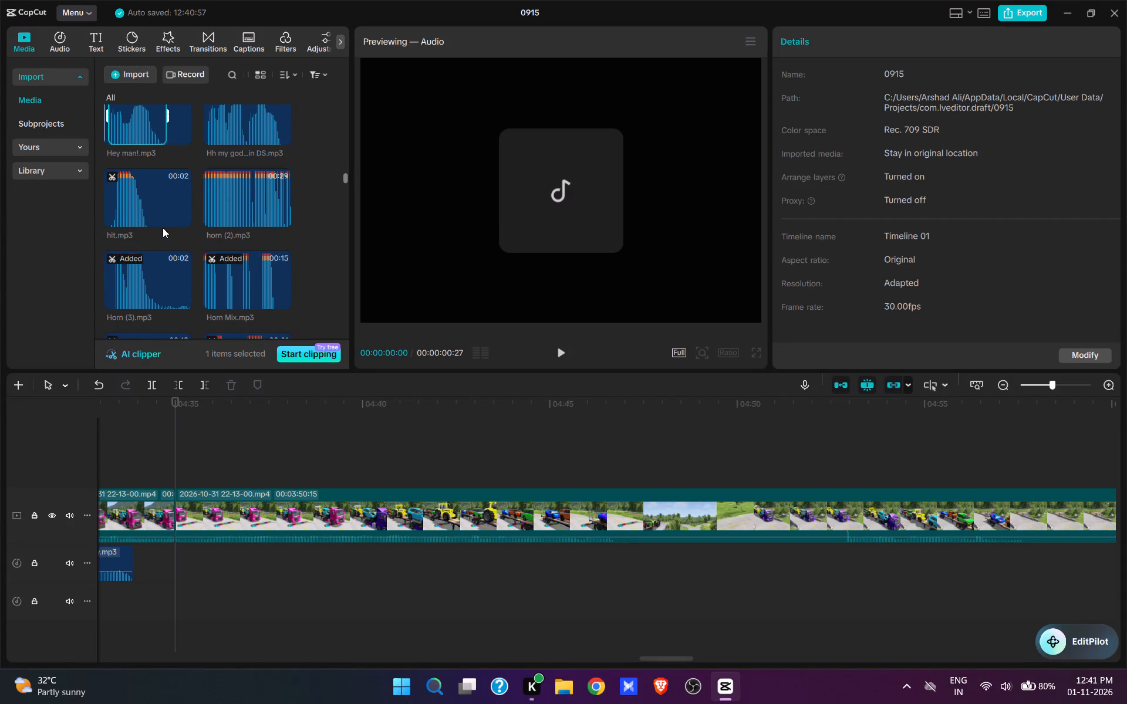
scroll(166, 236, "down", 3)
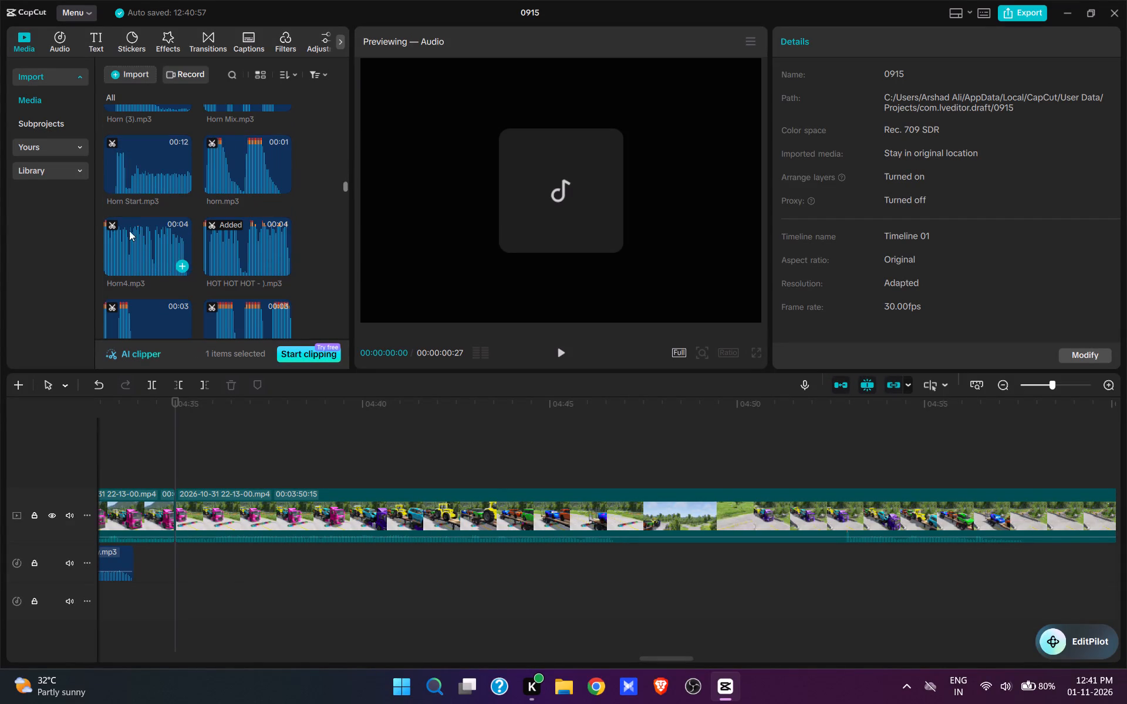
left_click(140, 177)
left_click(177, 187)
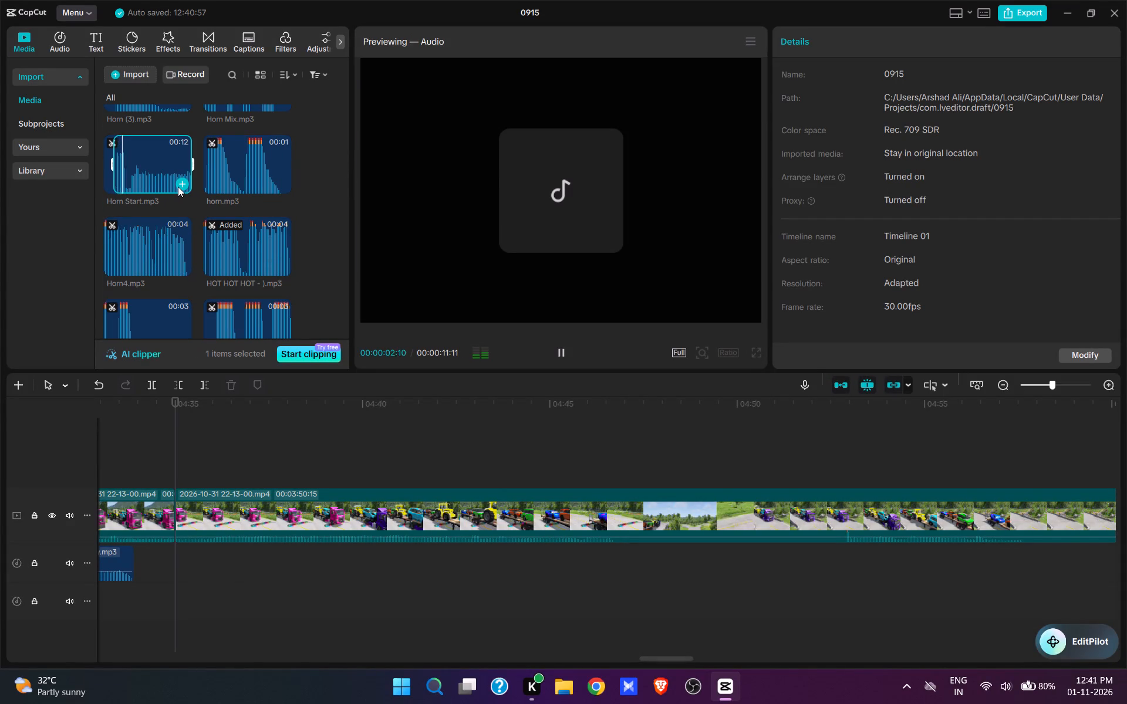
Play the speed-bump clip with the horn and trim the end of Horn Start.mp3 back to 04:37:01.
key("space")
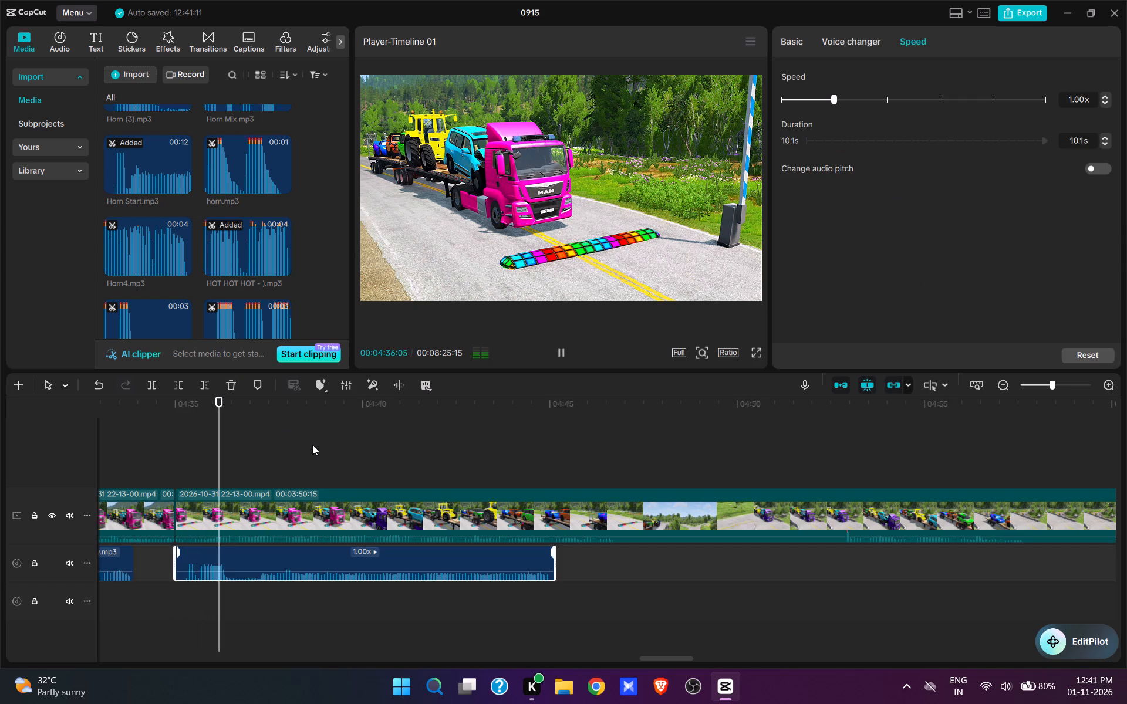
key("space")
key("space")
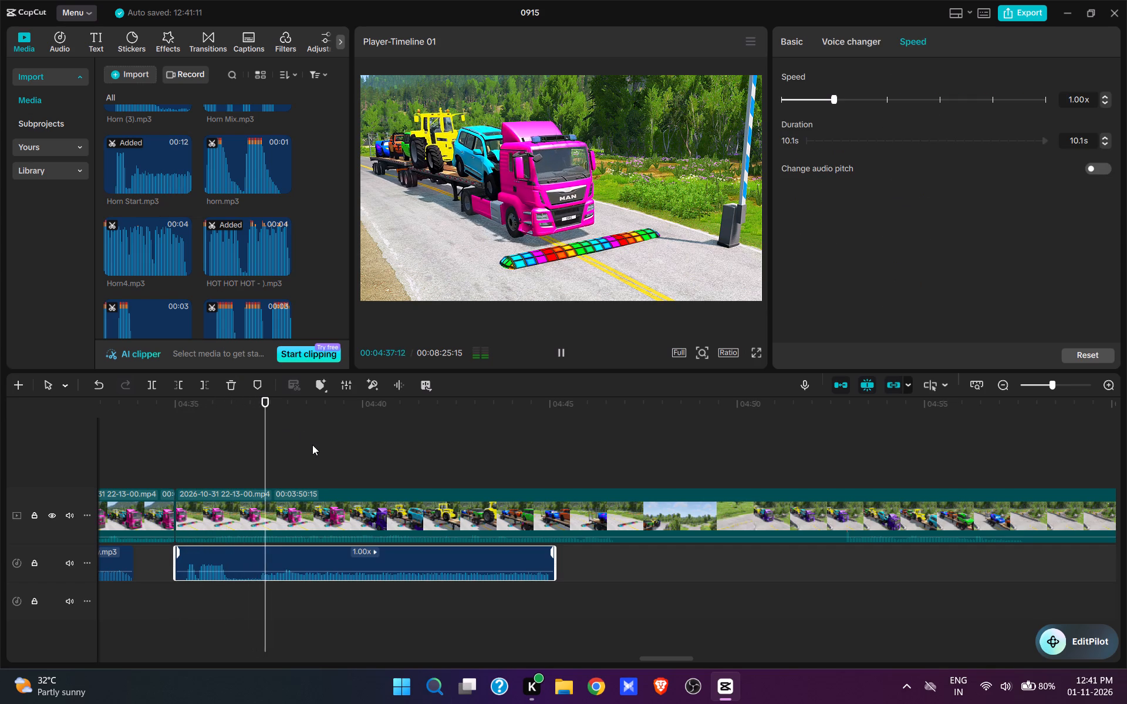
key("space")
key("space")
key("space")
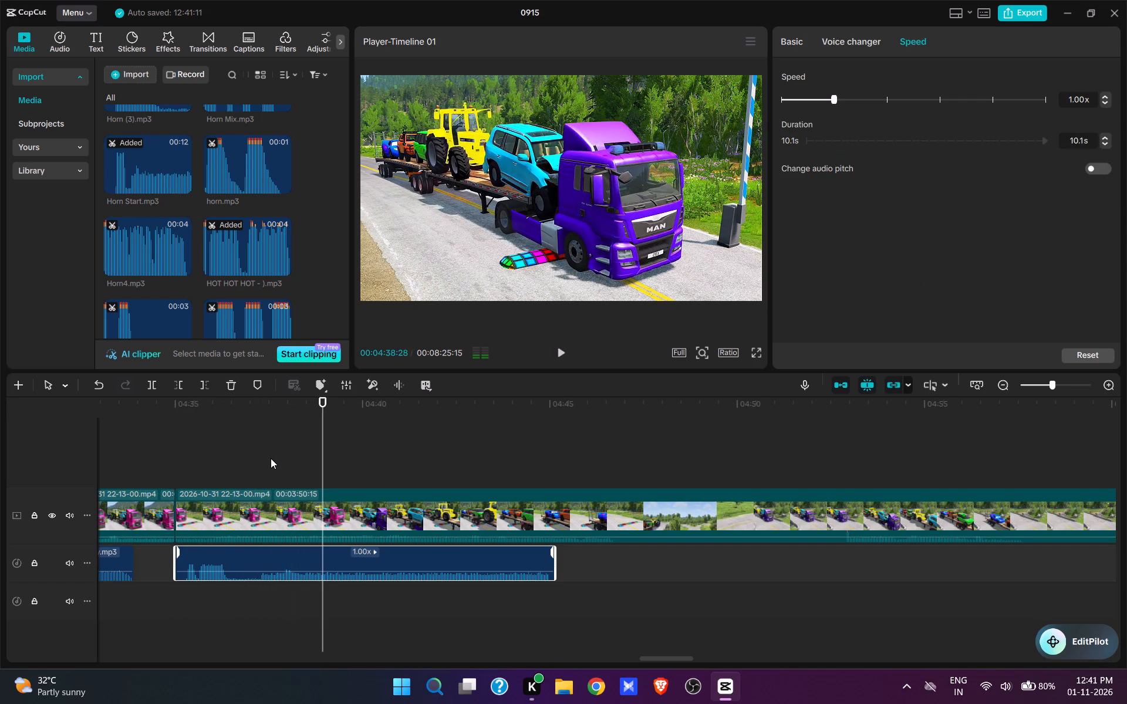
key("space")
key("space")
left_click(252, 463)
left_click(285, 561)
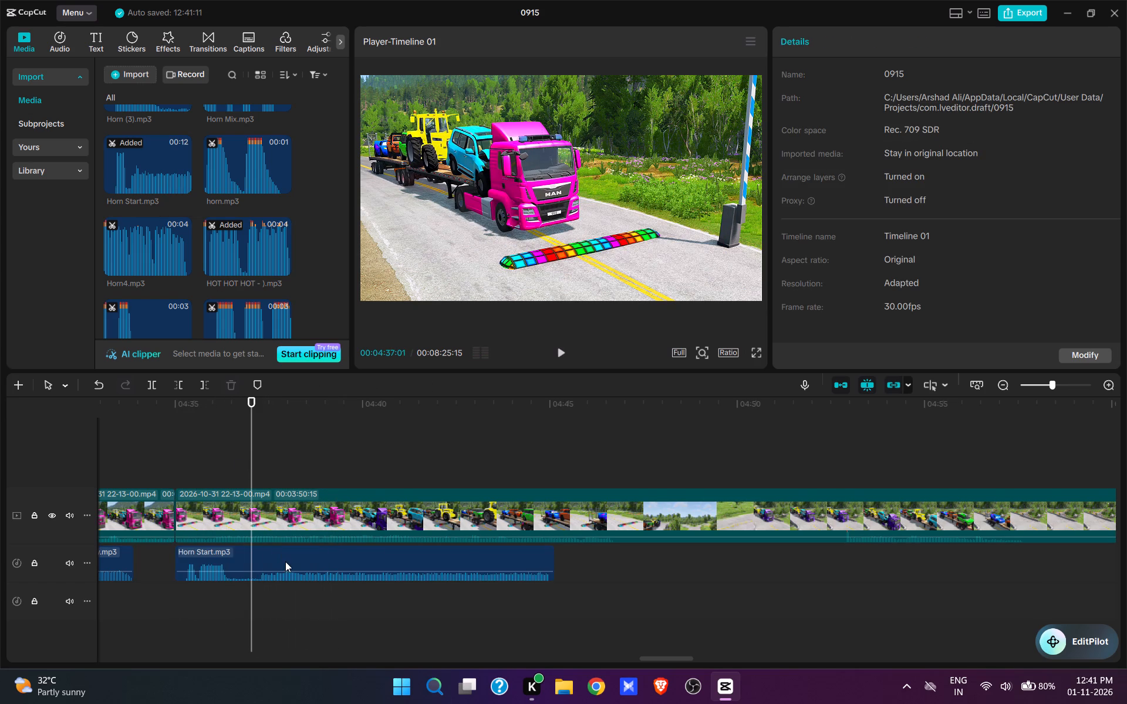
key("e")
Replay from 04:34:25 with the shortened horn until the truck crosses the speed bump and changes colour.
left_click(169, 455)
left_click(169, 455)
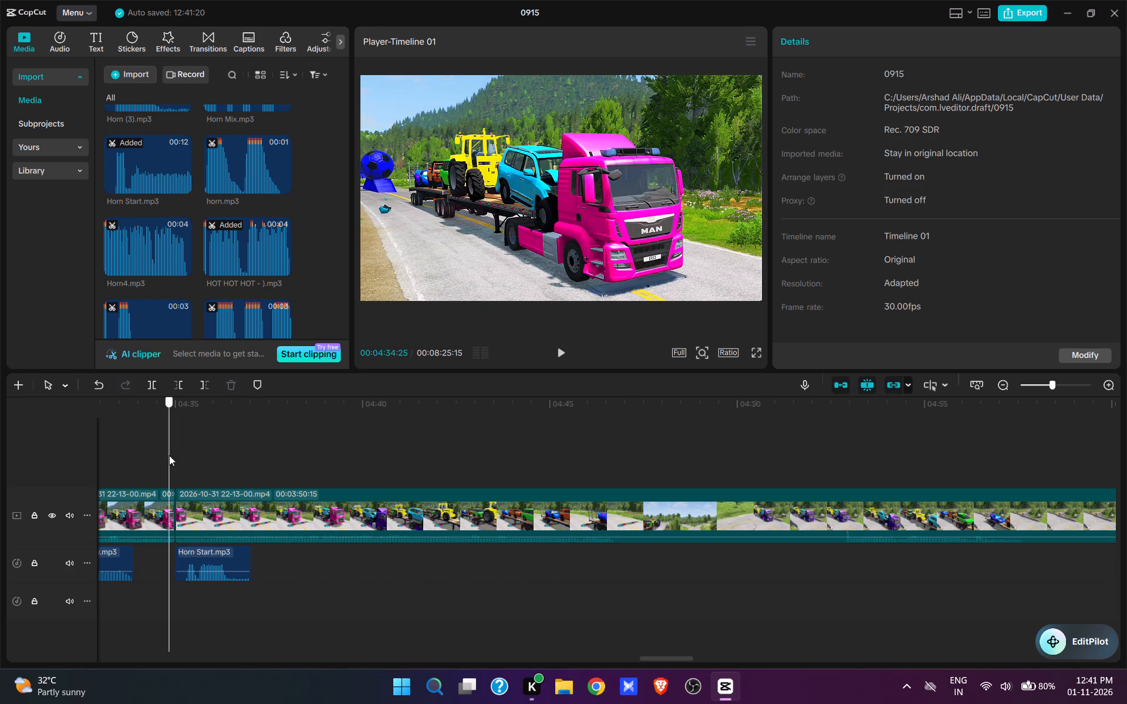
key("space")
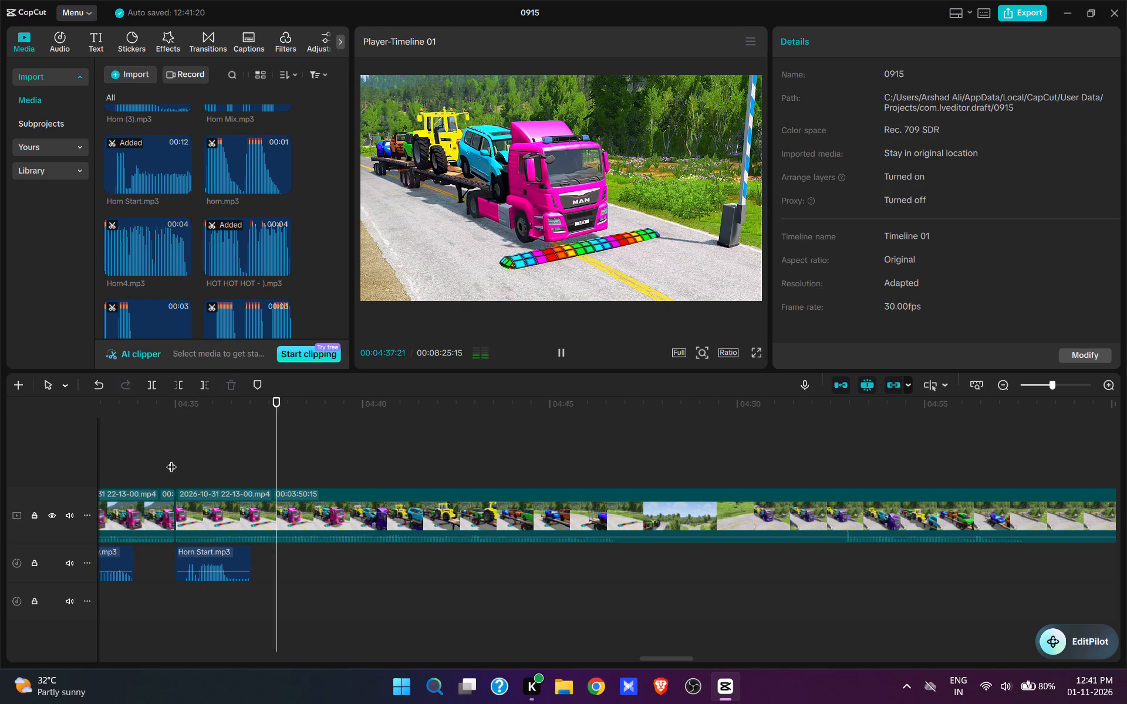
key("space")
key("space")
key("space")
key("space")
key("space")
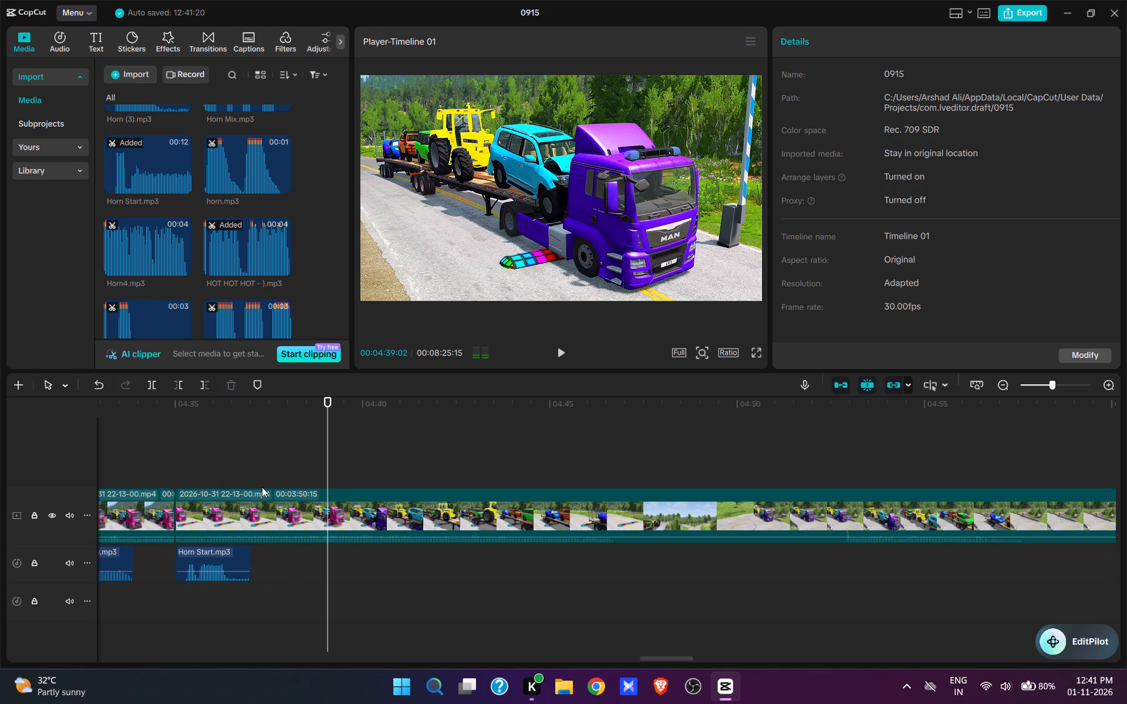
Find the jump sound in the imported media and add Mario Jump.mp3 at 04:38:11, where the truck hits the speed bump.
left_click(316, 475)
left_click(302, 472)
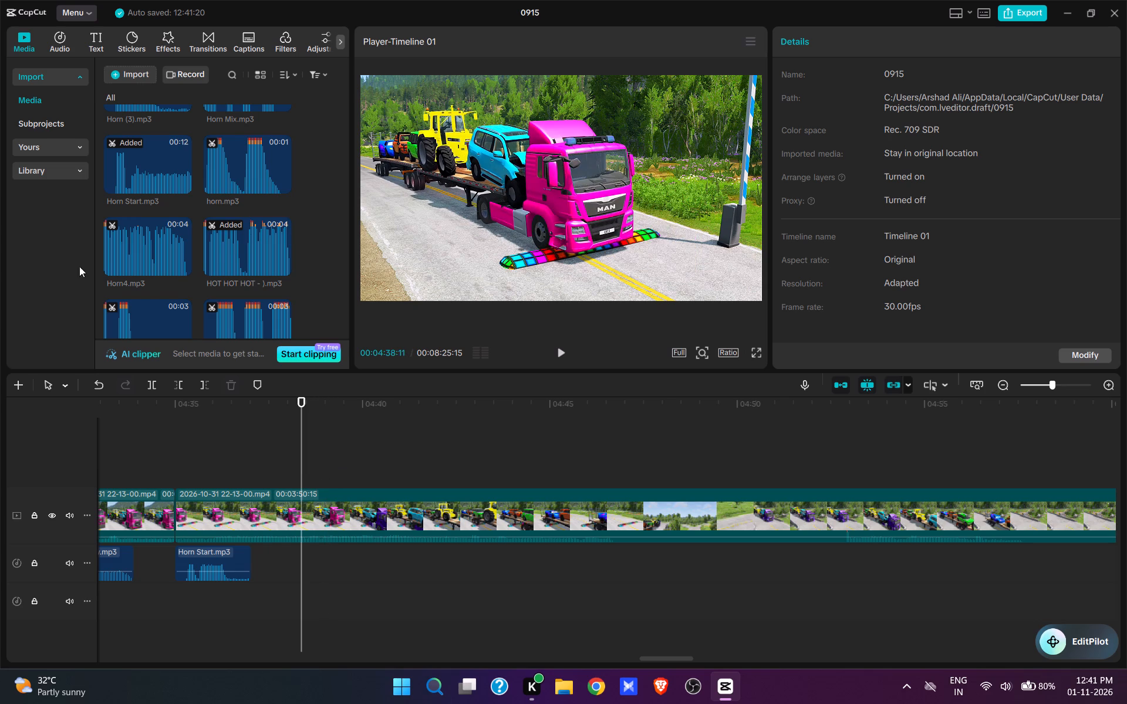
scroll(220, 252, "up", 20)
scroll(220, 252, "up", 7)
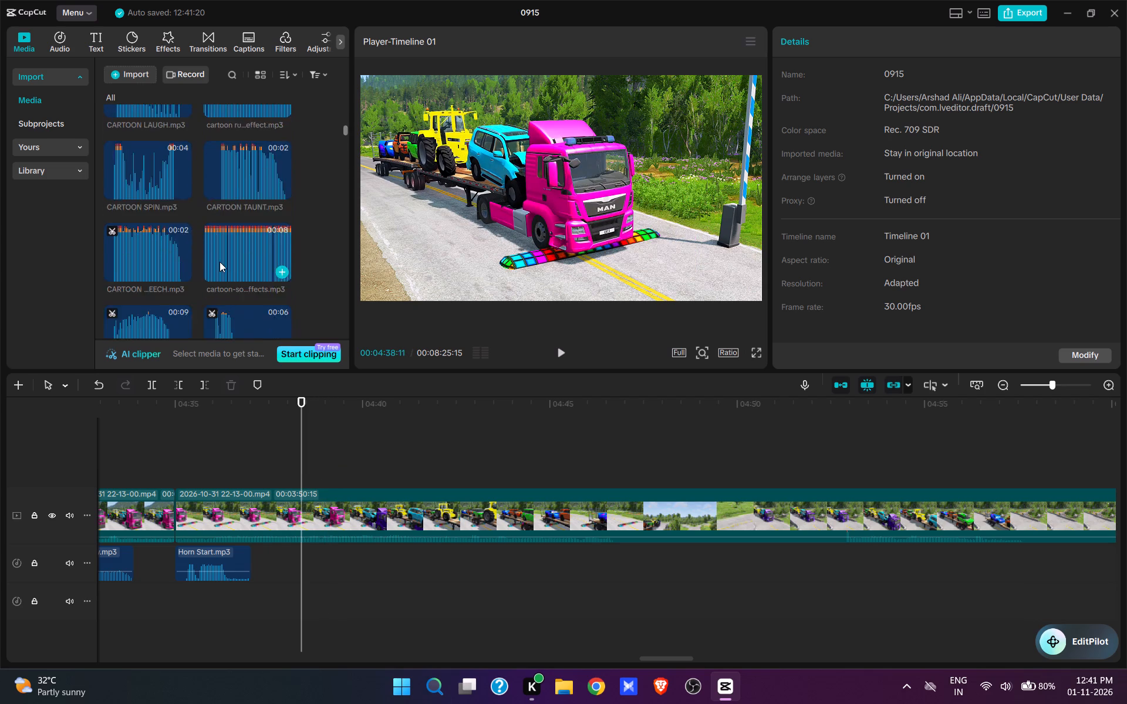
scroll(220, 262, "up", 12)
scroll(220, 262, "down", 9)
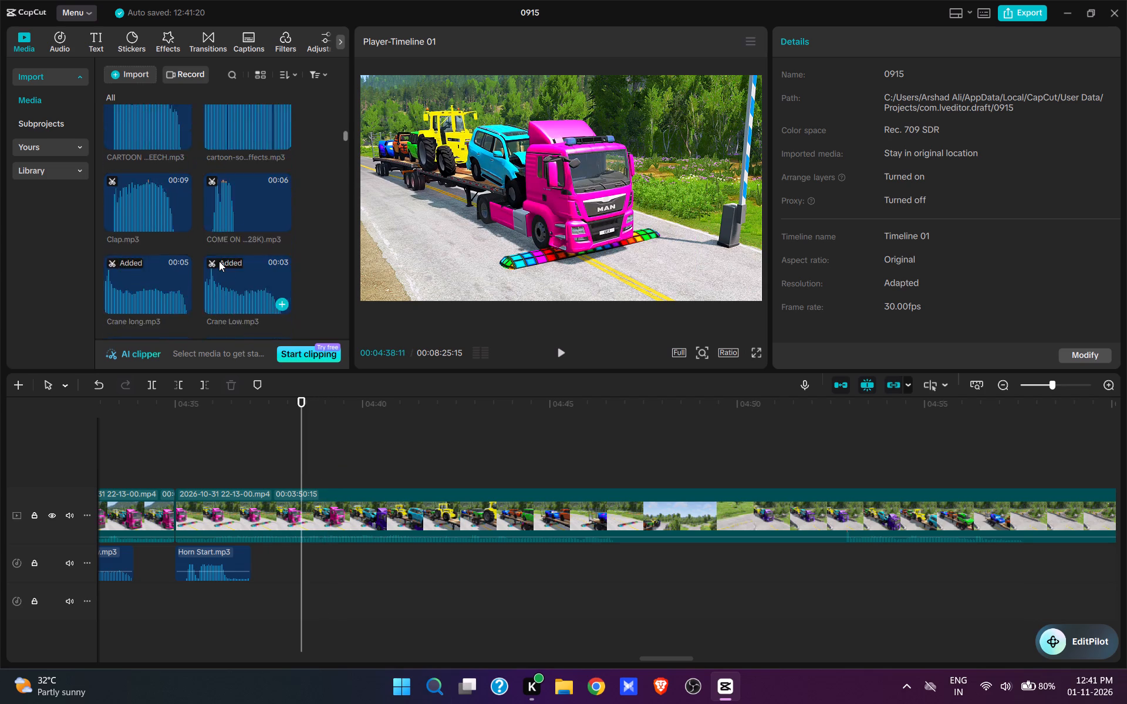
scroll(219, 261, "down", 6)
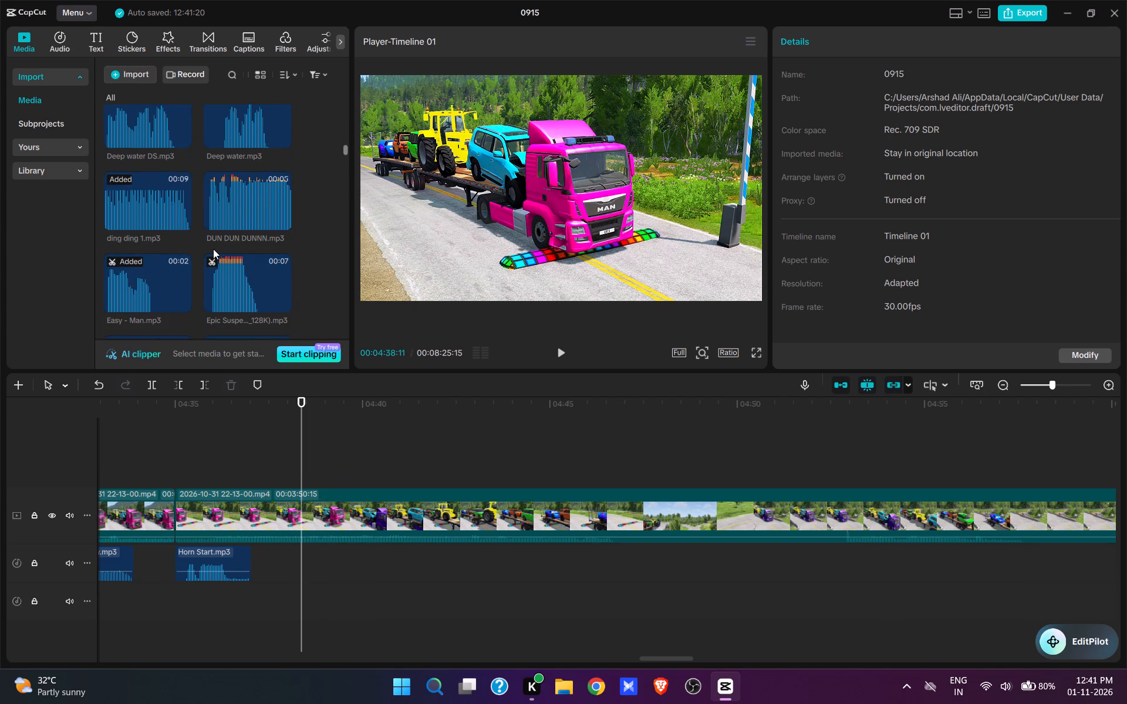
scroll(211, 249, "down", 8)
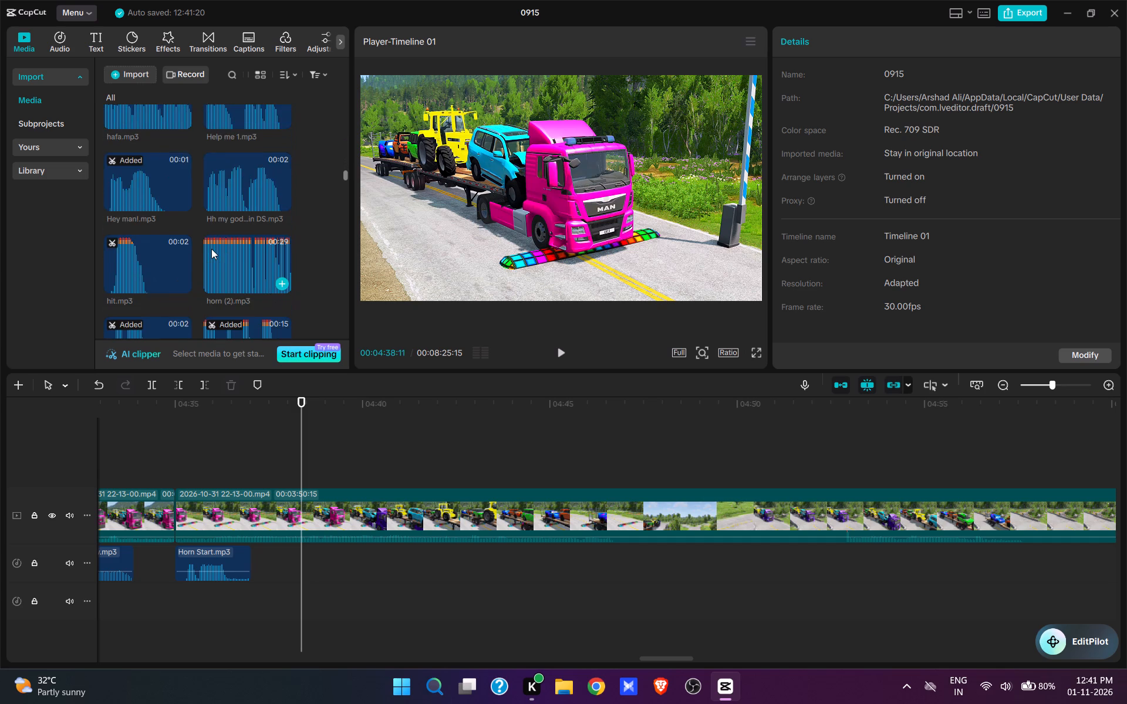
scroll(211, 249, "down", 6)
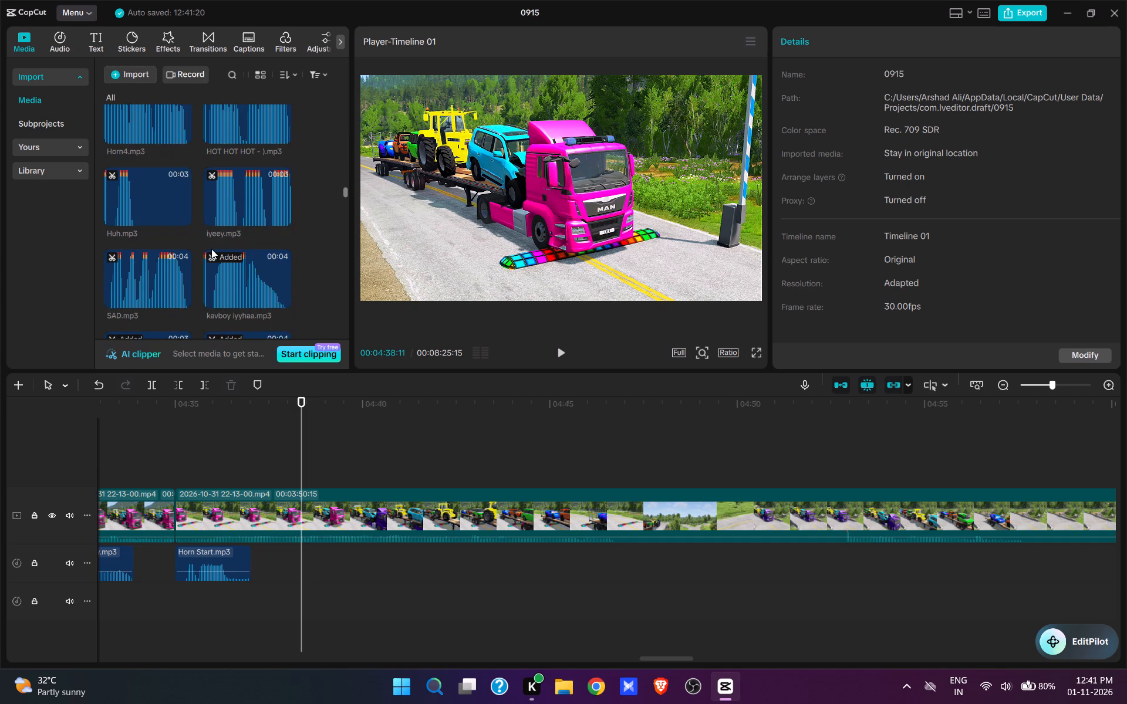
scroll(211, 249, "down", 1)
scroll(211, 249, "up", 4)
scroll(211, 249, "down", 12)
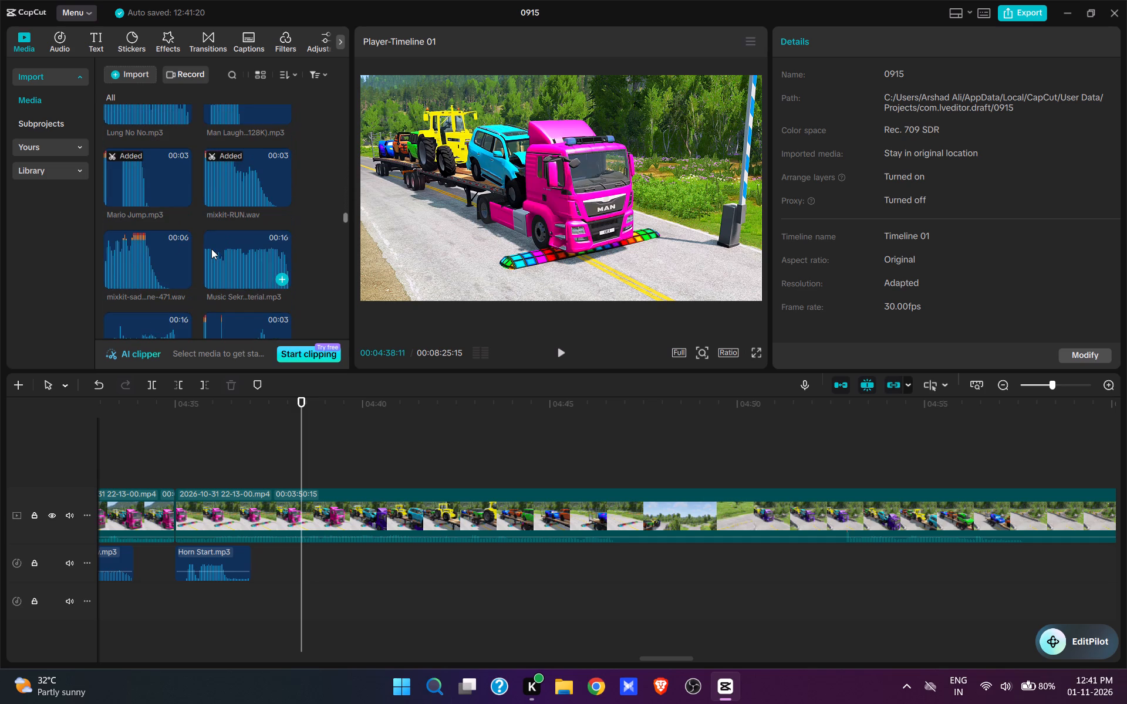
left_click(183, 197)
Play on and add Mario Jump.mp3 at 04:42:12 and again at 04:44:22 as the trailer wheels cross the speed bump.
key("space")
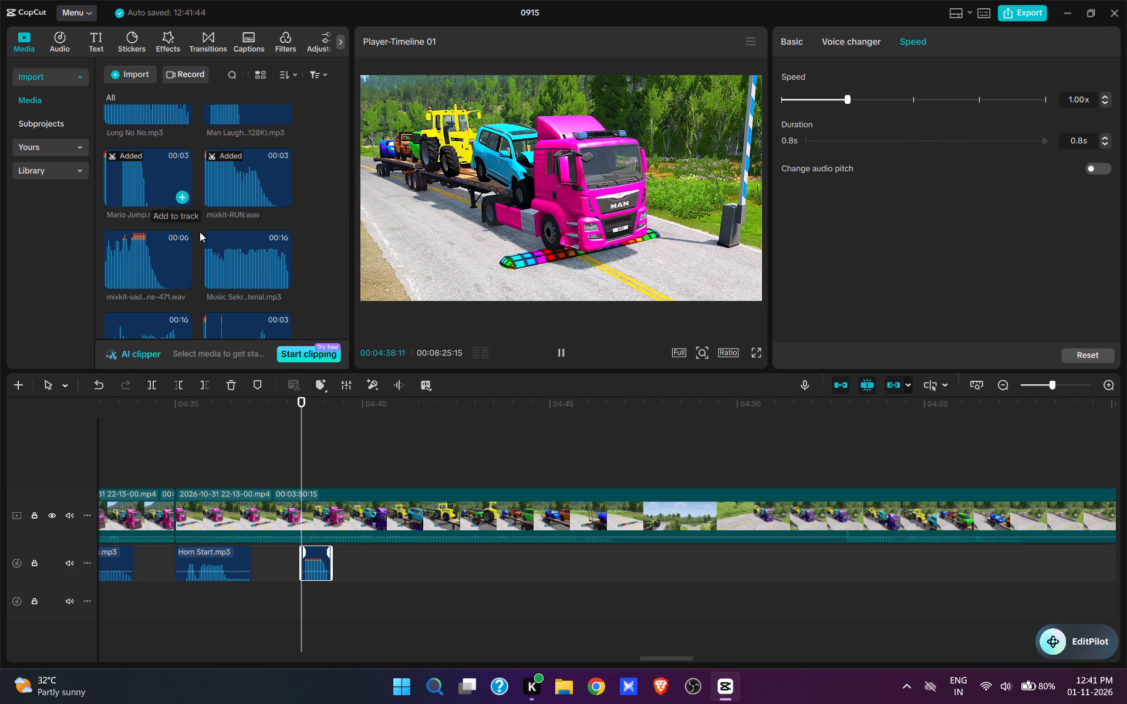
key("space")
key("space")
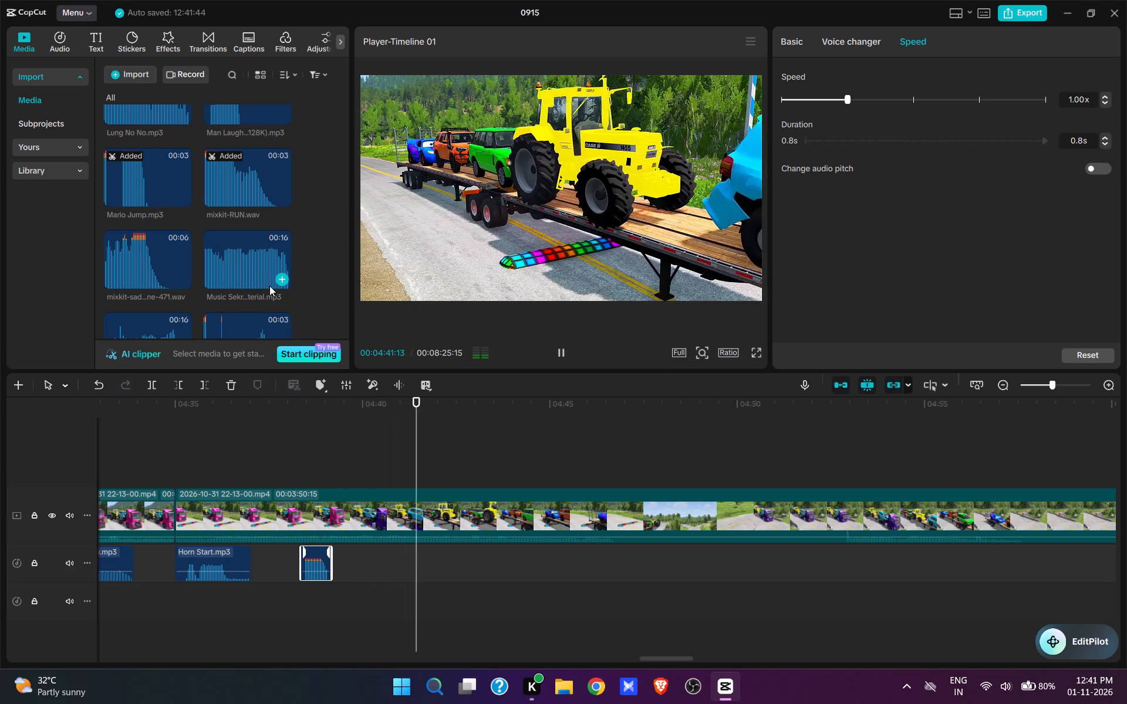
key("space")
key("space")
key("space")
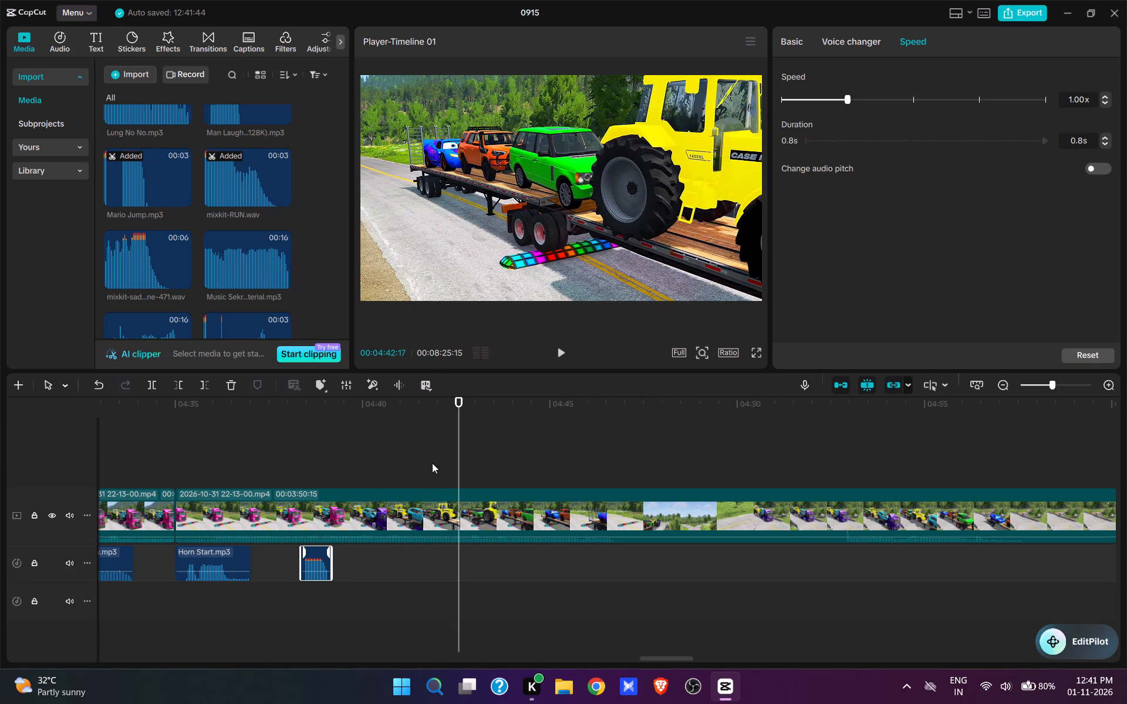
left_click(453, 475)
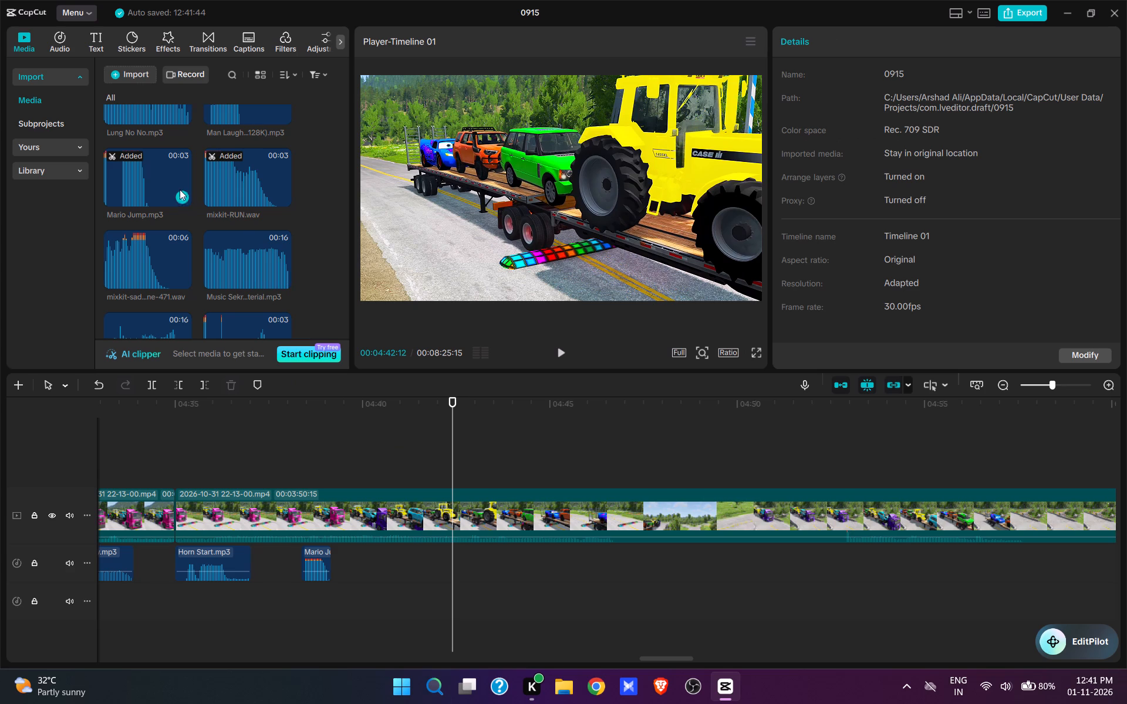
left_click(178, 194)
key("space")
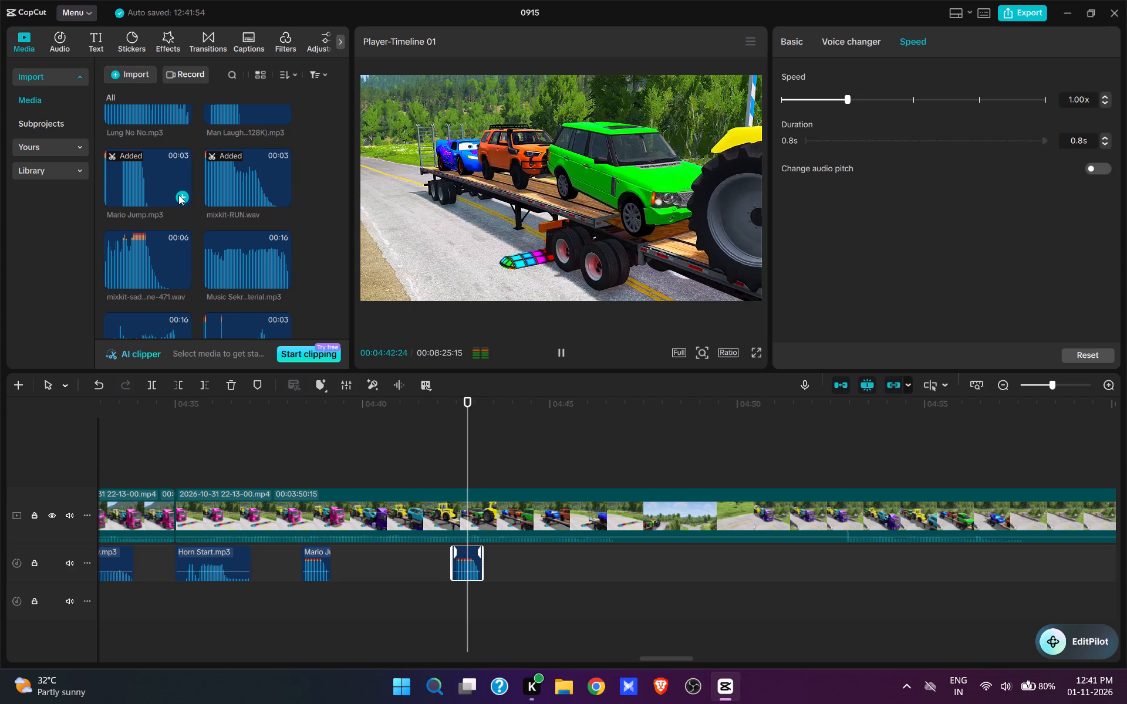
key("space")
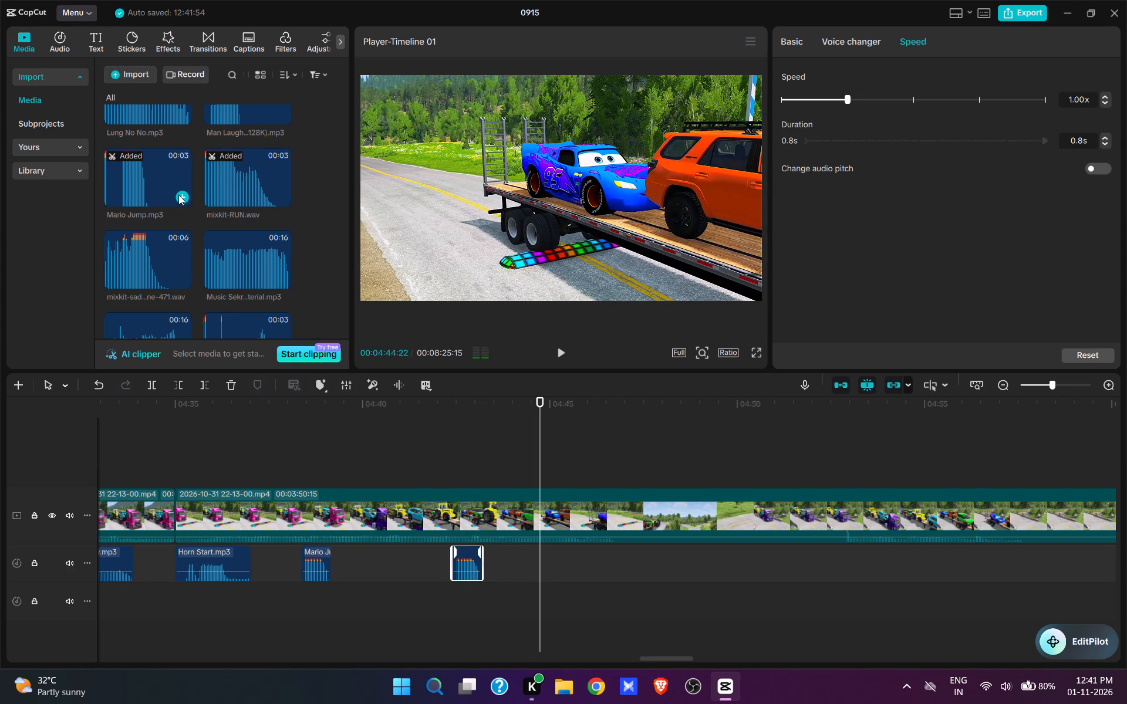
left_click(178, 195)
Replay the speed-bump crossing from its start and add another Mario Jump.mp3 at 04:39:23.
key("space")
key("space")
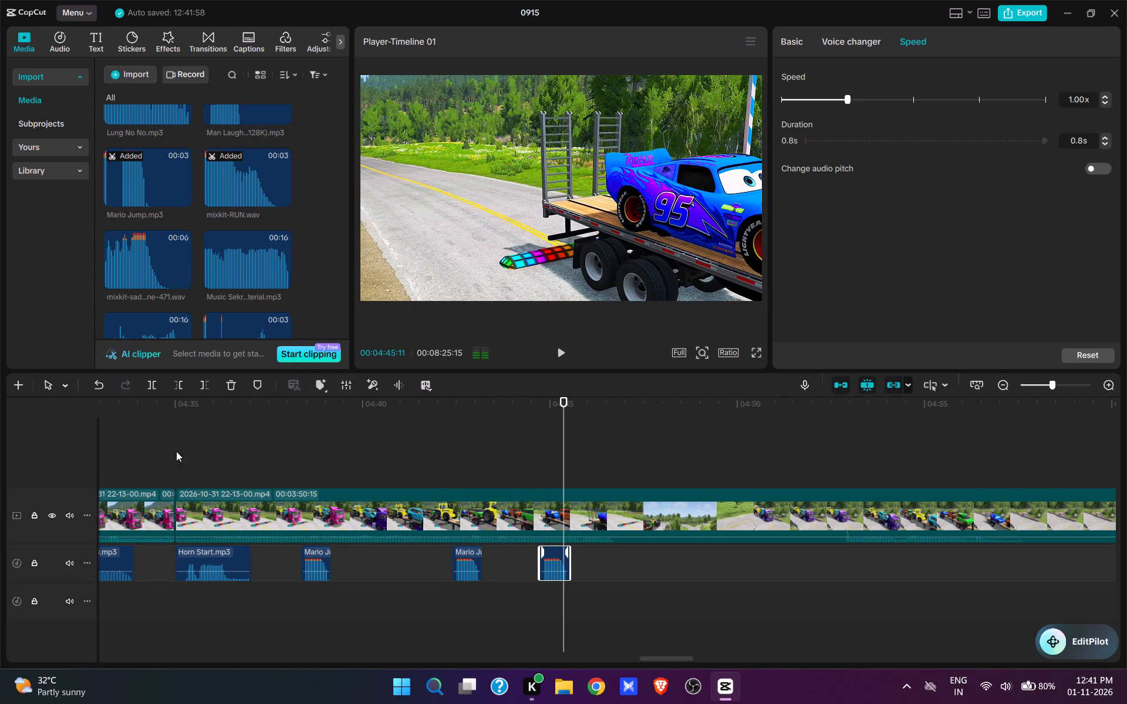
left_click(168, 453)
key("space")
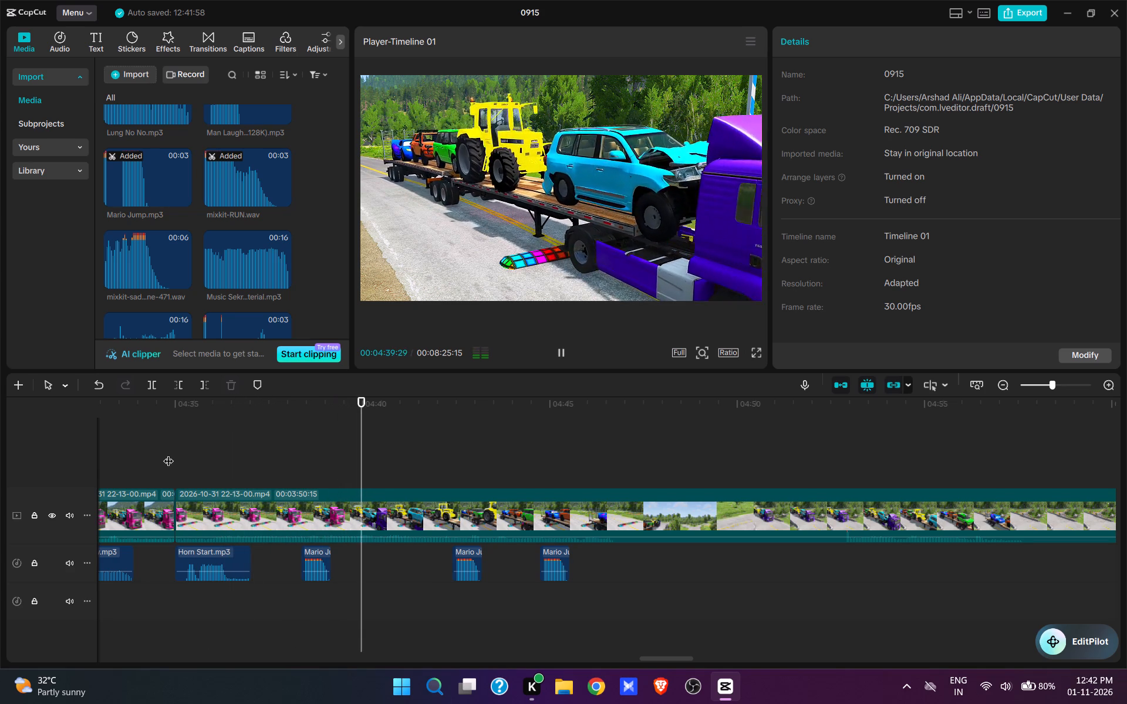
key("space")
left_click(306, 471)
key("space")
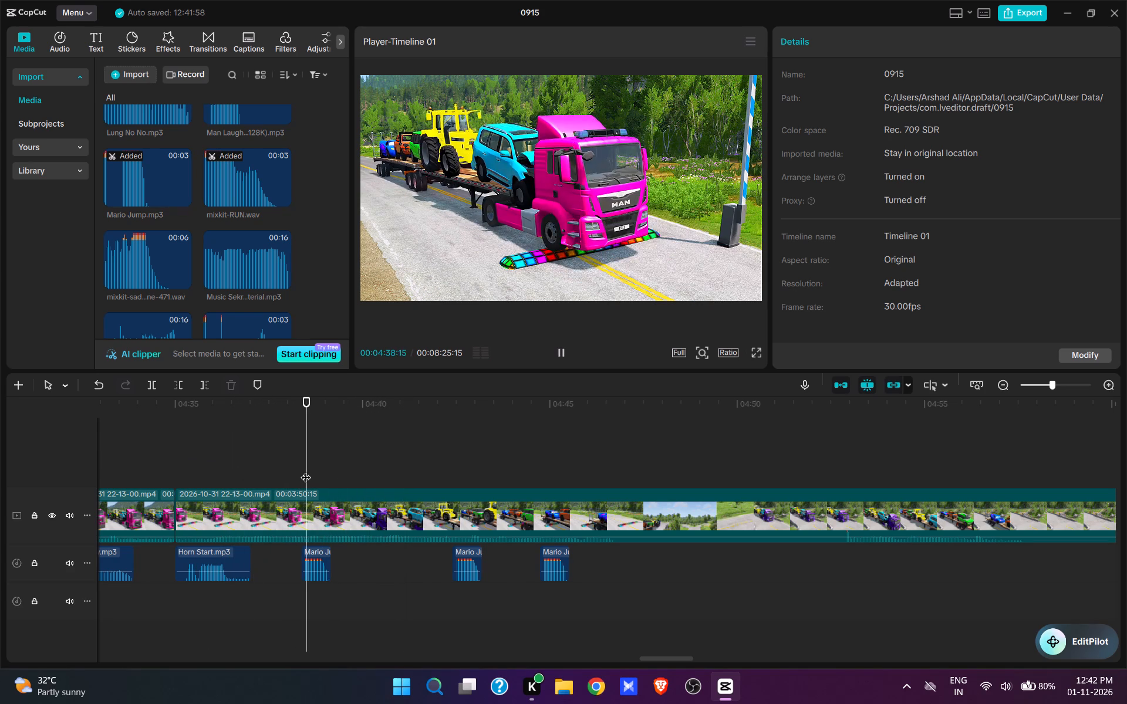
key("space")
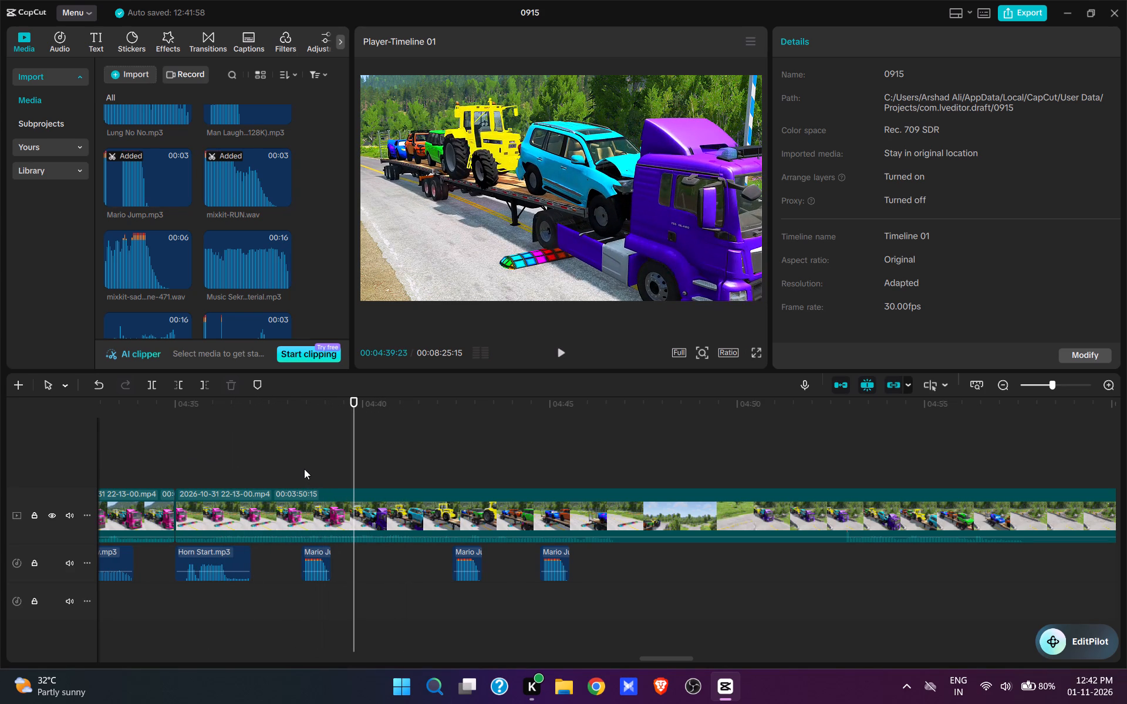
left_click(178, 197)
Split the video at 04:46:07 after the trailer clears the speed bump and cut the footage up to about 04:53:01, where the truck is on the bridge.
key("space")
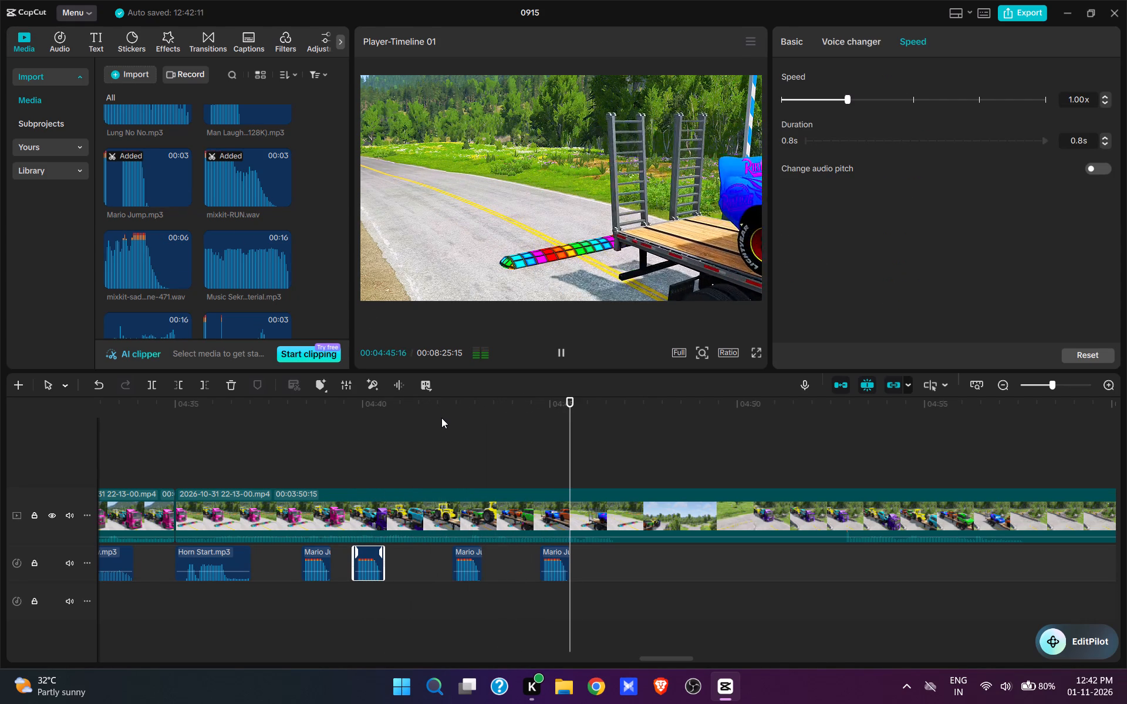
key("space")
key("space")
key("space")
key("w")
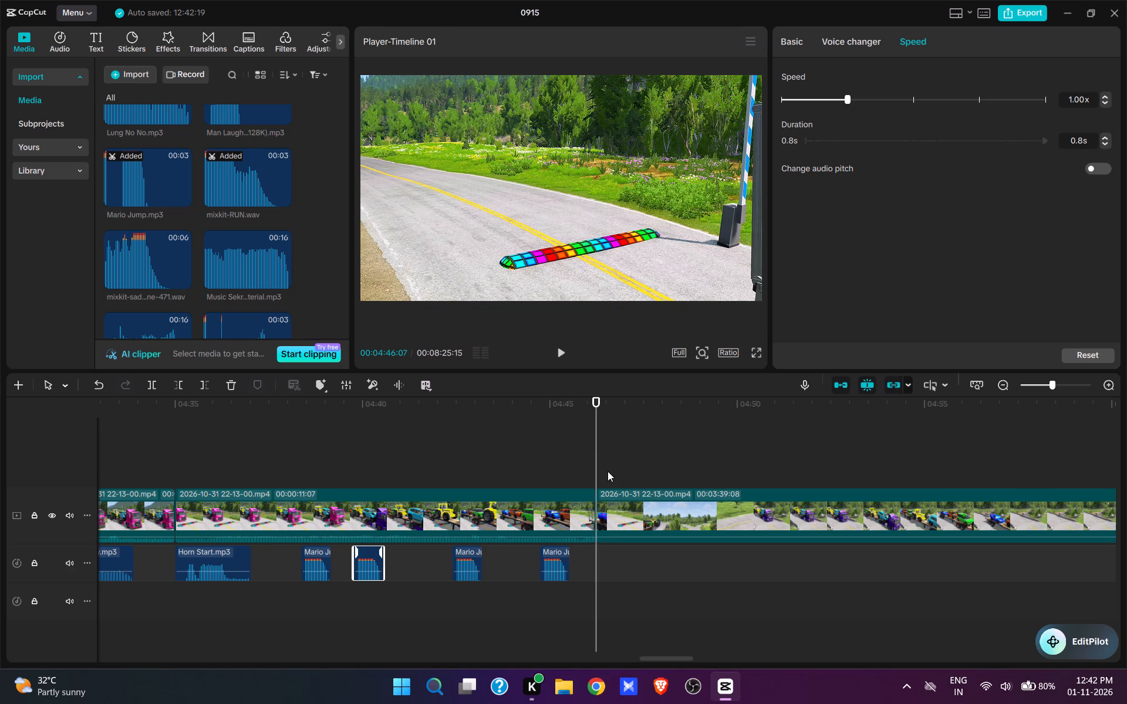
left_click_drag(619, 492, 603, 557)
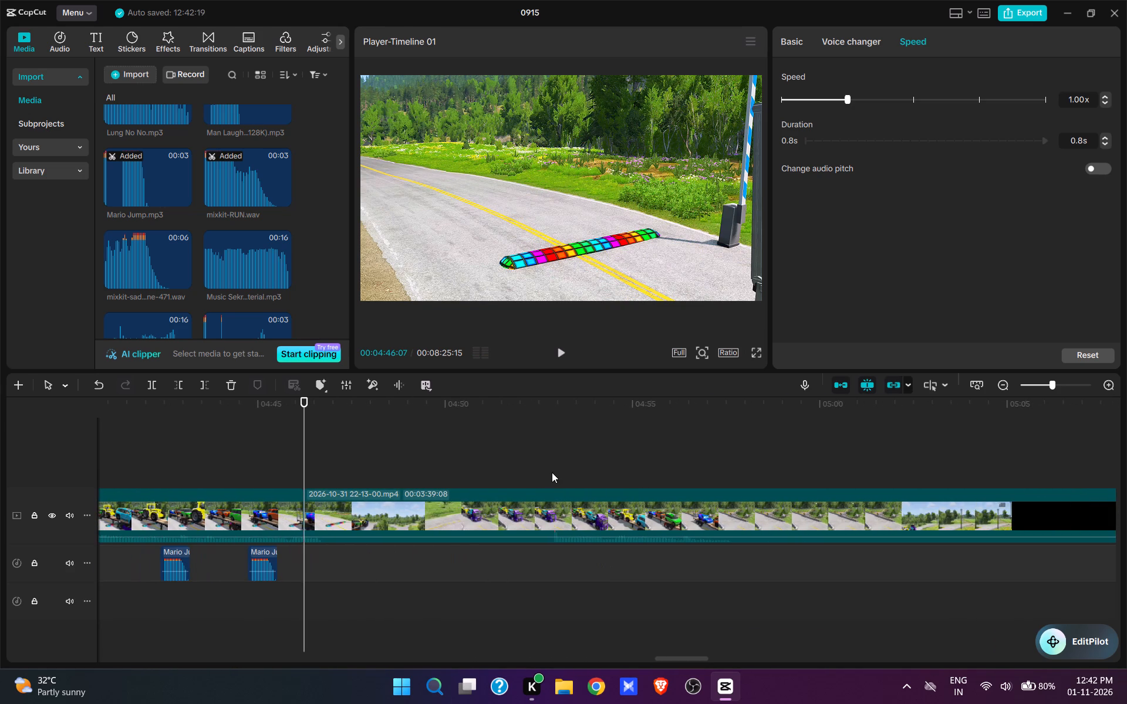
left_click(545, 460)
key("space")
key("space")
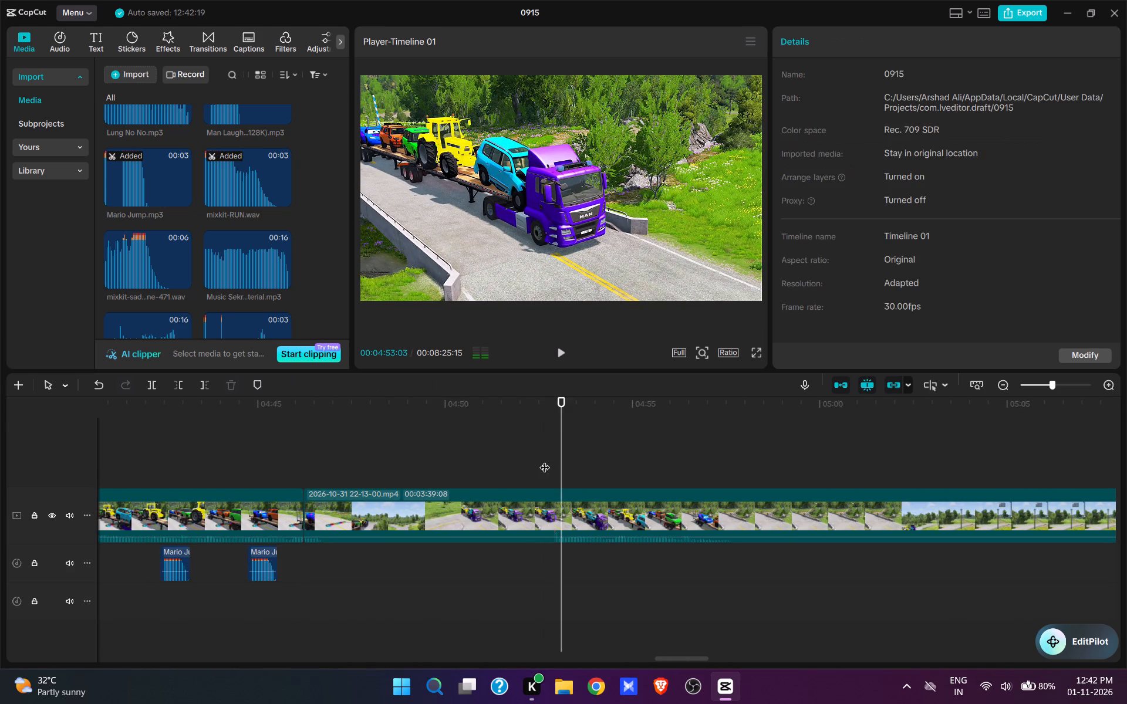
left_click(545, 460)
key("space")
key("space")
type("q")
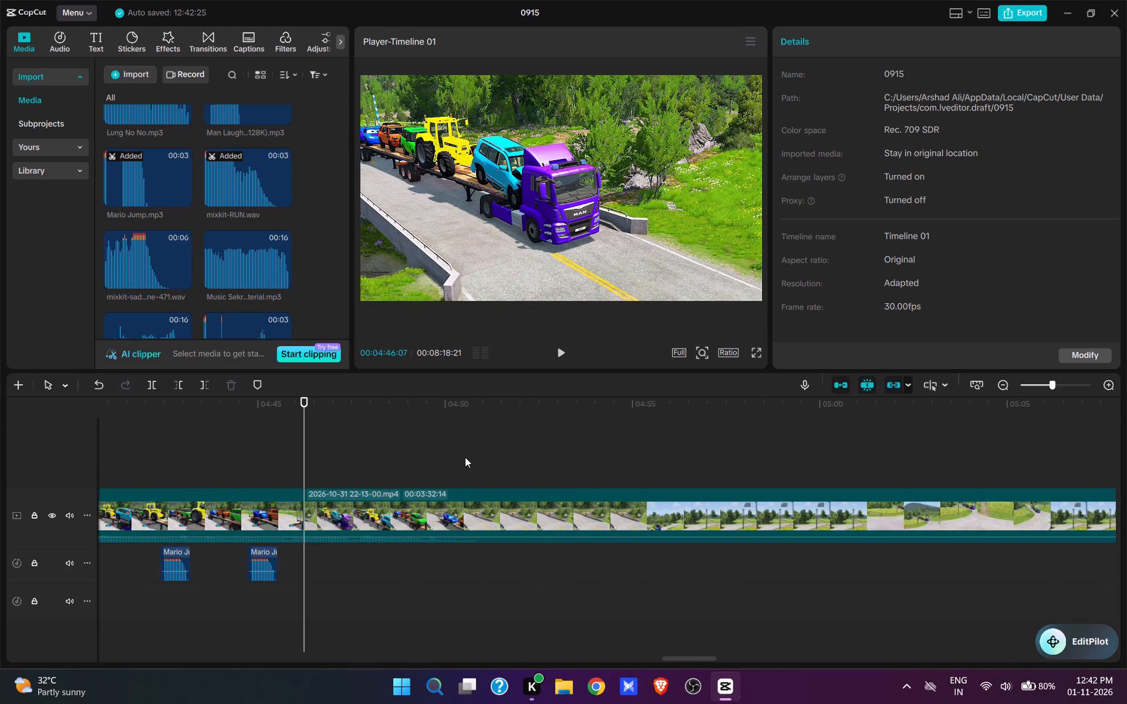
Check the join at 04:46:07, preview Horn4.mp3 from the imported media and add it there under the bridge clip.
left_click(257, 456)
key("space")
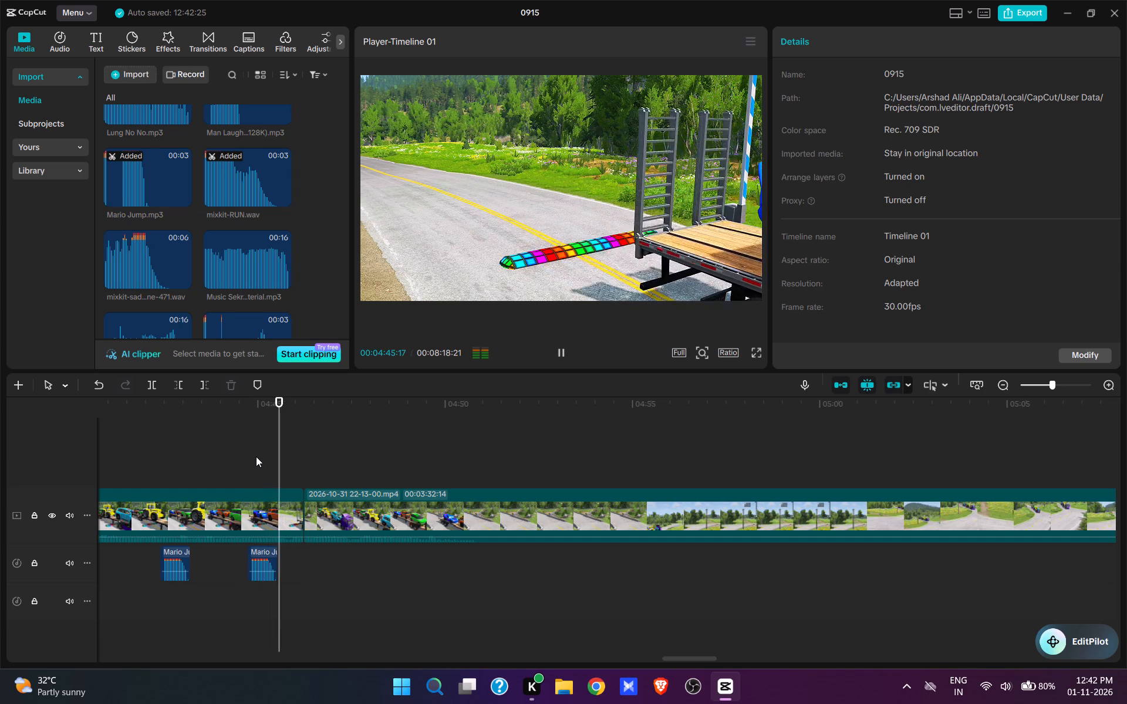
key("space")
left_click(304, 456)
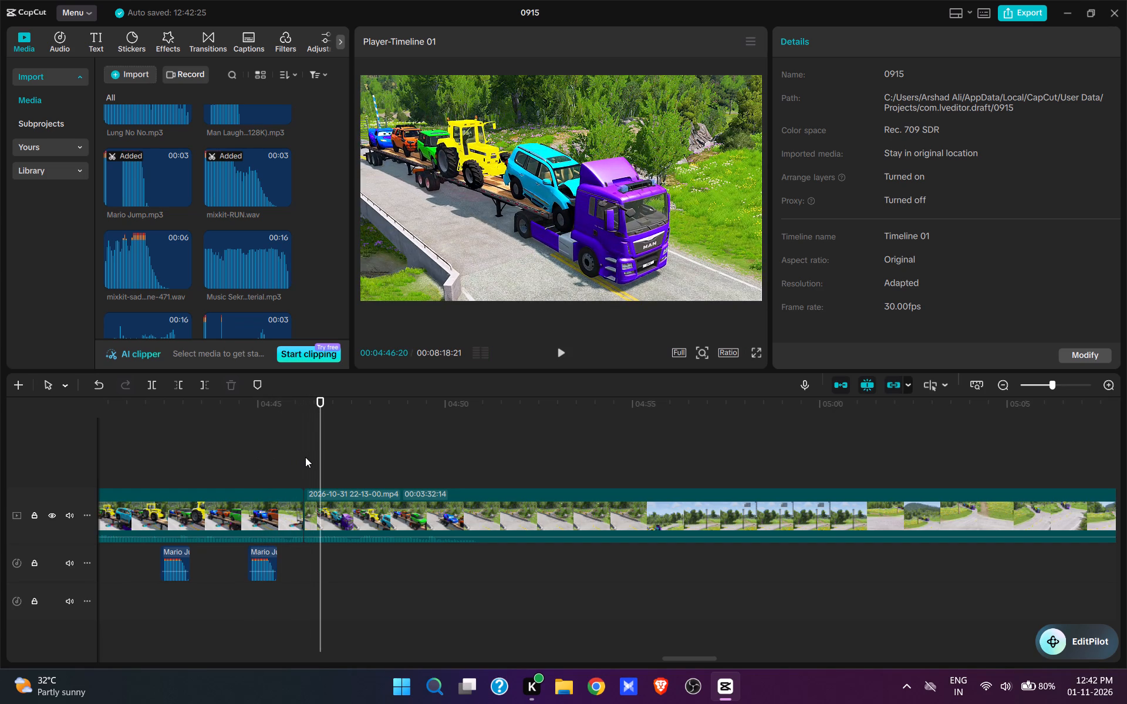
left_click(305, 457)
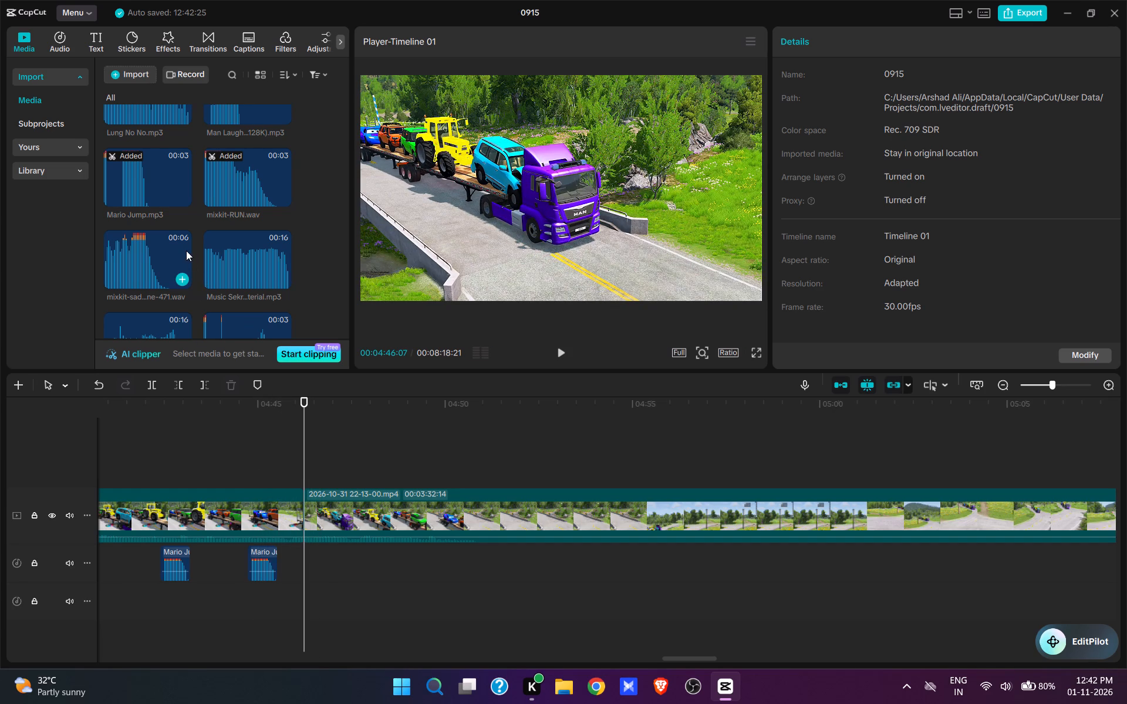
scroll(187, 252, "up", 10)
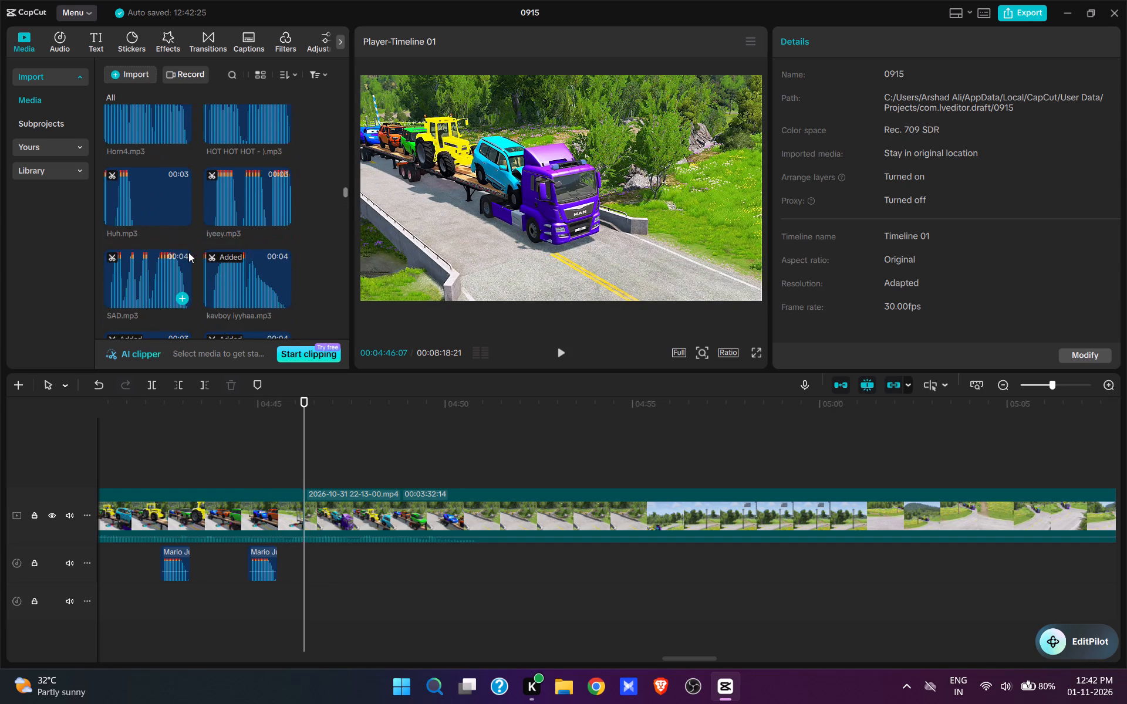
left_click(132, 165)
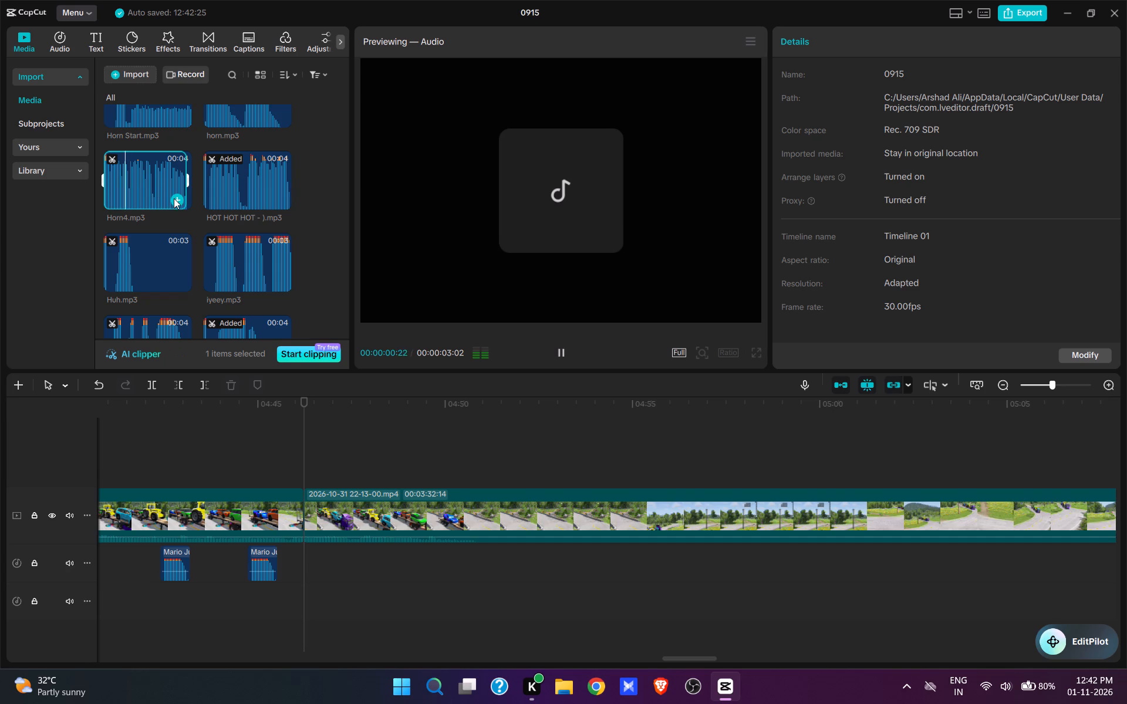
left_click(175, 198)
Split the video at 04:50:17 once the trailer leaves the bridge and cut the footage up to about 05:11, where the truck rounds the bend.
key("space")
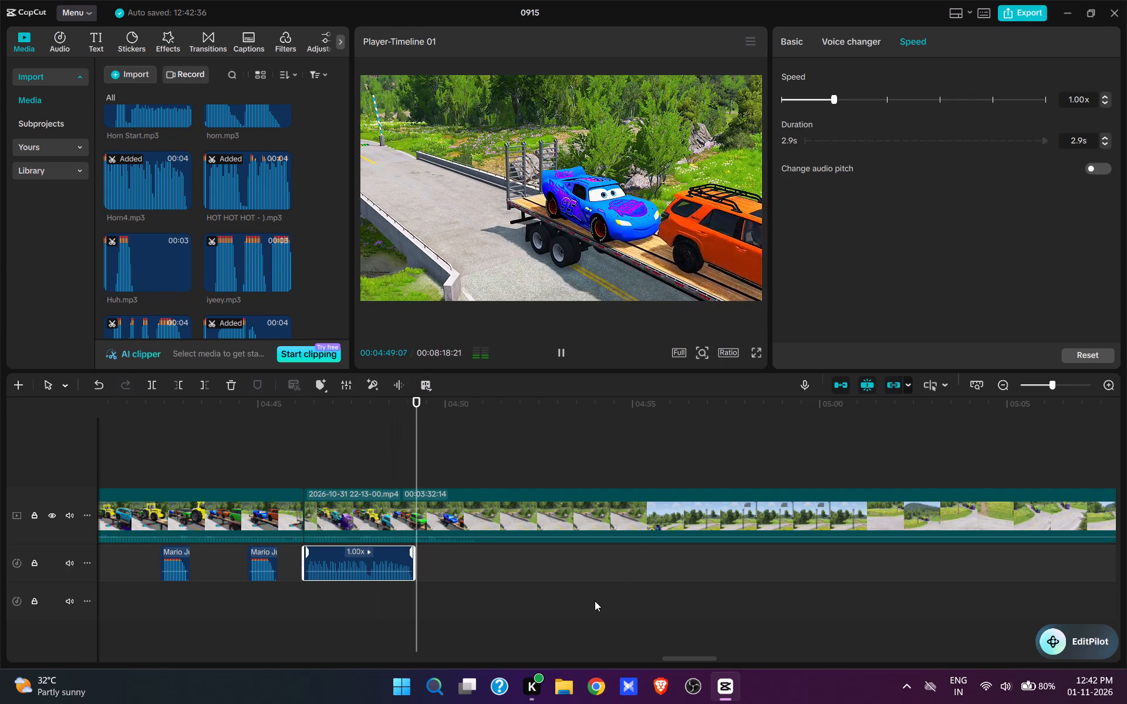
key("space")
key("w")
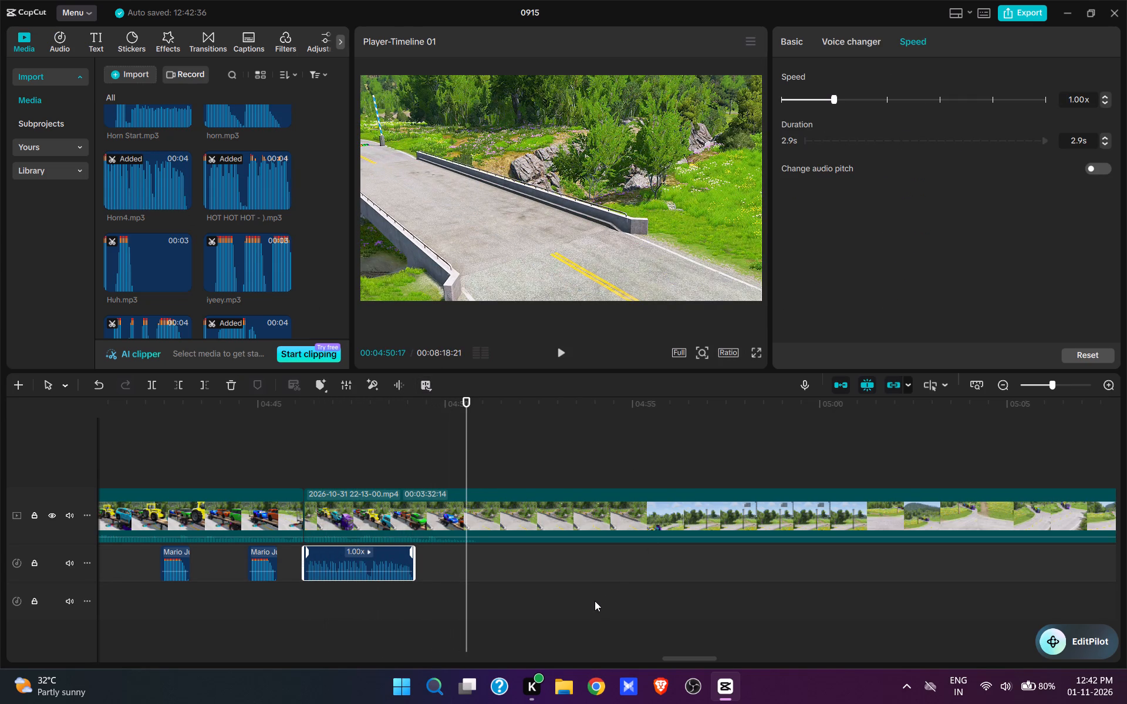
left_click_drag(728, 538, 690, 566)
left_click(387, 473)
key("space")
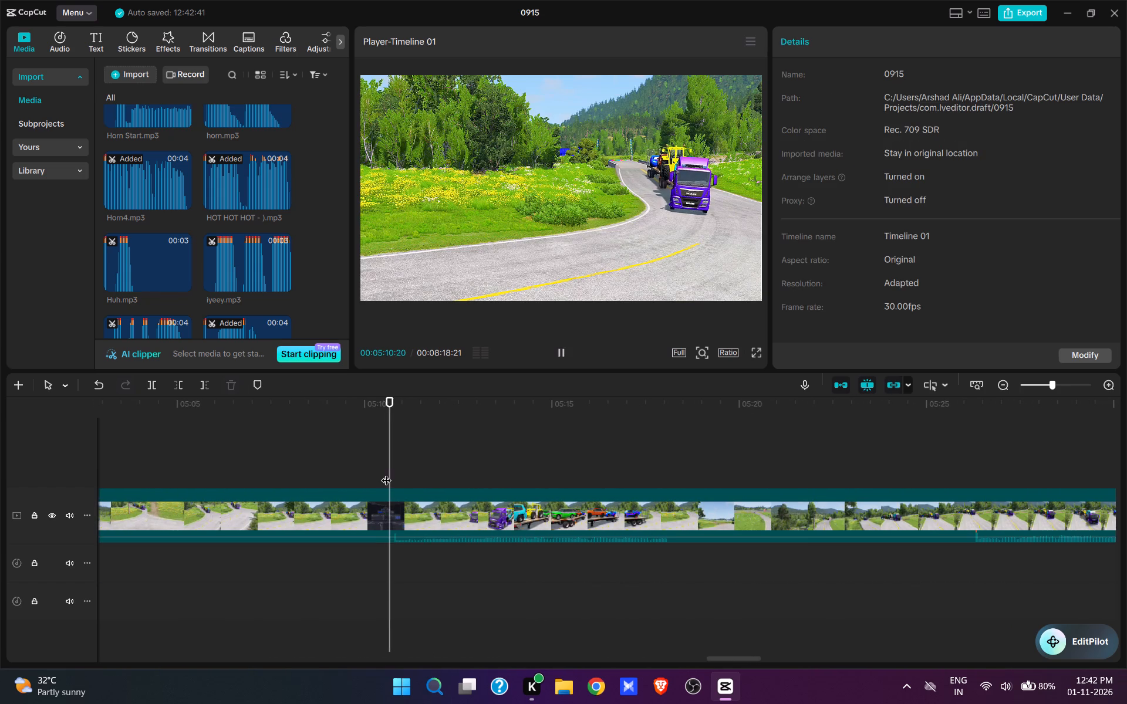
key("space")
type("q")
Browse the imported sounds, preview HOT HOT HOT and iyeey.mp3, and add kavboy iyyhaa.mp3 at 04:50:17 under the bend clip.
scroll(250, 249, "down", 5)
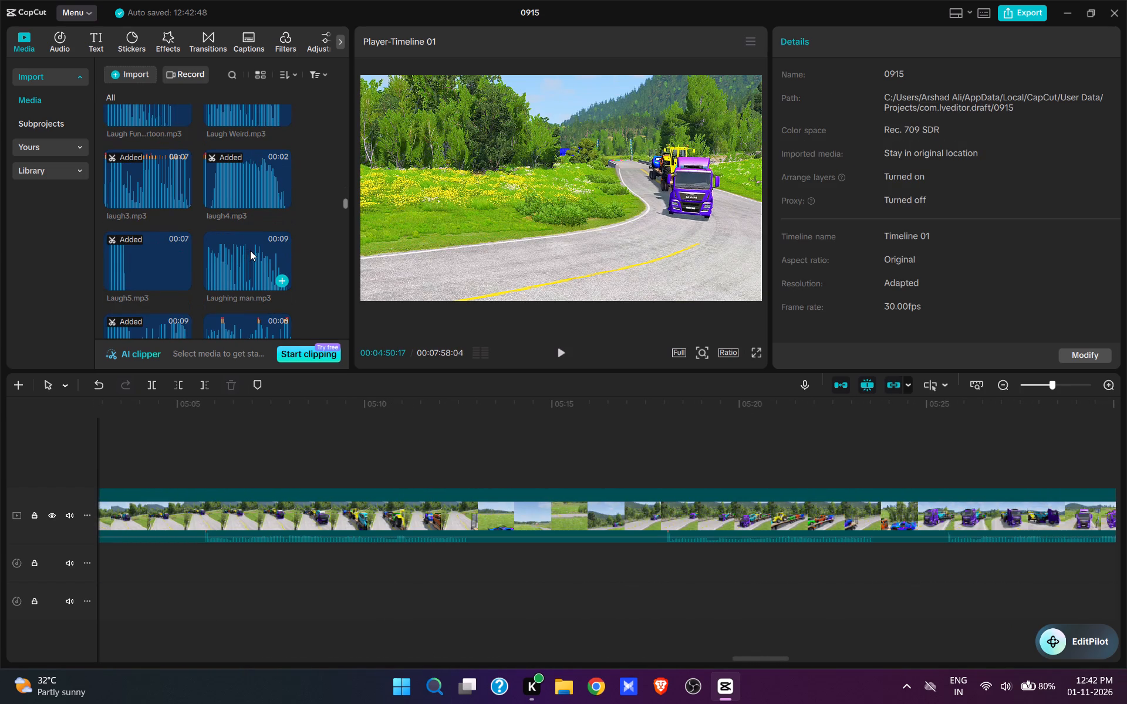
scroll(250, 251, "down", 5)
scroll(249, 251, "up", 12)
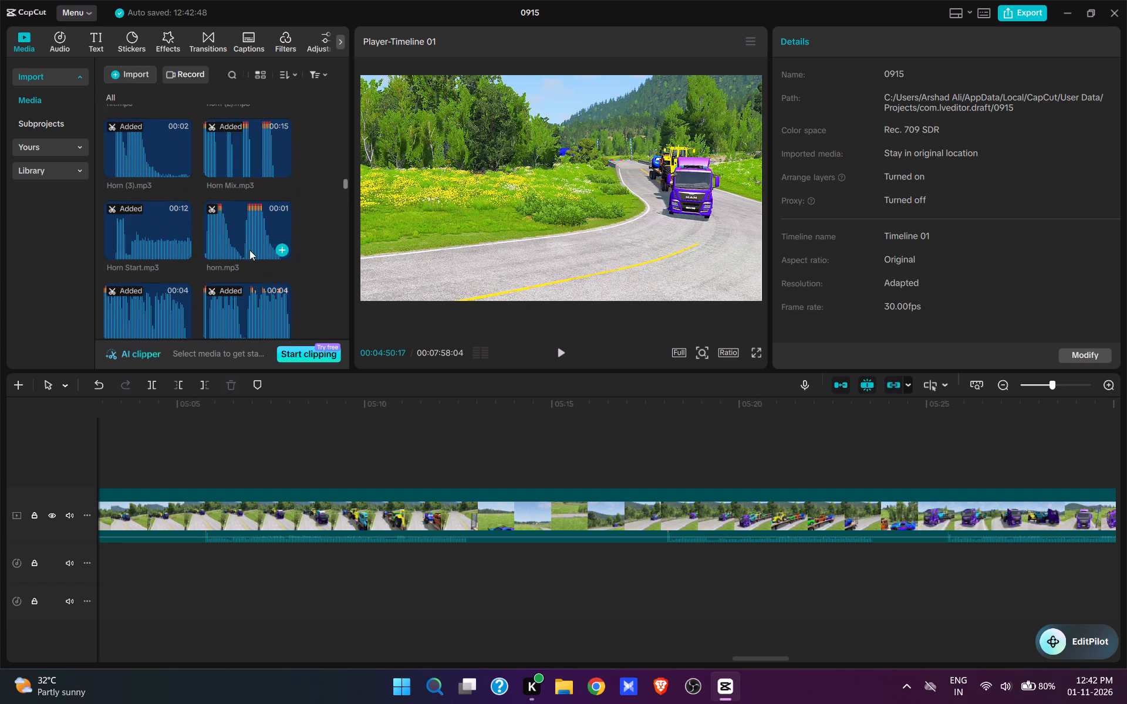
scroll(249, 250, "up", 6)
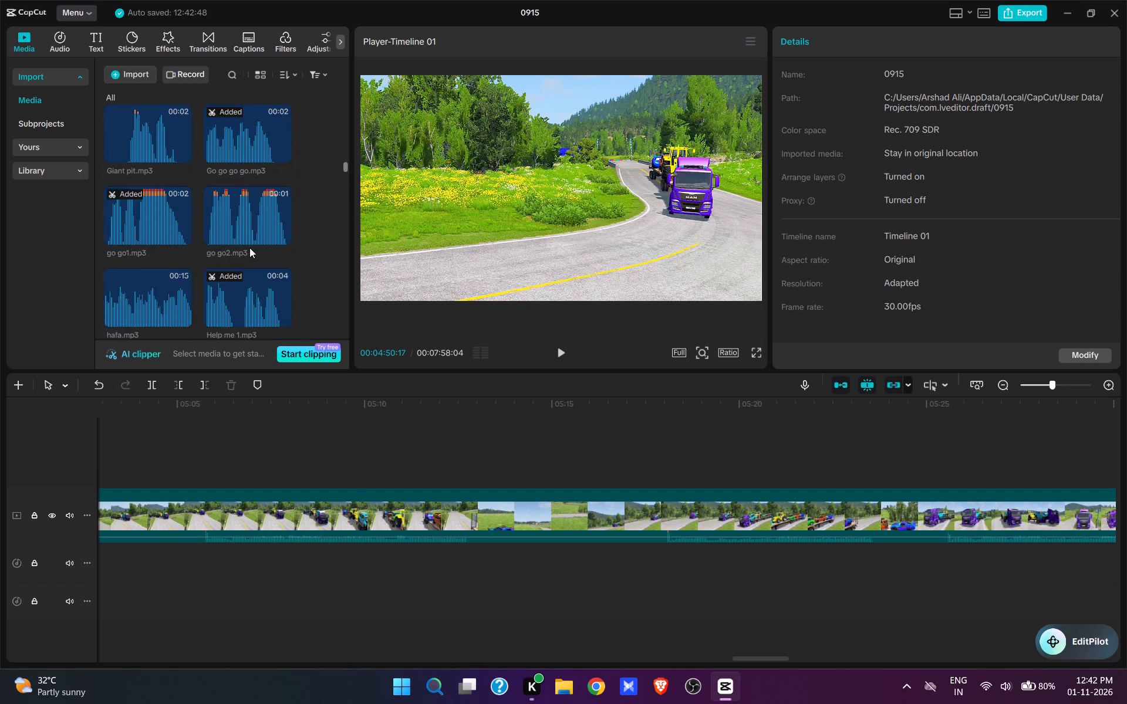
scroll(249, 248, "up", 3)
scroll(249, 245, "up", 18)
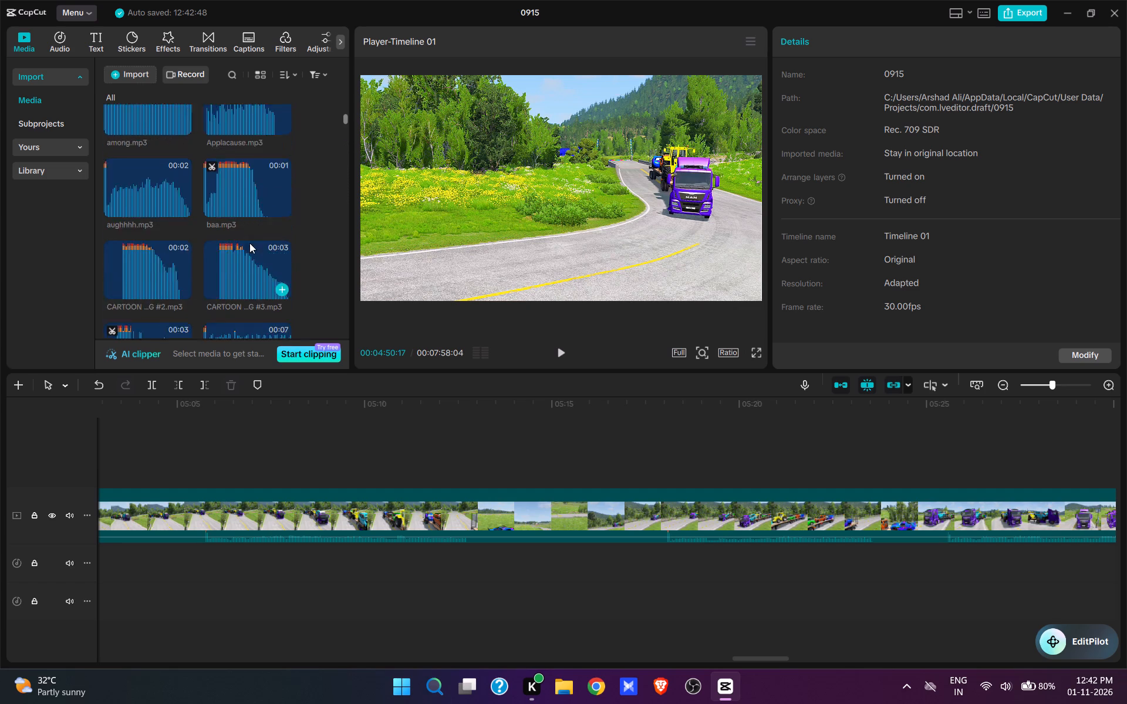
scroll(249, 243, "up", 10)
scroll(247, 185, "down", 12)
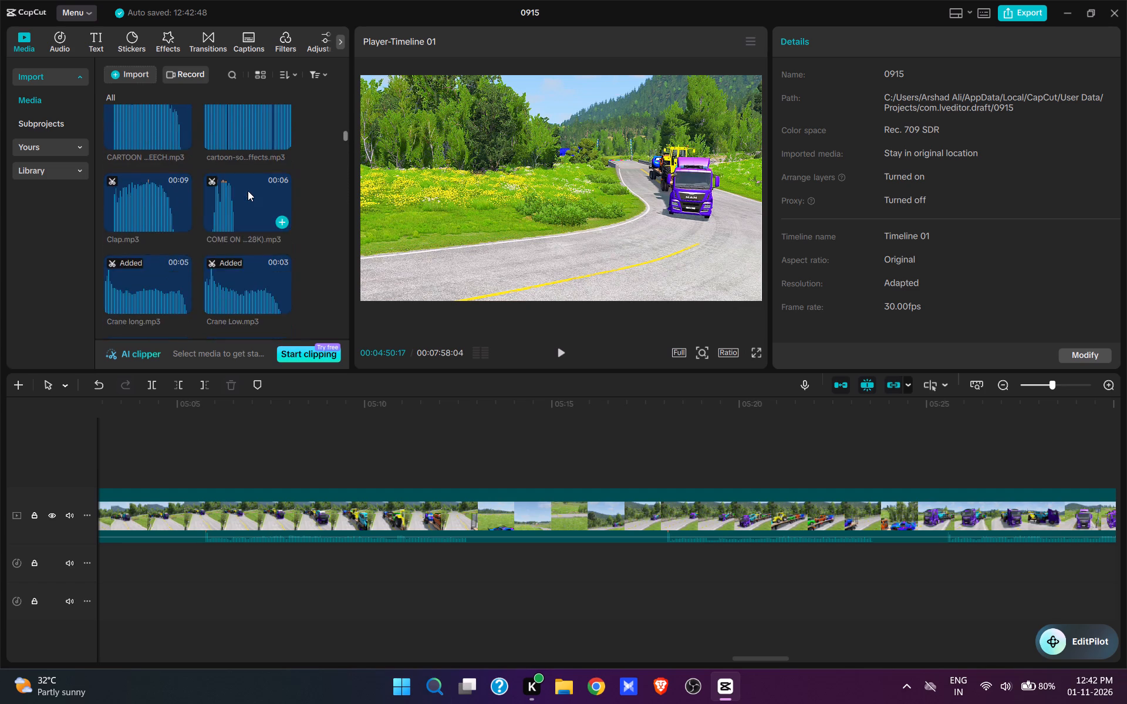
scroll(248, 191, "down", 11)
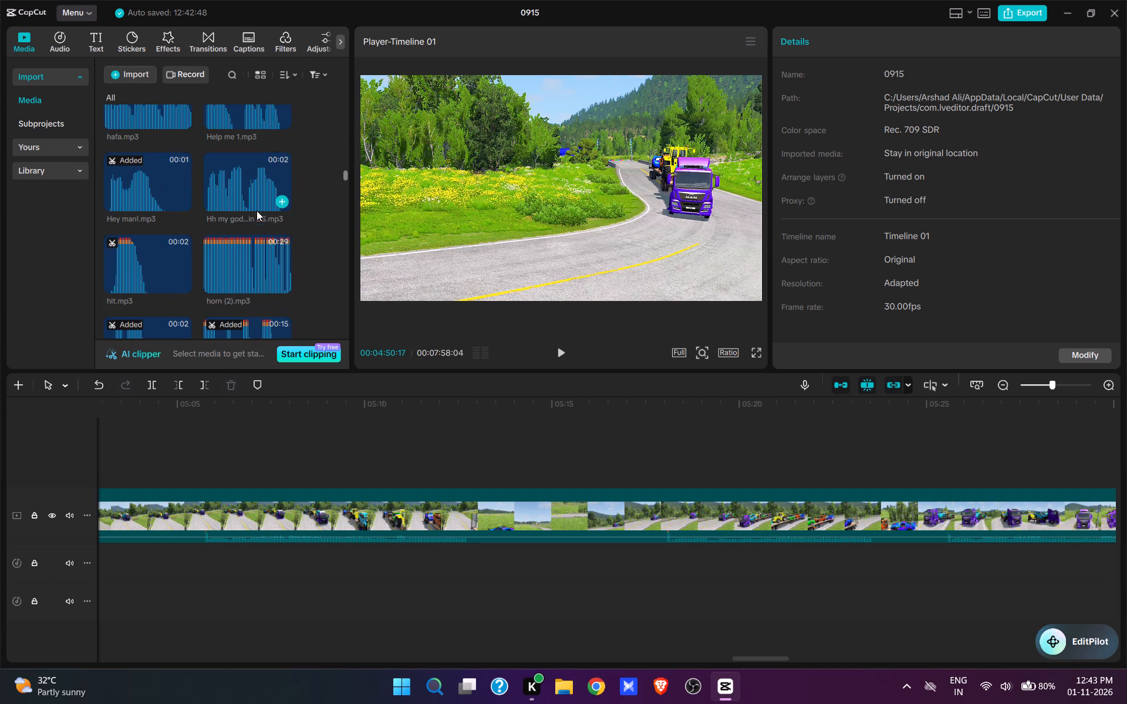
scroll(257, 211, "down", 4)
left_click(242, 252)
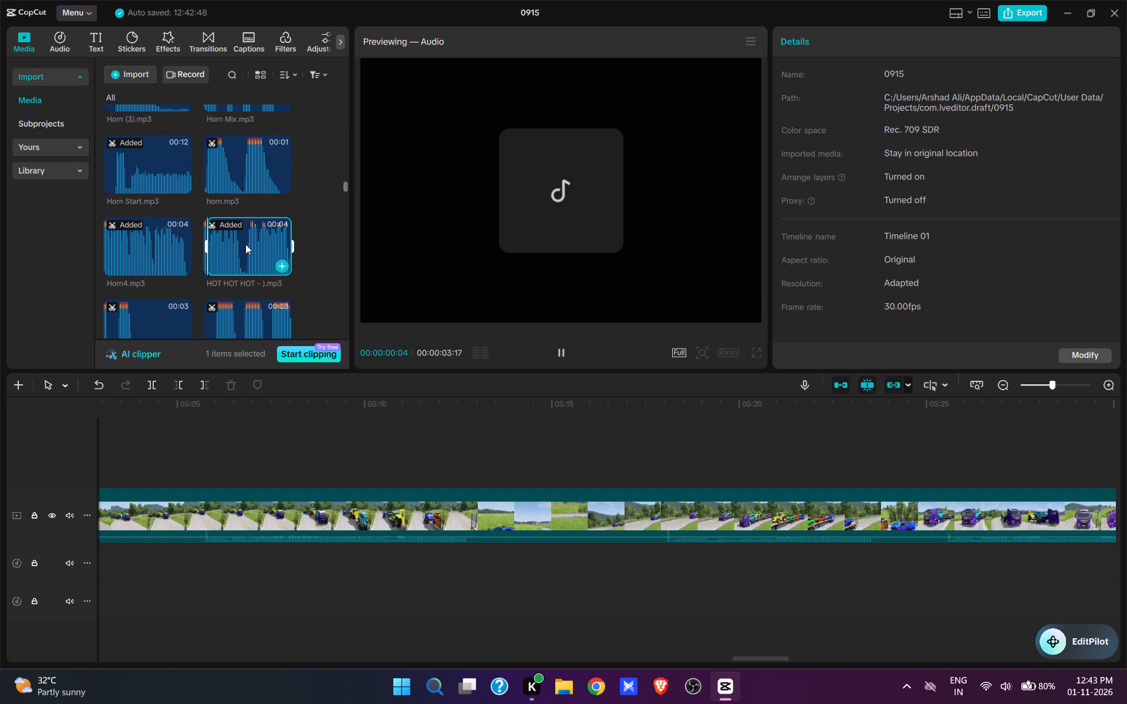
scroll(245, 244, "down", 2)
left_click(240, 221)
left_click(245, 305)
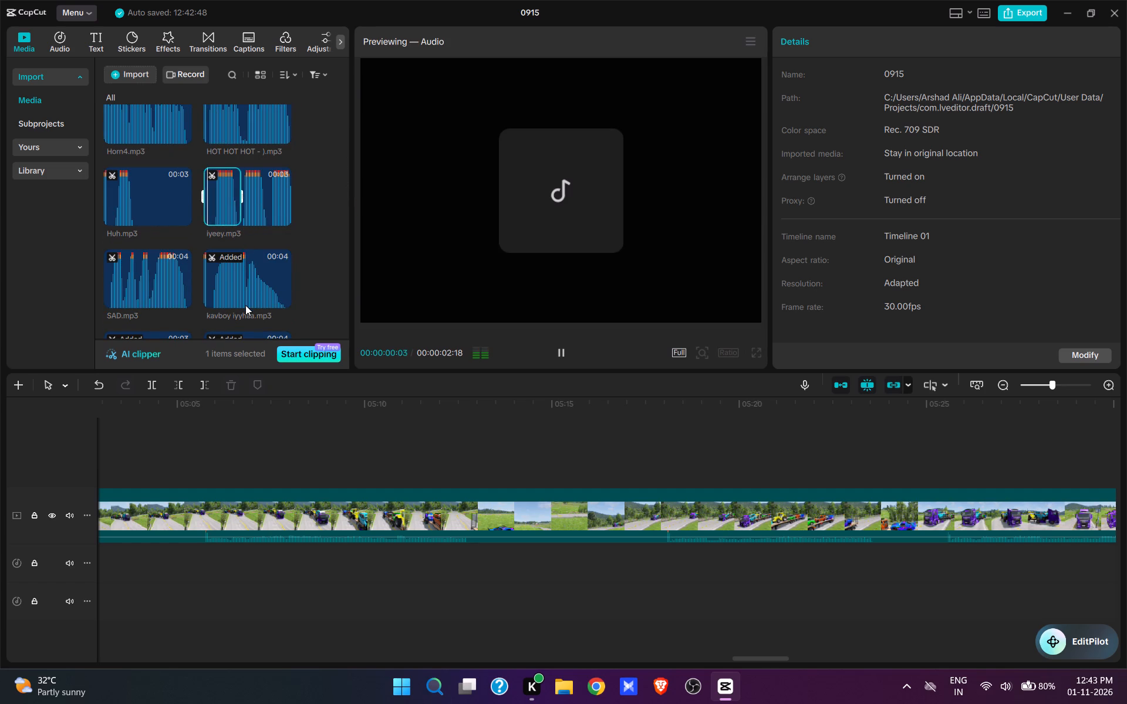
left_click(278, 298)
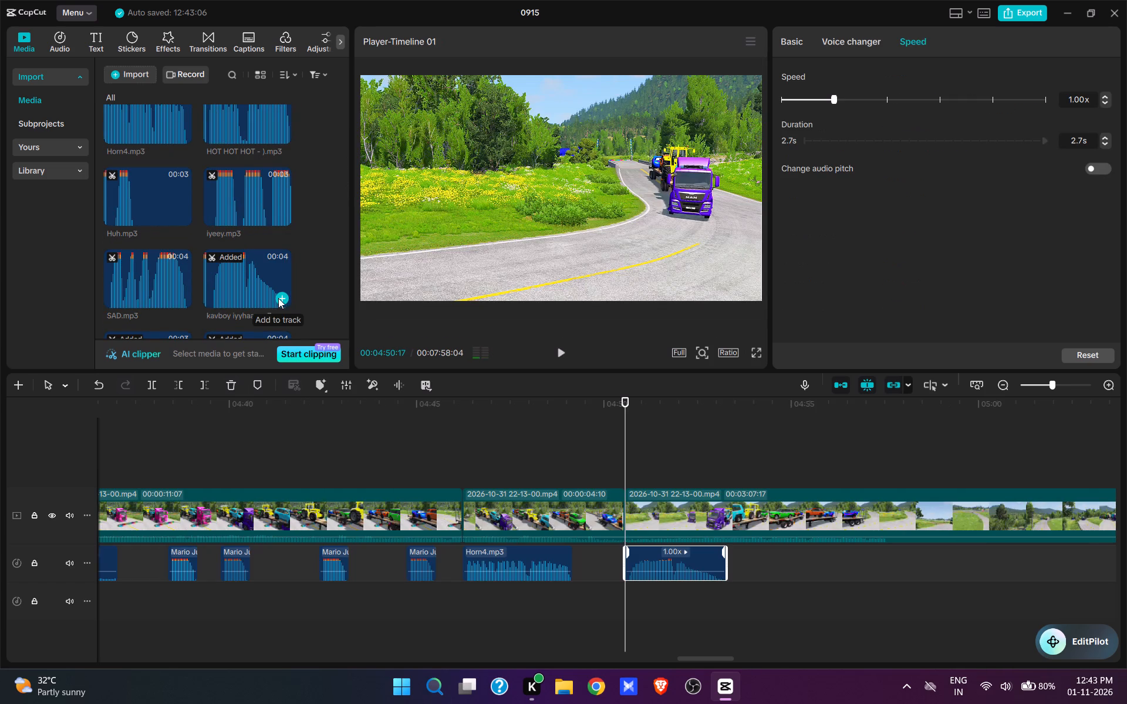
Split the video at 04:57:13 once the trailer leaves the bend and cut the footage up to just after 05:05:13, where the truck reappears.
key("space")
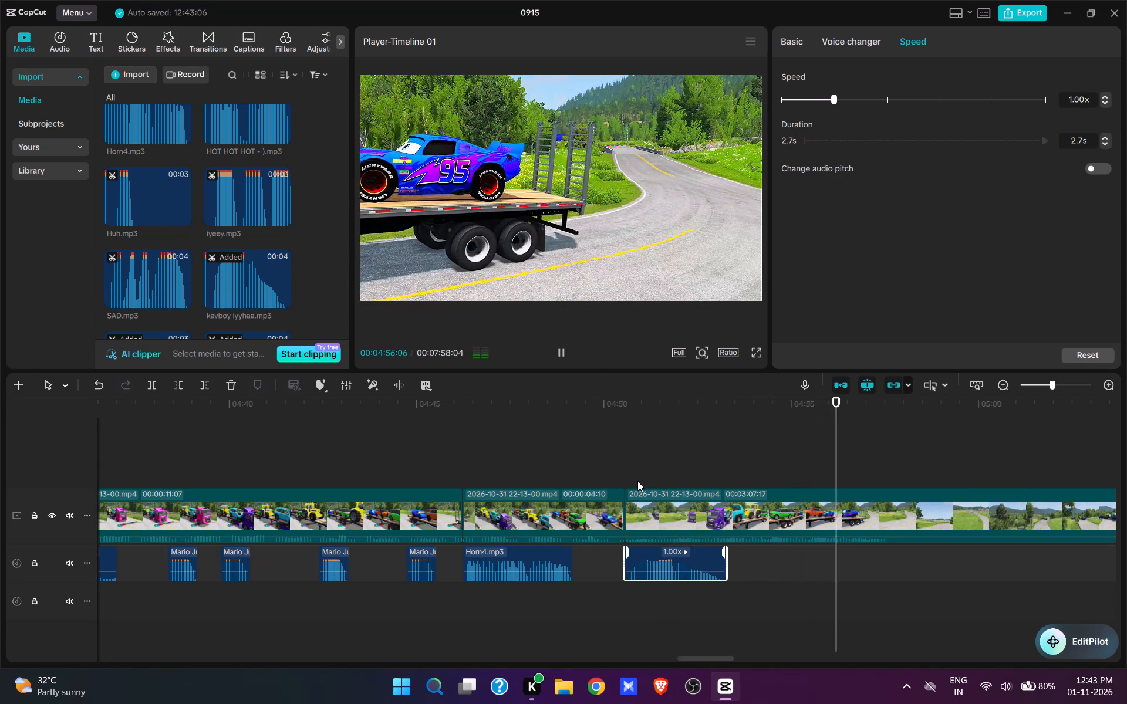
key("space")
type("w")
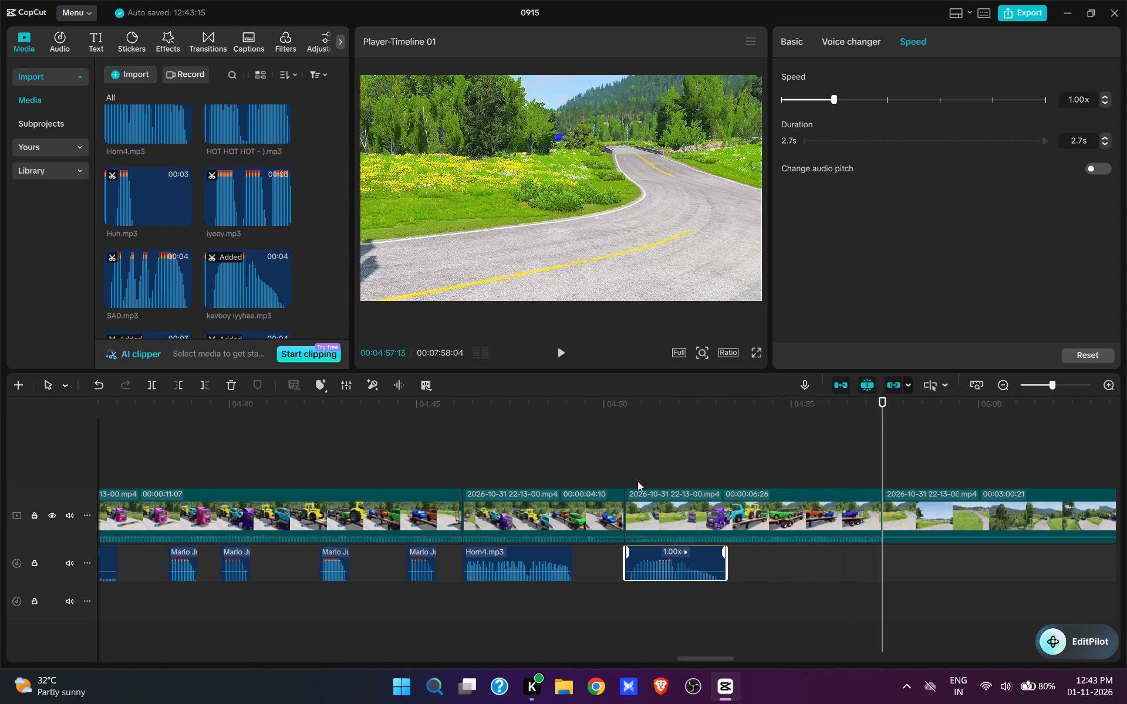
left_click_drag(761, 583, 618, 591)
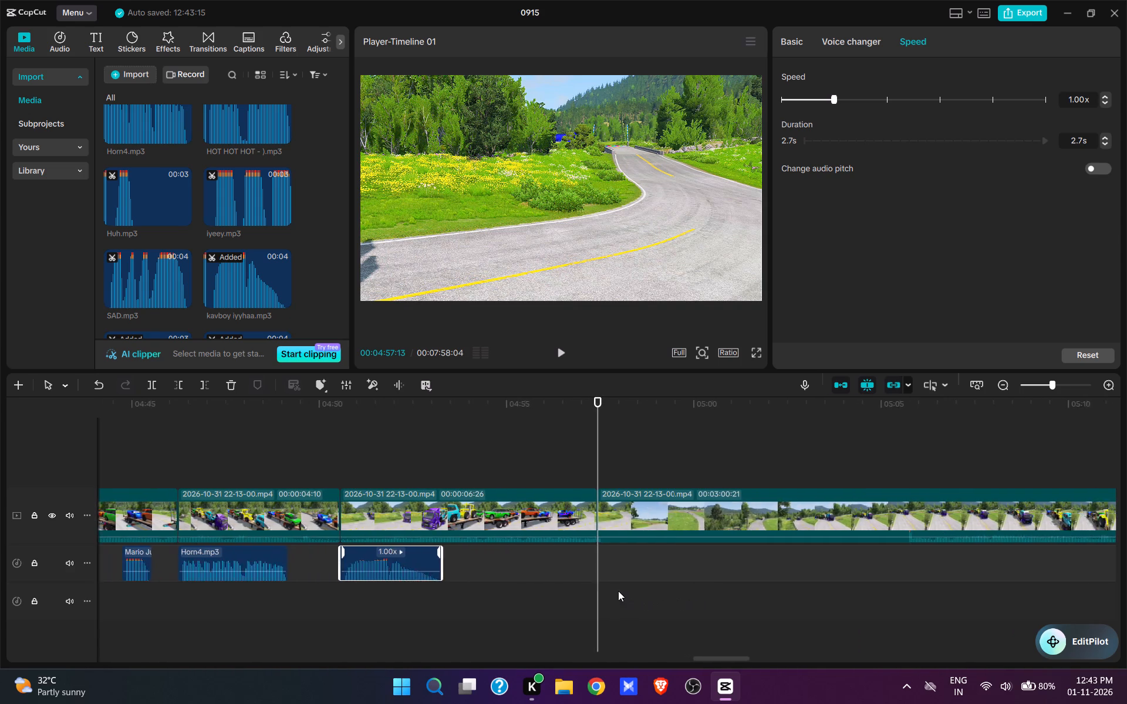
left_click_drag(618, 591, 614, 591)
left_click(518, 456)
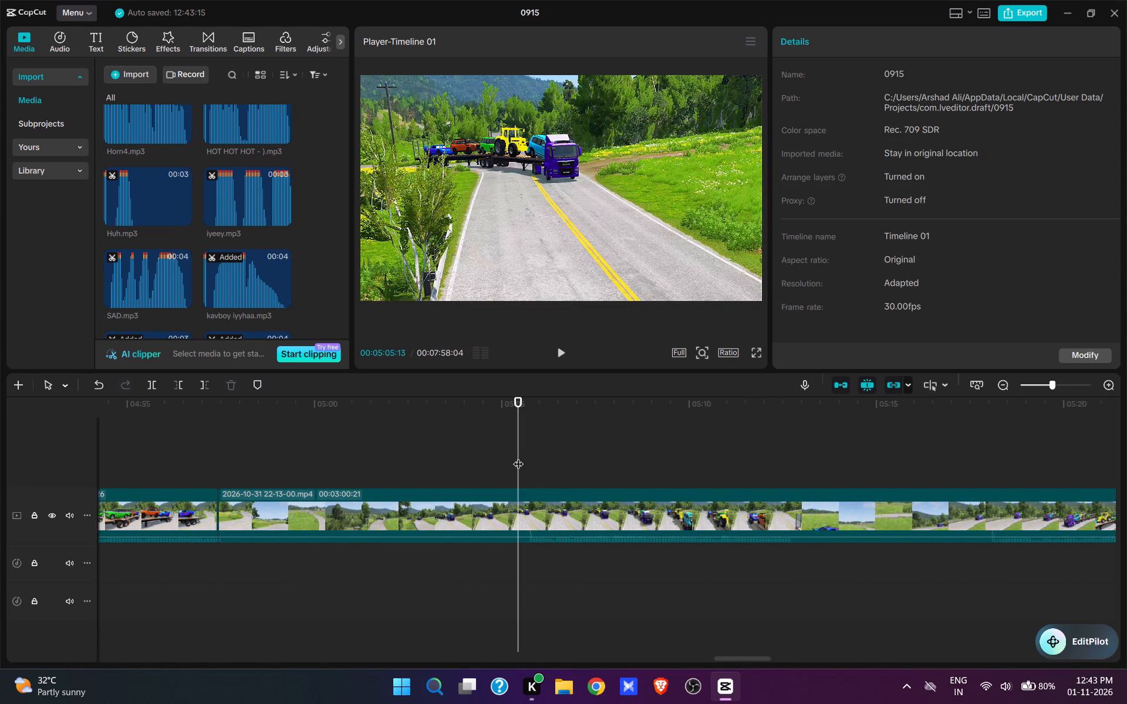
key("space")
key("space")
type("q")
Find Signal 5.mp3 in the imported media and add it at 04:57:13 under the new straight-road clip.
scroll(217, 197, "down", 14)
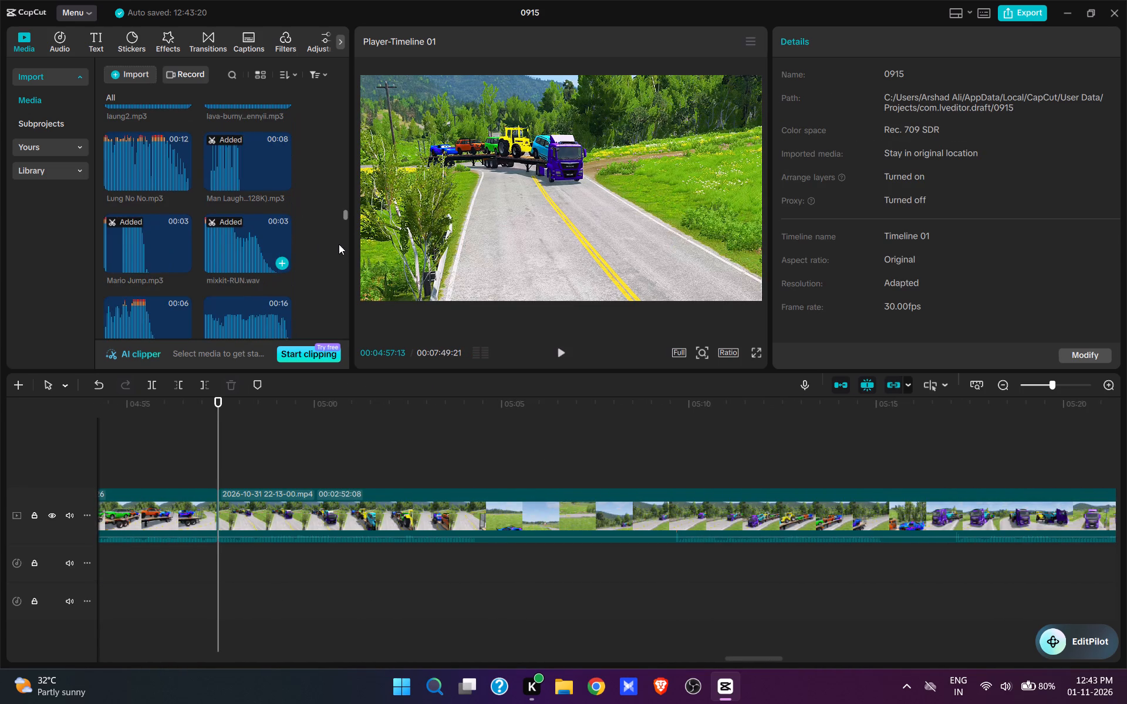
left_click_drag(346, 231, 345, 434)
scroll(282, 250, "up", 1)
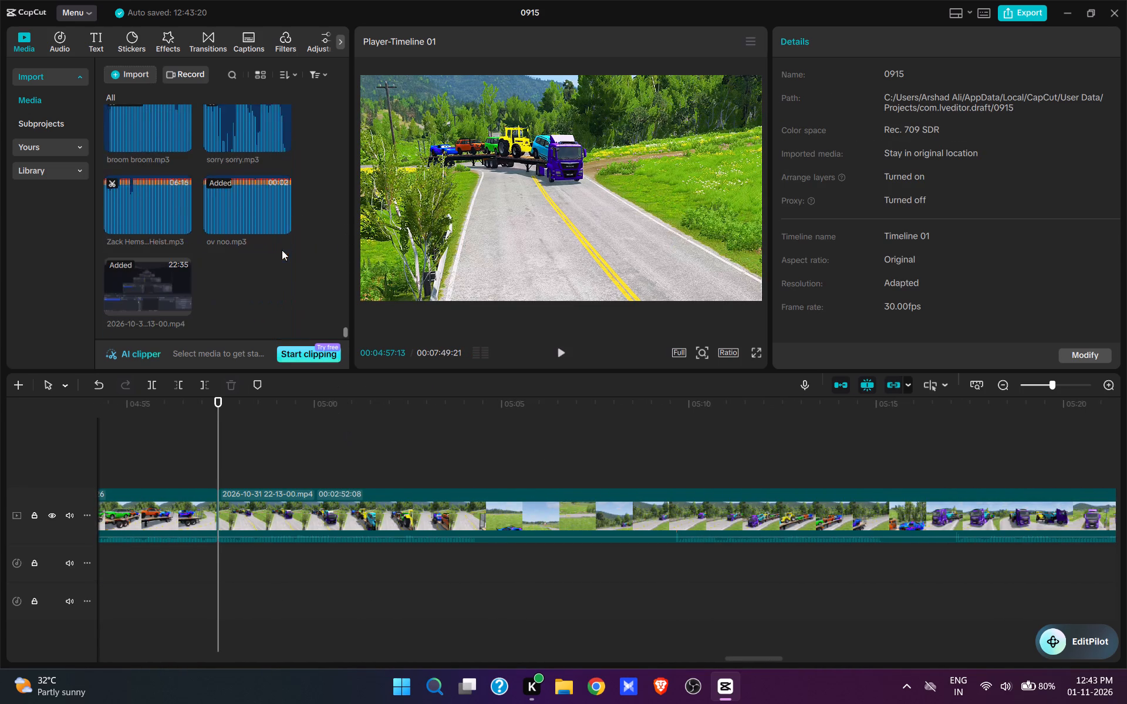
scroll(282, 250, "up", 2)
scroll(222, 243, "up", 2)
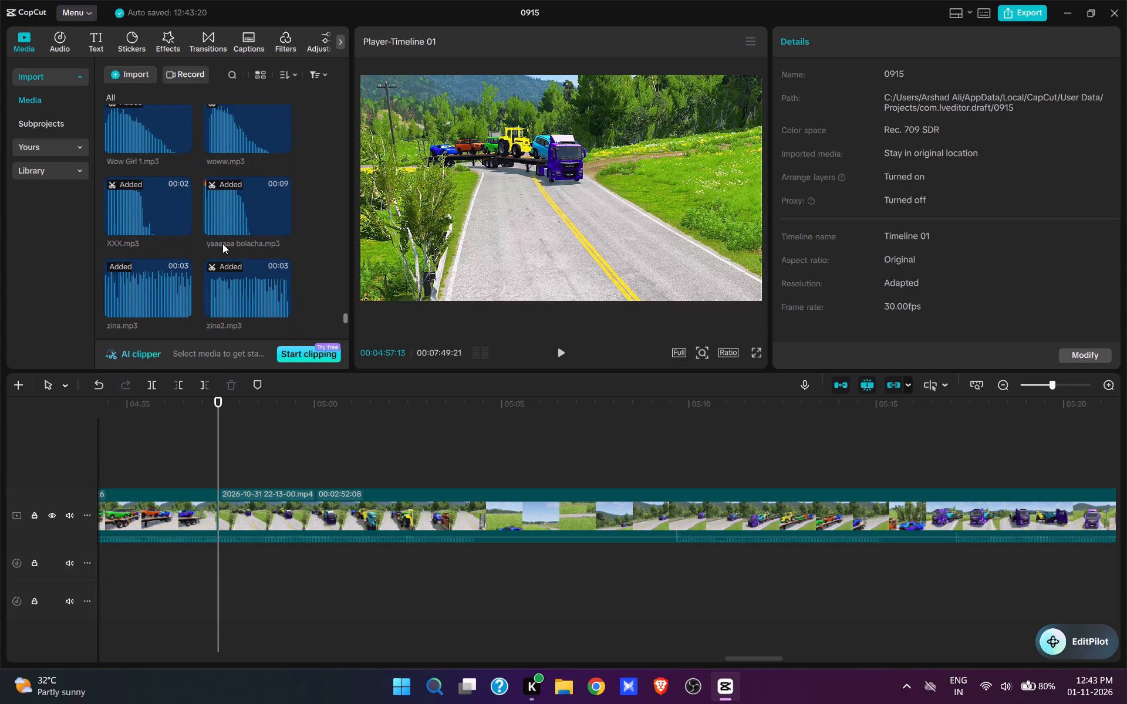
scroll(222, 243, "up", 7)
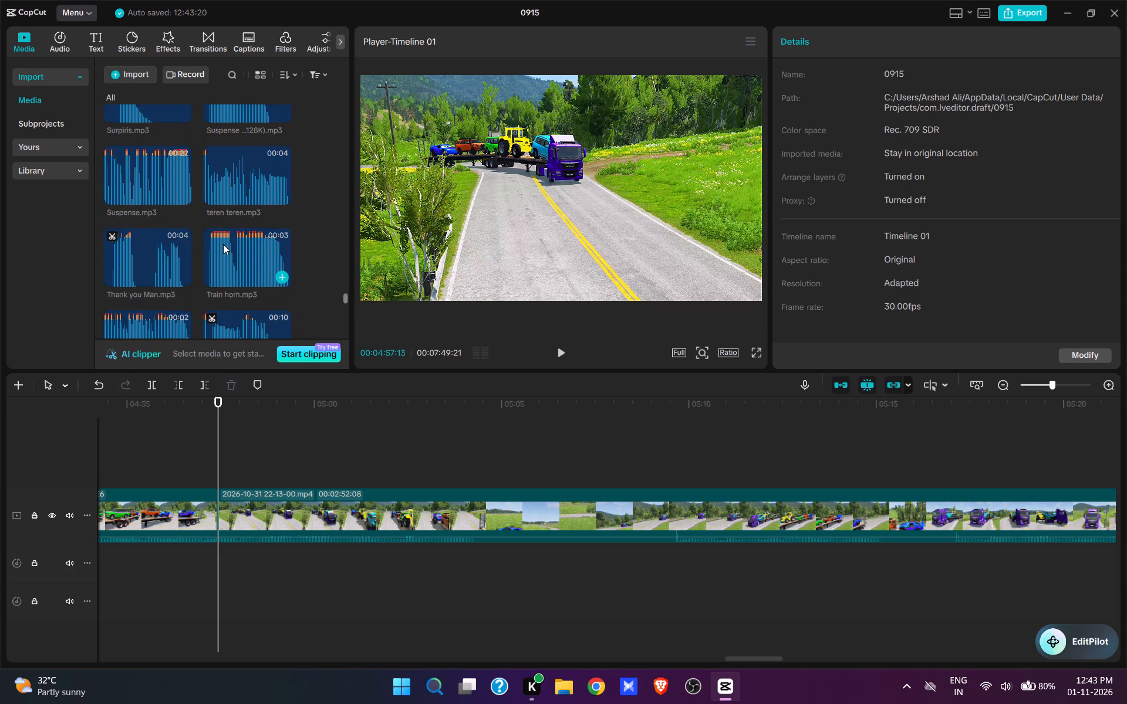
scroll(223, 244, "up", 5)
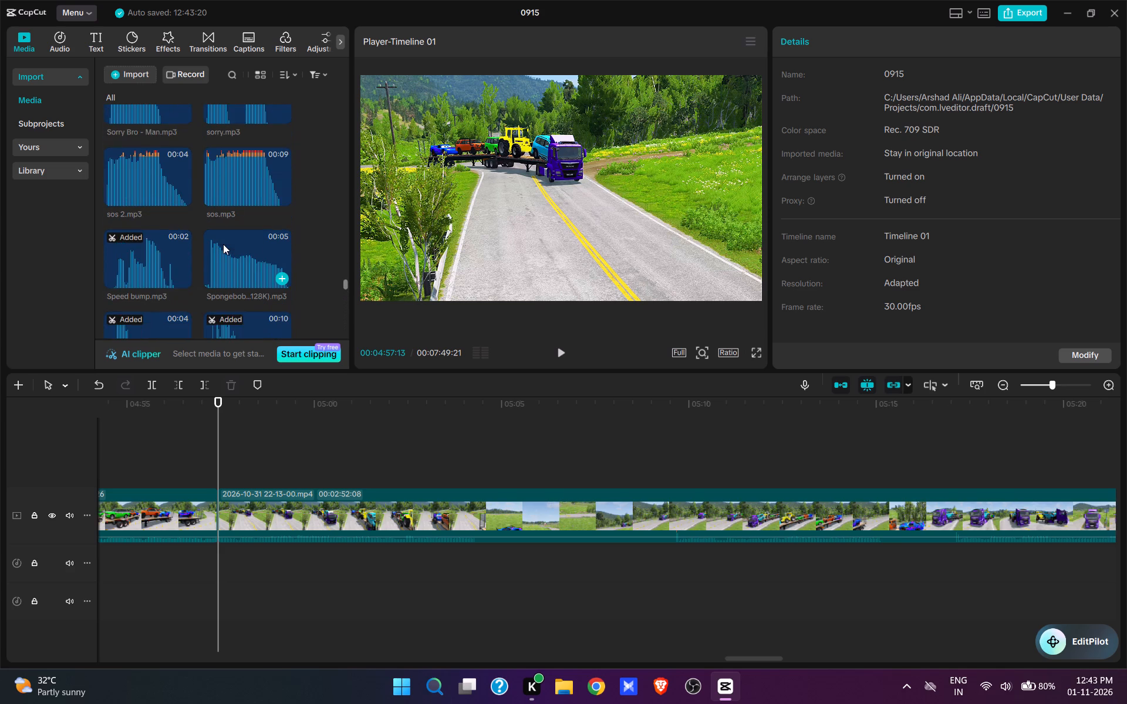
scroll(223, 244, "up", 2)
left_click(281, 163)
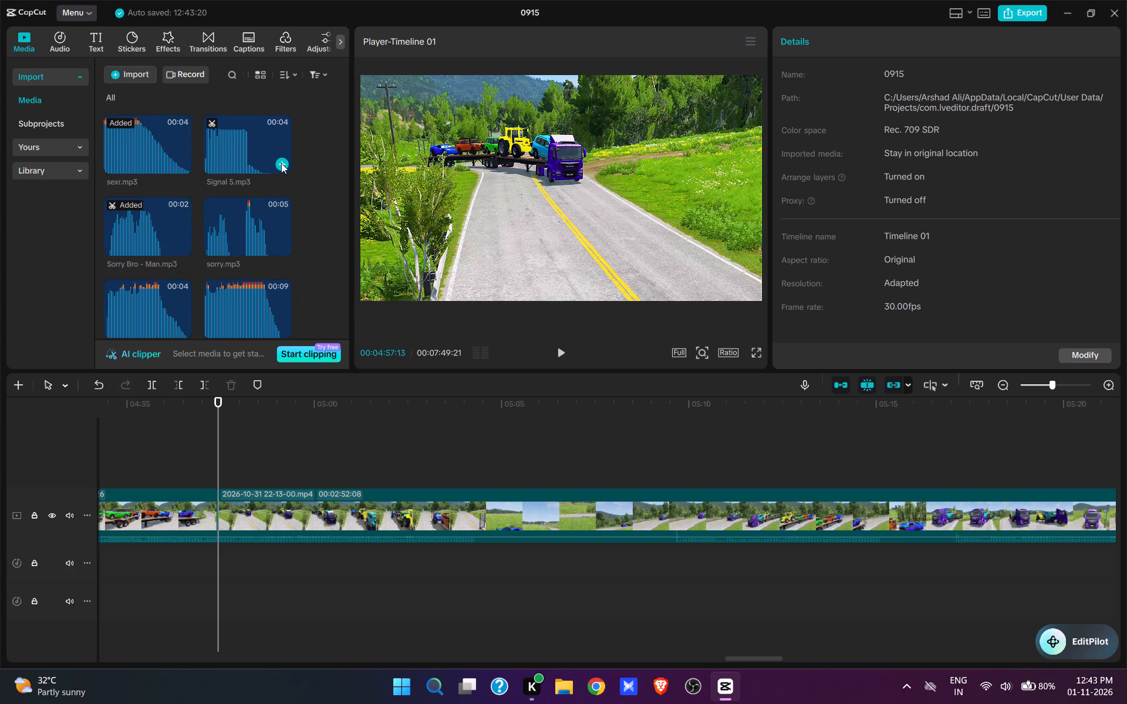
Split the video at 05:03:29 once the trailer is out of view and cut the footage up to about 05:10, at the guardrail bend.
key("space")
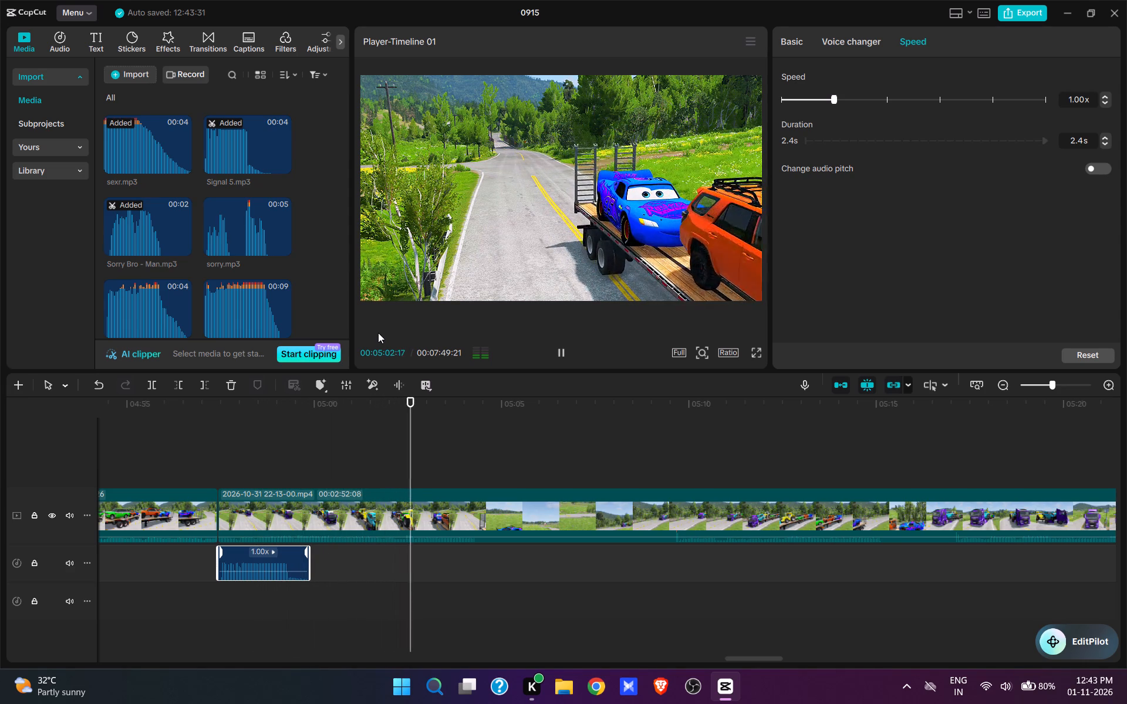
key("space")
key("space")
key("space")
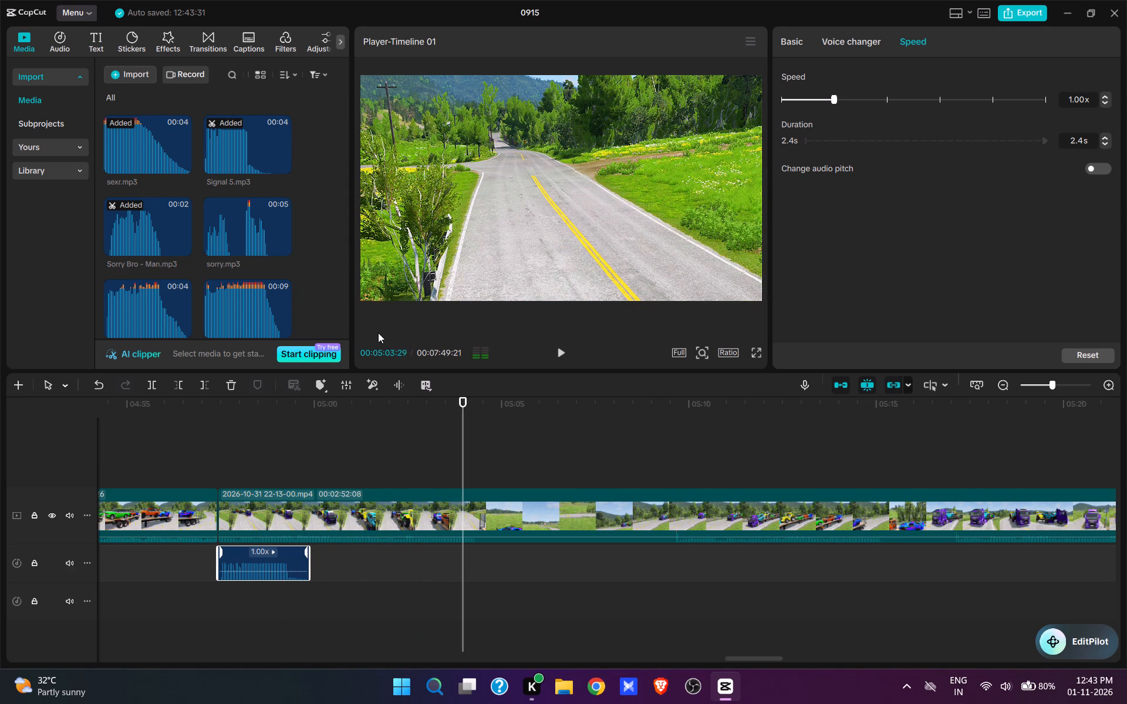
key("w")
left_click(669, 461)
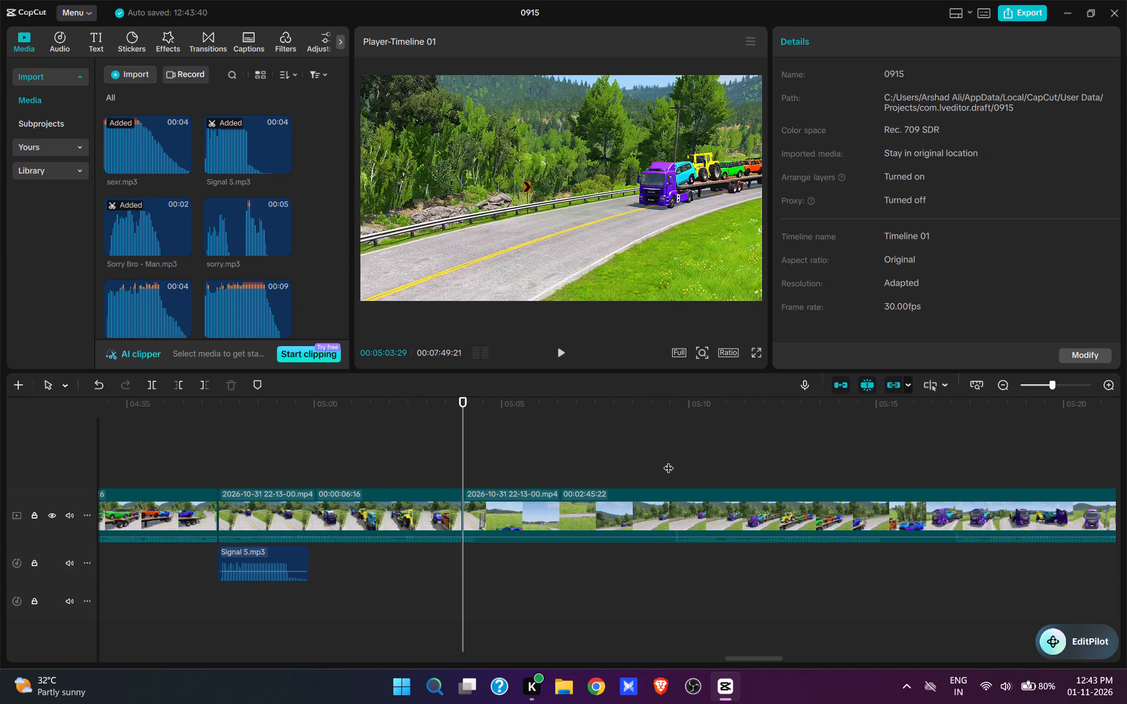
key("space")
key("space")
key("q")
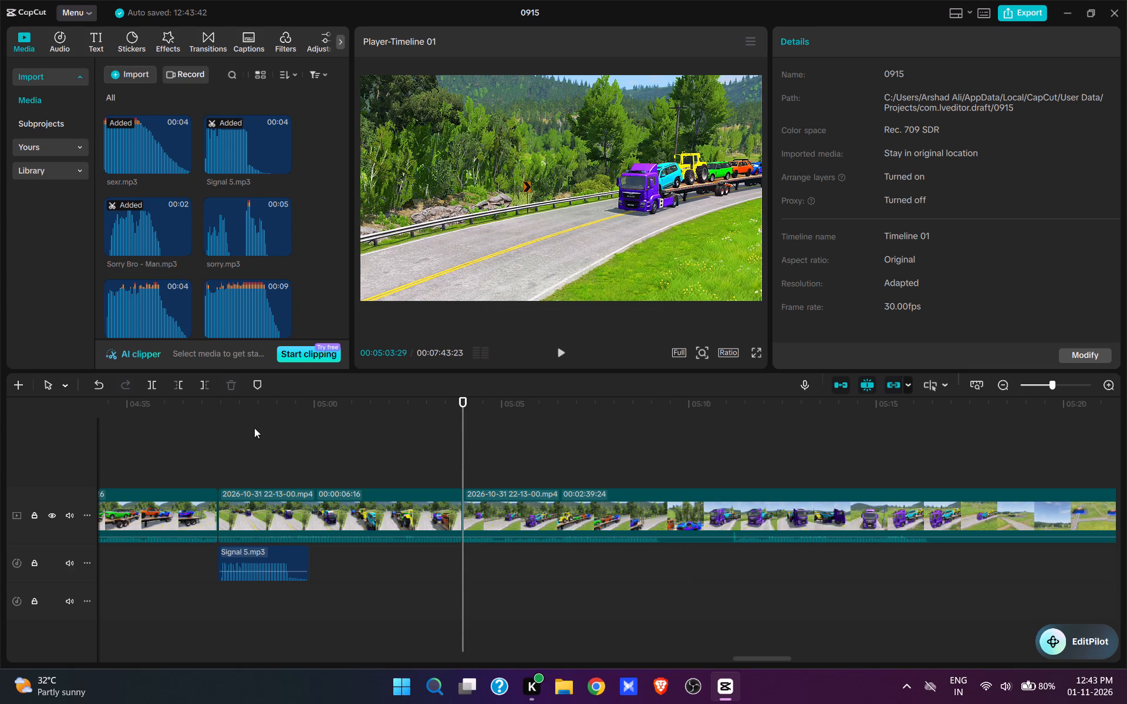
Replay the start of the straight-road clip with Signal 5.mp3 and return to the join at 05:03:29.
left_click(224, 449)
key("space")
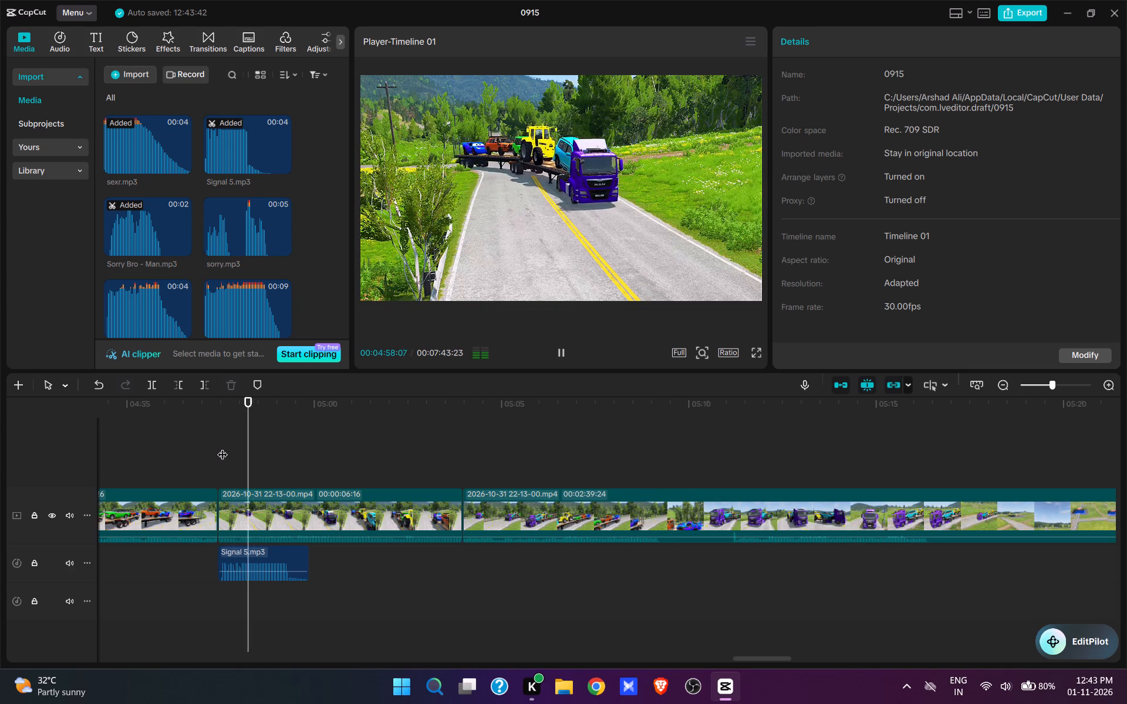
left_click(459, 454)
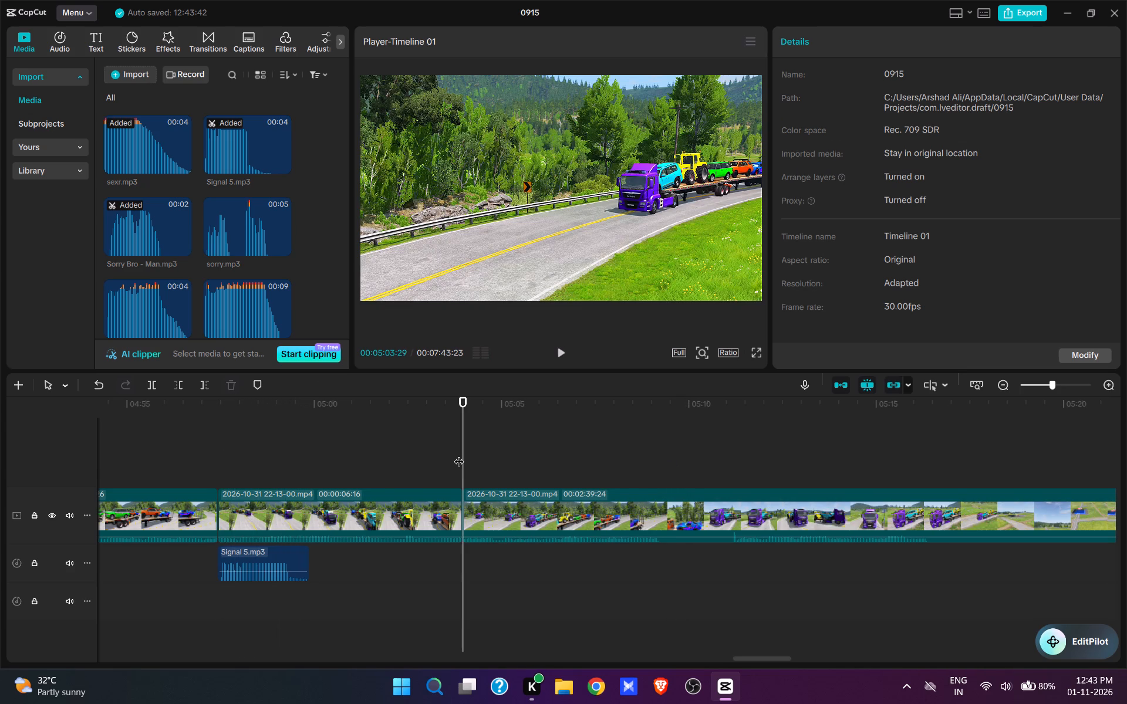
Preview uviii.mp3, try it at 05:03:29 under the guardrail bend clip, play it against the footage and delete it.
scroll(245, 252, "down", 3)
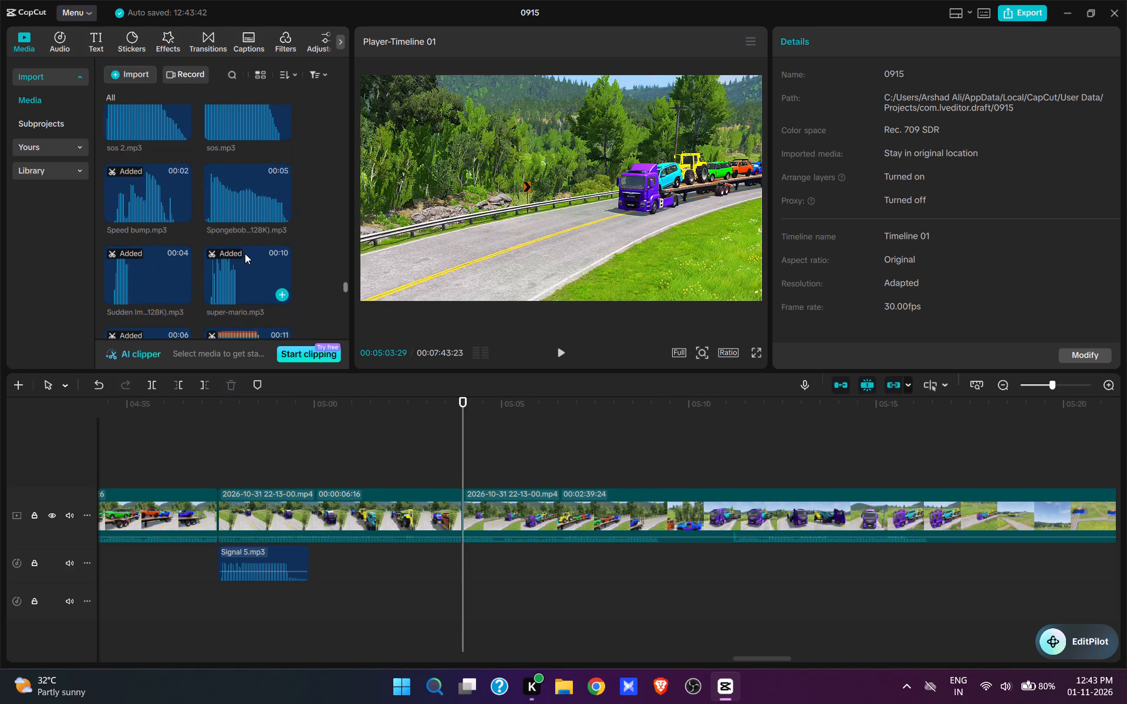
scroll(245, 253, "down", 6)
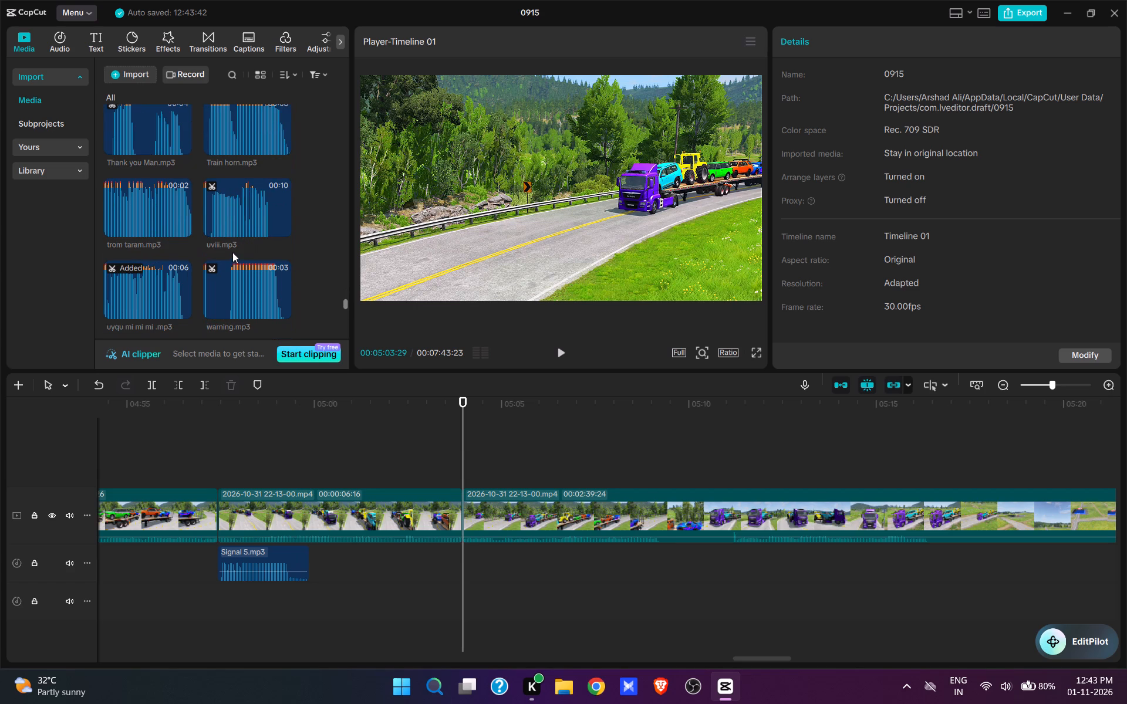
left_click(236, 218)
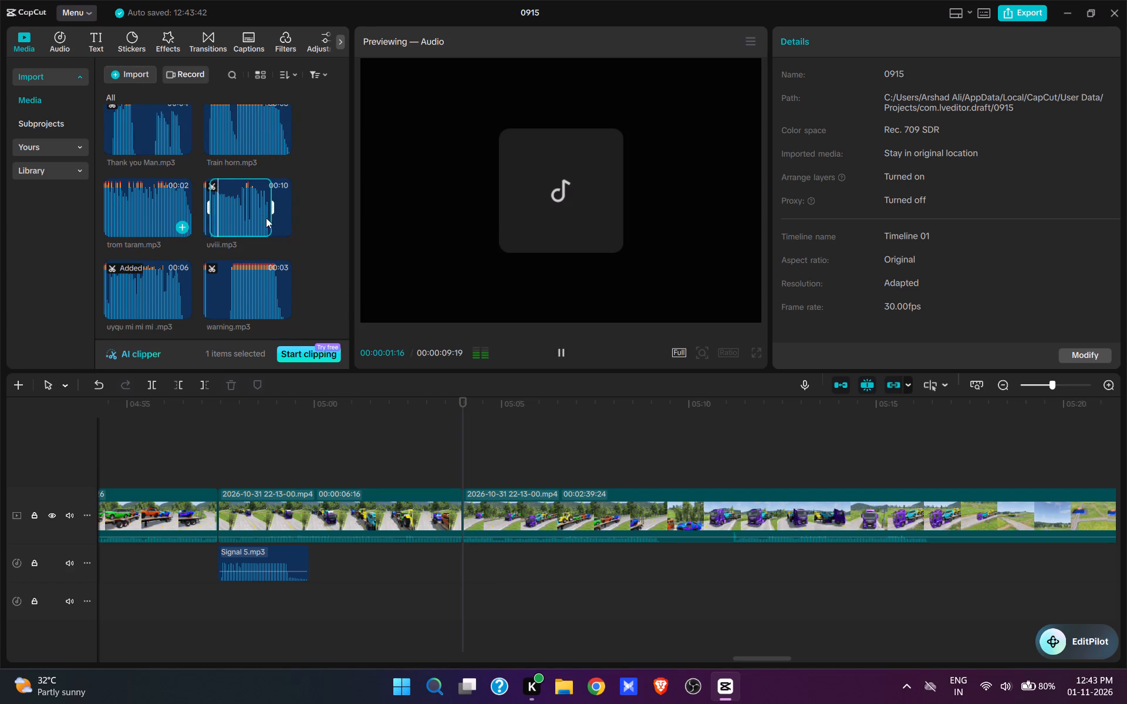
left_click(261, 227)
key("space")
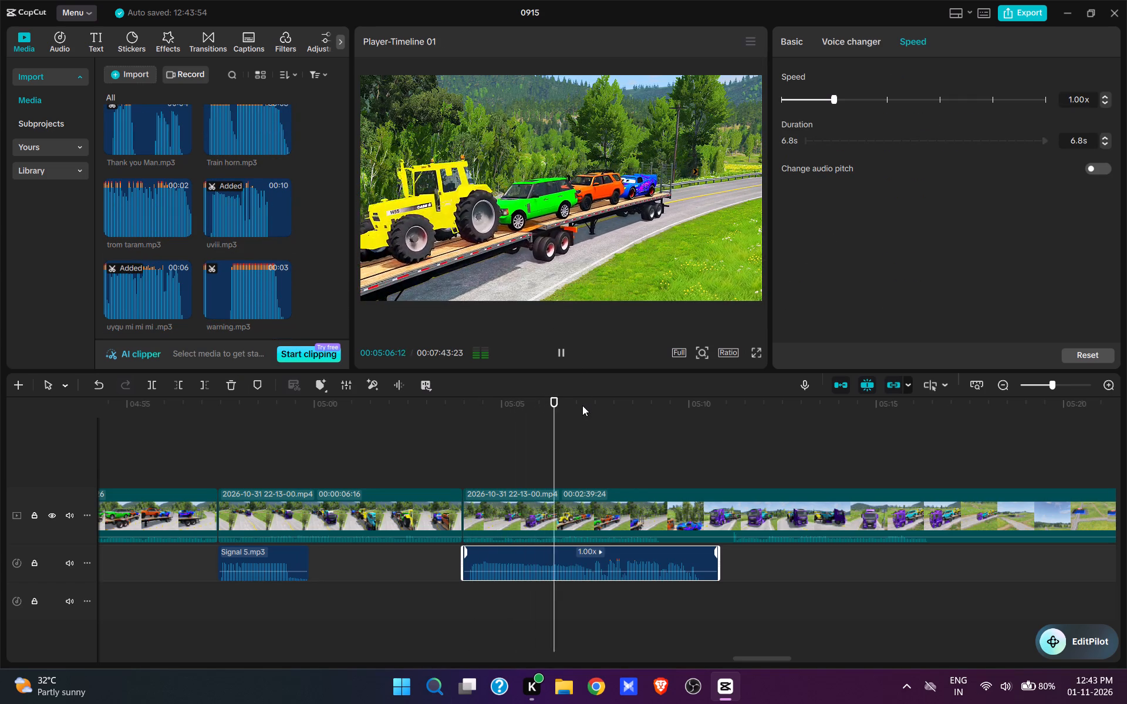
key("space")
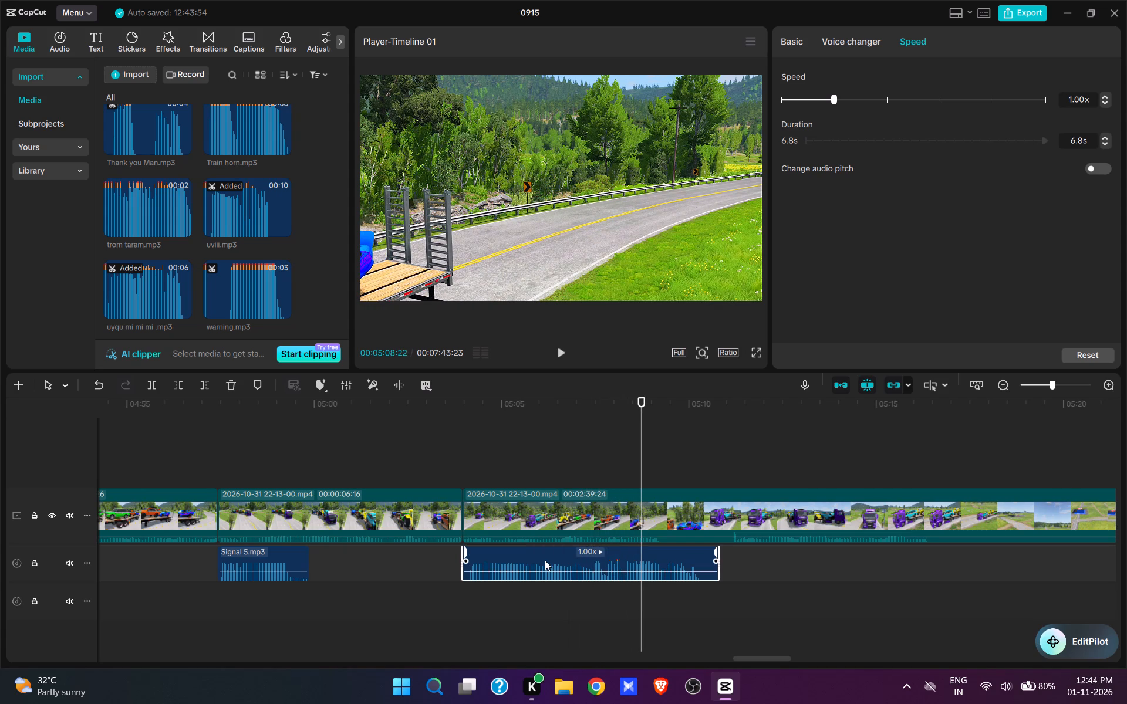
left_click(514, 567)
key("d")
Return to the join at 05:03:29 and audition uyqu mi mi mi.mp3 and Train horn.mp3 for the guardrail bend clip.
left_click(460, 464)
left_click(145, 305)
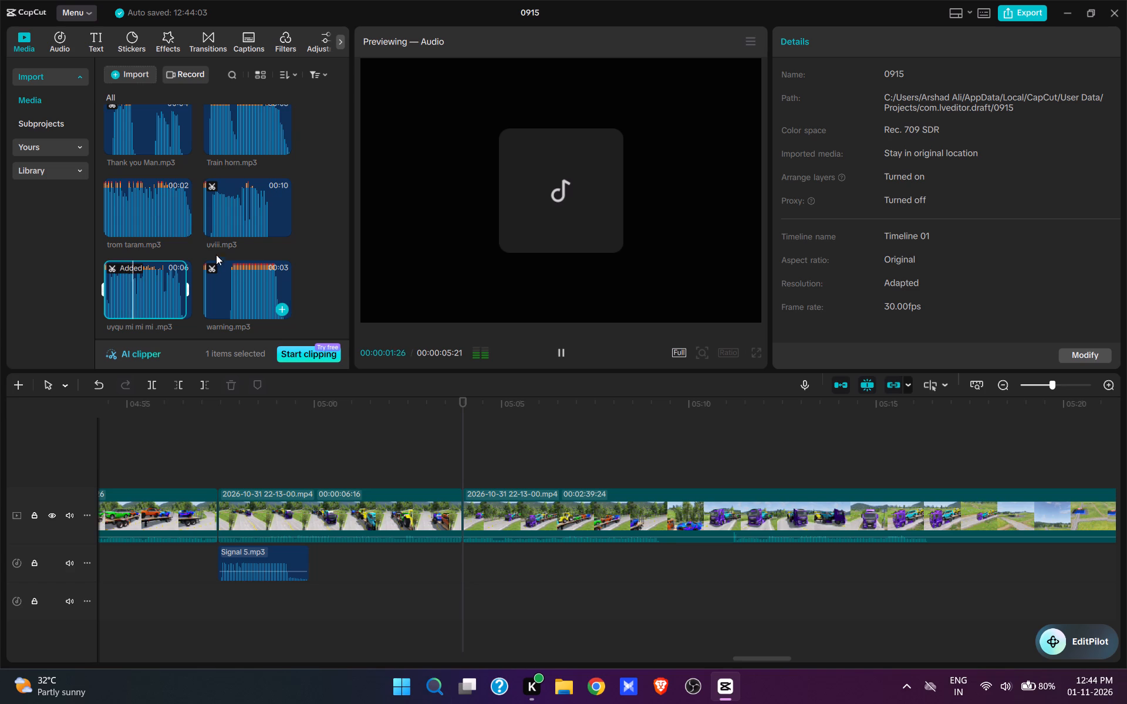
scroll(240, 236, "up", 1)
left_click(245, 201)
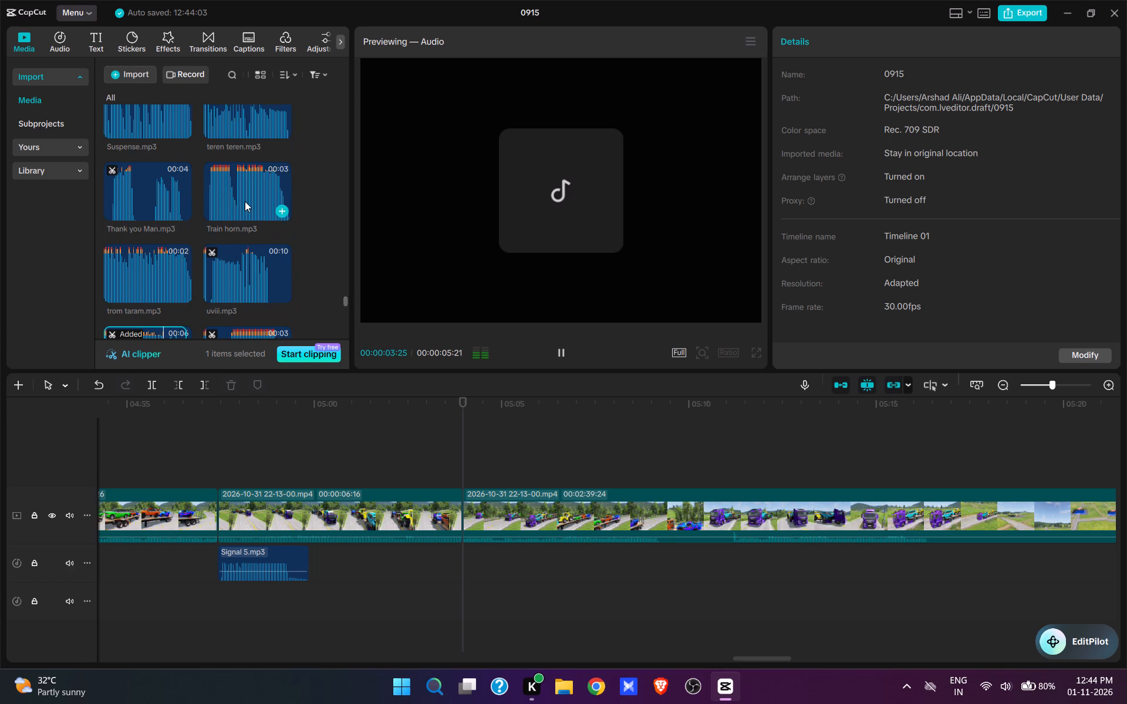
scroll(245, 201, "down", 7)
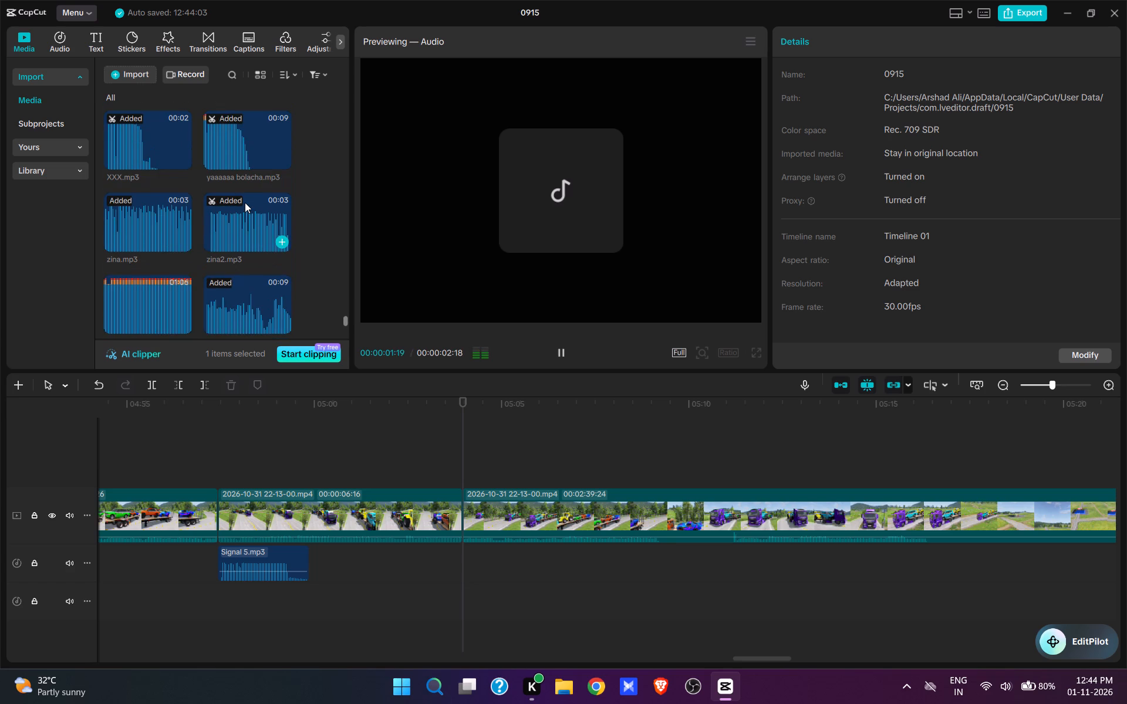
scroll(245, 205, "down", 2)
scroll(279, 242, "down", 1)
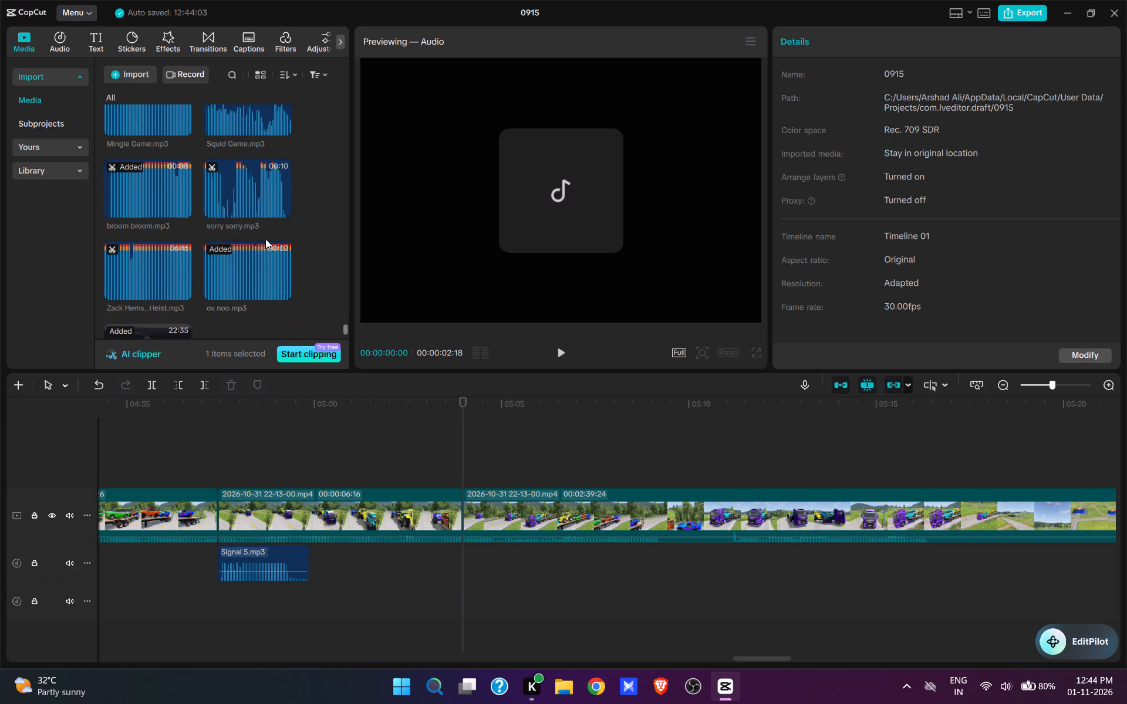
Audition the Zack Hemsey heist track, ov noo.mp3, broom broom.mp3 and XXX.mp3 among the imported sounds.
scroll(262, 239, "down", 1)
left_click(159, 216)
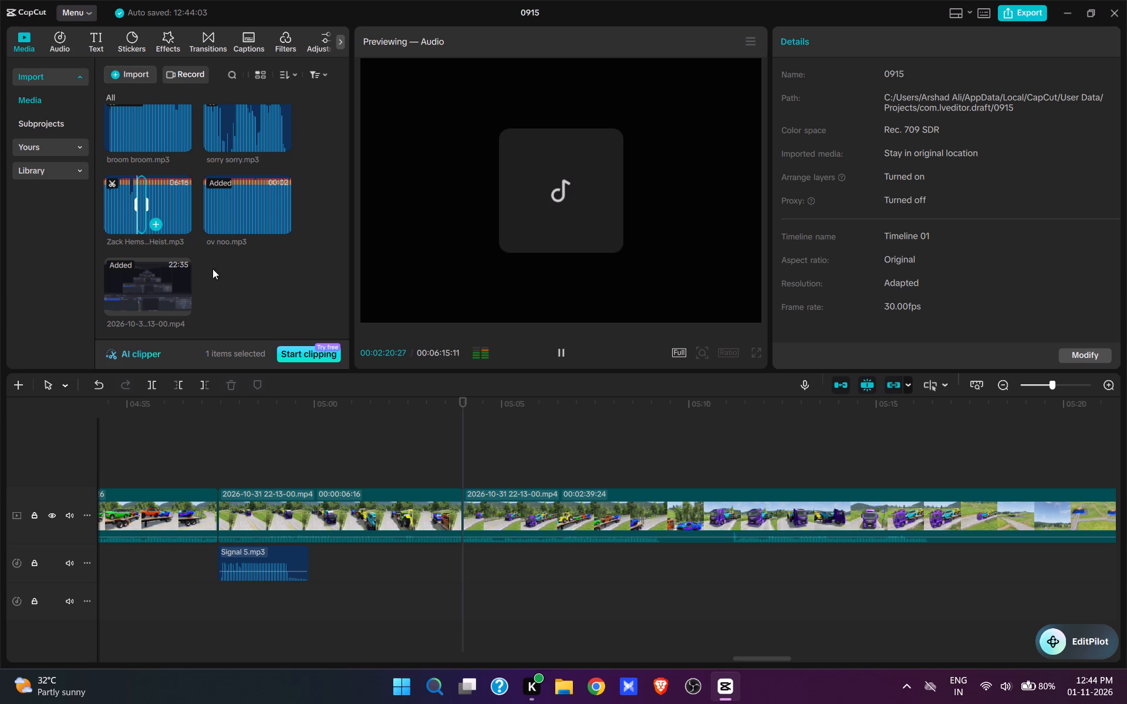
left_click(225, 212)
scroll(235, 262, "up", 1)
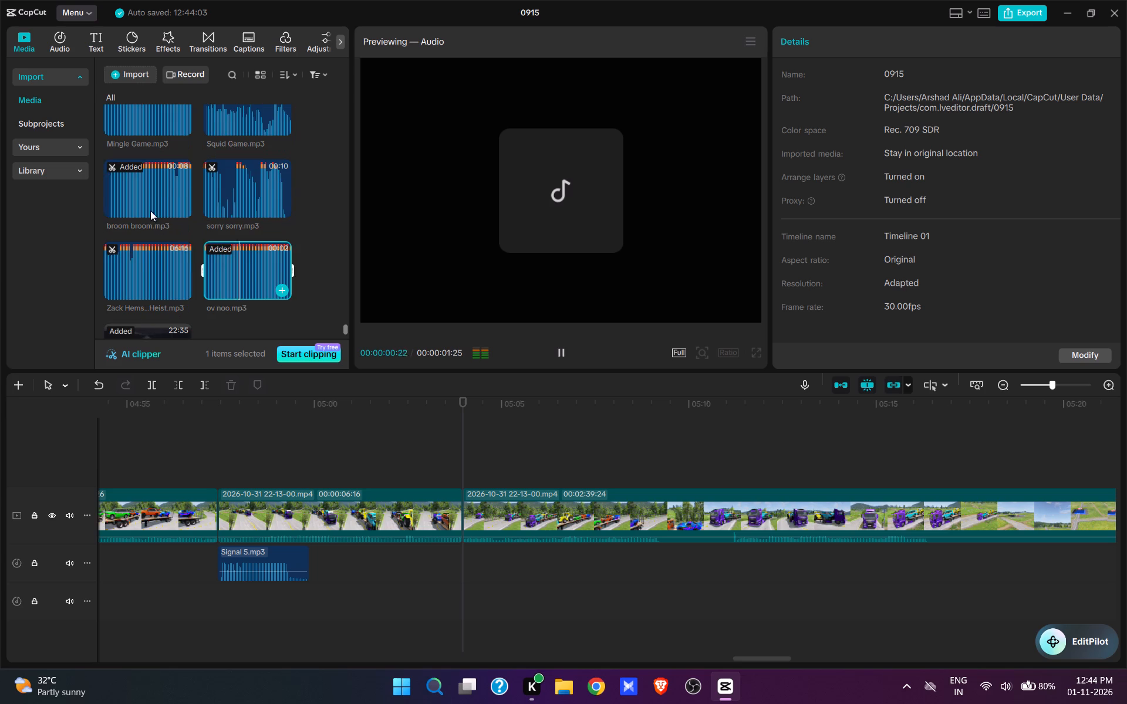
left_click(146, 202)
scroll(230, 248, "up", 4)
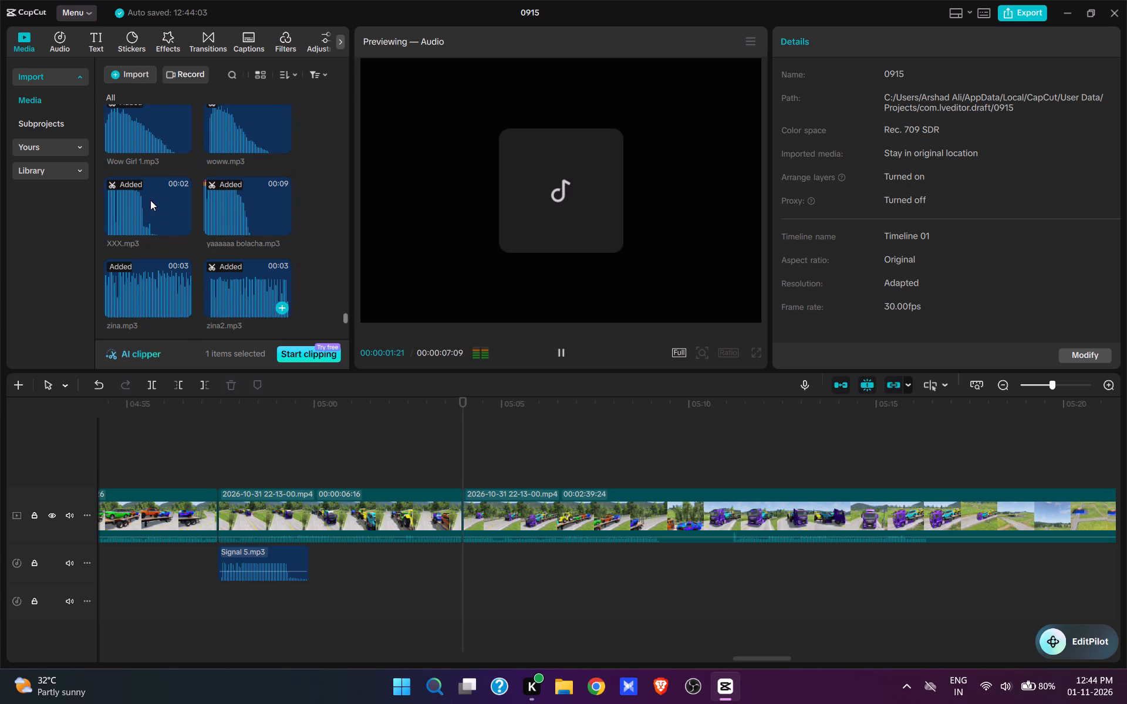
left_click(150, 198)
scroll(157, 235, "up", 1)
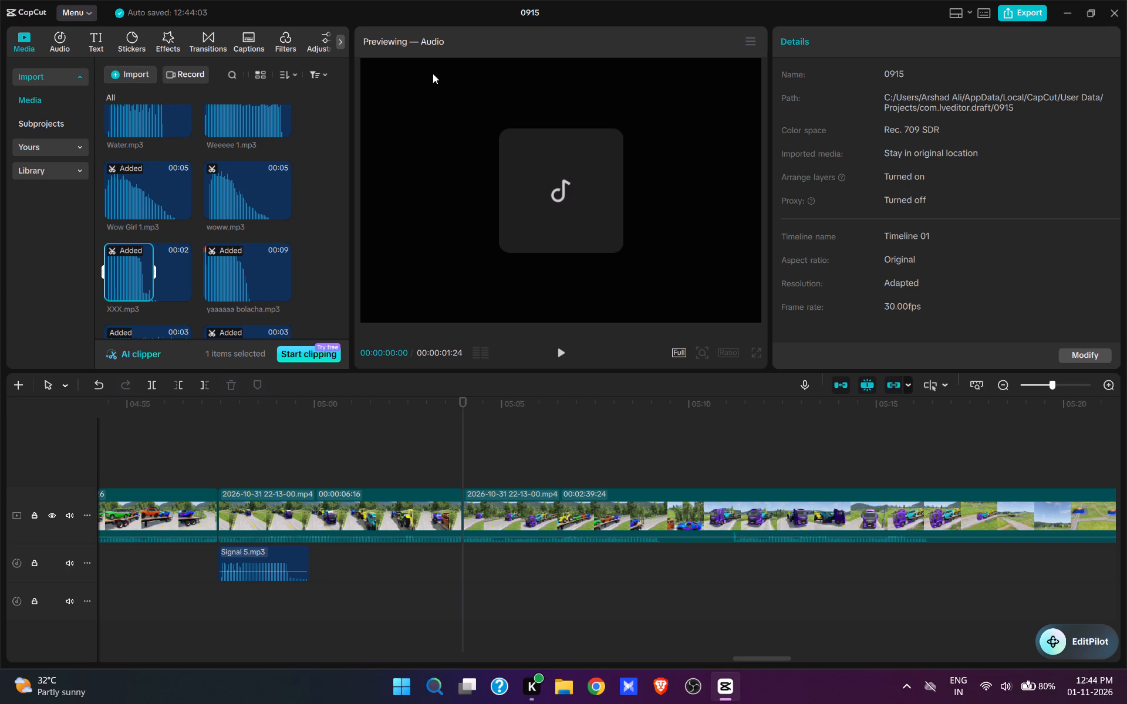
Replay the starts of the straight-road and guardrail bend clips, and return to the join at 05:03:29.
left_click(237, 462)
key("space")
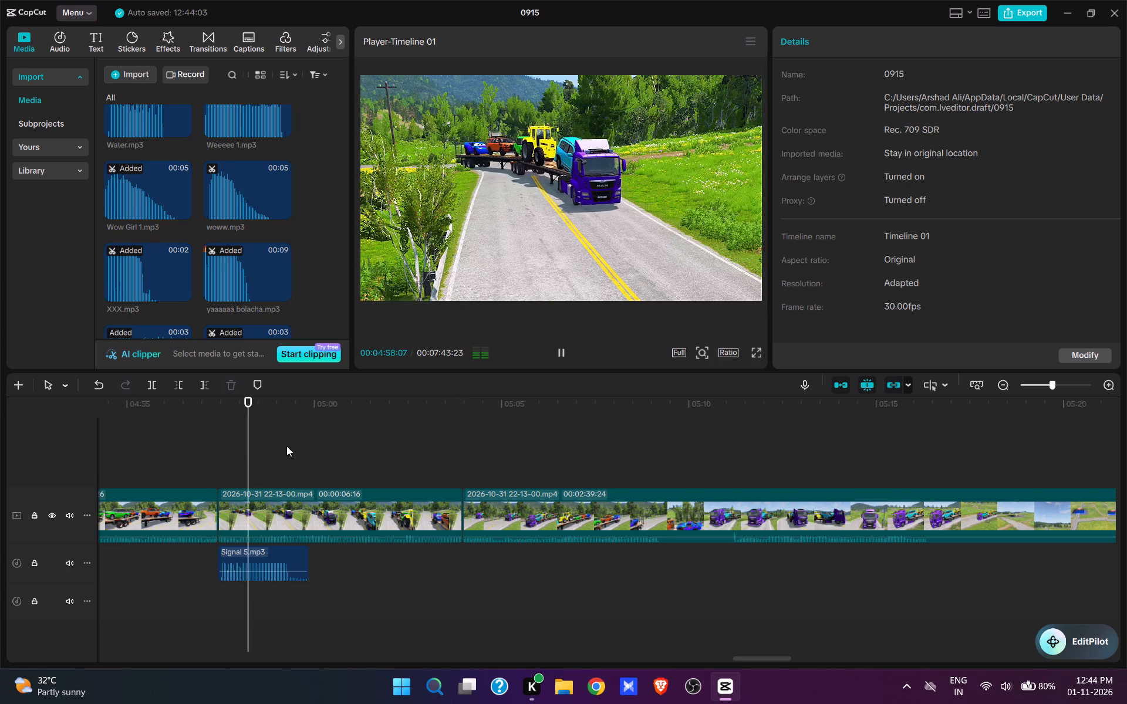
left_click(465, 451)
key("space")
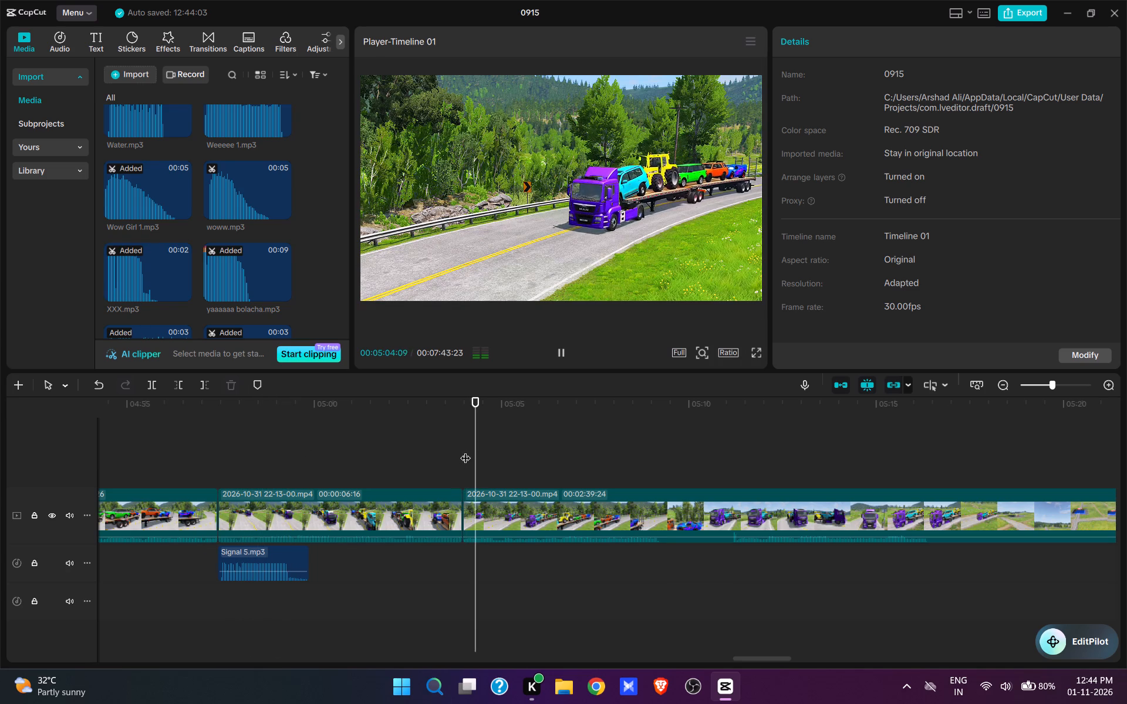
left_click(465, 451)
Find Signal 5.mp3 in the imported media and add it at 05:03:29 under the guardrail bend clip.
scroll(227, 238, "down", 6)
scroll(227, 248, "up", 1)
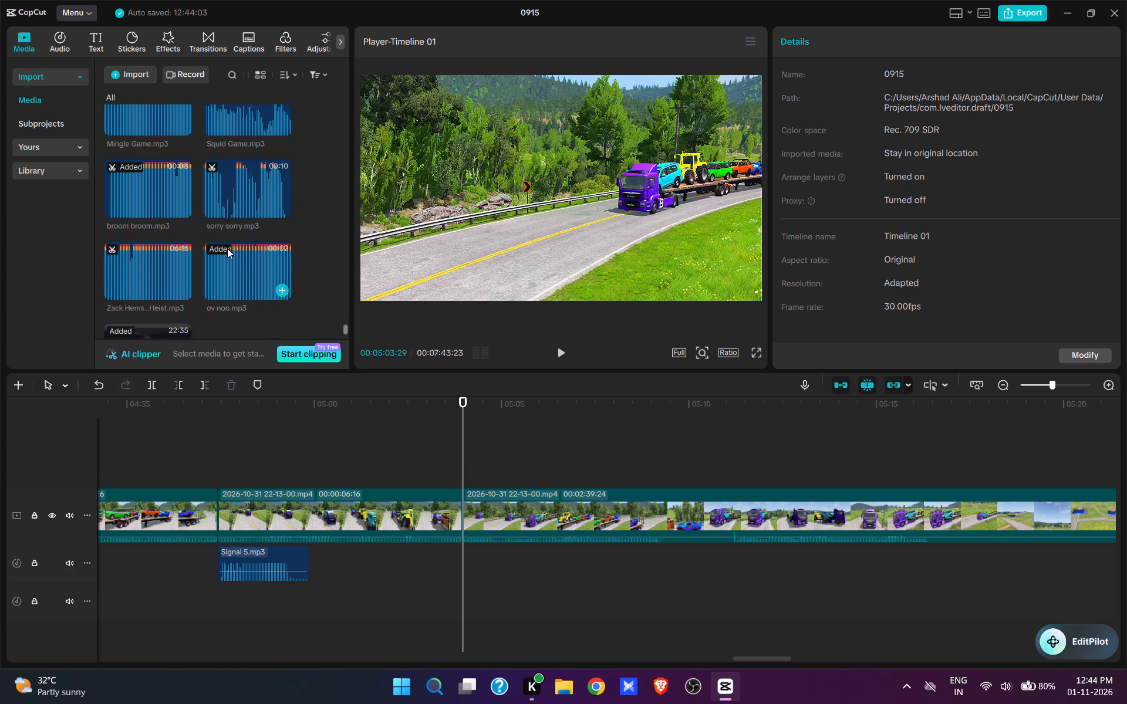
scroll(227, 248, "up", 9)
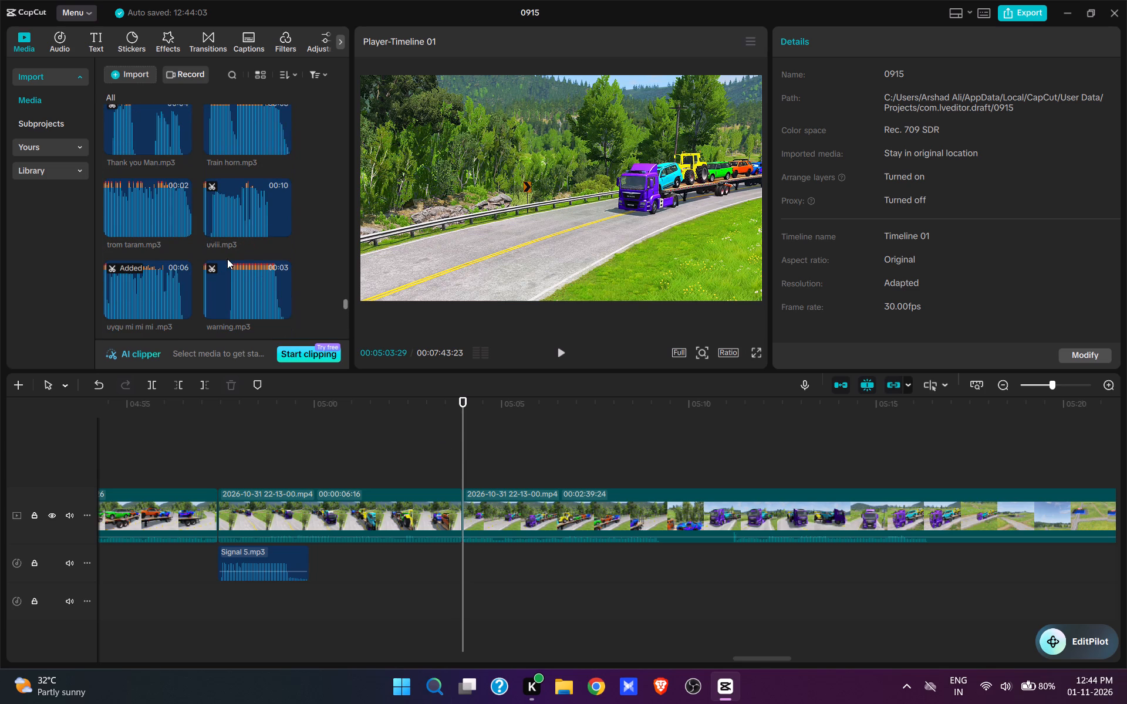
right_click(226, 256)
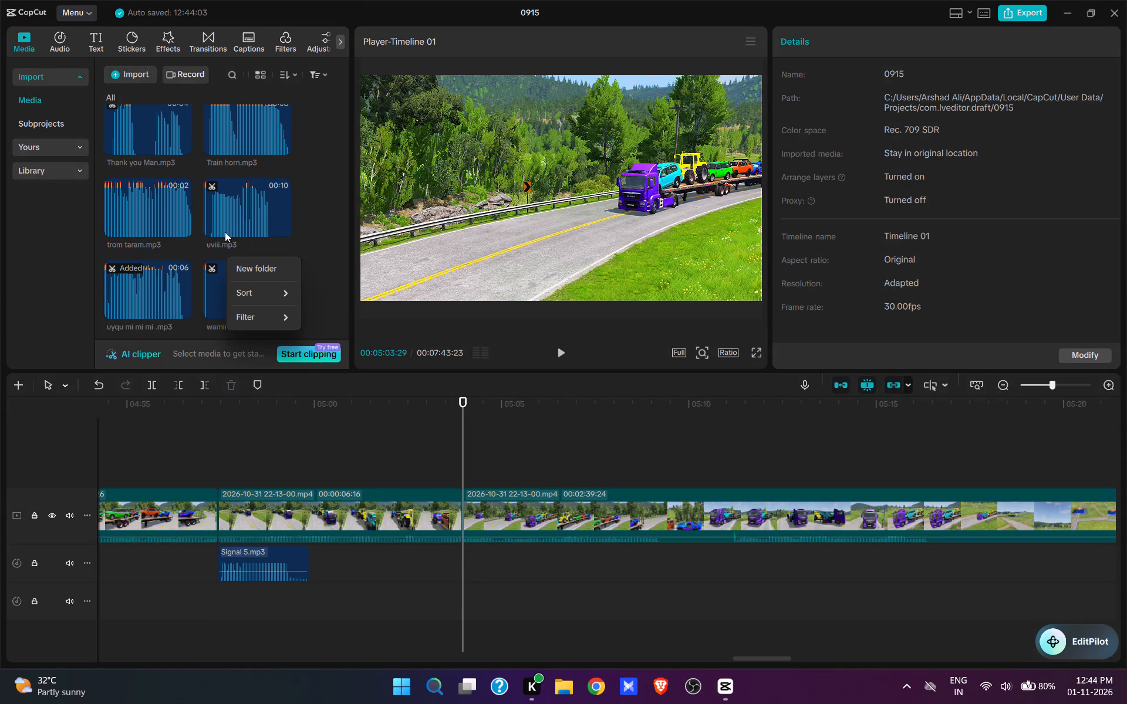
scroll(223, 231, "up", 3)
left_click(308, 236)
scroll(312, 246, "up", 1)
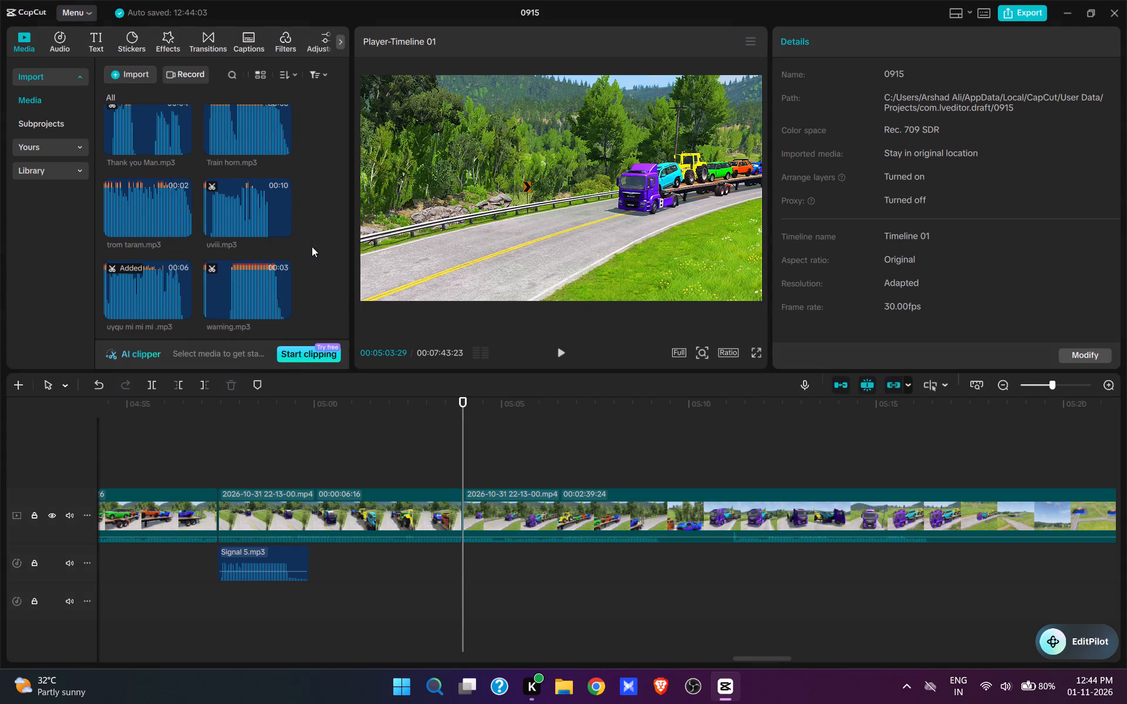
scroll(319, 253, "up", 4)
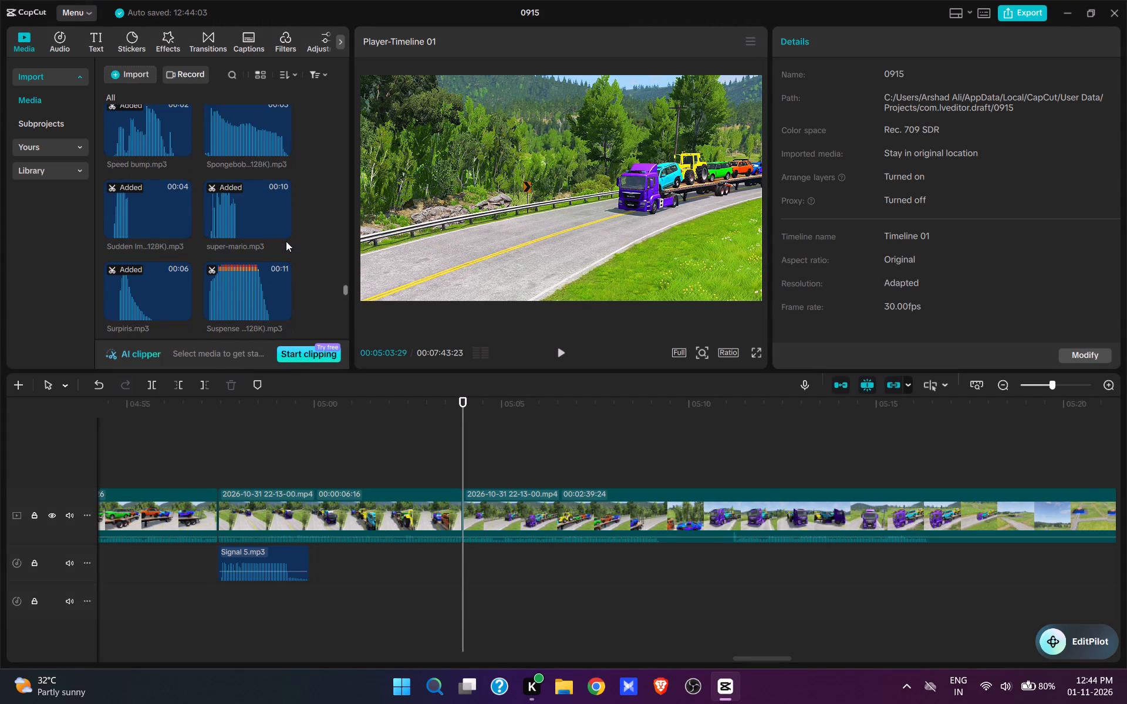
scroll(286, 241, "up", 4)
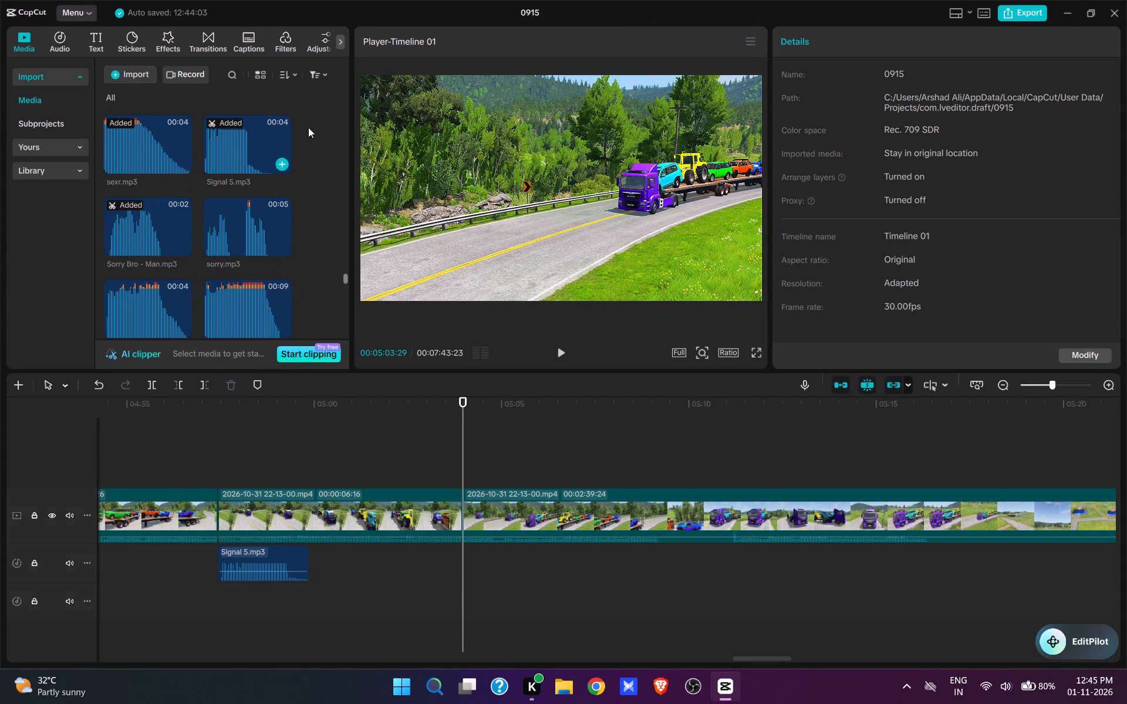
left_click(278, 163)
Split the video at 05:09:01 once the trailer leaves view and cut the footage up to about 05:11, at the purple truck's front view.
key("space")
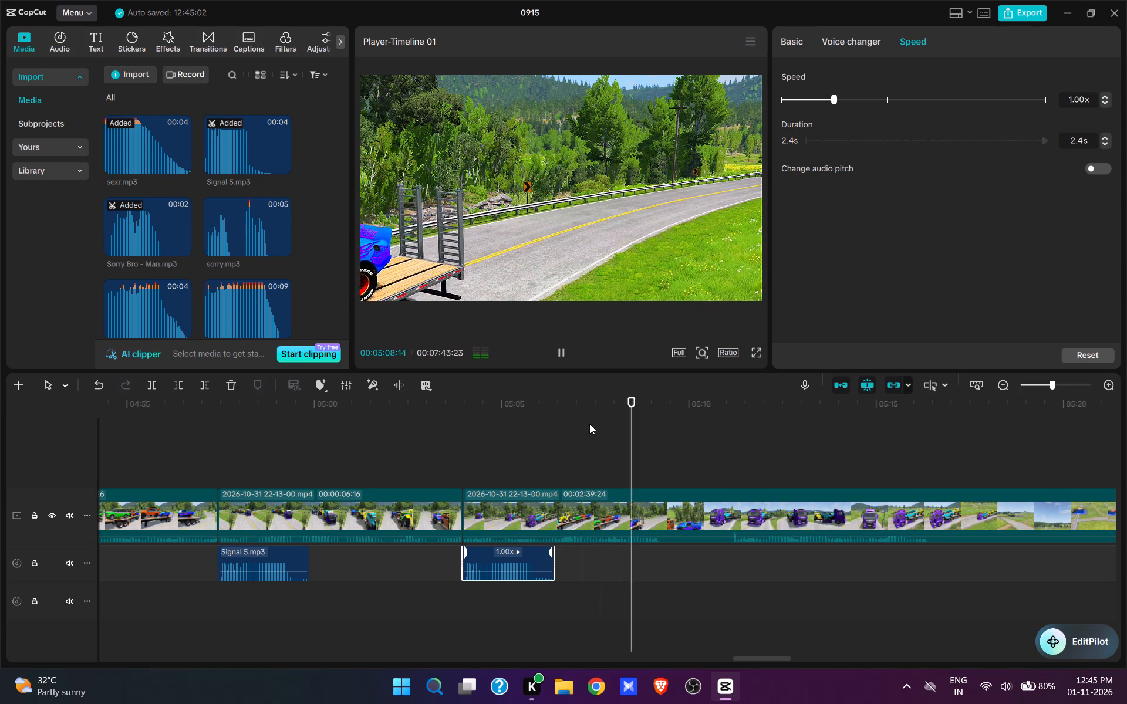
key("space")
key("space")
key("space")
key("w")
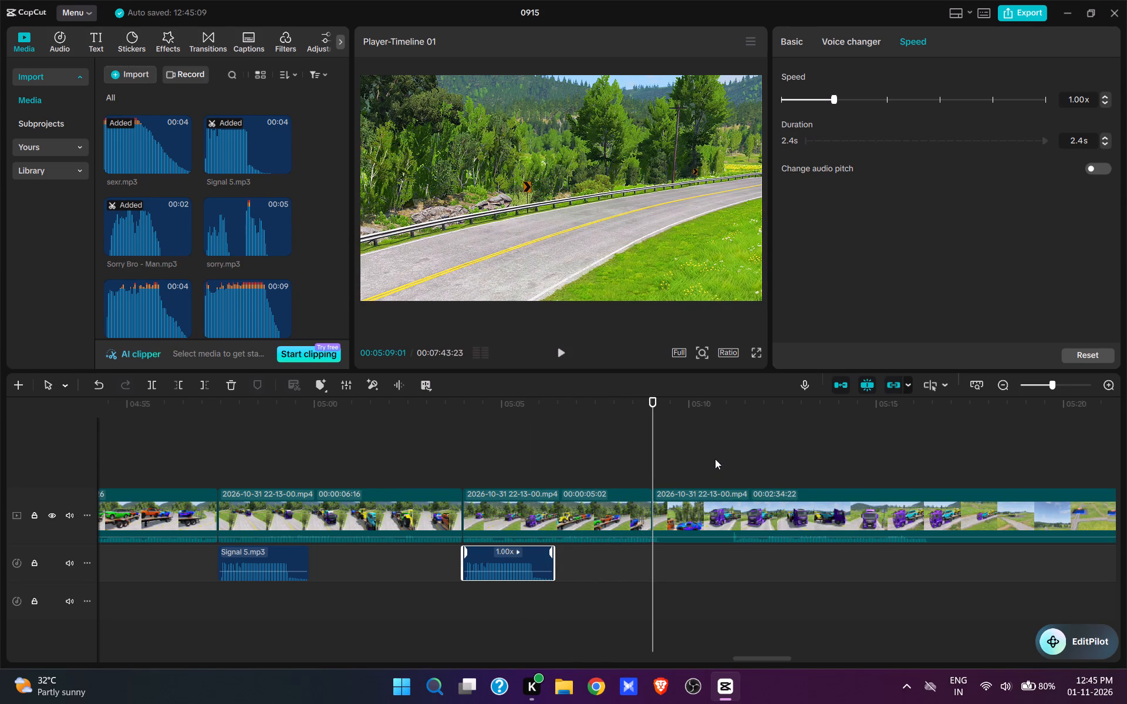
left_click(718, 466)
key("space")
key("space")
type("q")
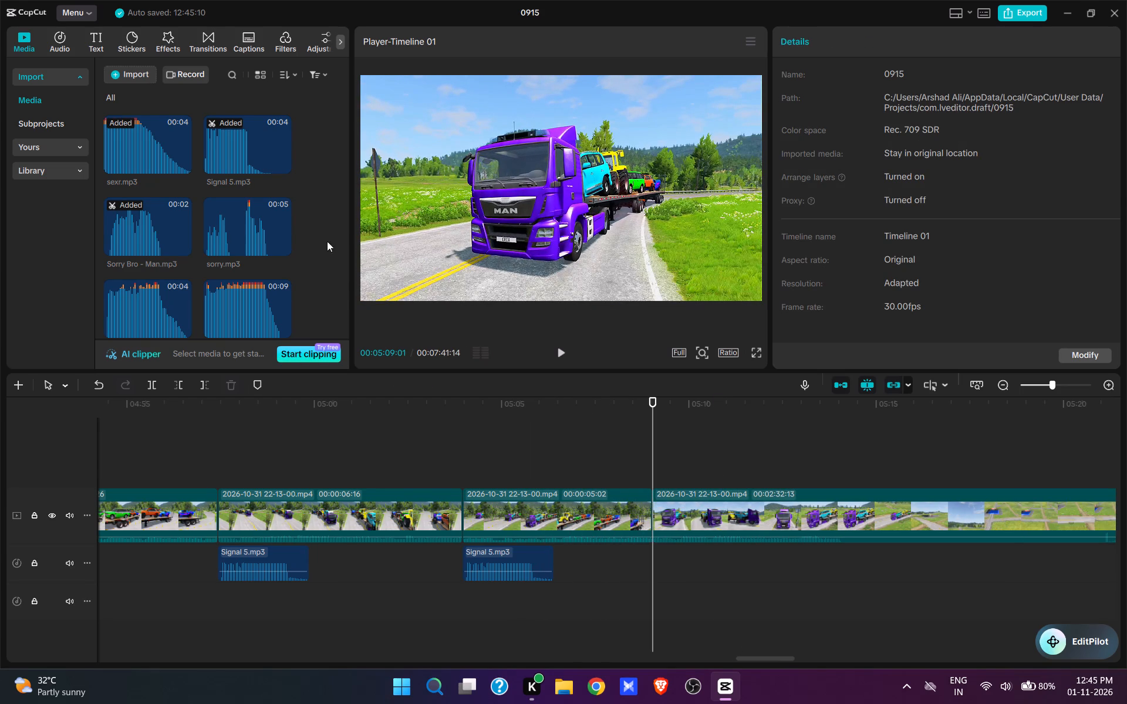
Audition the Sudden Impact sound, Suspense.mp3, Train horn.mp3 and uyqu mi mi mi.mp3 for the clip starting at 05:09:01.
scroll(244, 222, "down", 3)
left_click(238, 189)
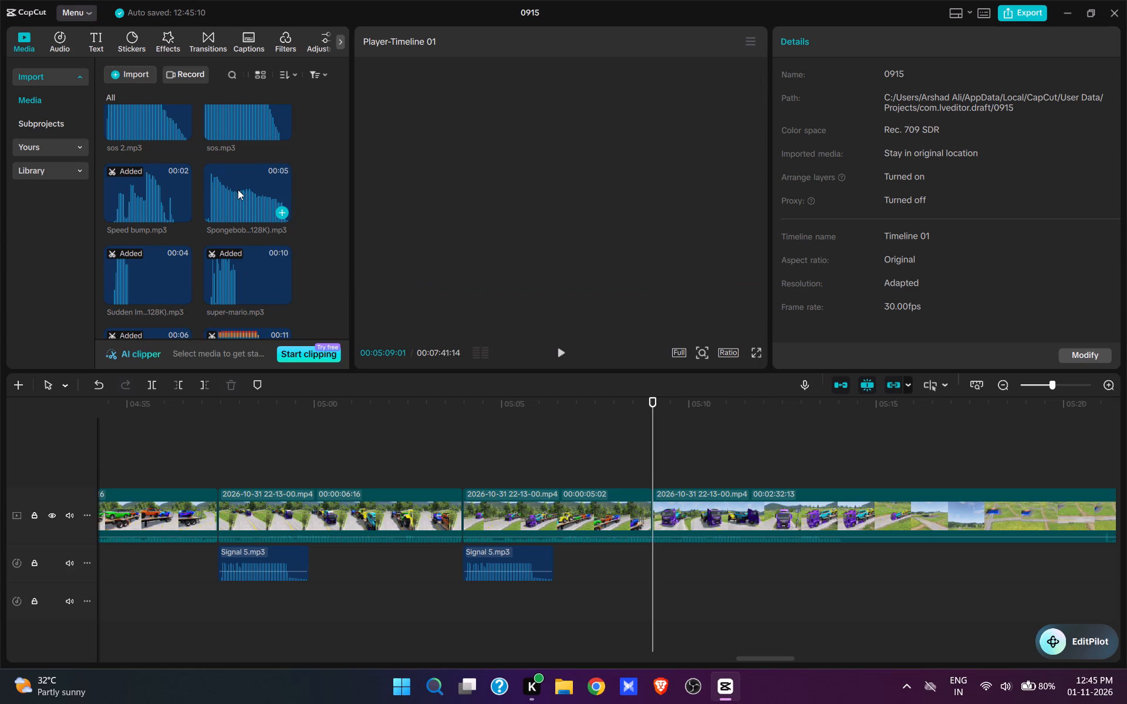
left_click(167, 282)
scroll(237, 274, "down", 2)
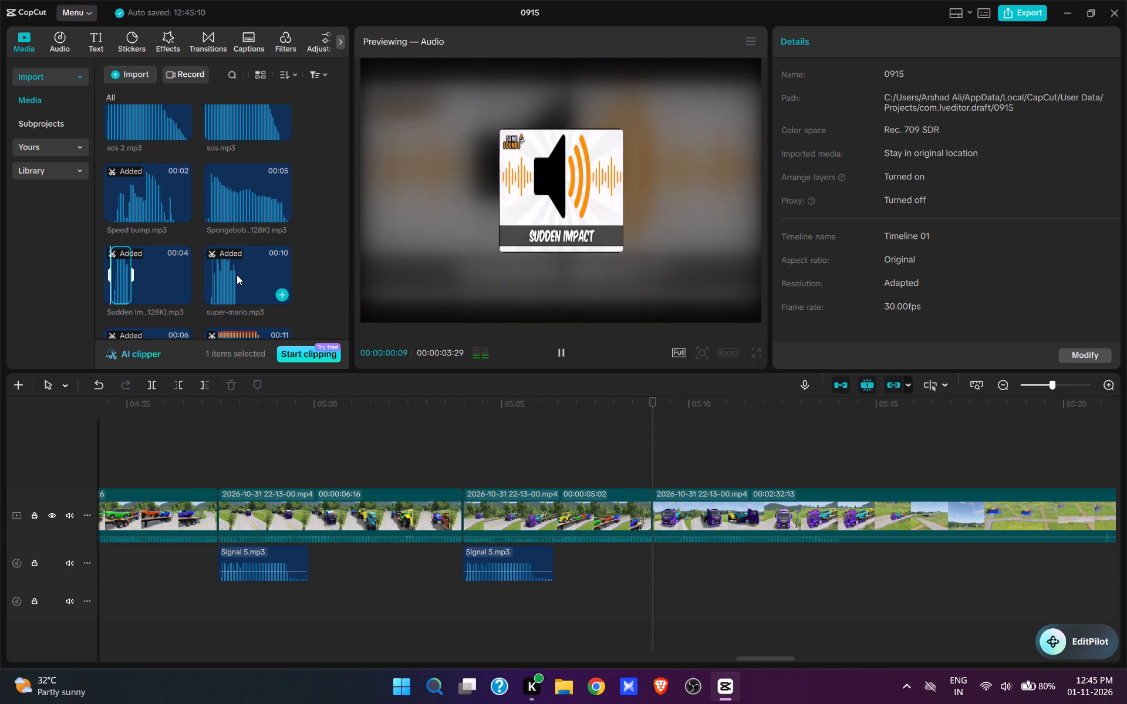
scroll(237, 275, "down", 1)
left_click(148, 241)
scroll(198, 231, "down", 1)
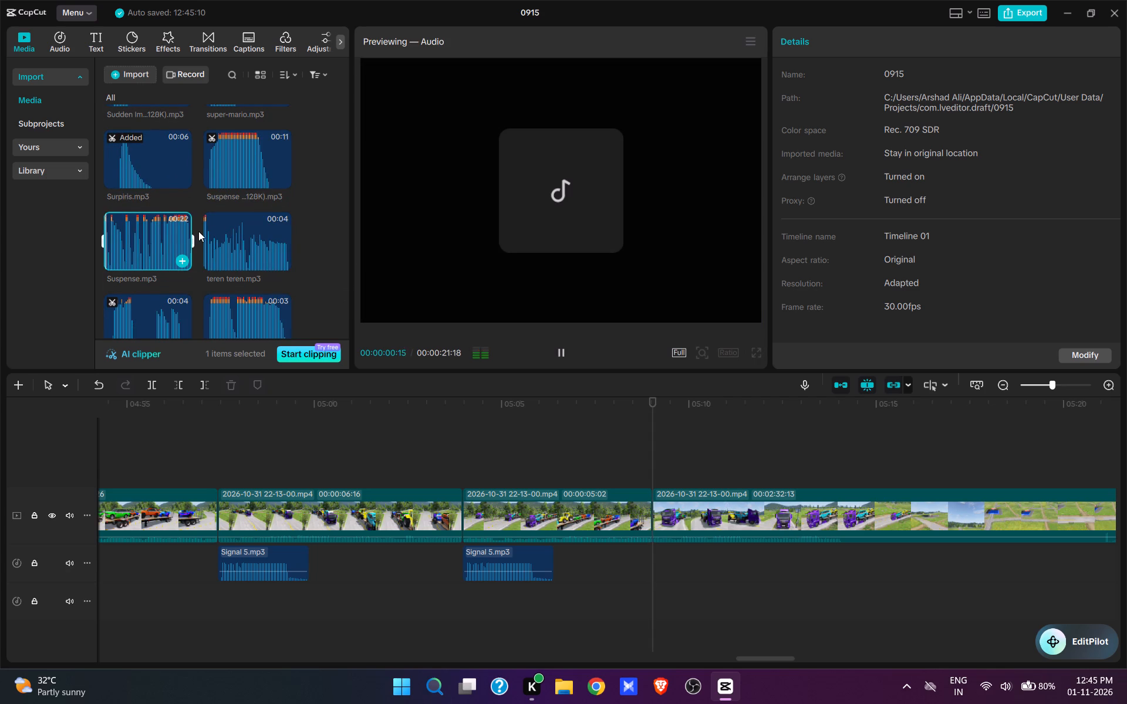
scroll(198, 231, "down", 1)
left_click(235, 210)
scroll(235, 210, "down", 2)
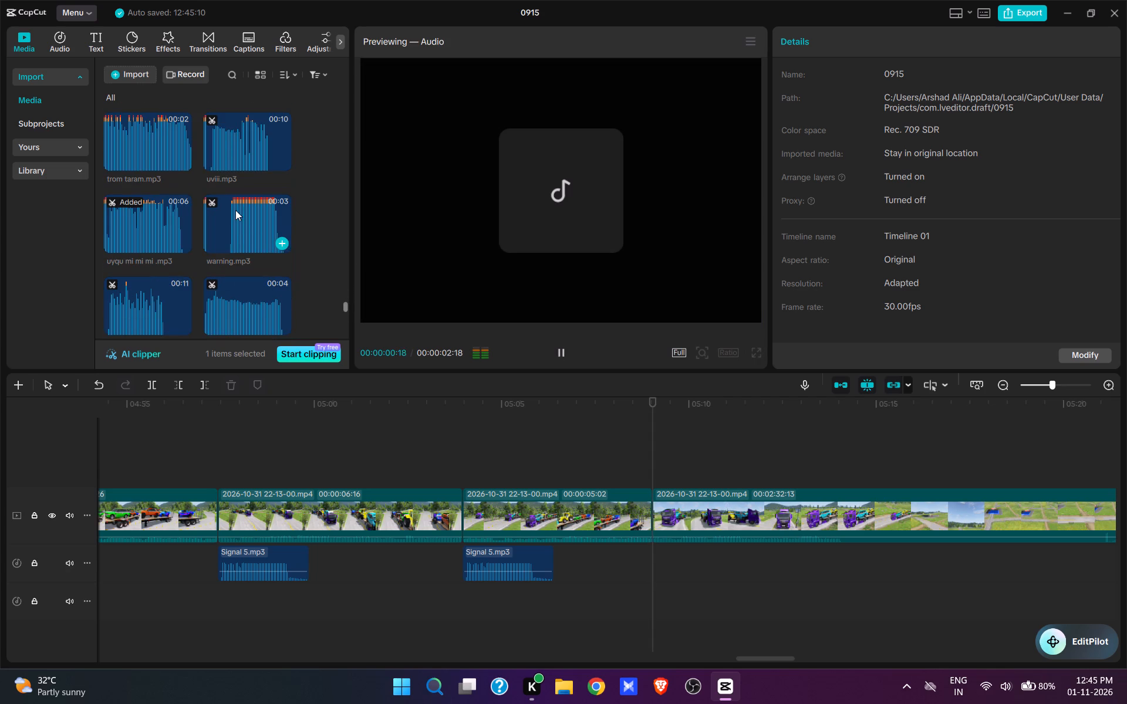
scroll(242, 232, "down", 1)
left_click(136, 156)
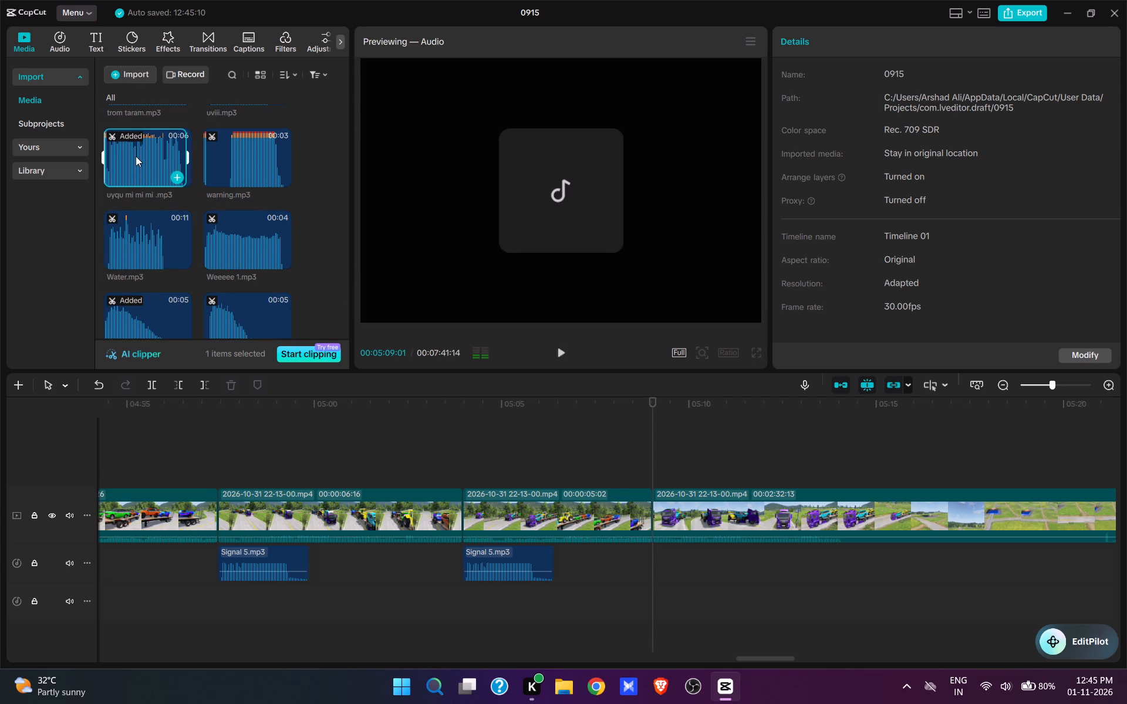
key("space")
scroll(230, 249, "down", 1)
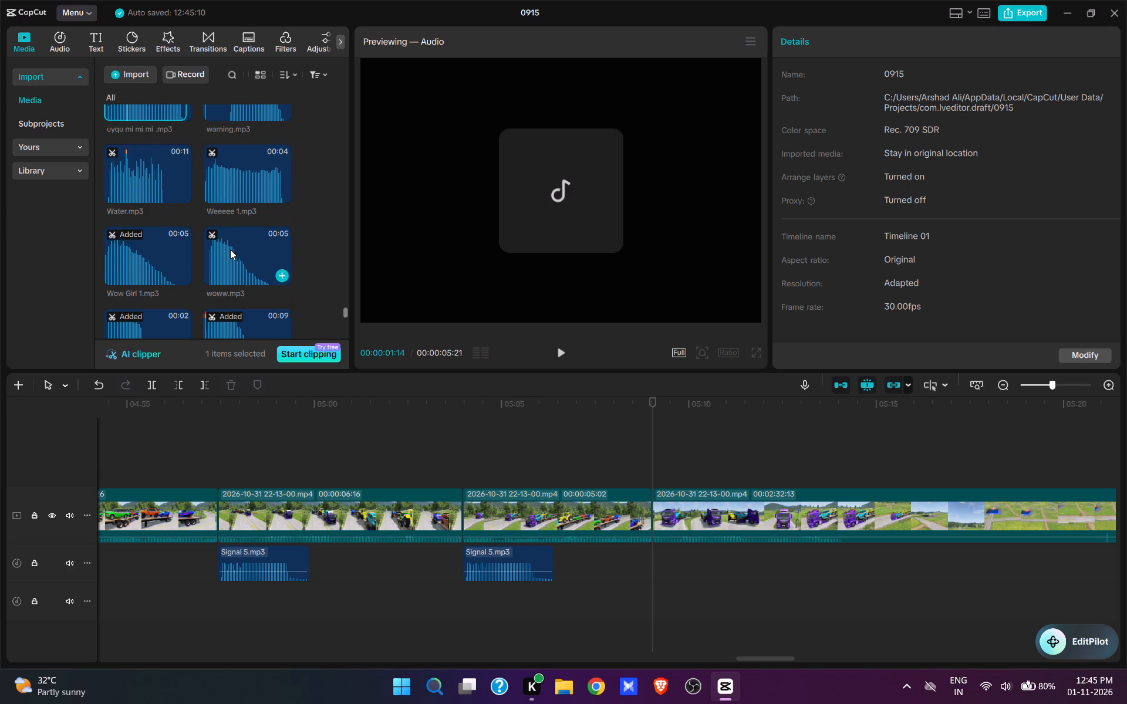
Audition uviii.mp3, Train horn.mp3, Thank you Man.mp3 and trom taram.mp3 for the same truck clip.
scroll(228, 268, "up", 2)
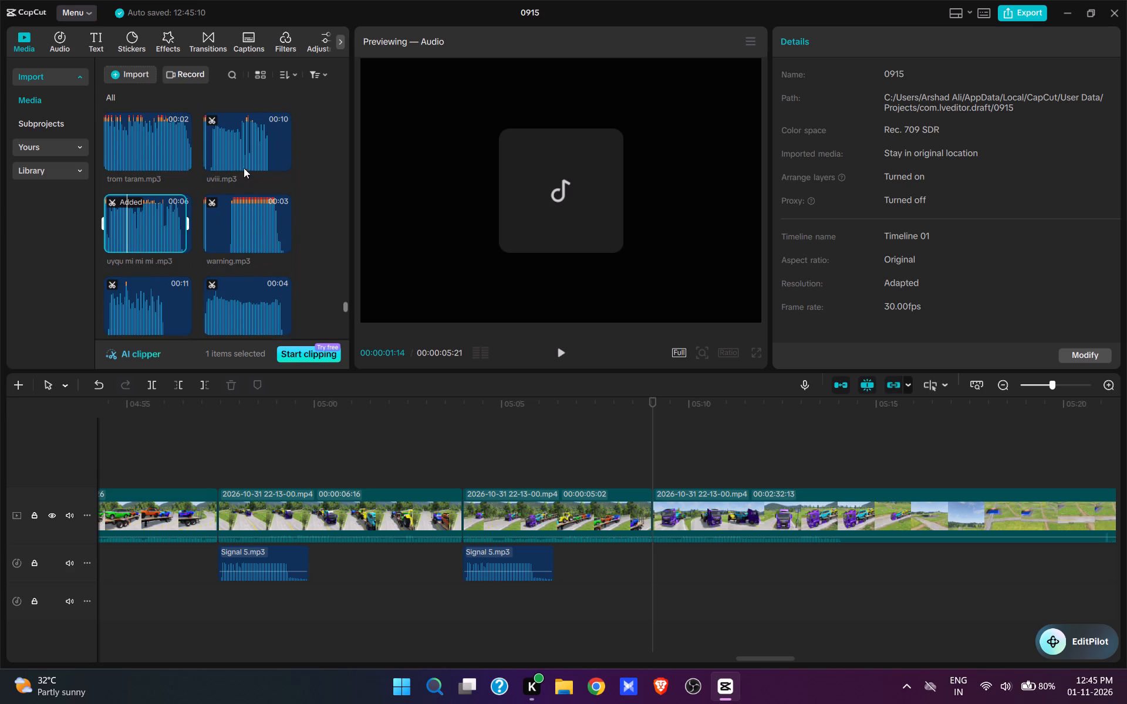
left_click(239, 152)
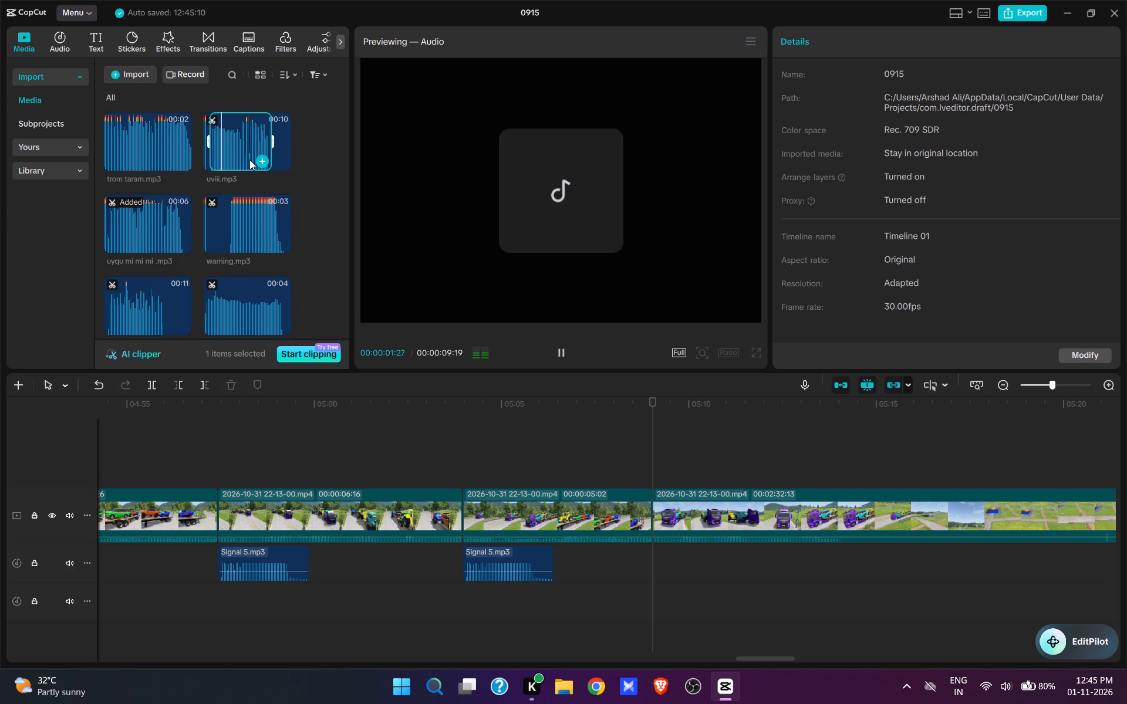
key("space")
key("space")
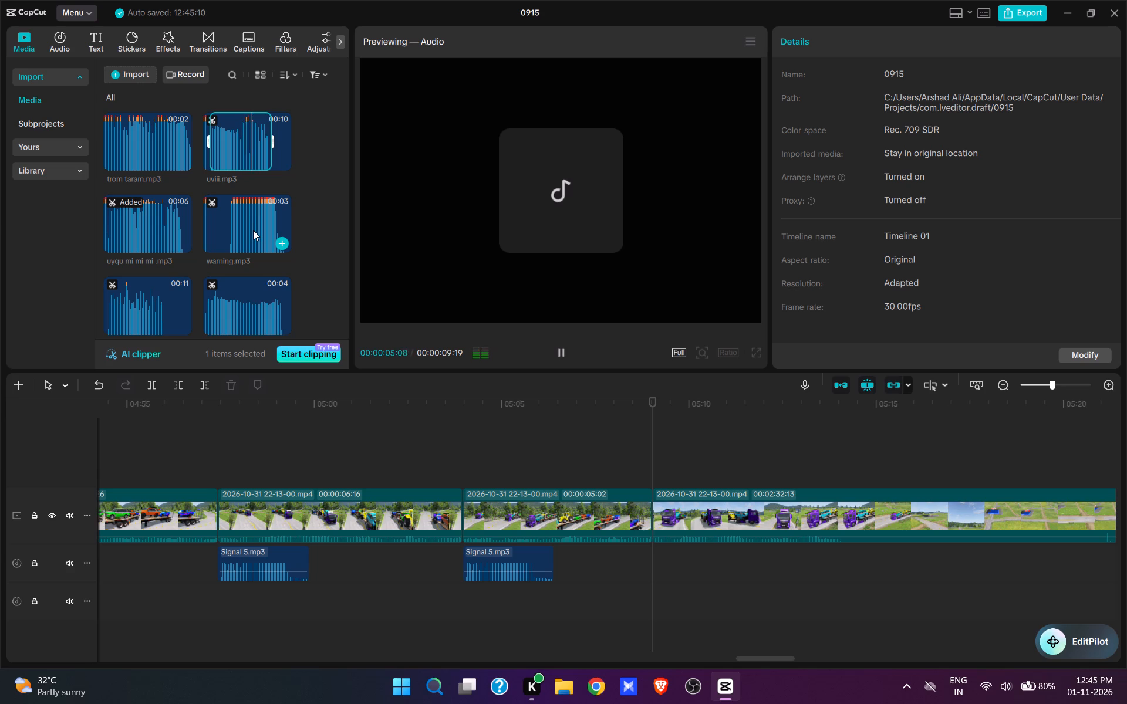
key("space")
scroll(234, 243, "up", 2)
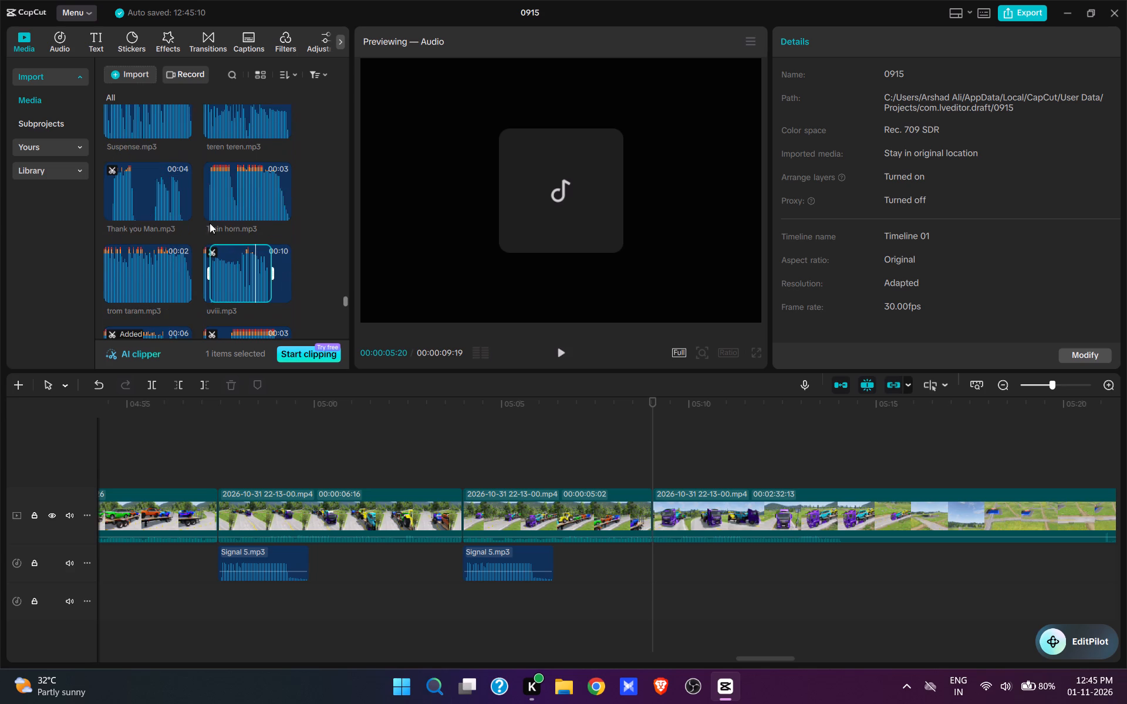
left_click(247, 192)
left_click(162, 197)
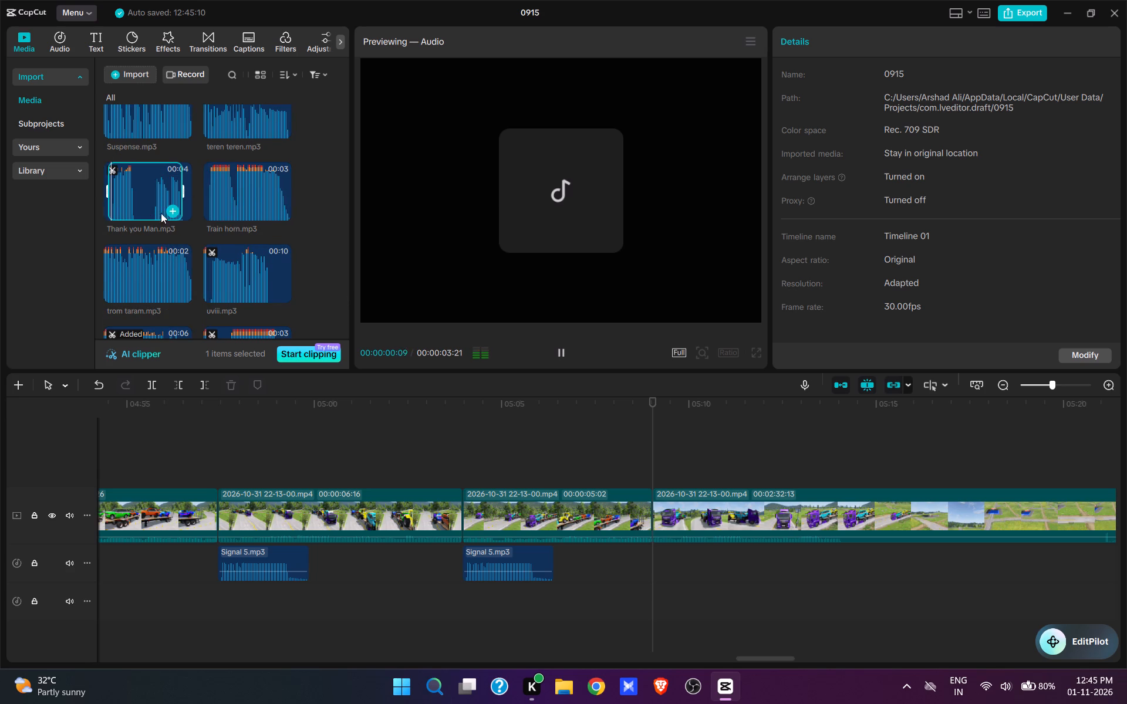
left_click(151, 272)
key("space")
Audition the 11-second Suspense sound for the purple truck clip starting at 05:09:01.
scroll(215, 259, "up", 1)
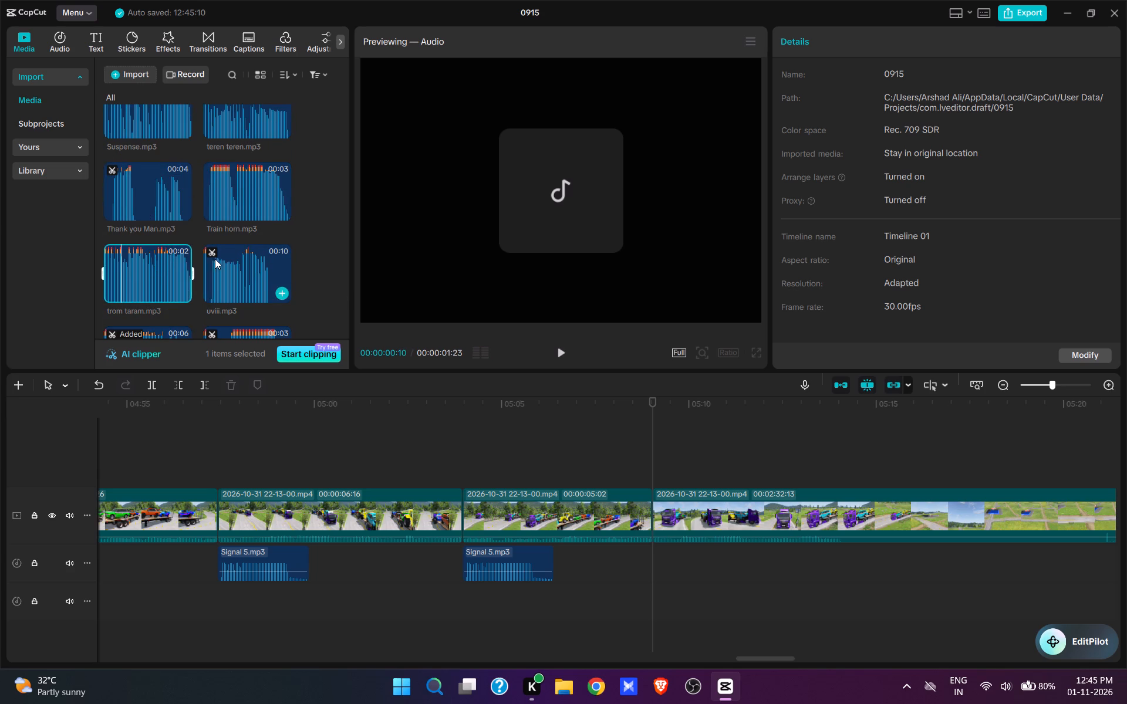
scroll(215, 259, "up", 2)
left_click(226, 221)
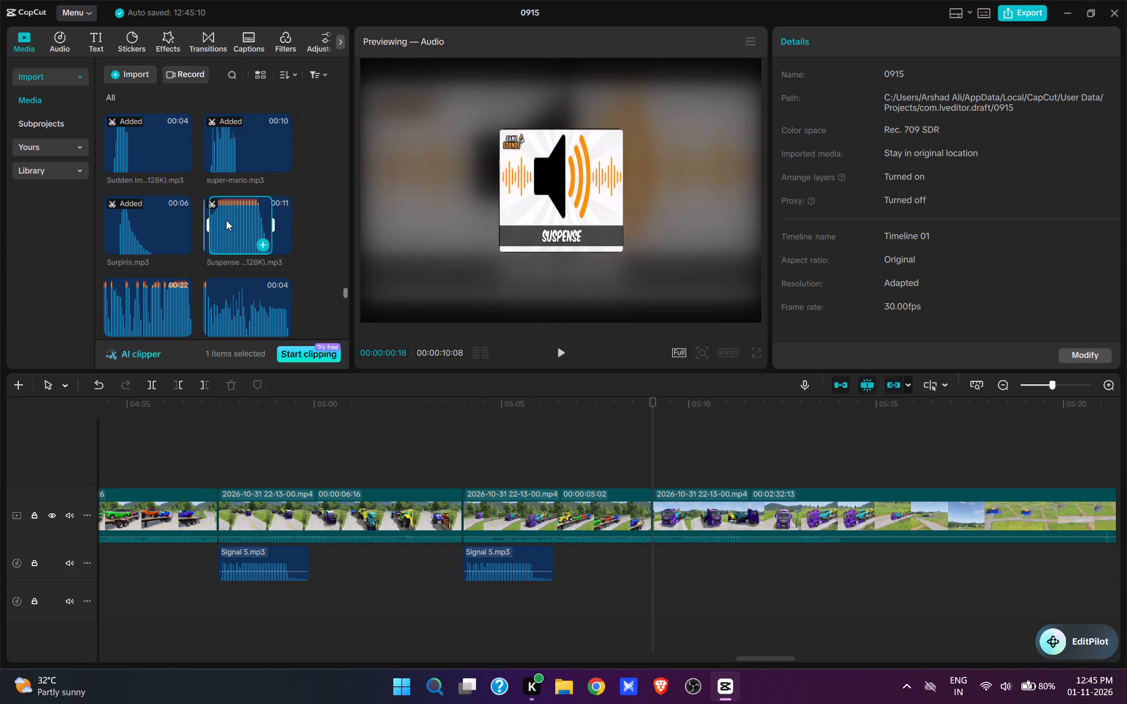
scroll(226, 222, "down", 1)
left_click(238, 236)
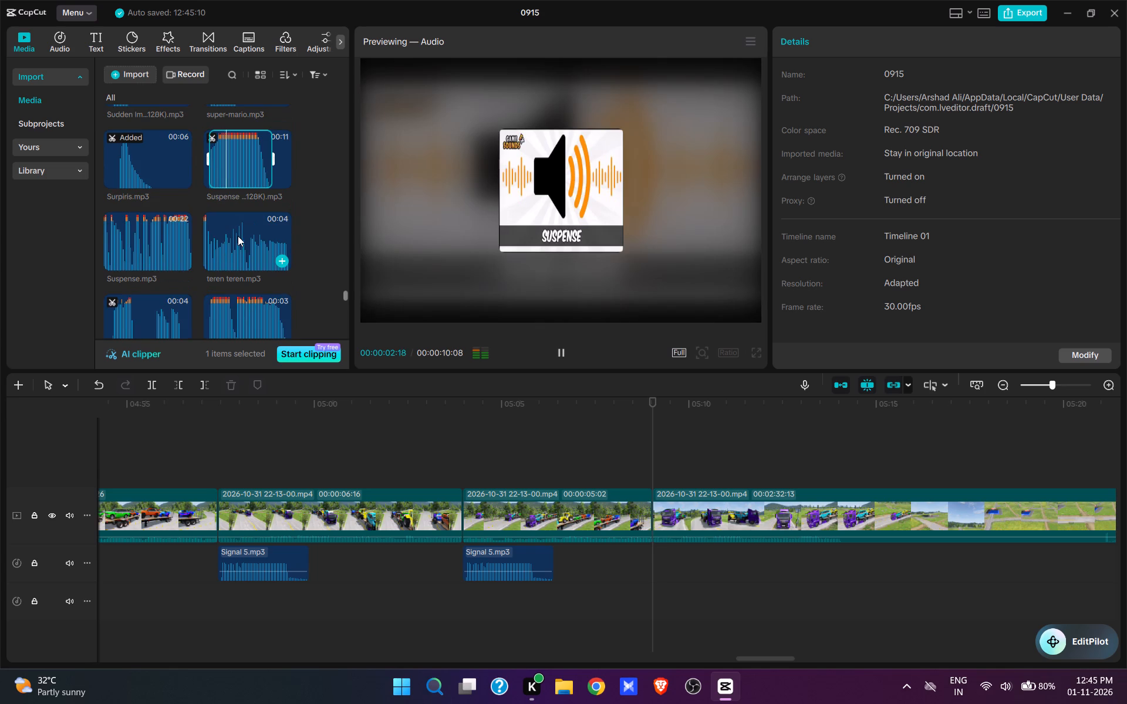
scroll(238, 236, "down", 3)
Trim the end of uviii.mp3 in the imported media to keep about 3.6 s, and add it at 05:09:01 under the truck clip.
left_click(232, 225)
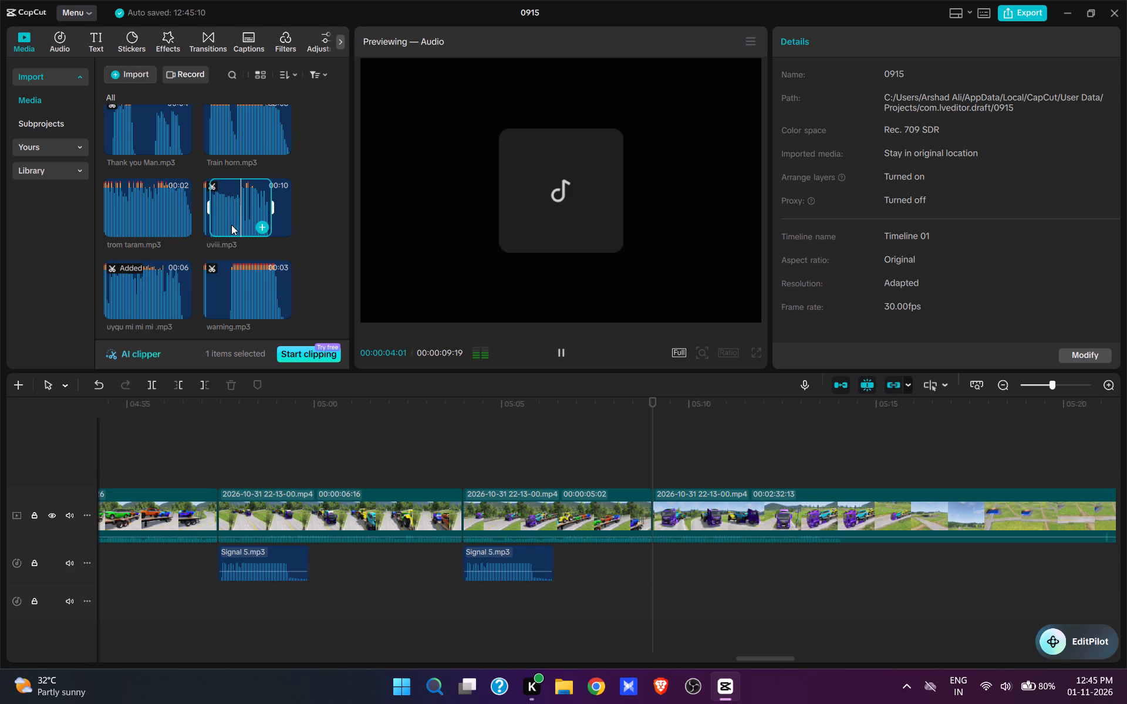
key("space")
left_click_drag(273, 211, 248, 218)
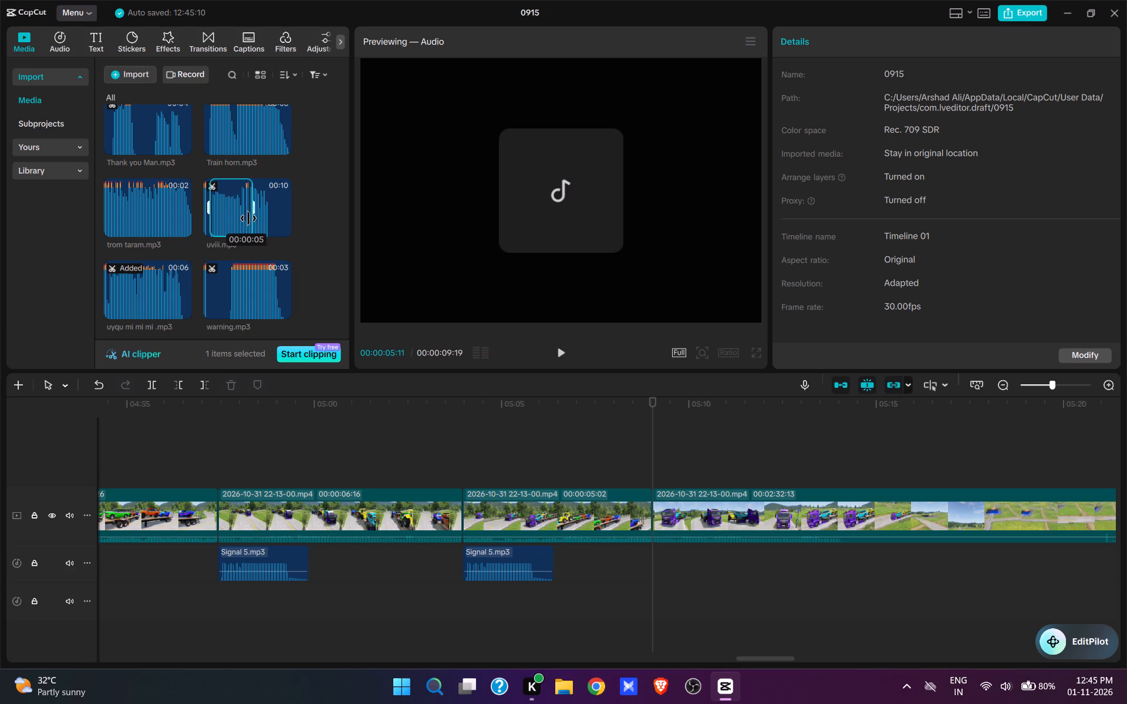
left_click_drag(248, 218, 247, 218)
left_click(227, 216)
key("space")
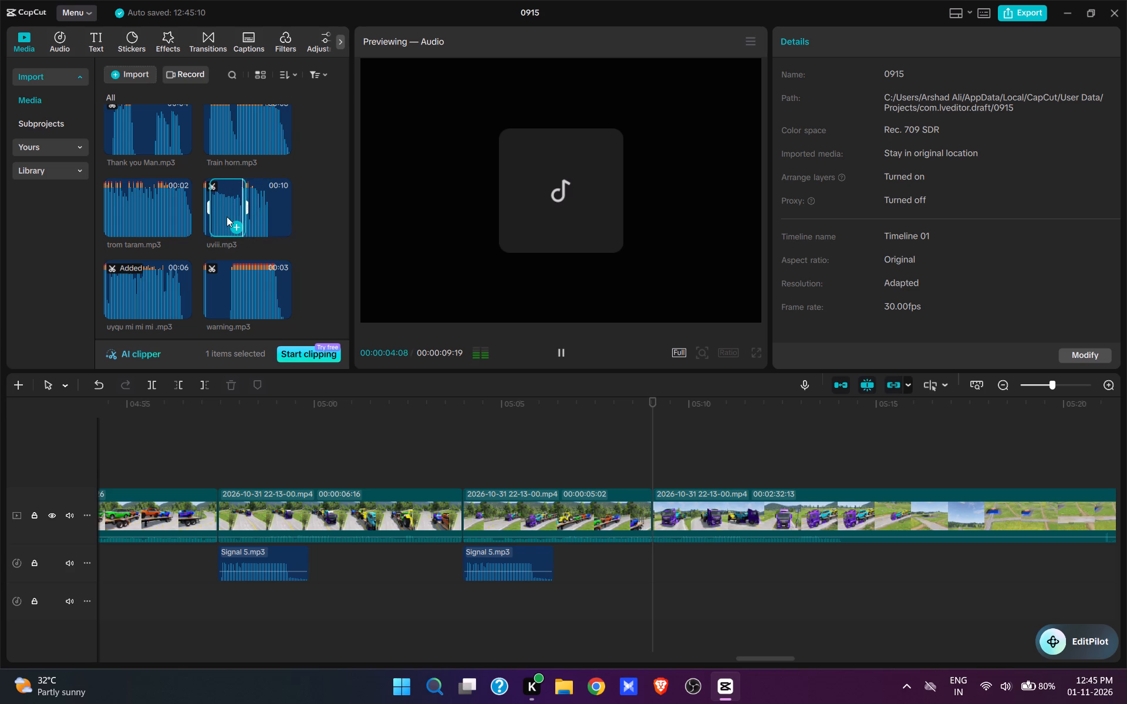
key("space")
left_click_drag(248, 208, 243, 211)
left_click_drag(243, 211, 244, 215)
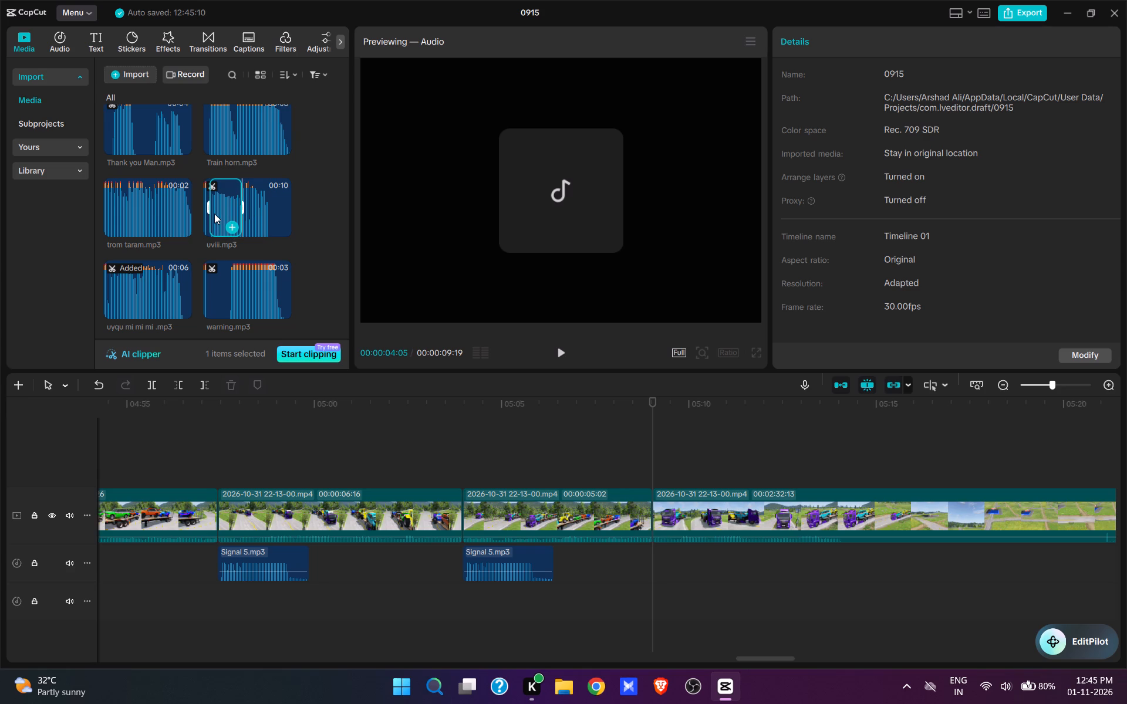
left_click(214, 214)
key("space")
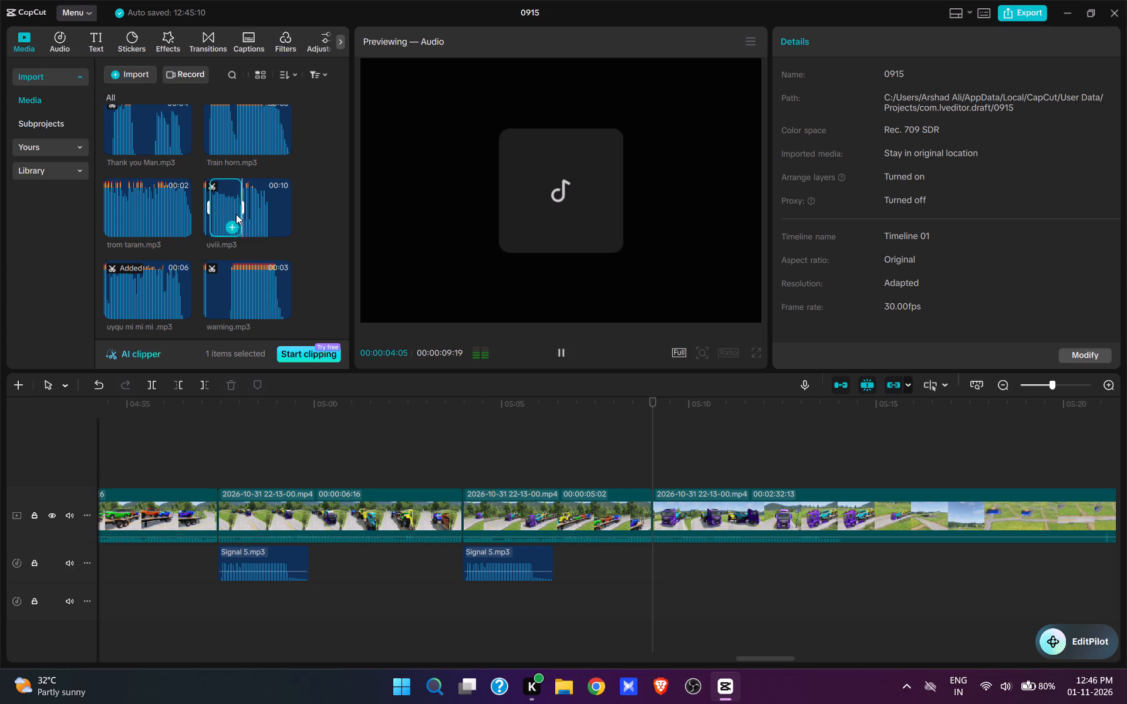
left_click(232, 226)
Play back the truck clip with its new sound and trim the end of uviii.mp3 to 05:12:08.
key("space")
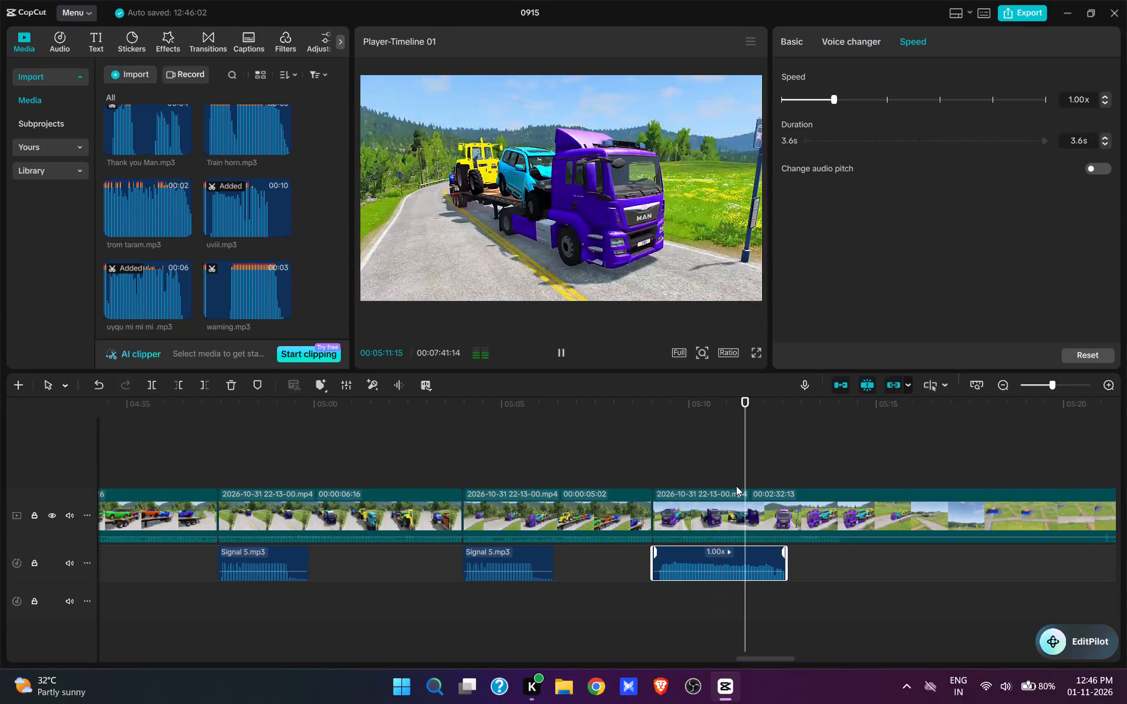
key("space")
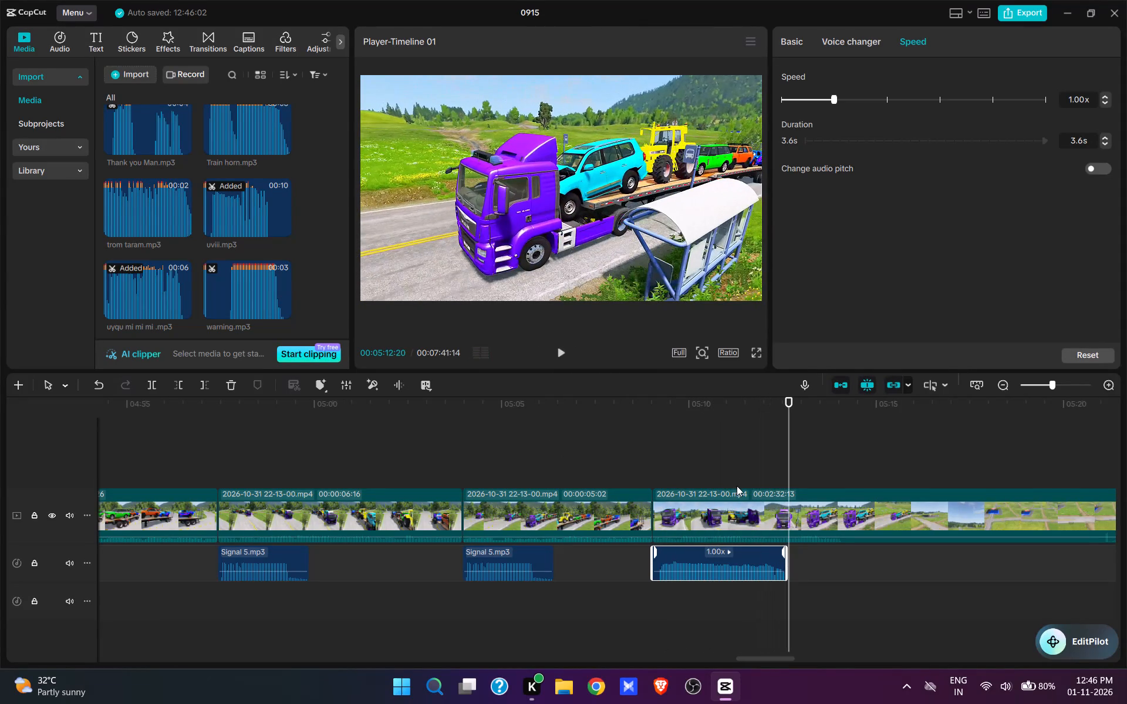
key("space")
key("space")
left_click(748, 471)
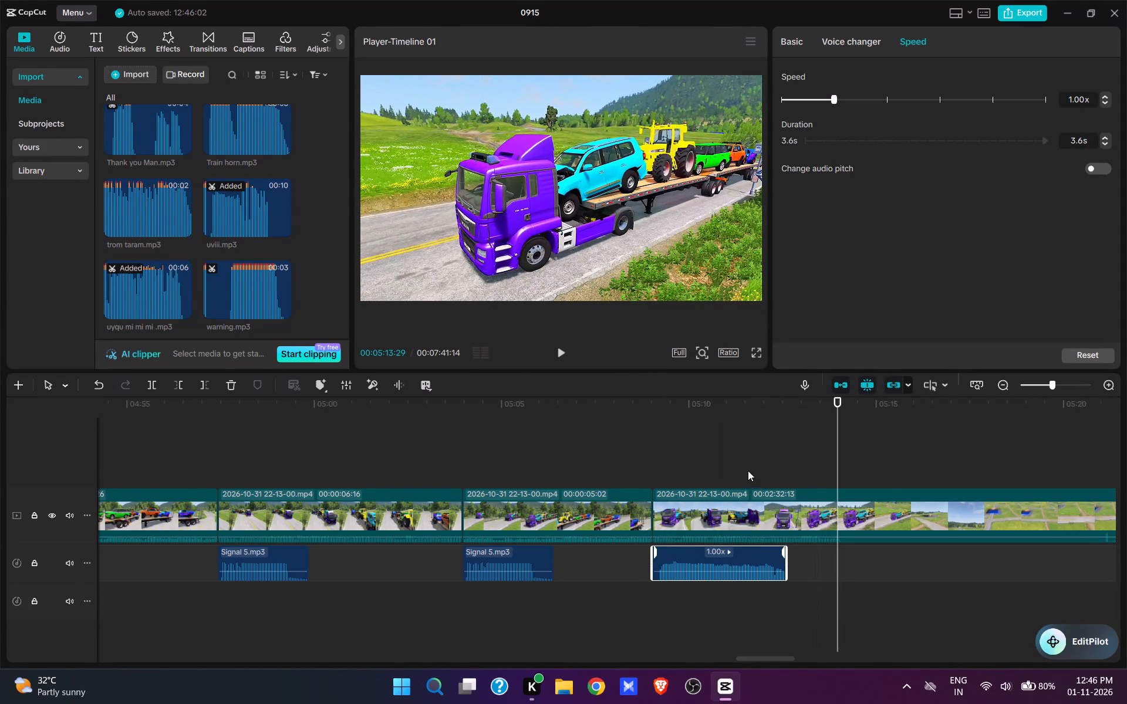
key("space")
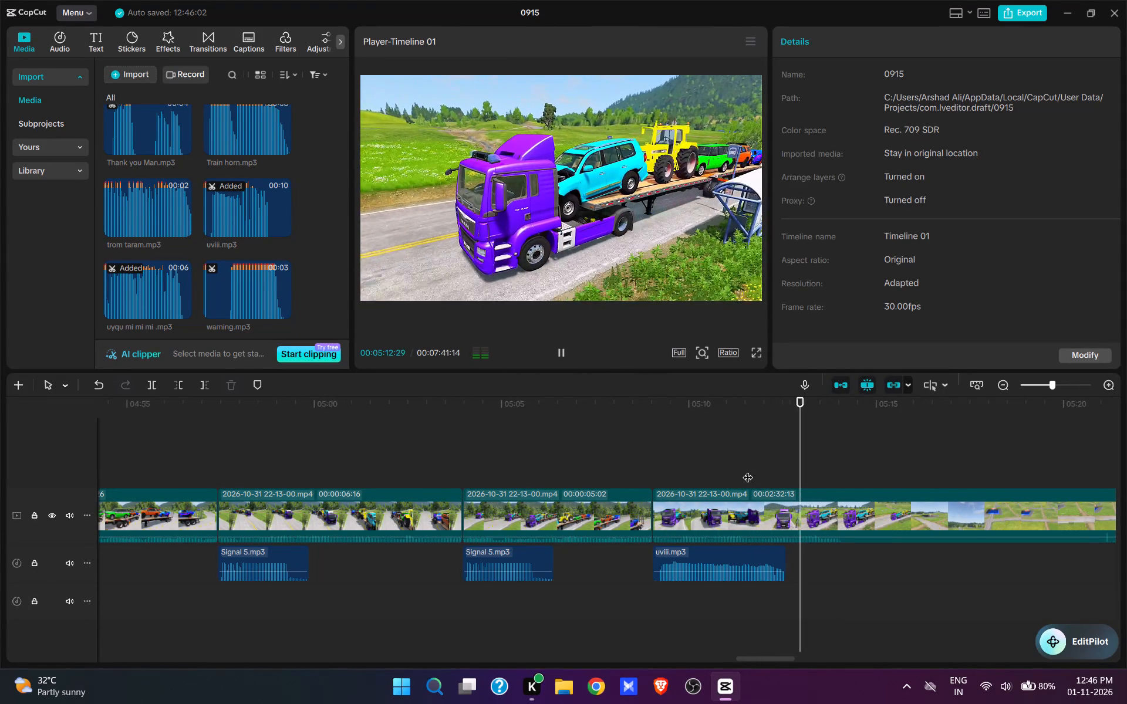
key("space")
left_click(750, 469)
left_click(771, 554)
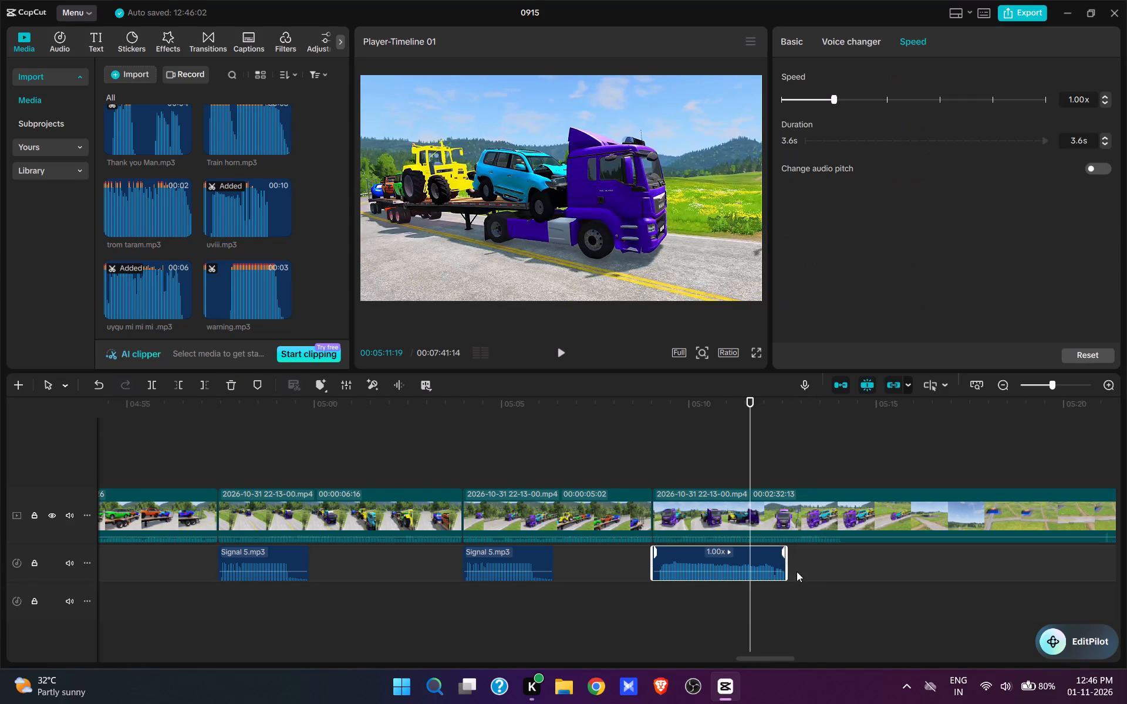
left_click(767, 474)
left_click_drag(766, 473, 770, 480)
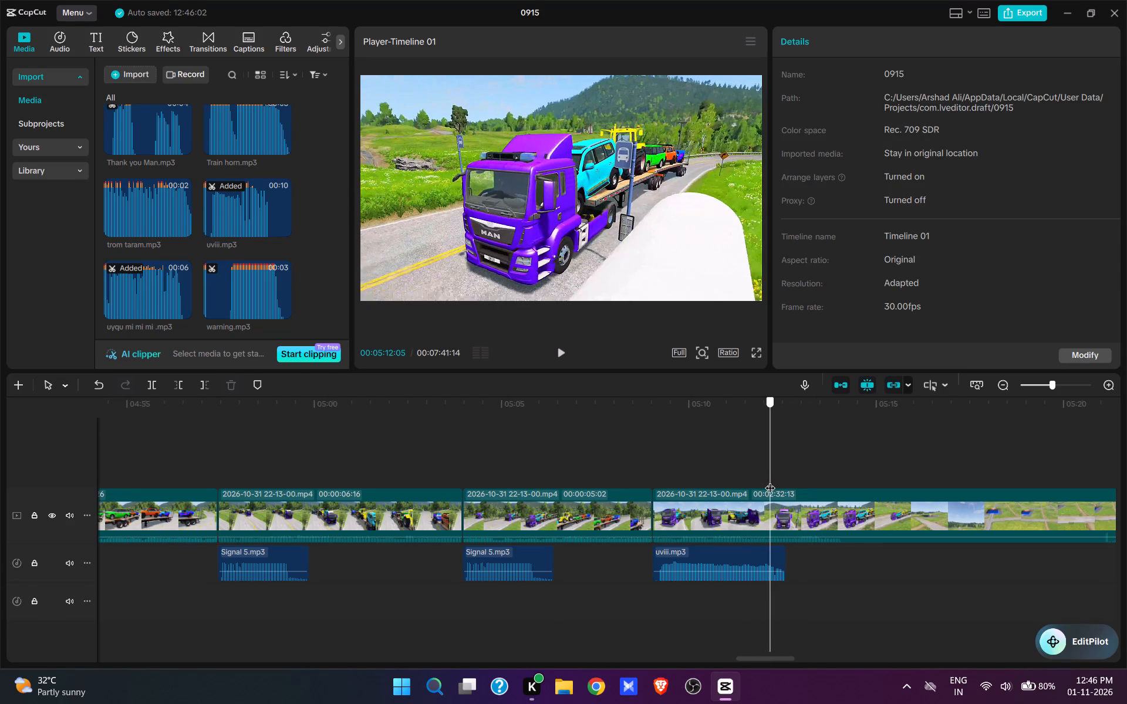
left_click_drag(770, 480, 774, 485)
left_click(747, 563)
key("e")
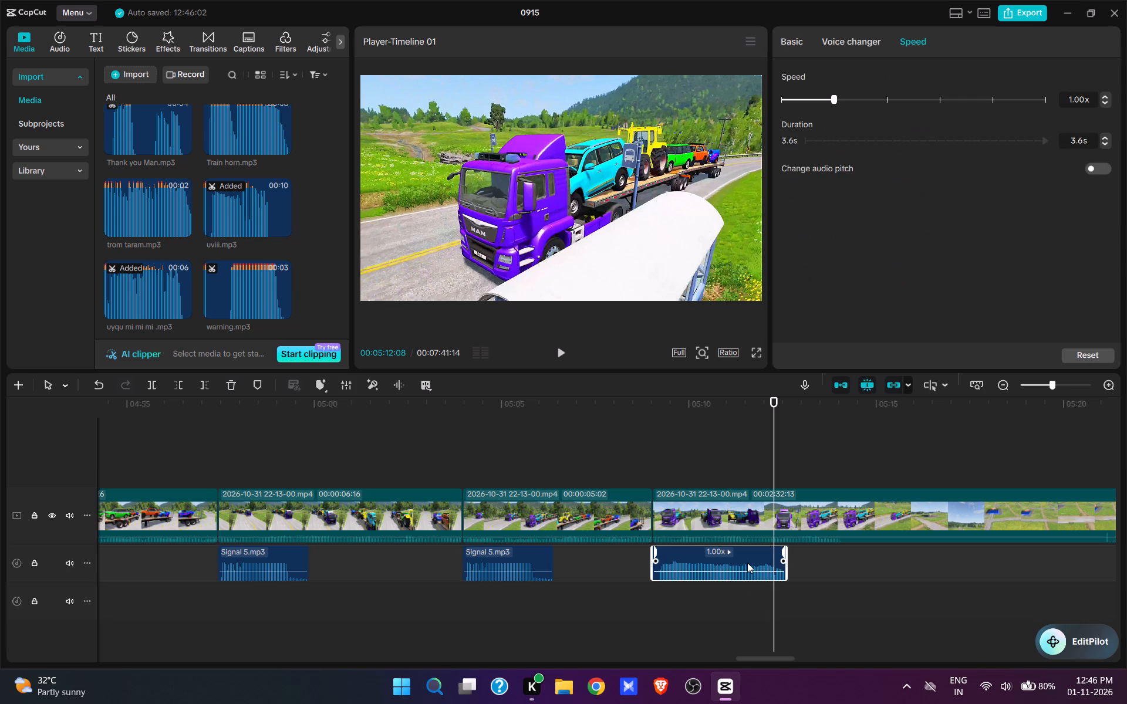
Split the video at 05:13:26 and cut the footage from there up to 05:22:21, where the truck approaches the dirt-road crossing.
left_click(722, 469)
key("space")
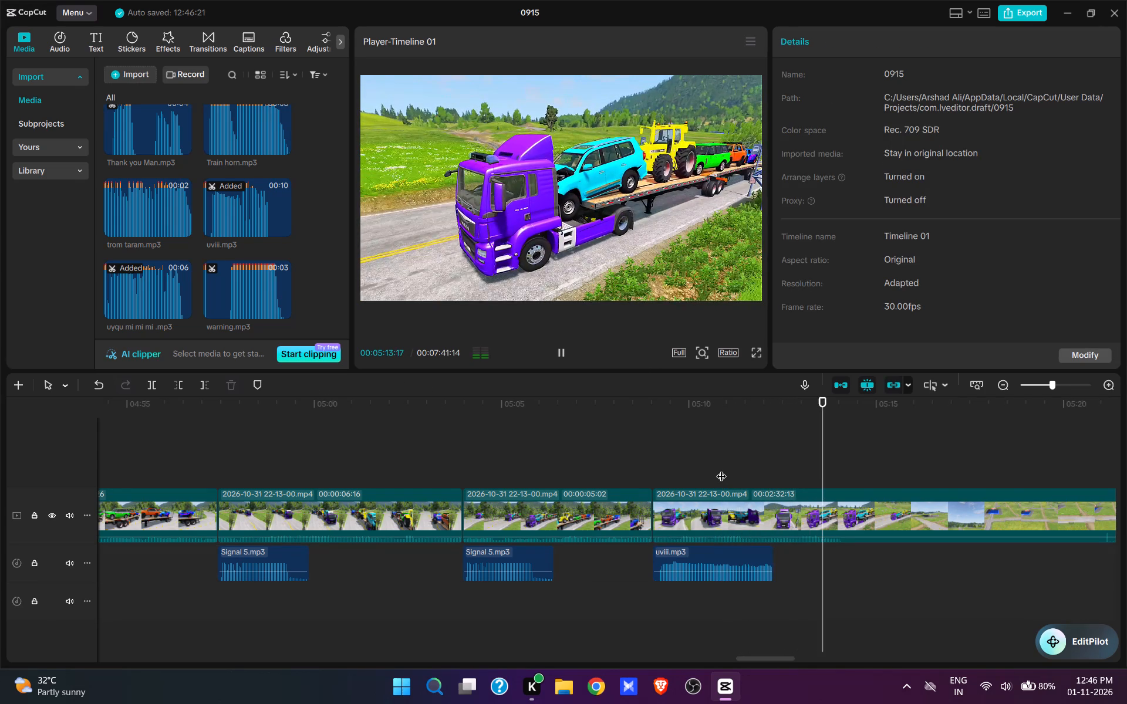
key("space")
type("w")
left_click_drag(720, 475, 713, 489)
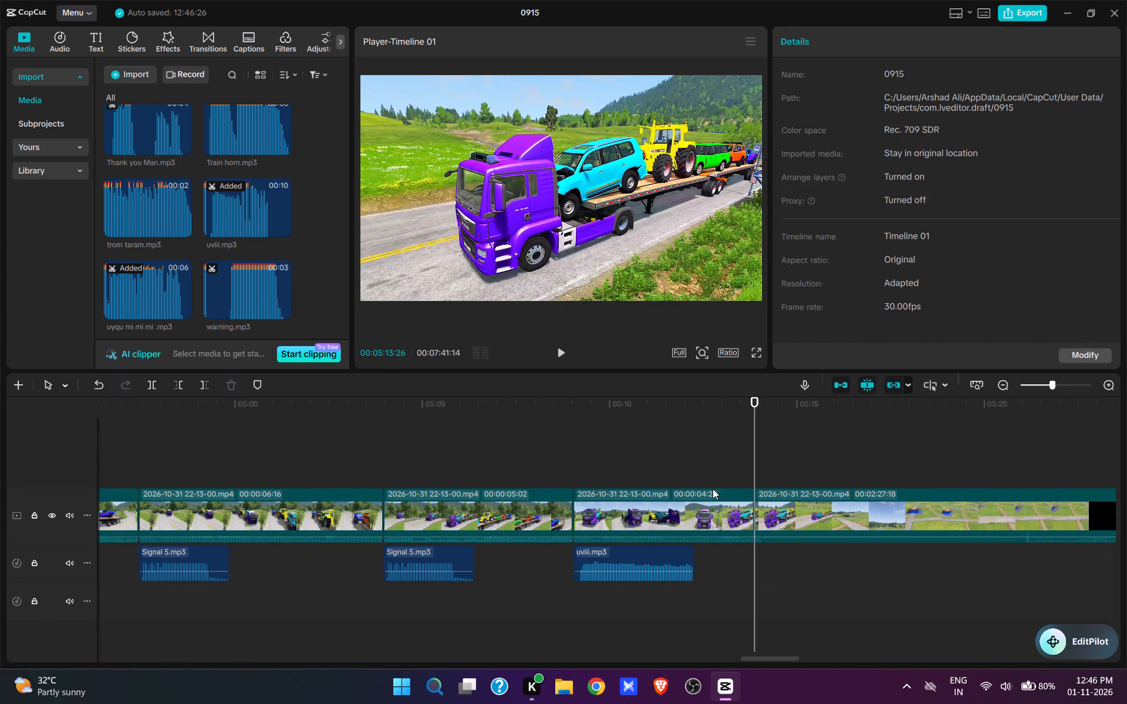
left_click_drag(713, 489, 689, 497)
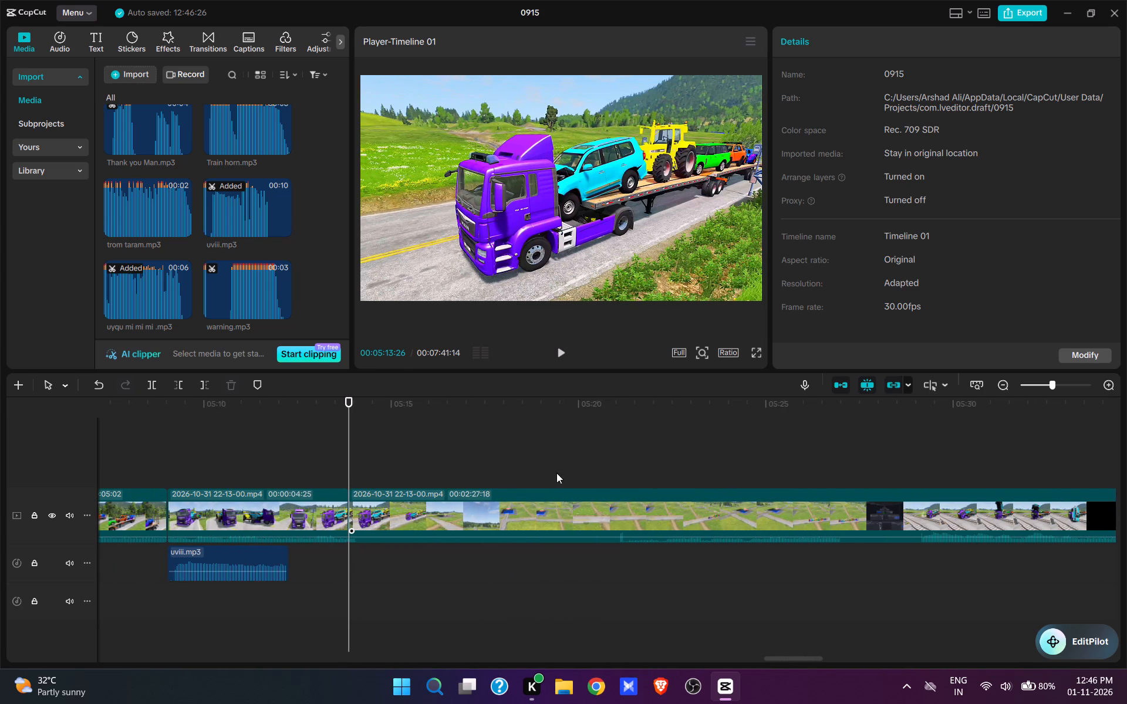
left_click(548, 470)
left_click(588, 476)
key("space")
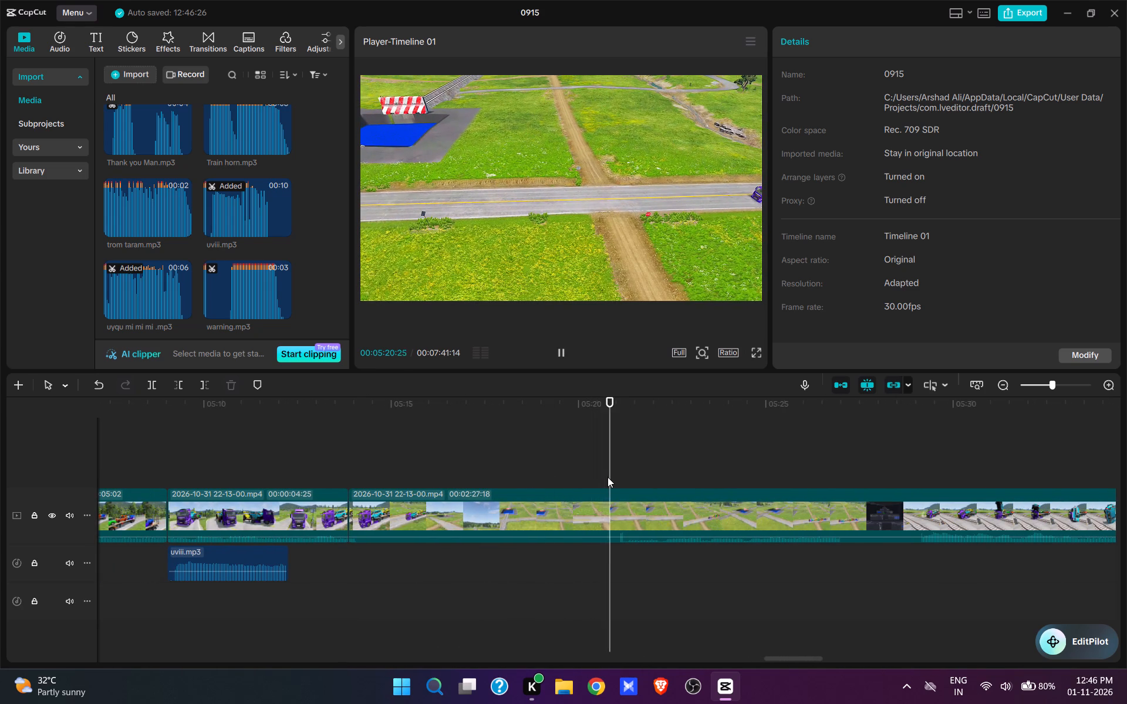
key("space")
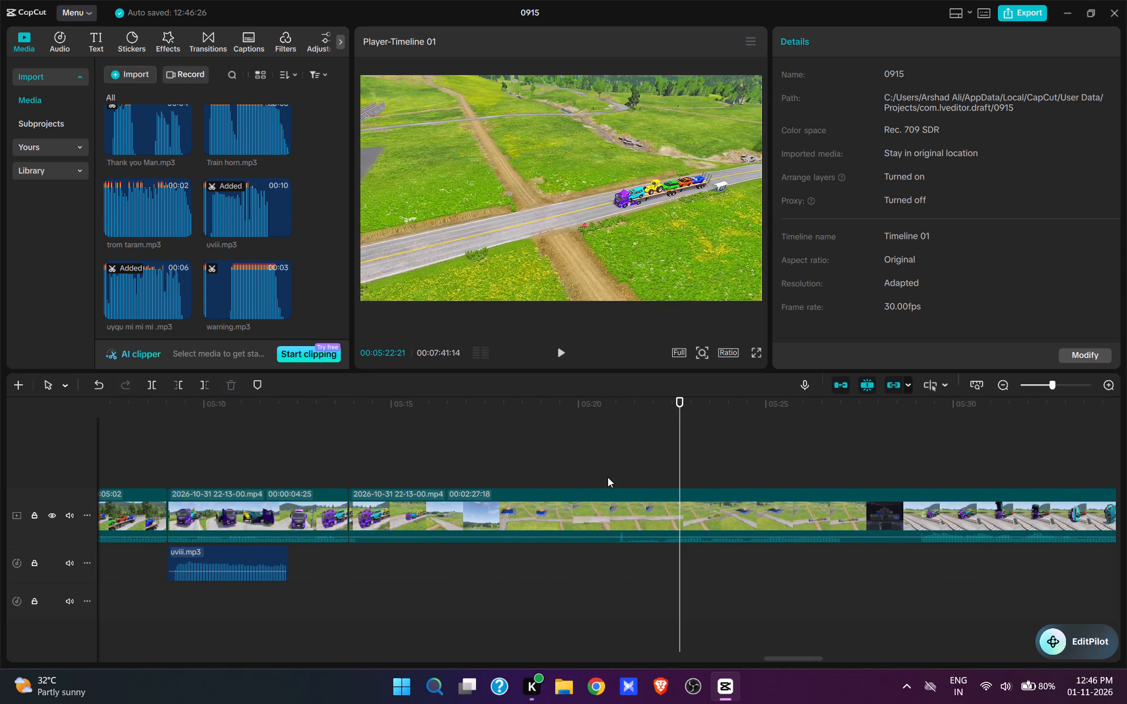
type("q")
key("space")
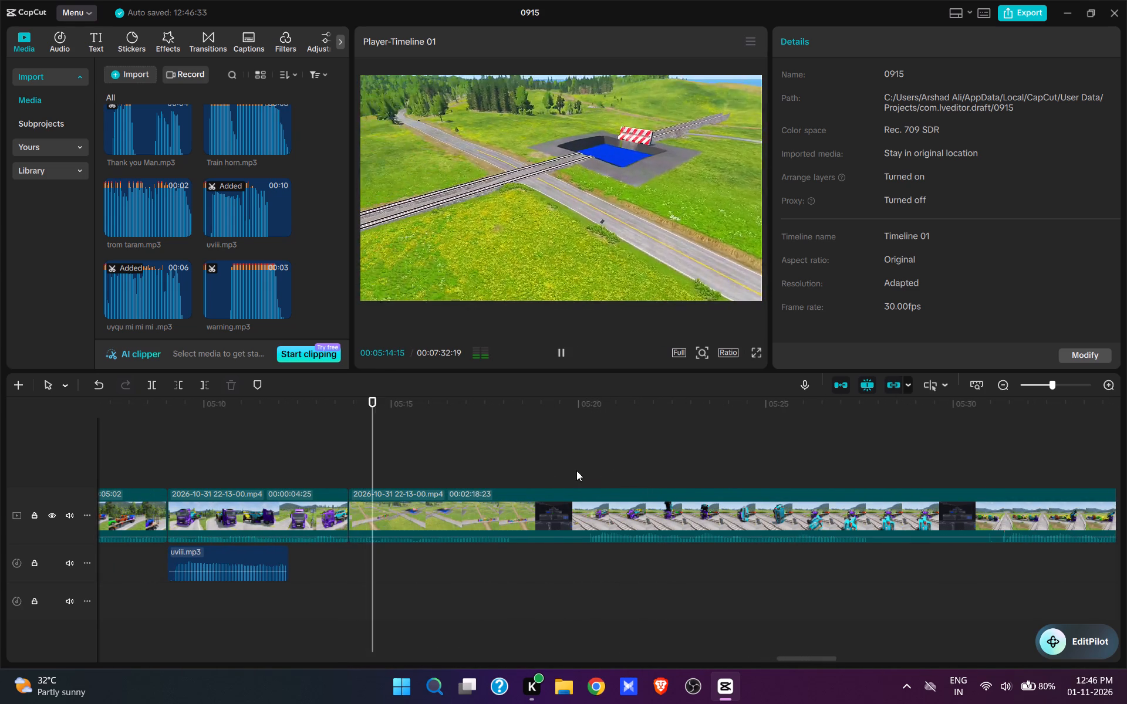
key("space")
Find No God please No.mp3 in the imported media and add it at 05:13:26 under the aerial crossing clip.
left_click(346, 461)
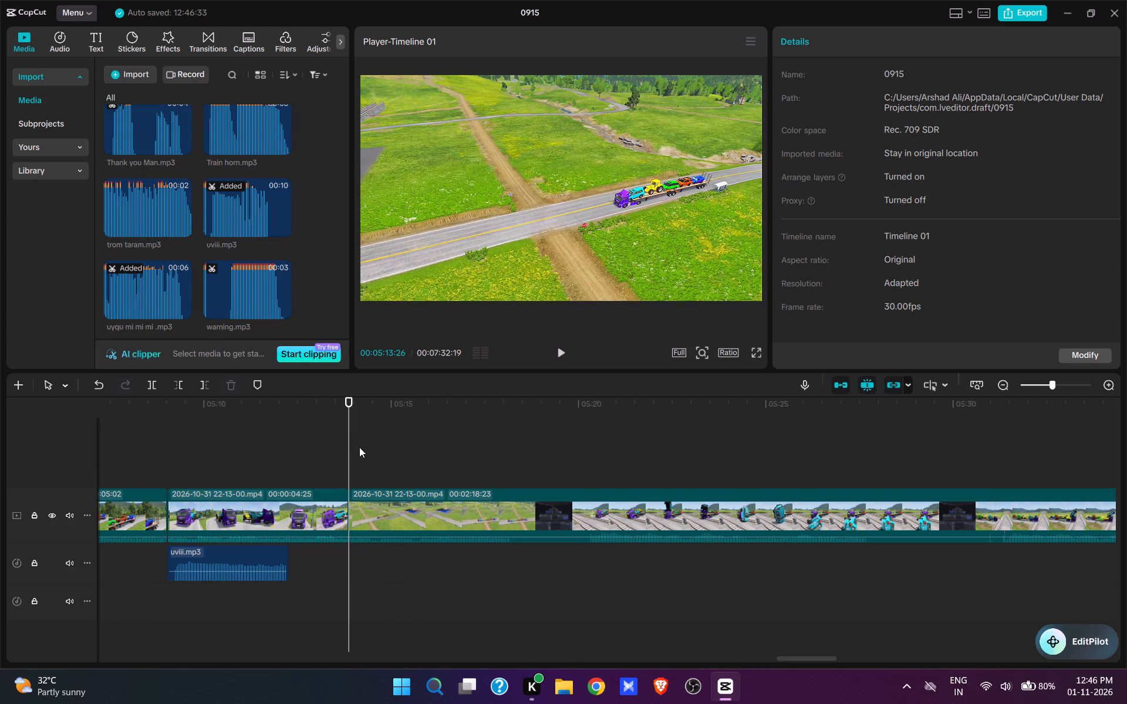
scroll(201, 215, "up", 5)
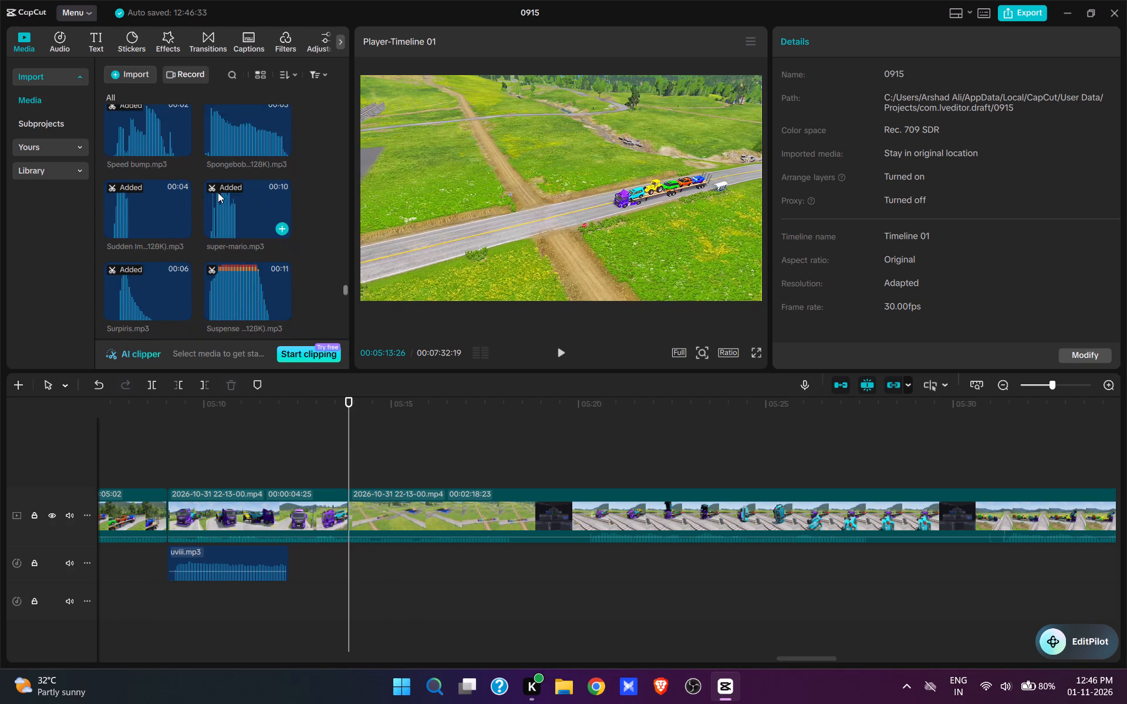
scroll(218, 194, "up", 7)
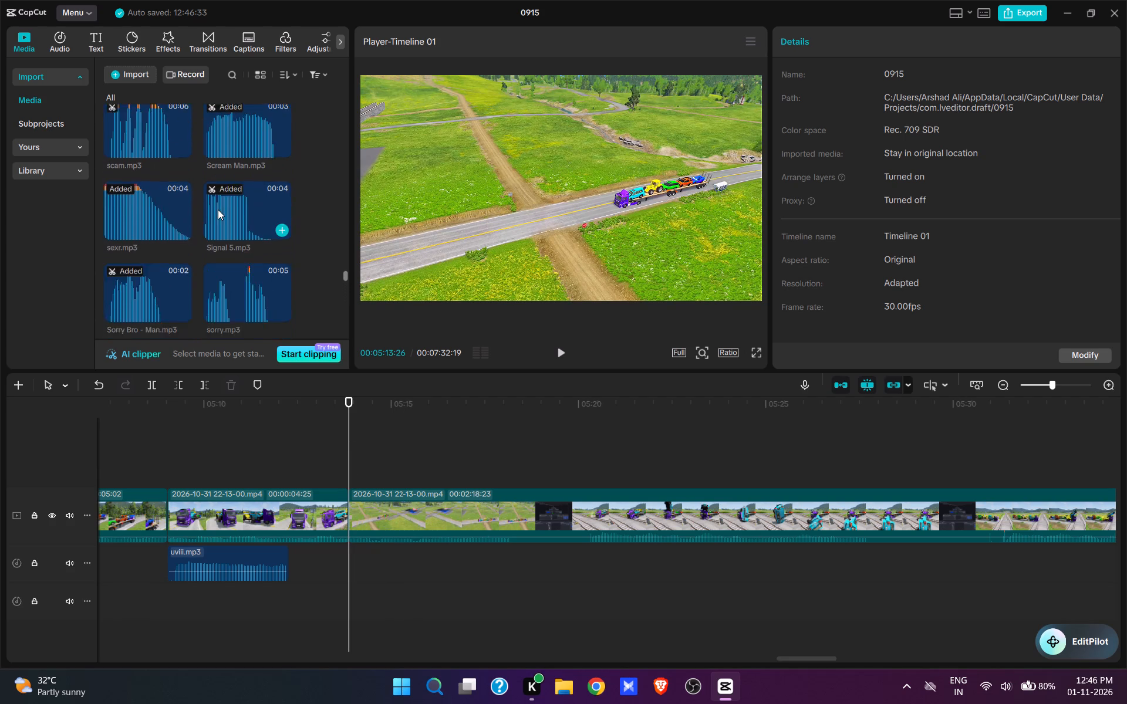
scroll(218, 209, "up", 9)
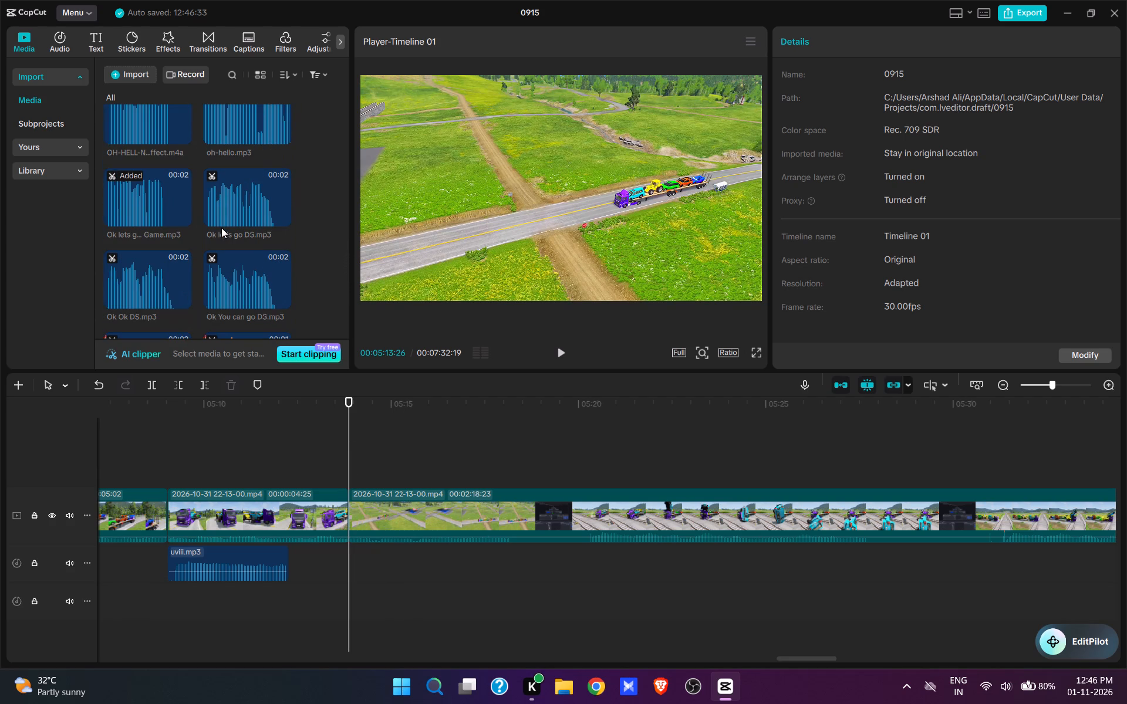
scroll(221, 228, "up", 11)
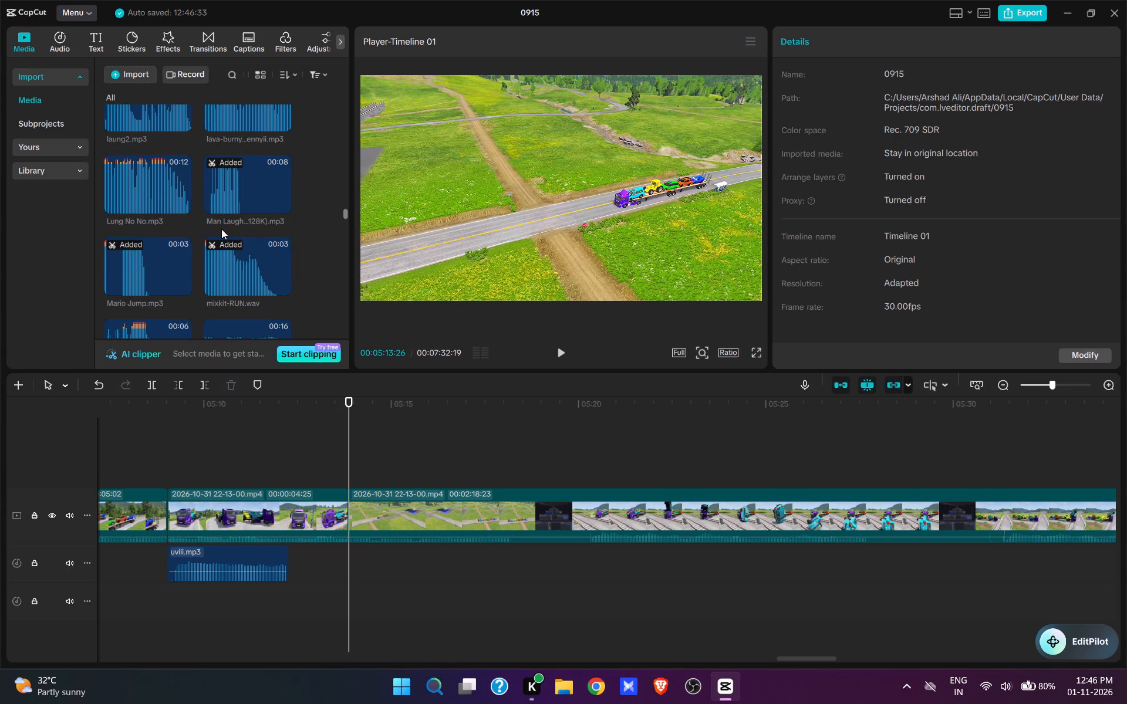
scroll(221, 229, "down", 20)
scroll(221, 229, "down", 7)
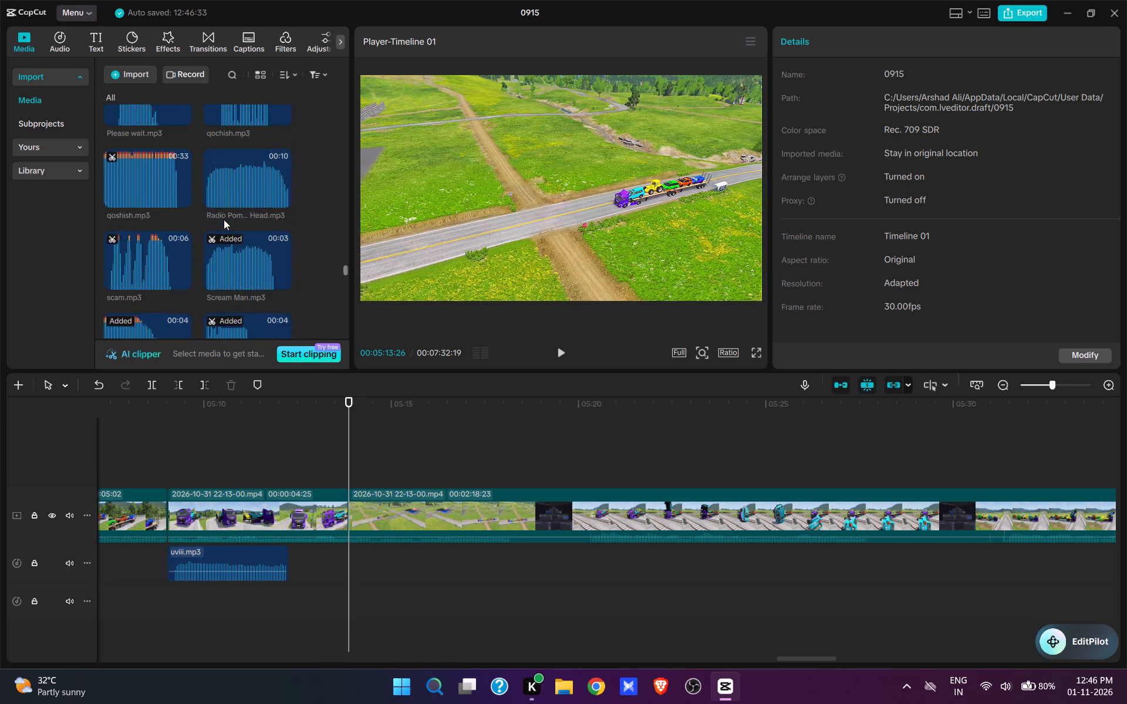
scroll(224, 219, "down", 12)
scroll(232, 249, "up", 16)
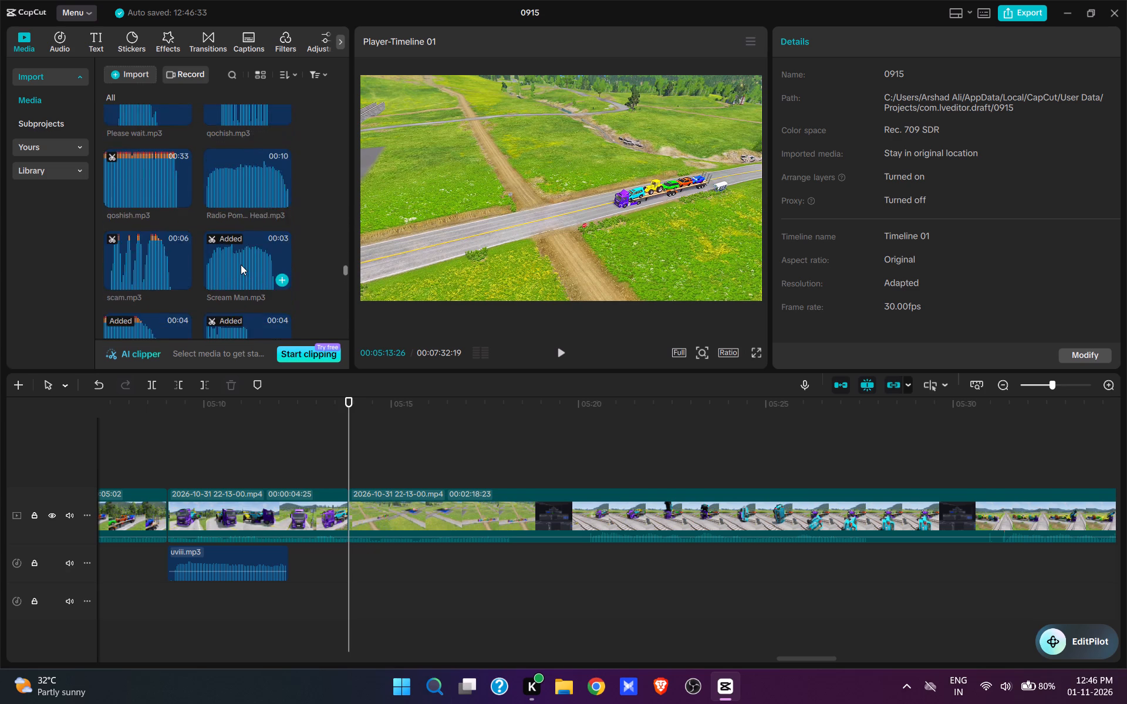
scroll(241, 265, "up", 13)
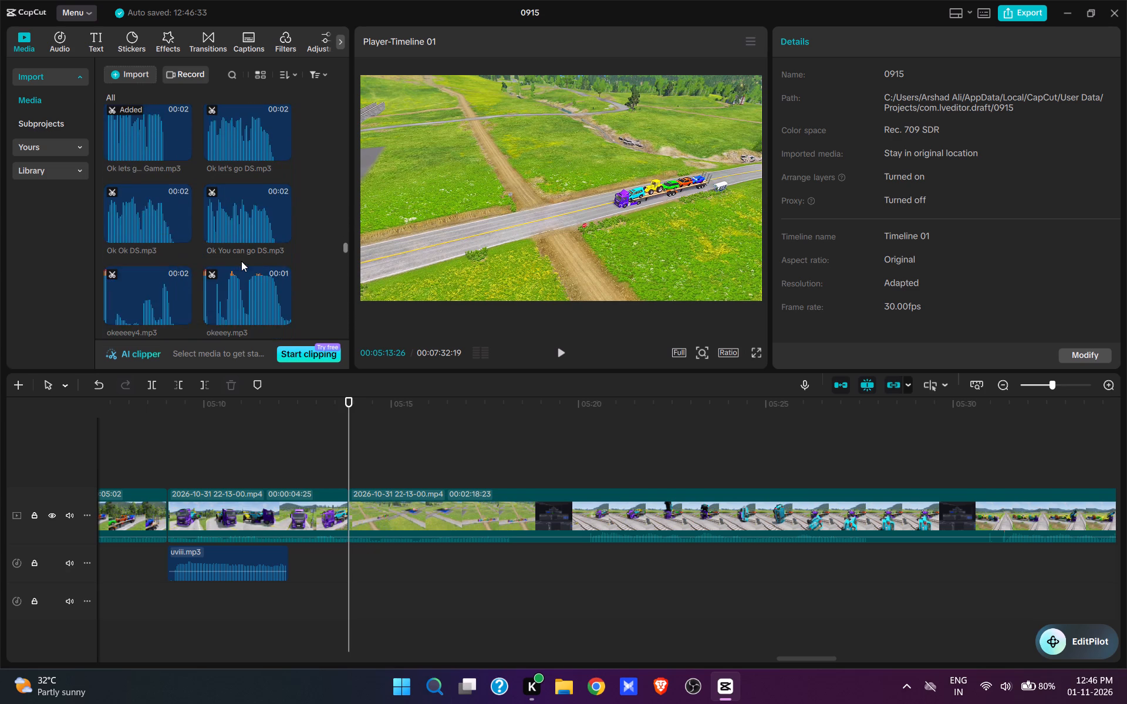
scroll(241, 261, "up", 5)
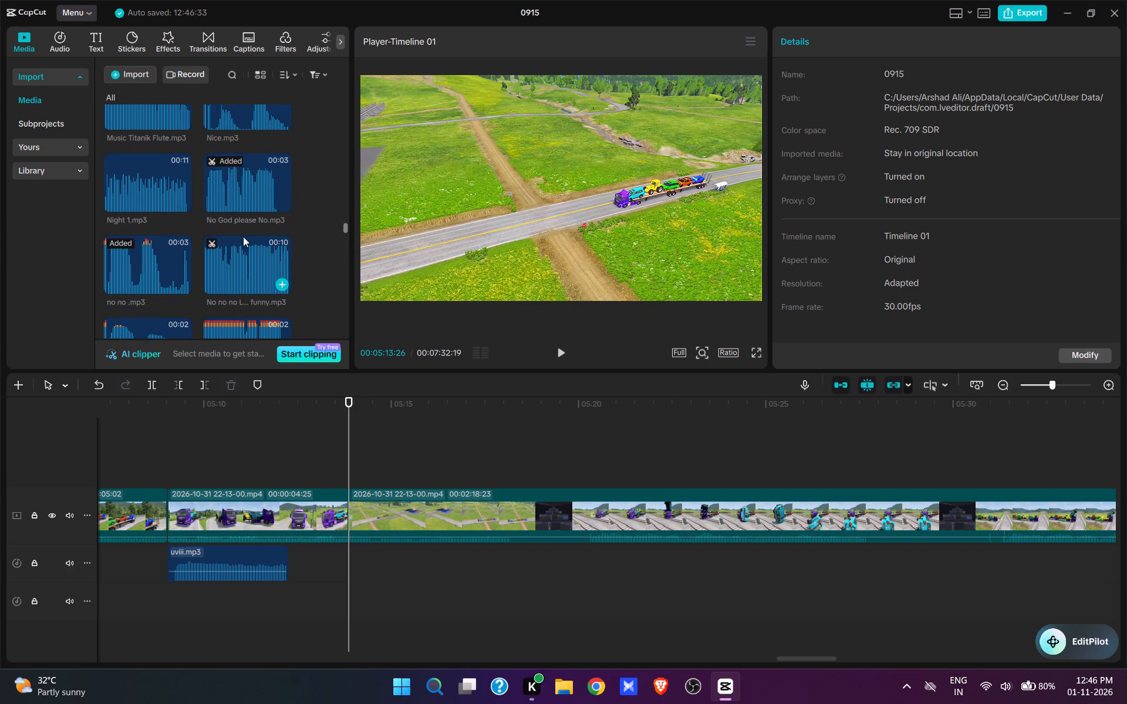
left_click(240, 187)
left_click(271, 199)
Play back the aerial crossing clip with its new sound and split the video at 05:17:19.
key("space")
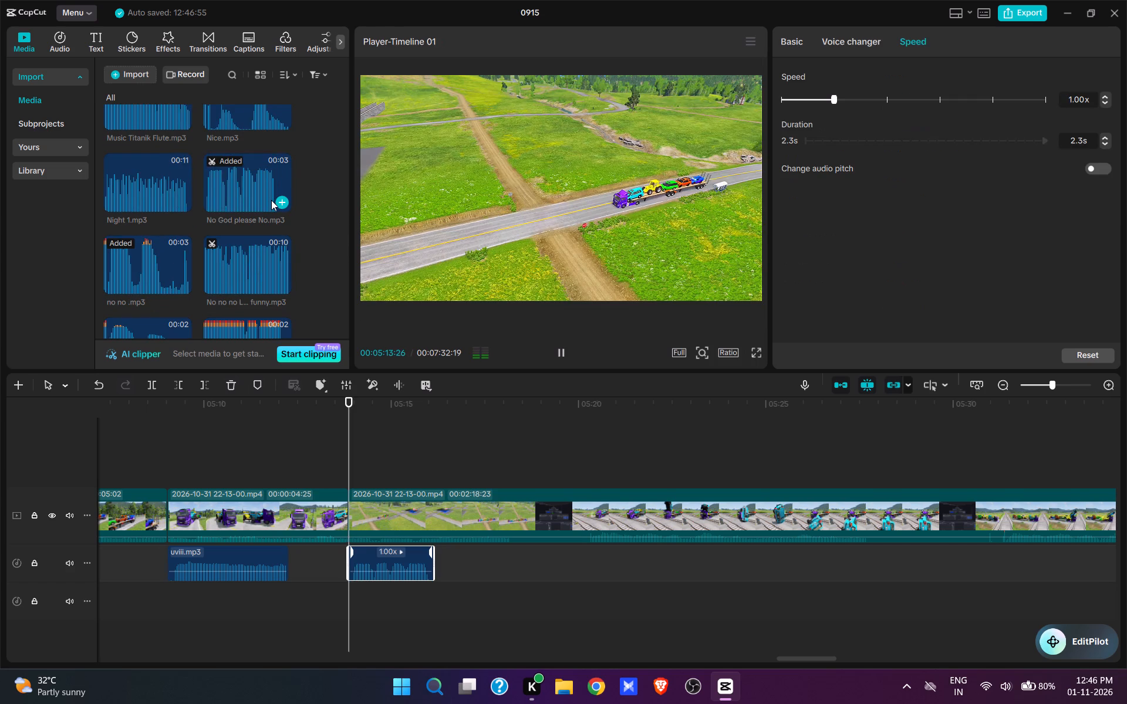
key("space")
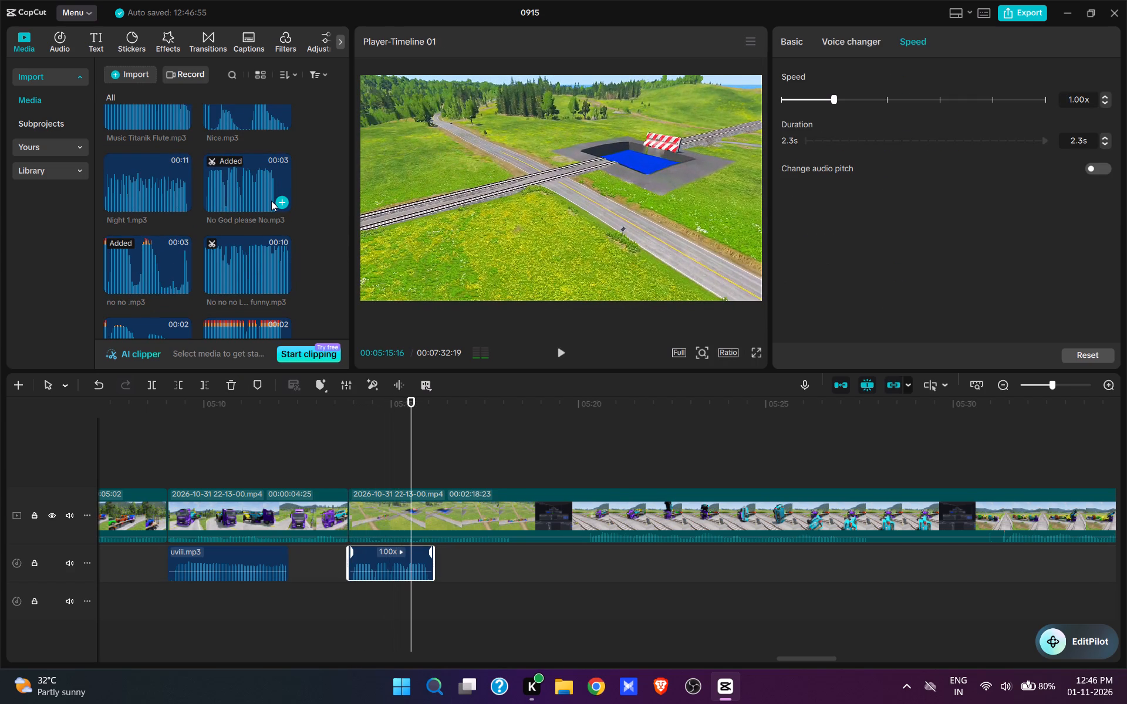
left_click(346, 463)
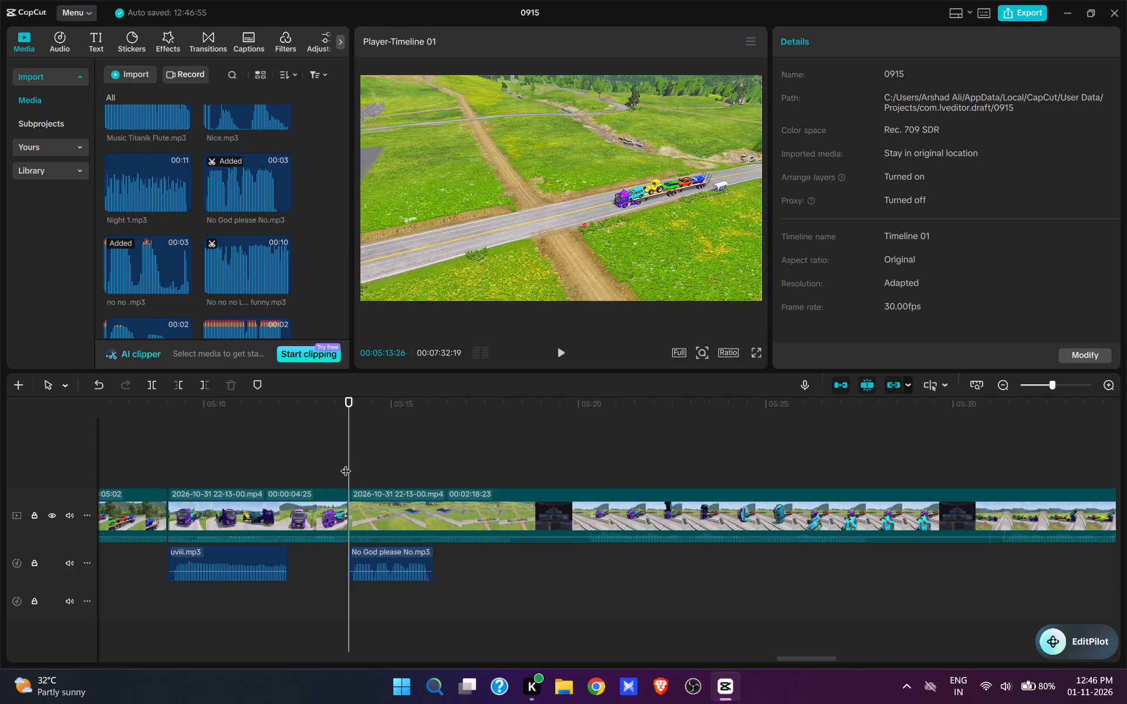
key("space")
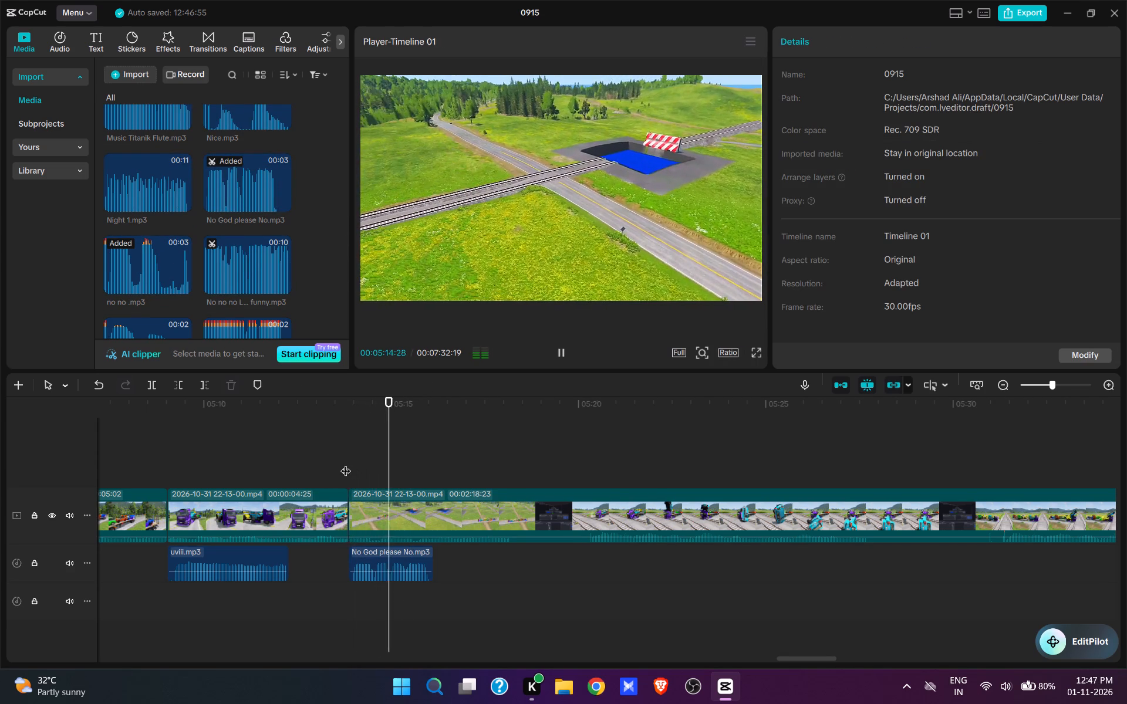
key("space")
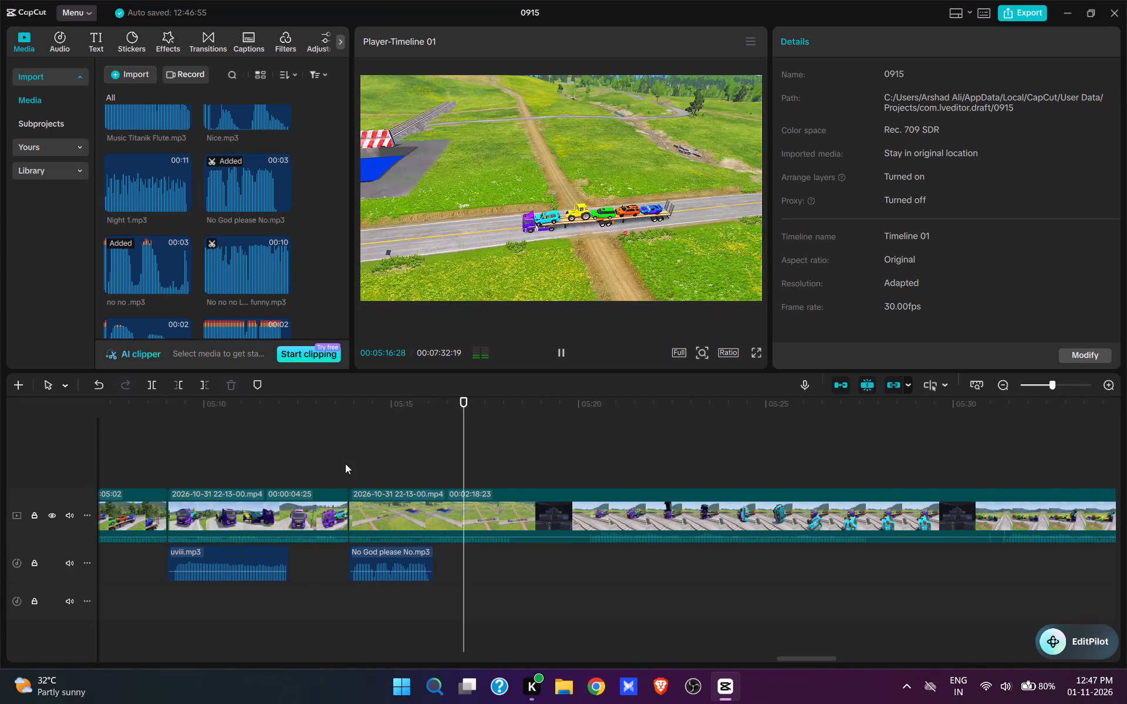
key("space")
key("space")
type("w")
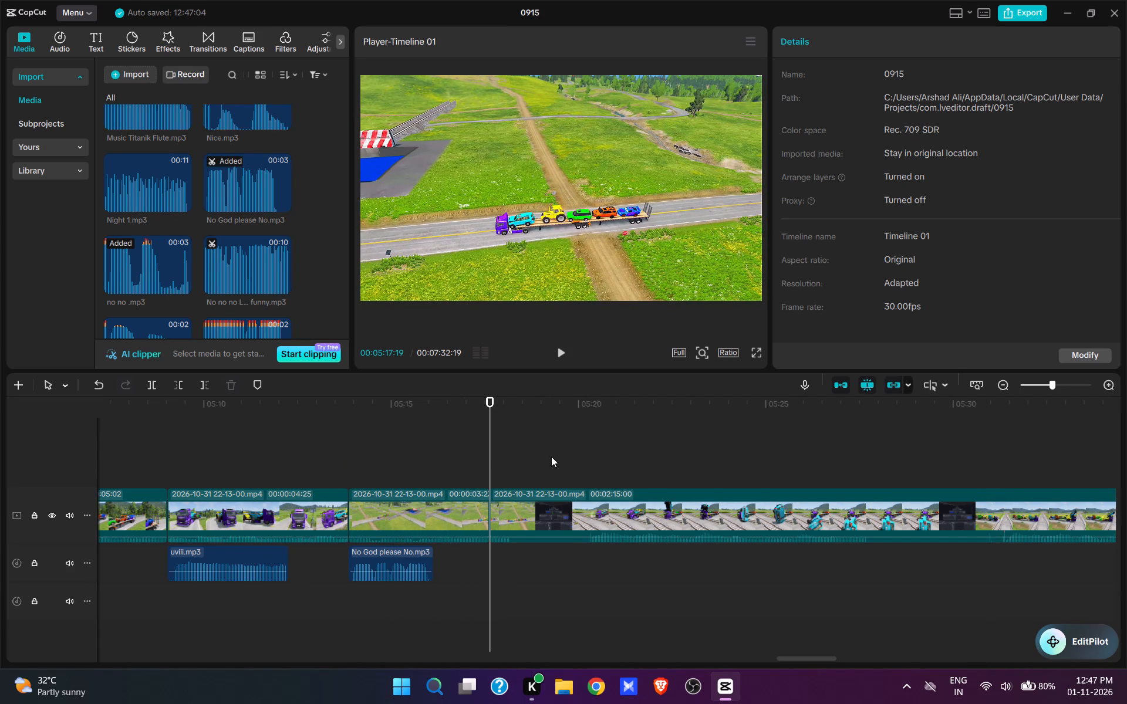
Cut the footage from the 05:17:19 split up to 05:20:03, where the purple truck stands before the railway crossing.
left_click(576, 455)
key("space")
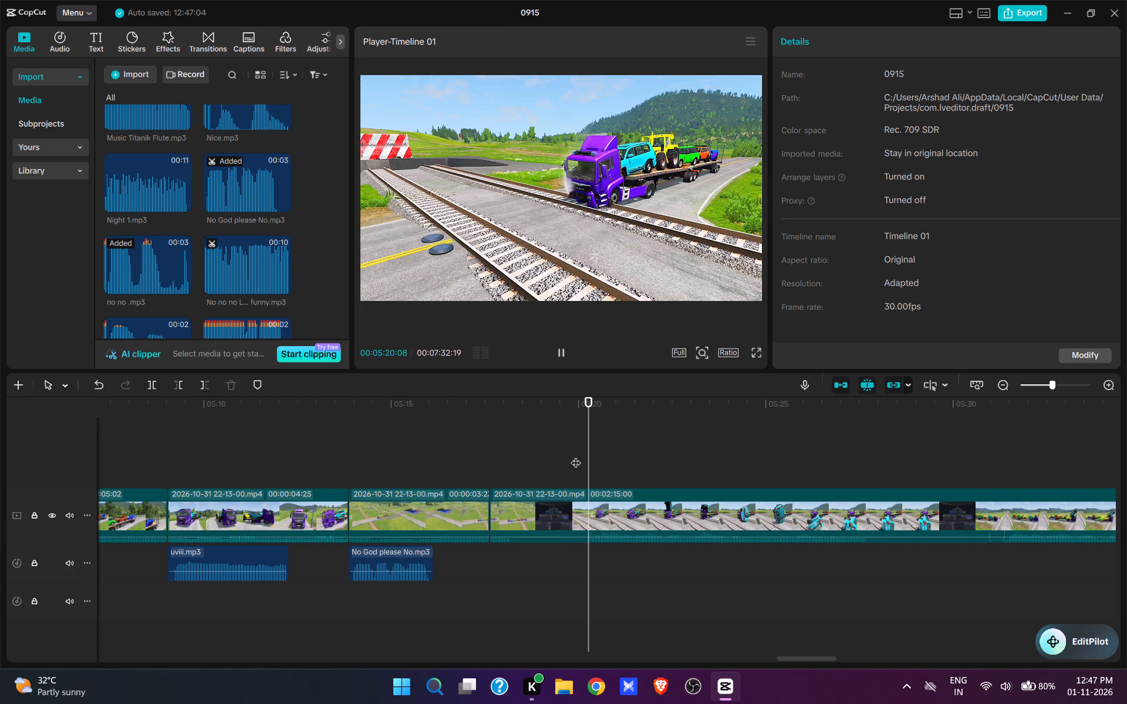
key("space")
left_click(576, 455)
key("space")
key("space")
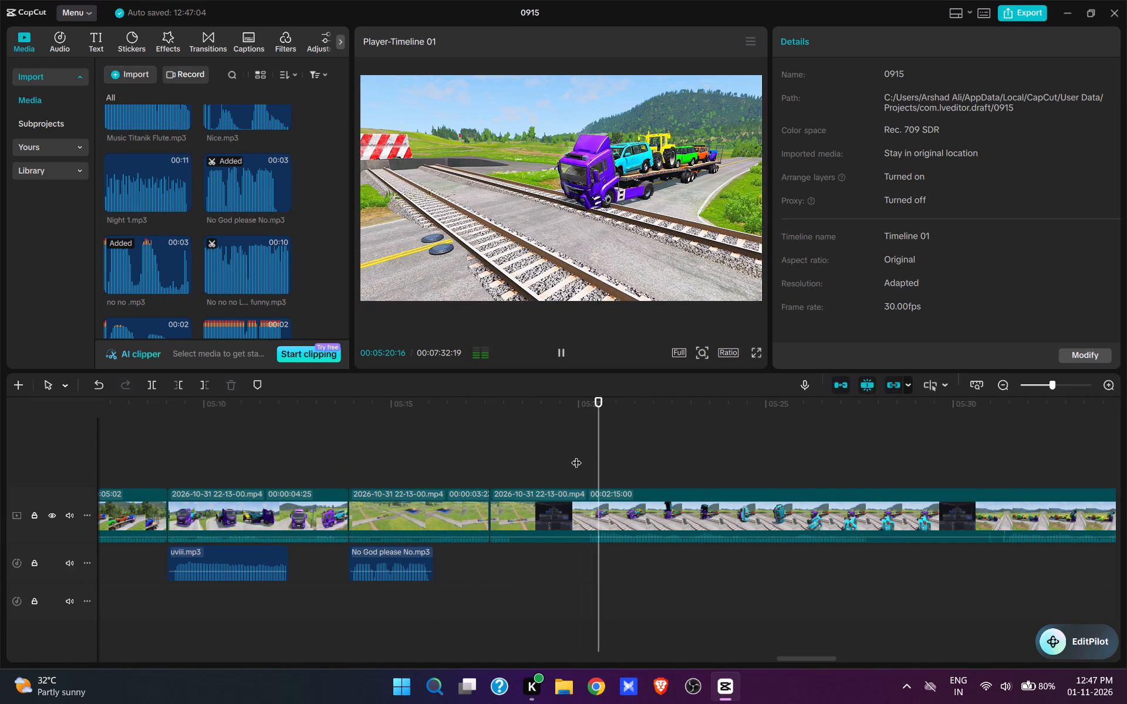
key("space")
left_click(585, 459)
key("space")
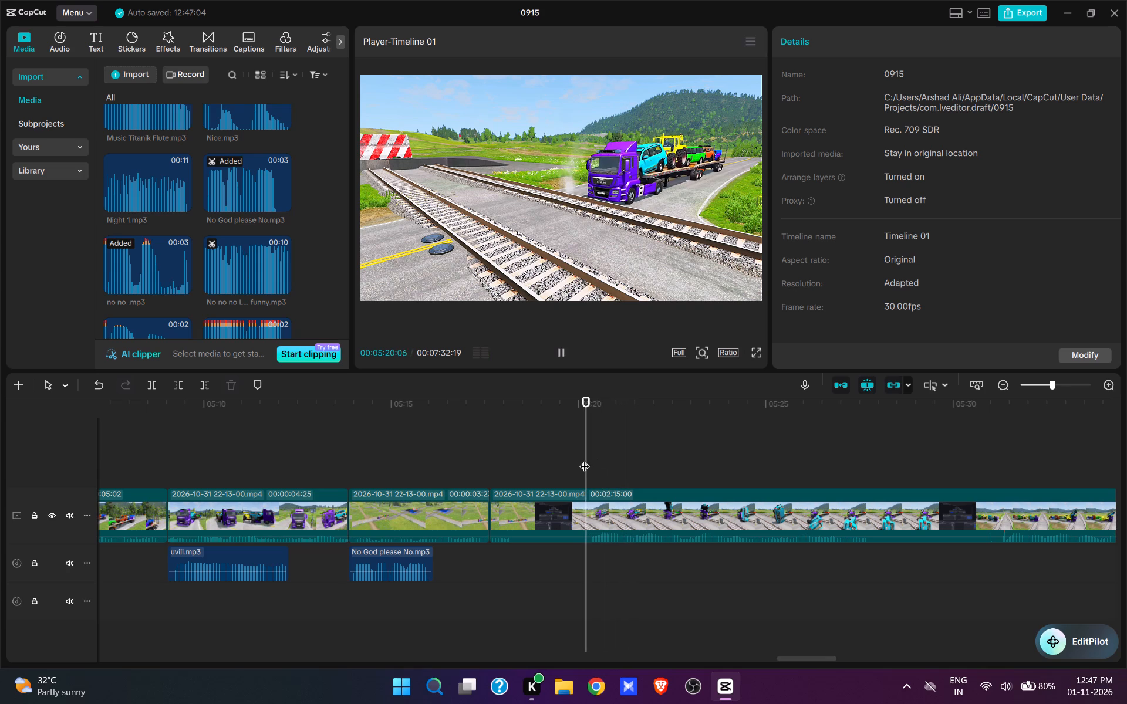
key("space")
left_click(585, 459)
key("space")
left_click(583, 459)
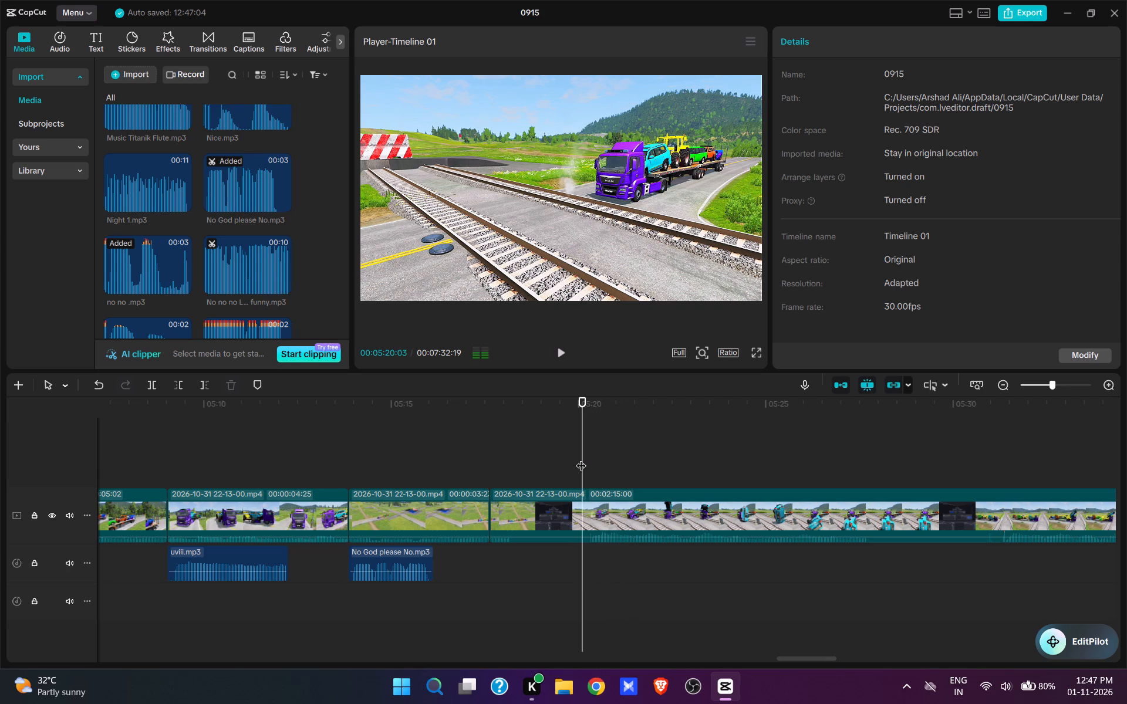
key("space")
left_click(558, 454)
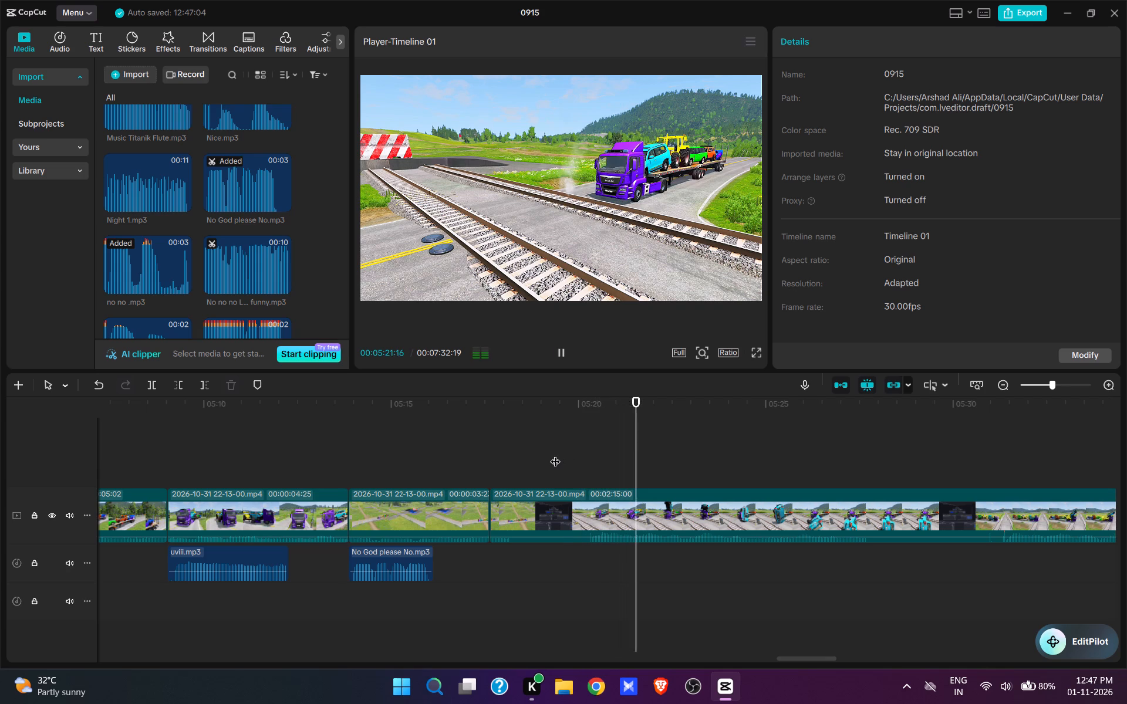
key("space")
key("space")
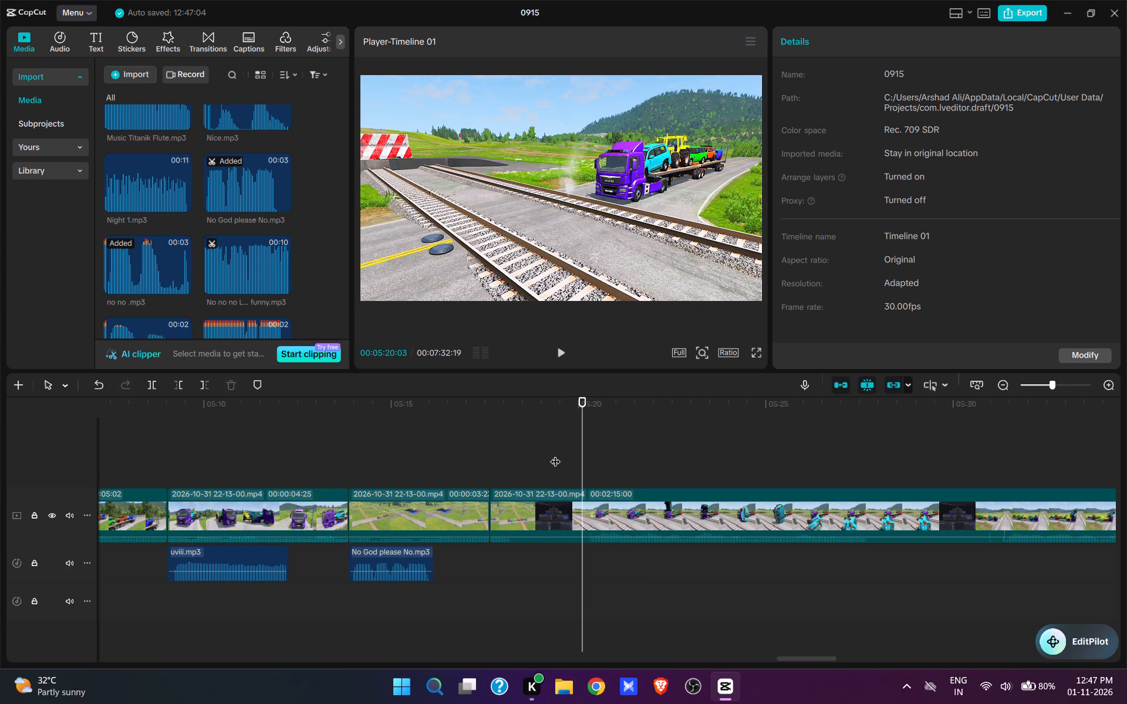
key("space")
key("space")
key("space")
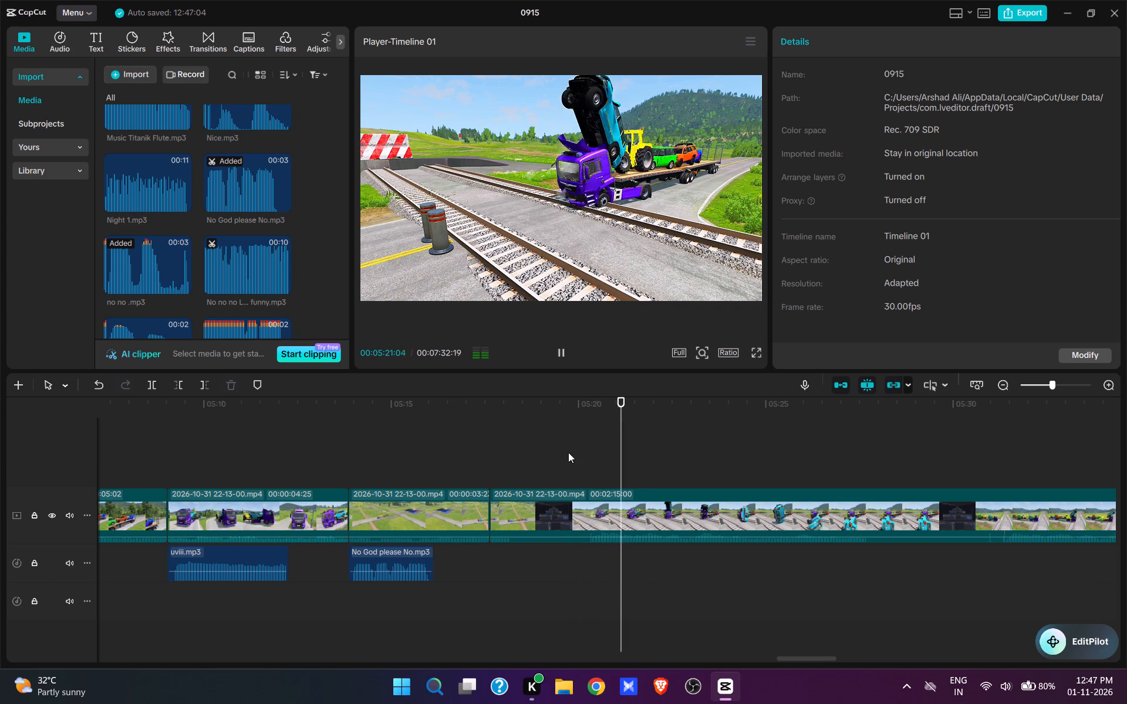
left_click(583, 465)
type("q")
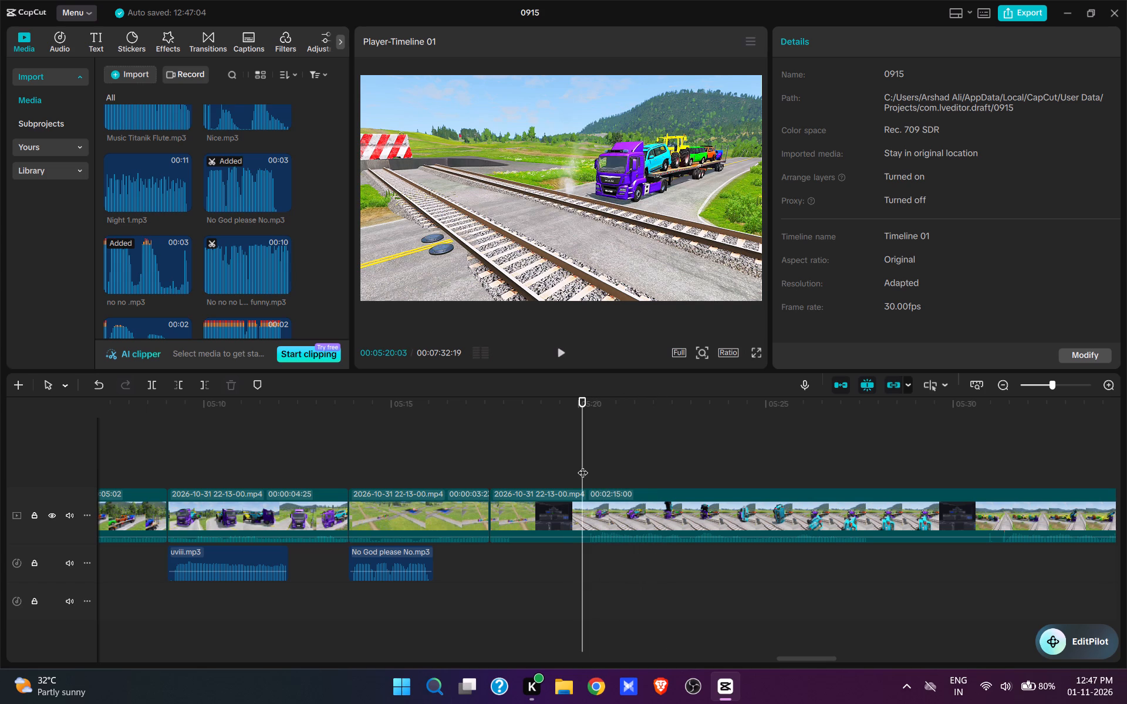
Replay the truck crash at the railway crossing from 05:17:19 and look through the imported sounds for a match.
key("space")
key("space")
key("space")
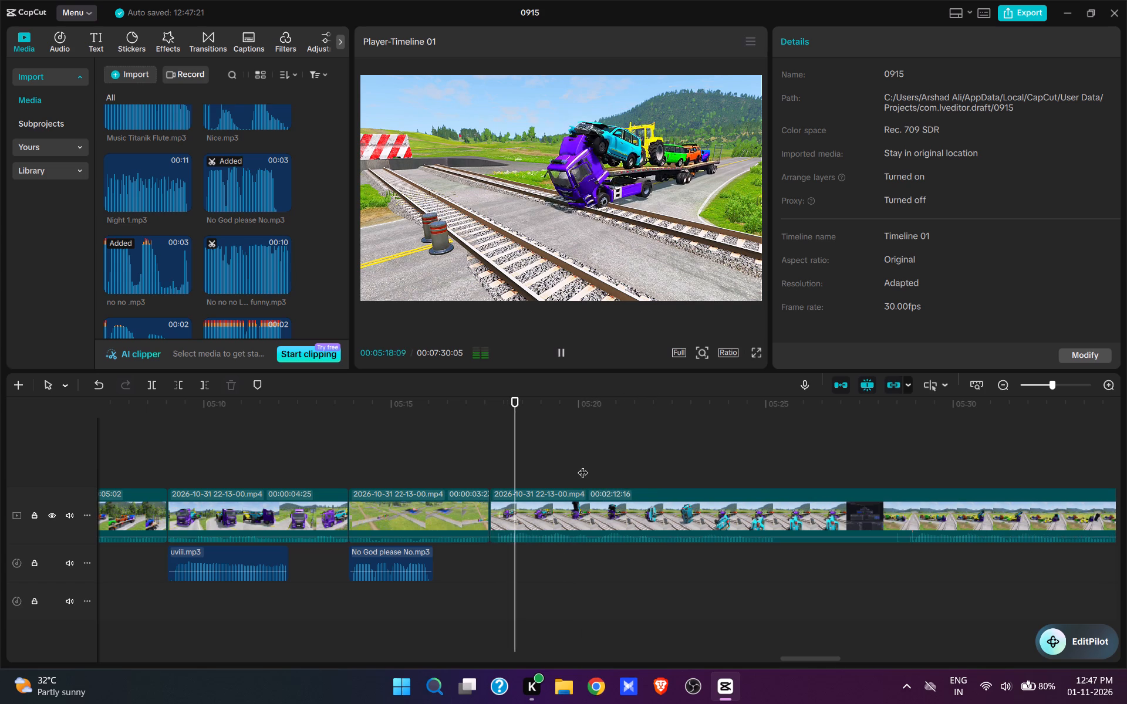
left_click(488, 468)
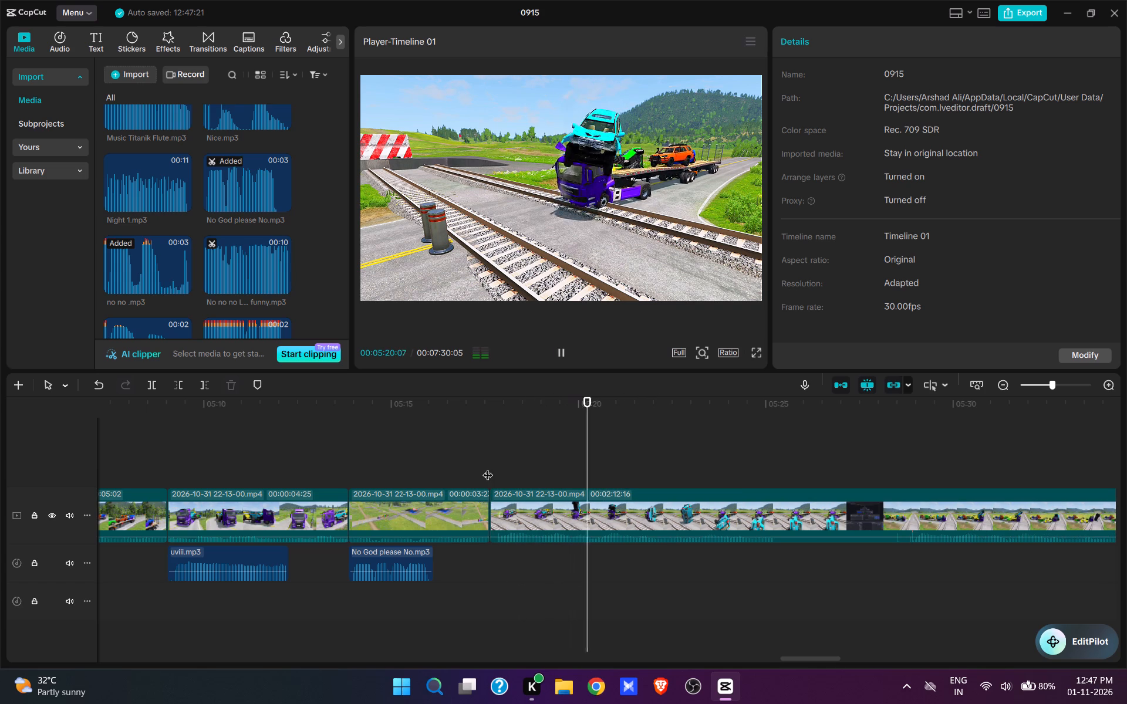
scroll(228, 255, "up", 5)
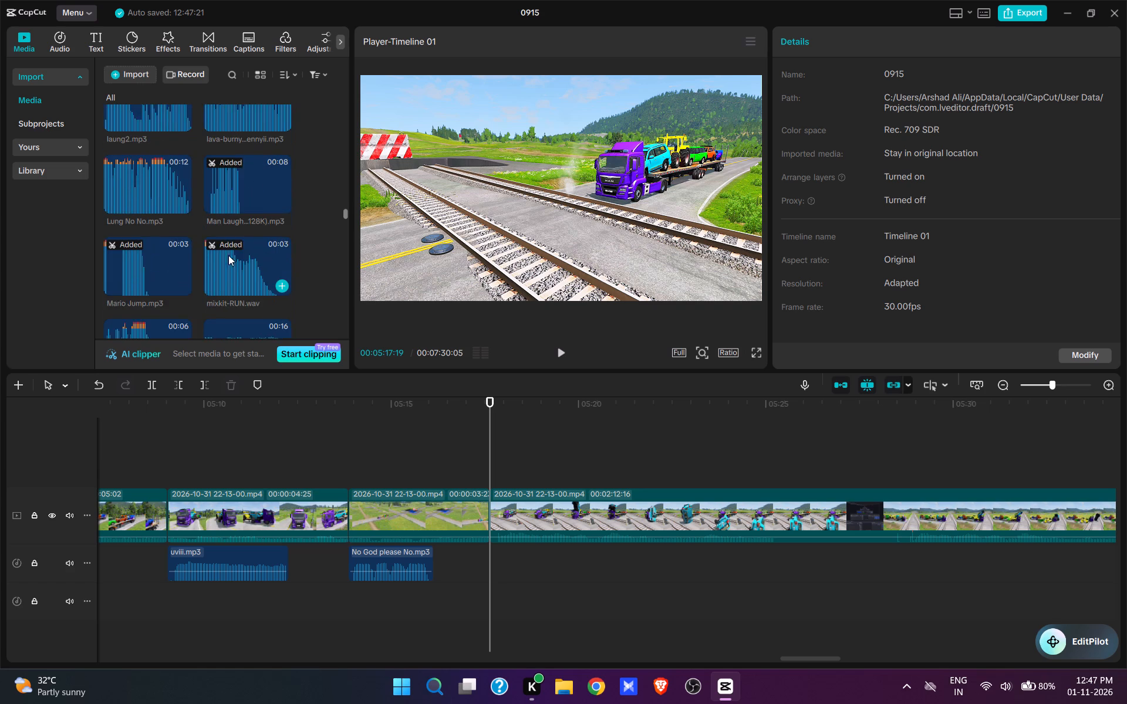
scroll(224, 268, "up", 2)
scroll(224, 268, "up", 20)
scroll(224, 268, "up", 5)
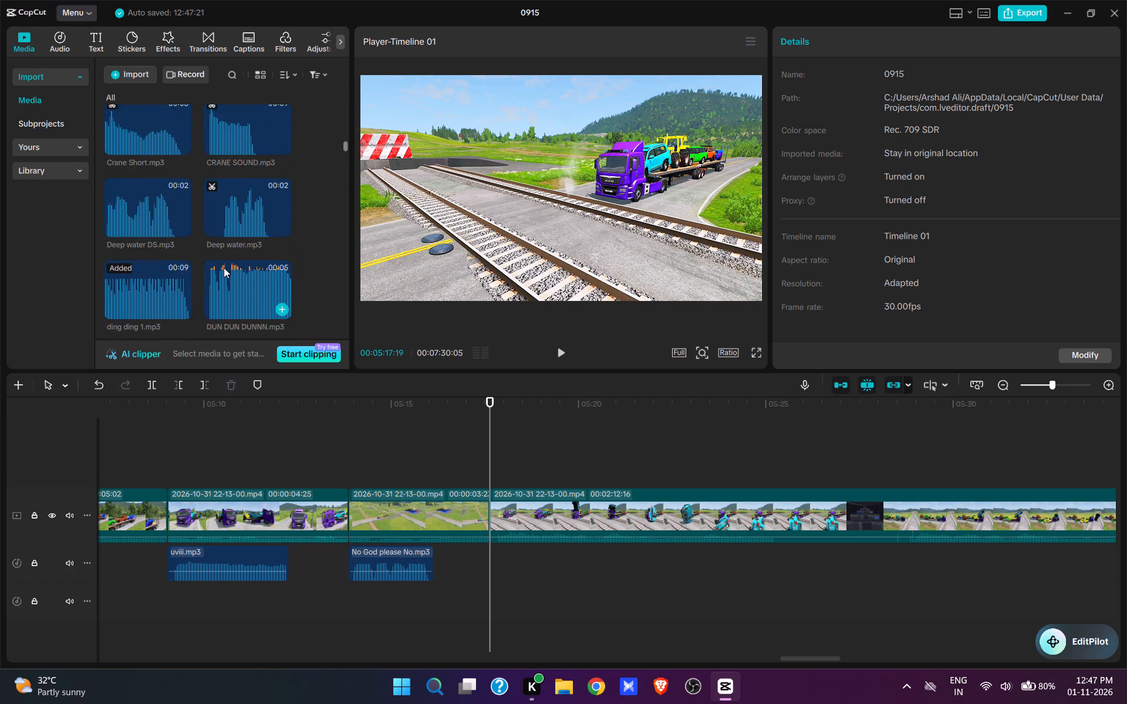
scroll(224, 268, "up", 20)
scroll(224, 268, "up", 6)
scroll(213, 253, "down", 6)
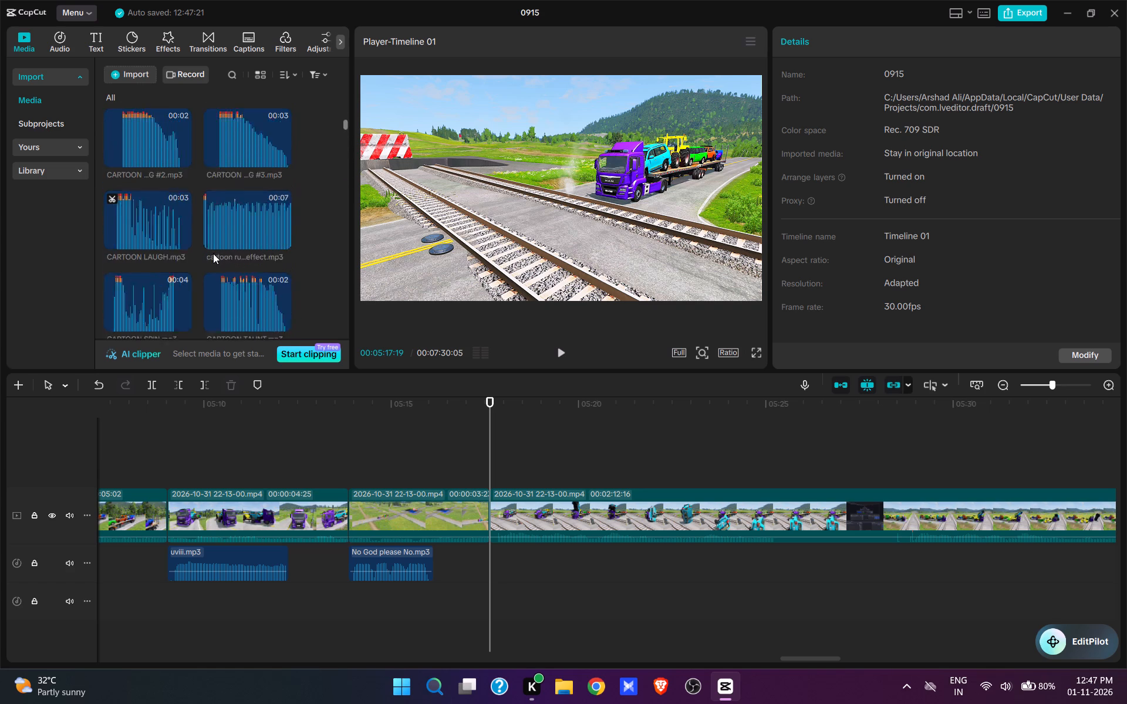
scroll(213, 253, "down", 20)
scroll(213, 253, "down", 6)
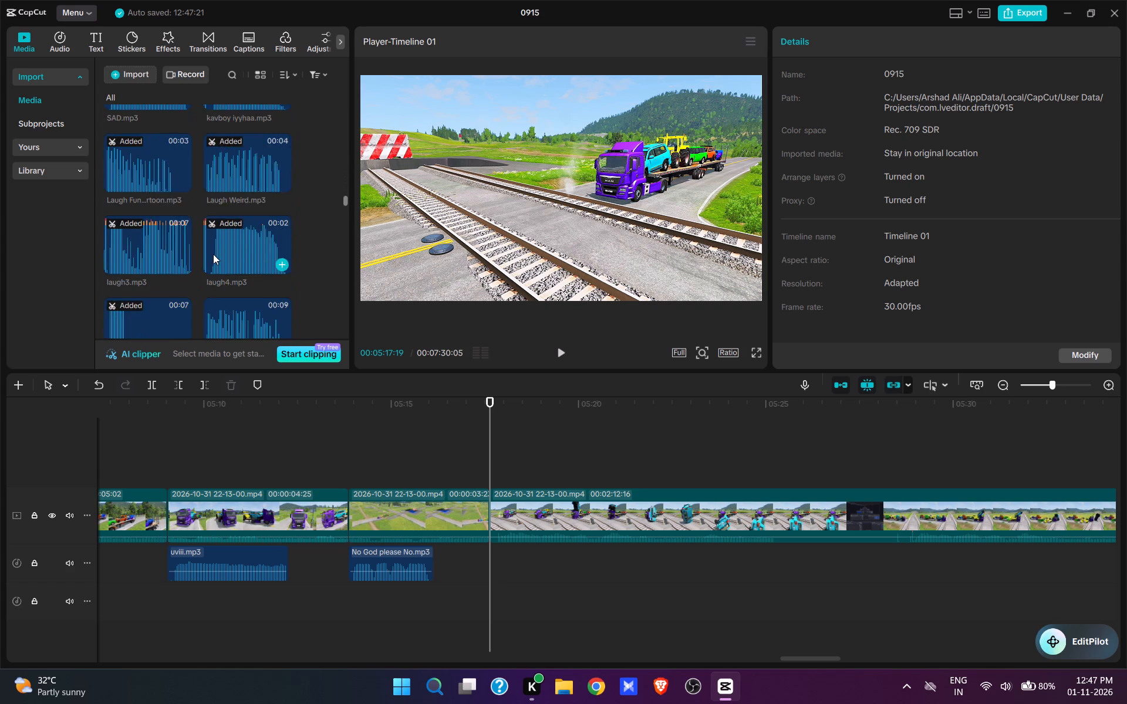
scroll(213, 254, "down", 2)
key("space")
key("space")
key("space")
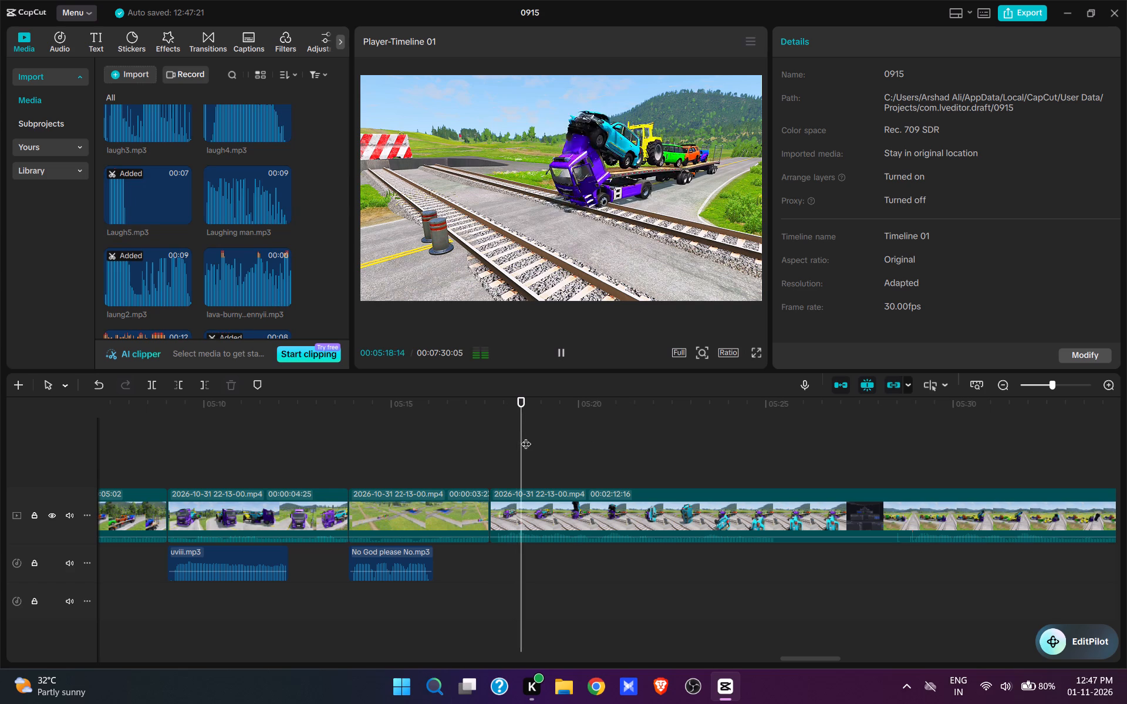
key("space")
left_click(490, 451)
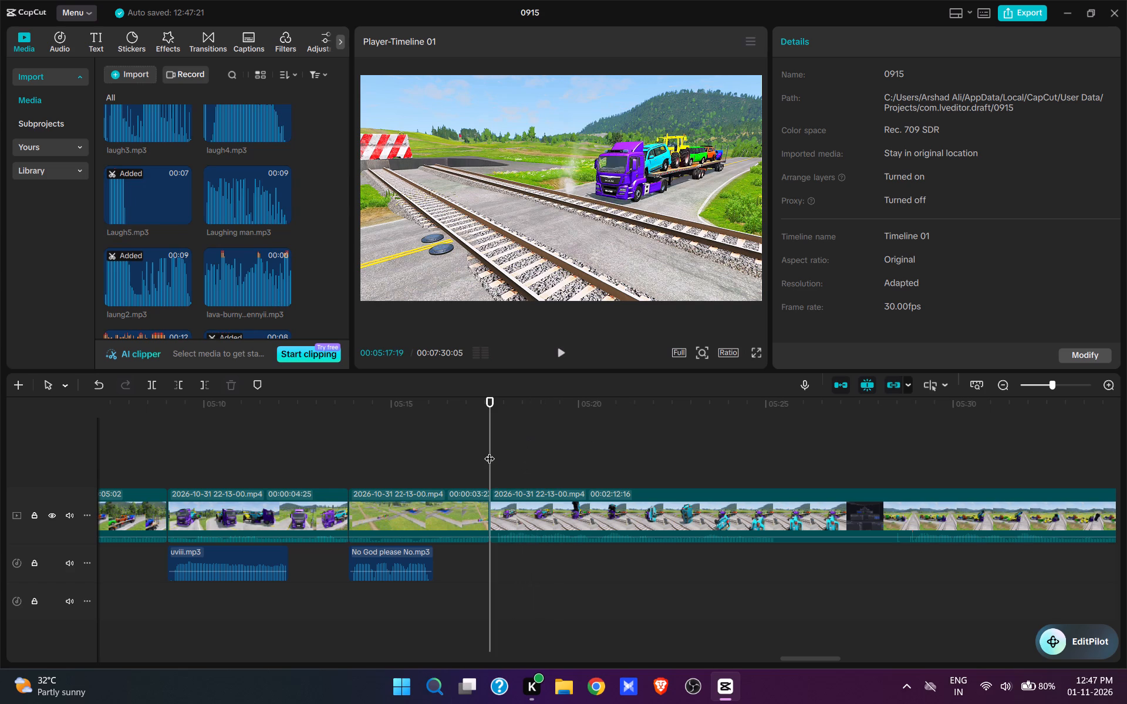
key("space")
key("space")
left_click(489, 449)
scroll(197, 229, "up", 5)
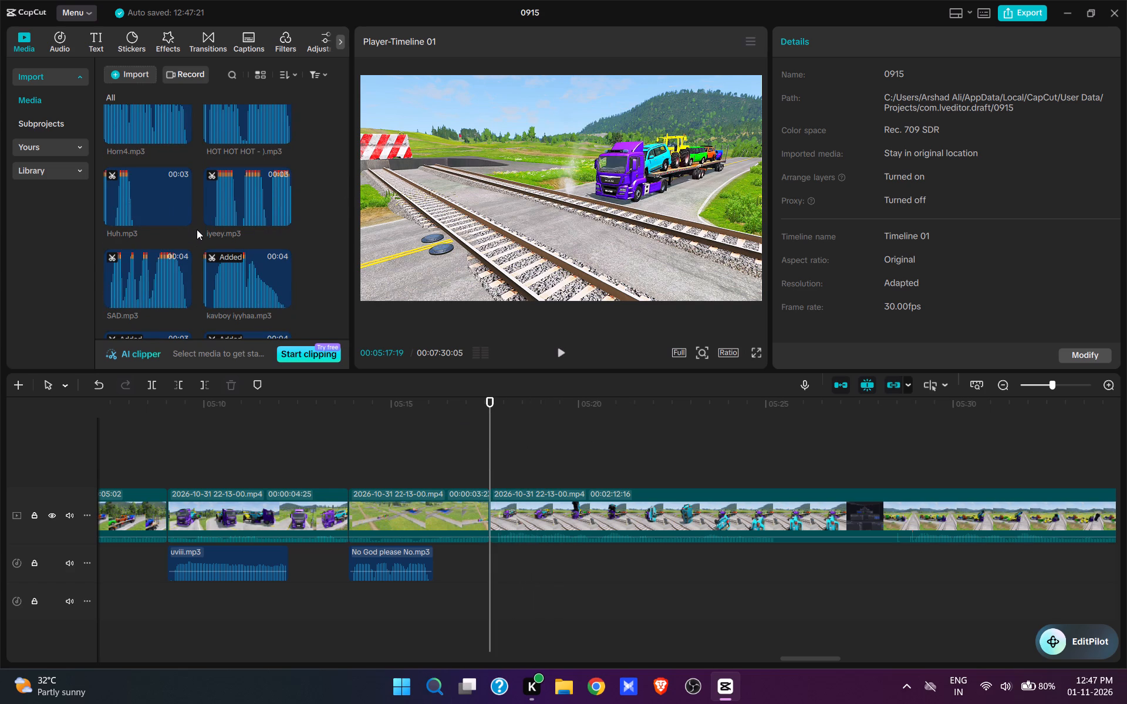
scroll(197, 232, "up", 20)
scroll(197, 232, "up", 2)
key("space")
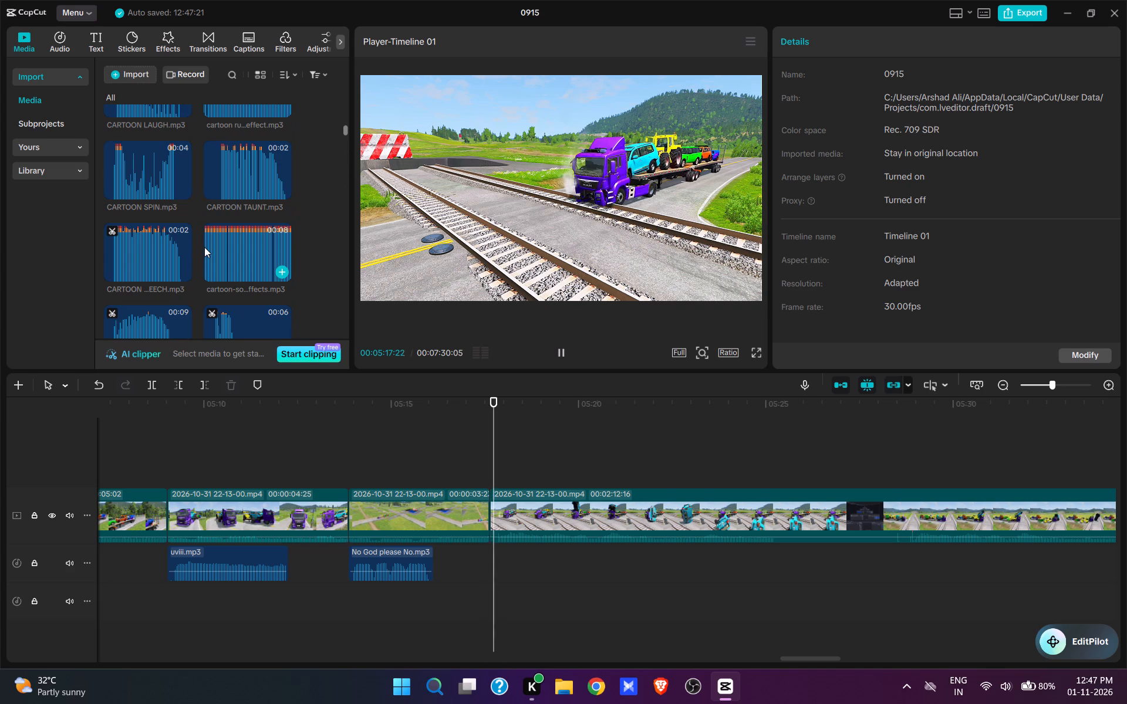
key("space")
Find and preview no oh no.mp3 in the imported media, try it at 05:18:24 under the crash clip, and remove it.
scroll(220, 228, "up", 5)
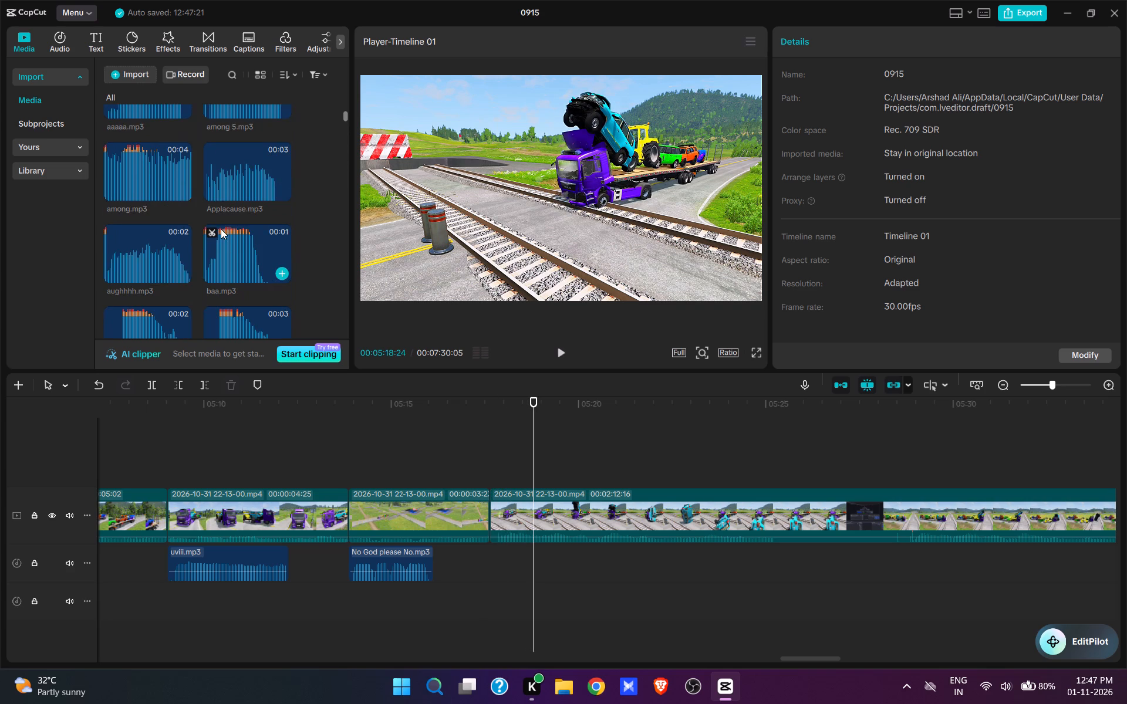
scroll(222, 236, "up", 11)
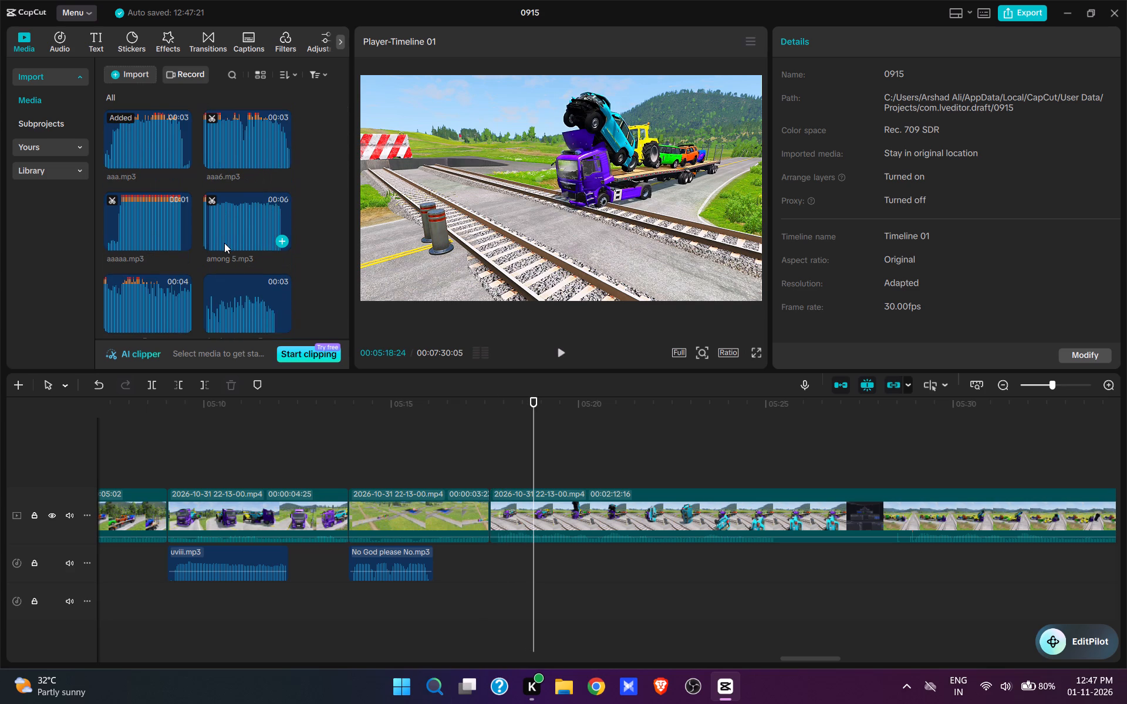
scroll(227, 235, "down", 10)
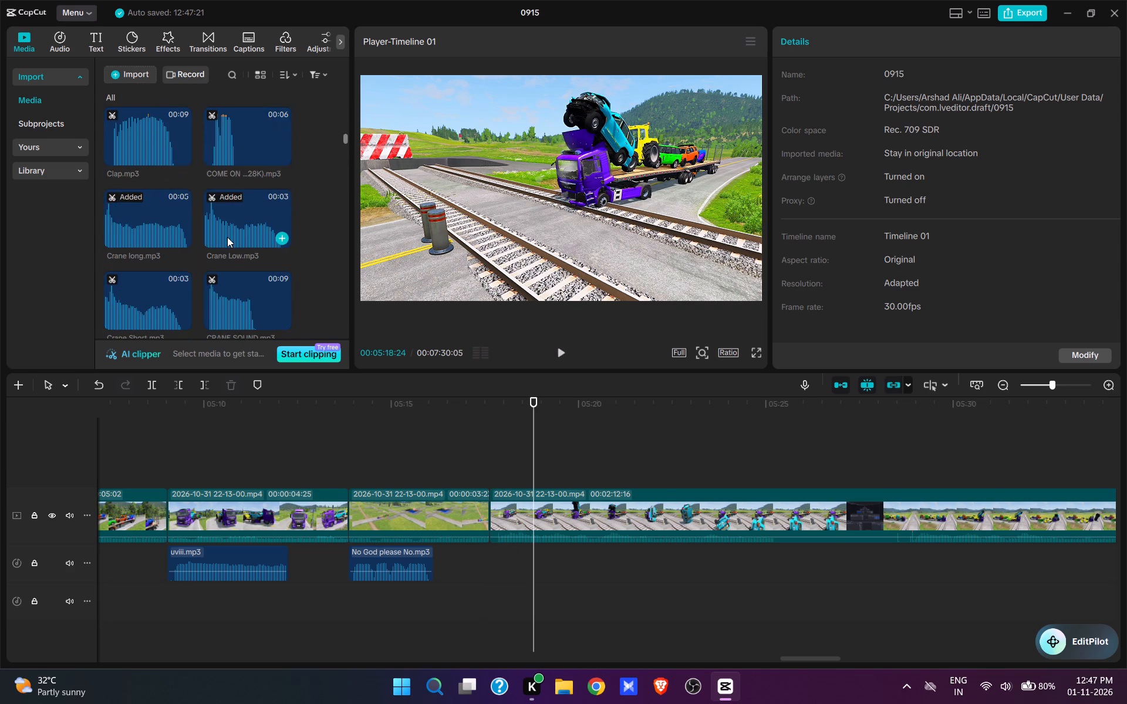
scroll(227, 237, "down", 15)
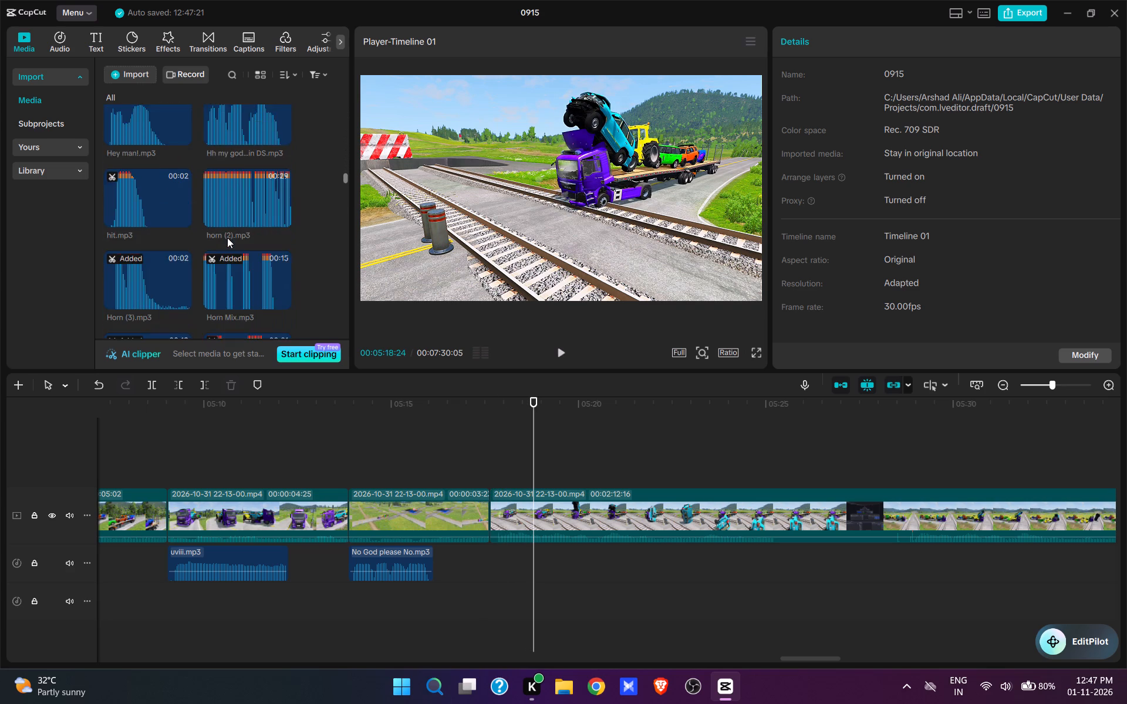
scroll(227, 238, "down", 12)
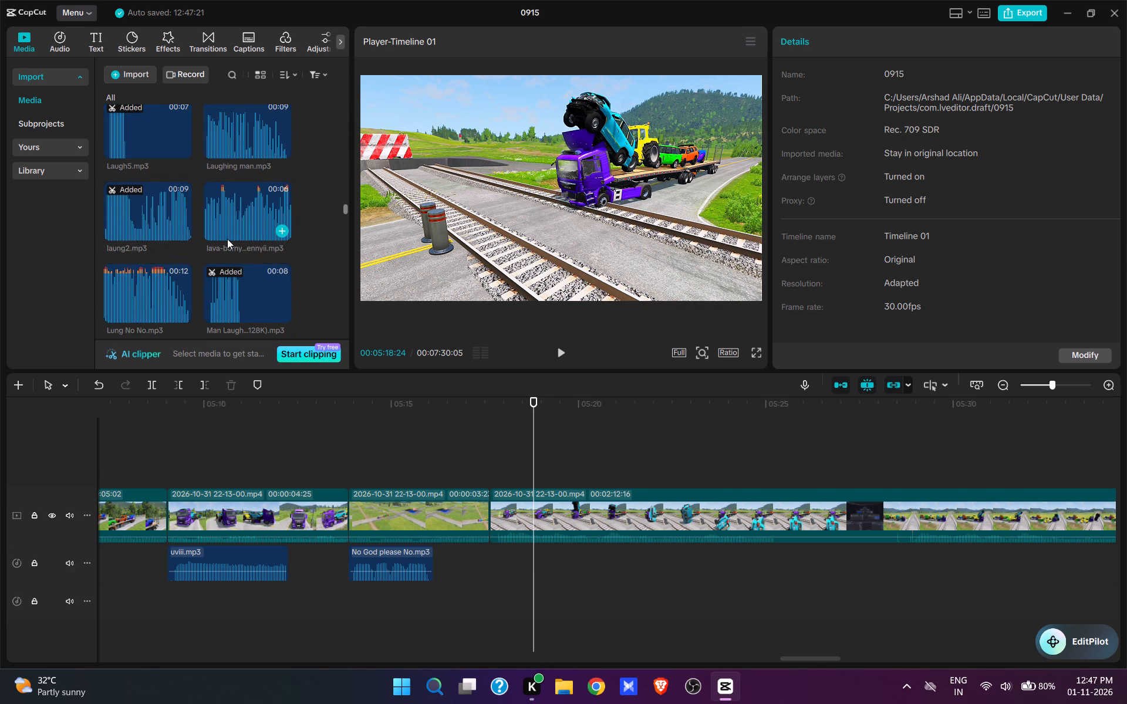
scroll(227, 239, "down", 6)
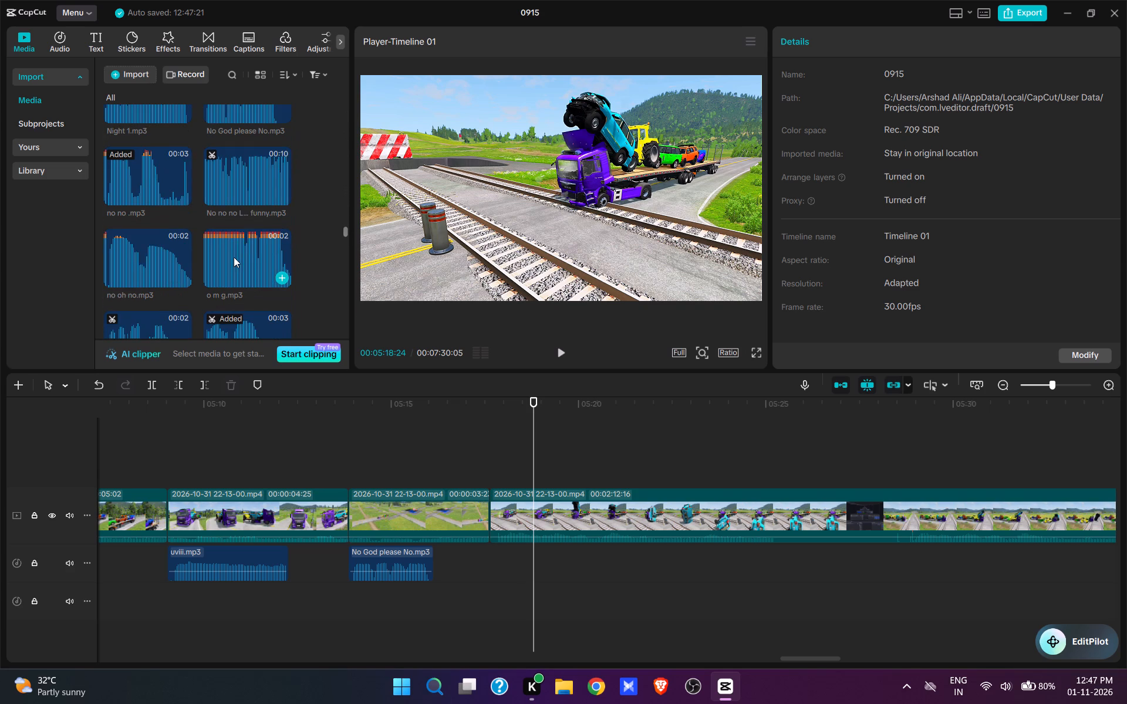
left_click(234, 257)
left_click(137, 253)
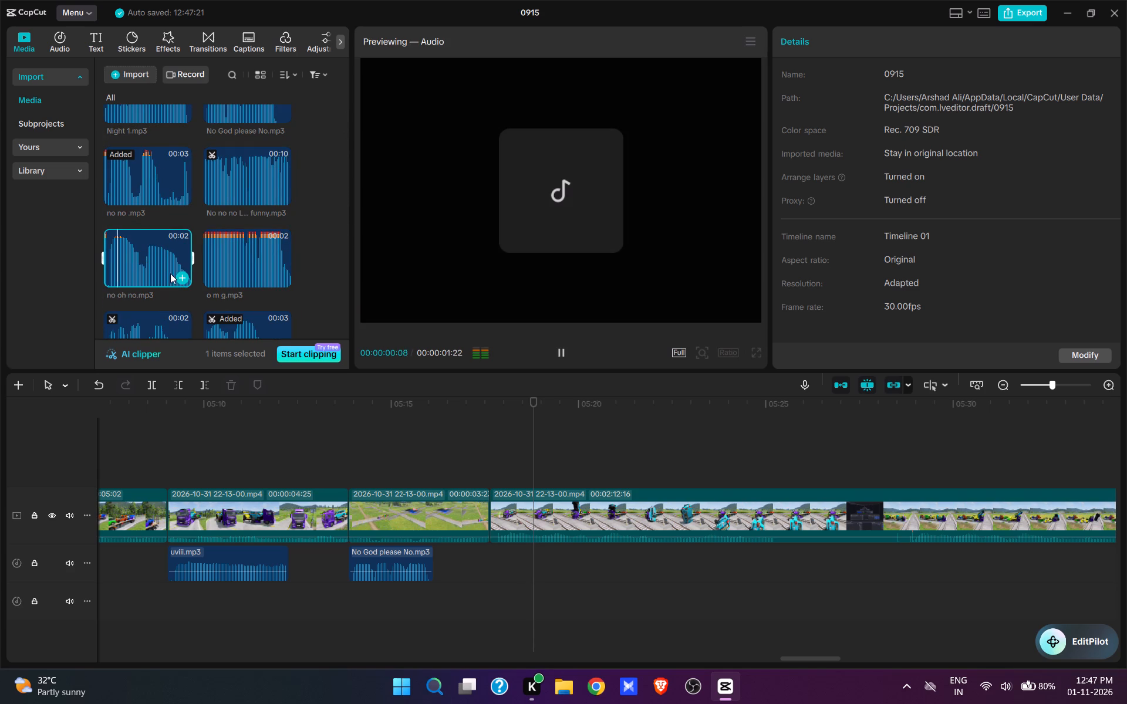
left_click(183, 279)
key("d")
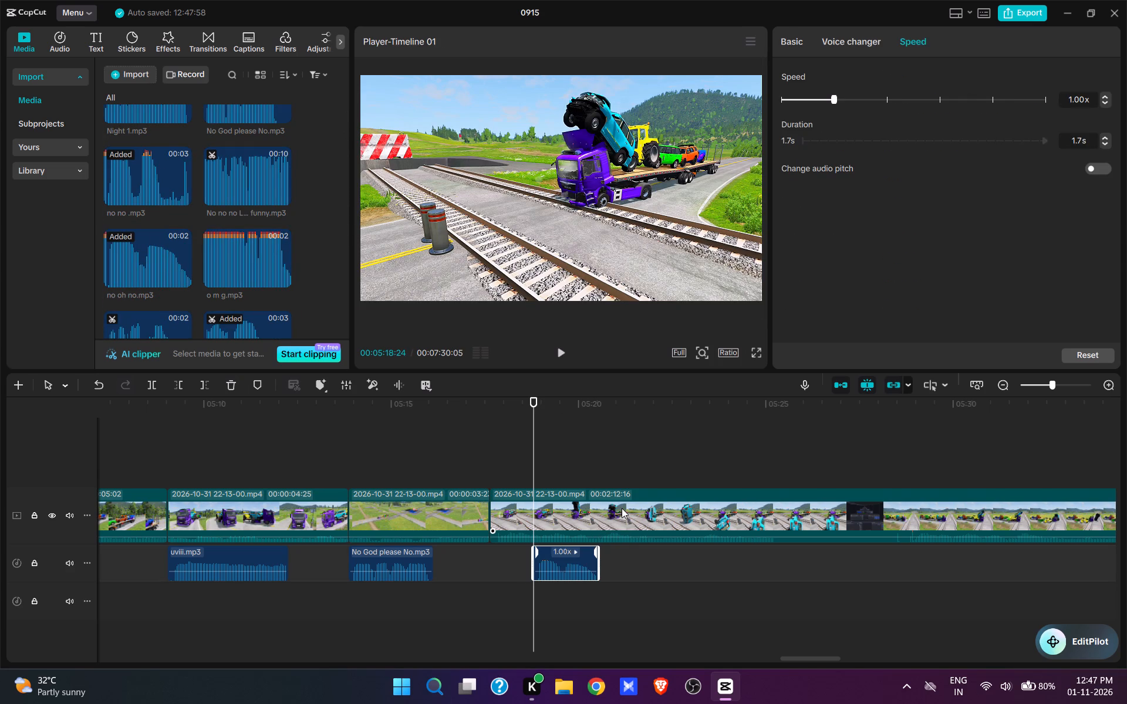
Browse the imported sounds, preview qochish.mp3, and add no no .mp3 at 05:18:24 under the truck crash clip.
scroll(212, 228, "down", 4)
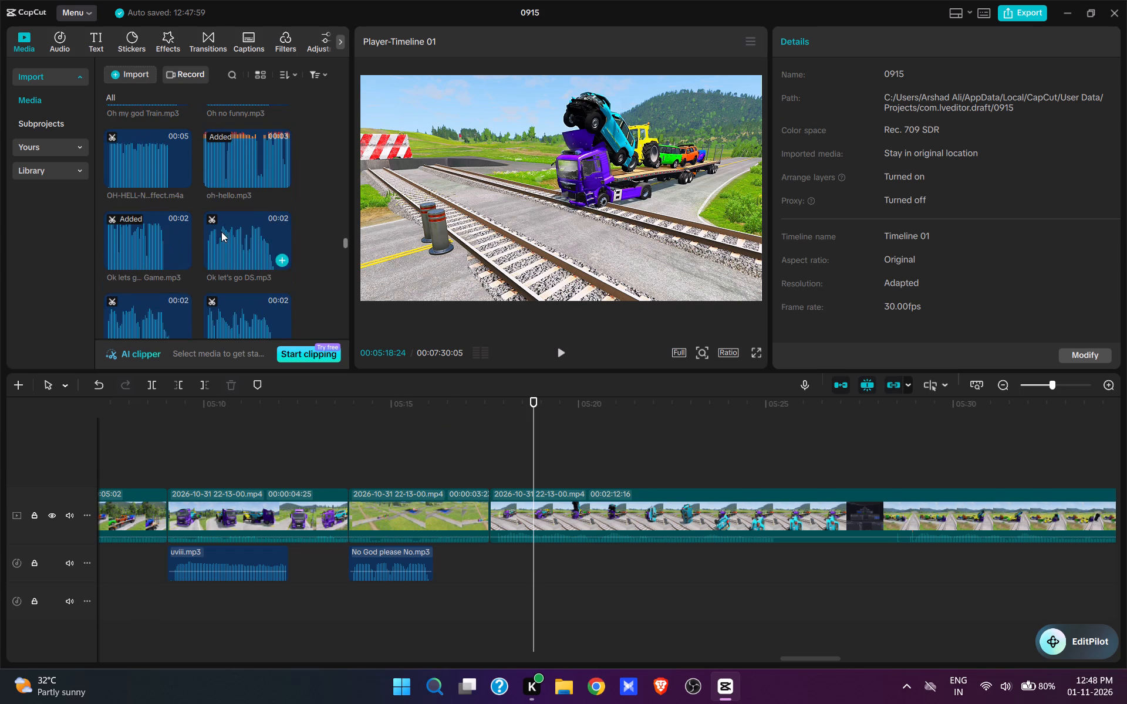
scroll(221, 234, "down", 3)
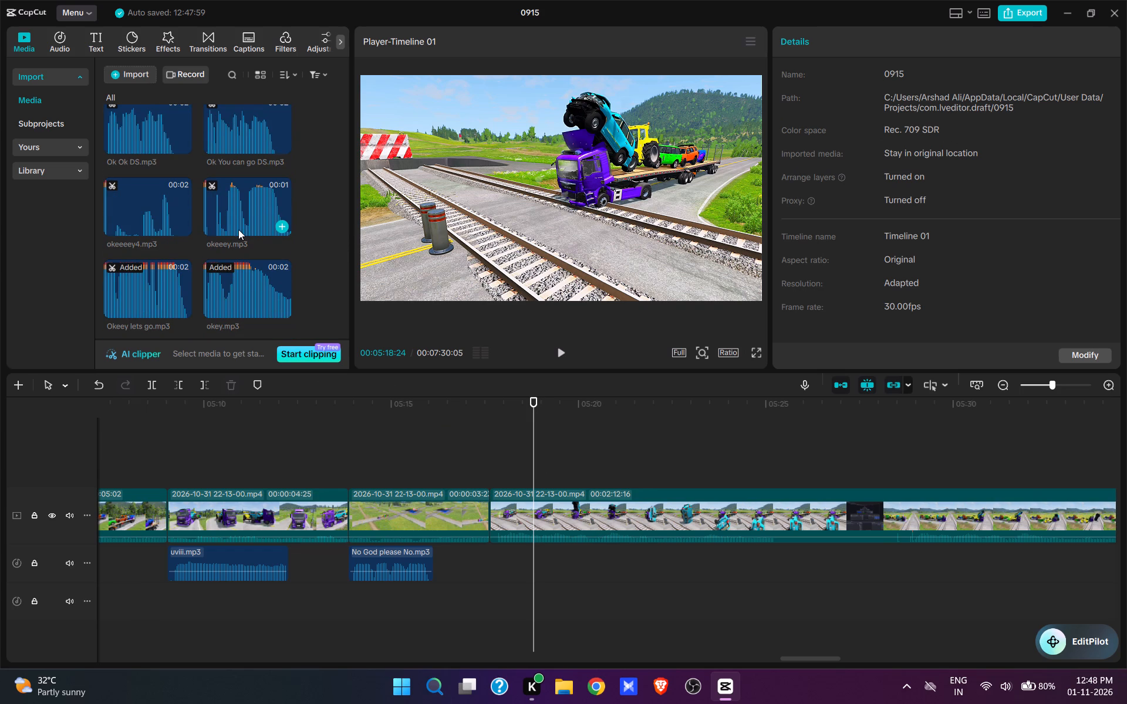
scroll(238, 231, "down", 5)
left_click(245, 201)
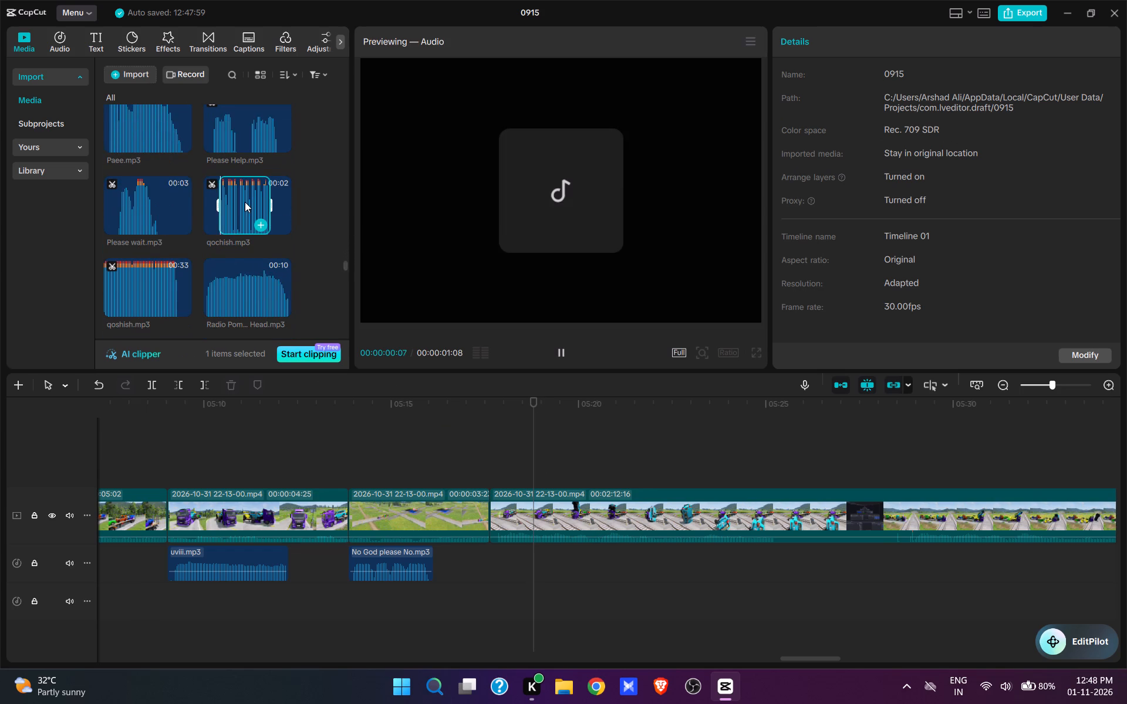
scroll(216, 265, "down", 3)
scroll(216, 266, "up", 5)
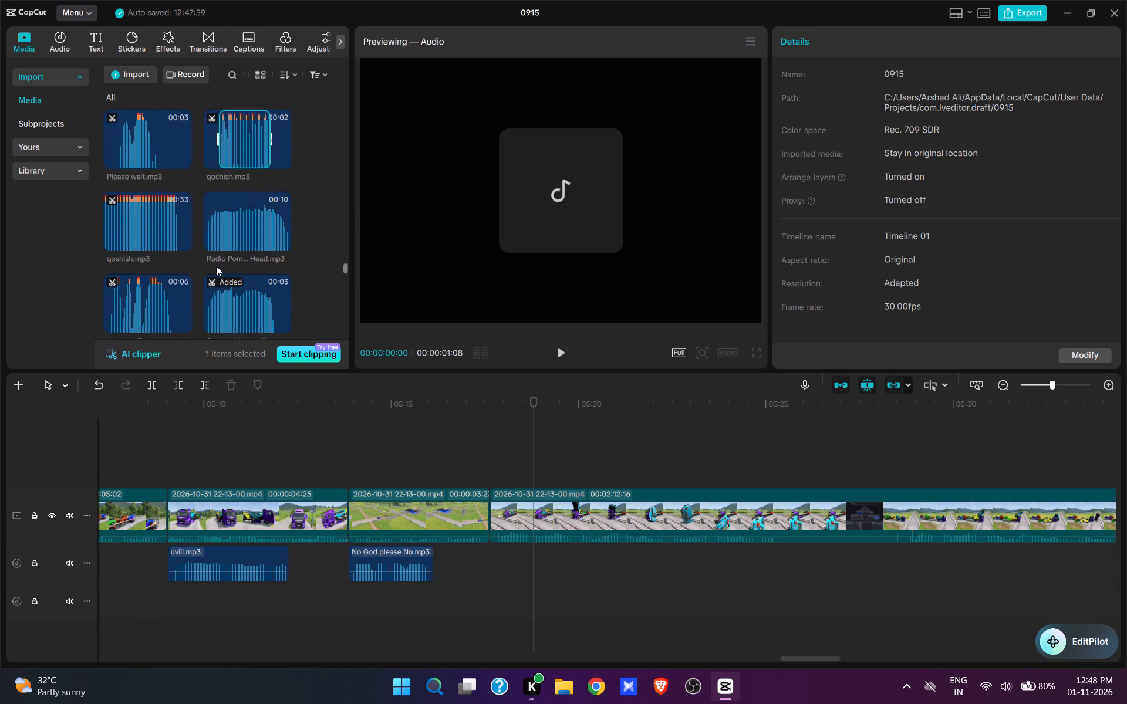
scroll(216, 266, "up", 15)
scroll(218, 264, "down", 3)
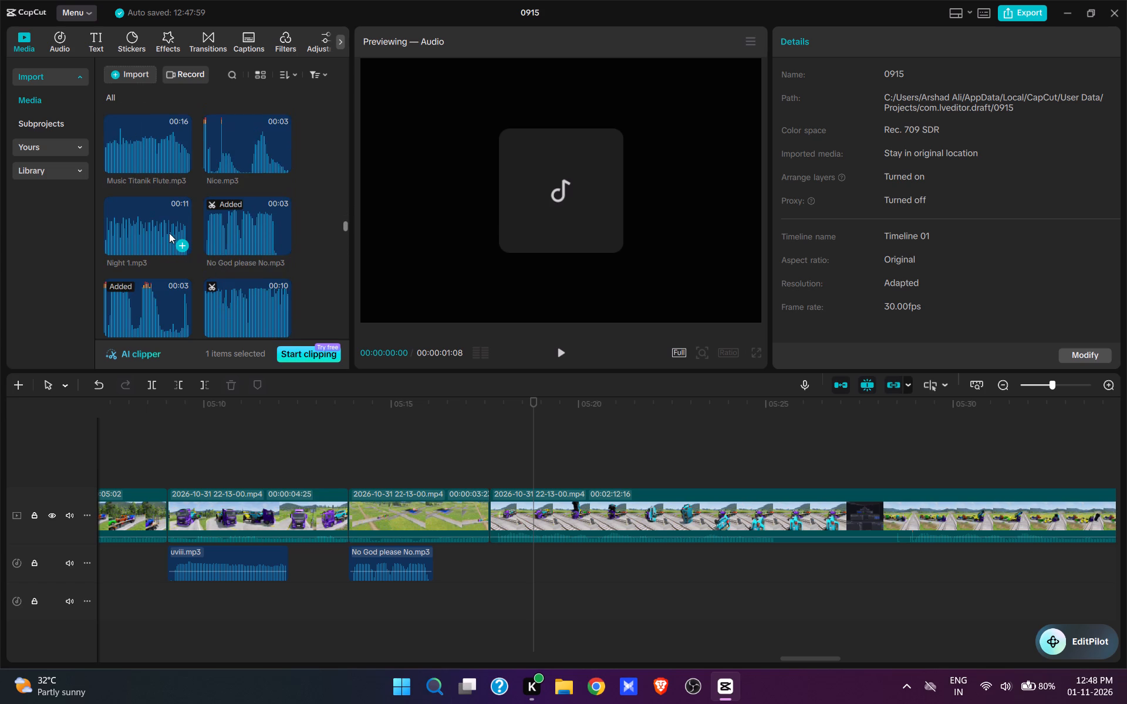
scroll(168, 232, "up", 1)
scroll(168, 232, "down", 2)
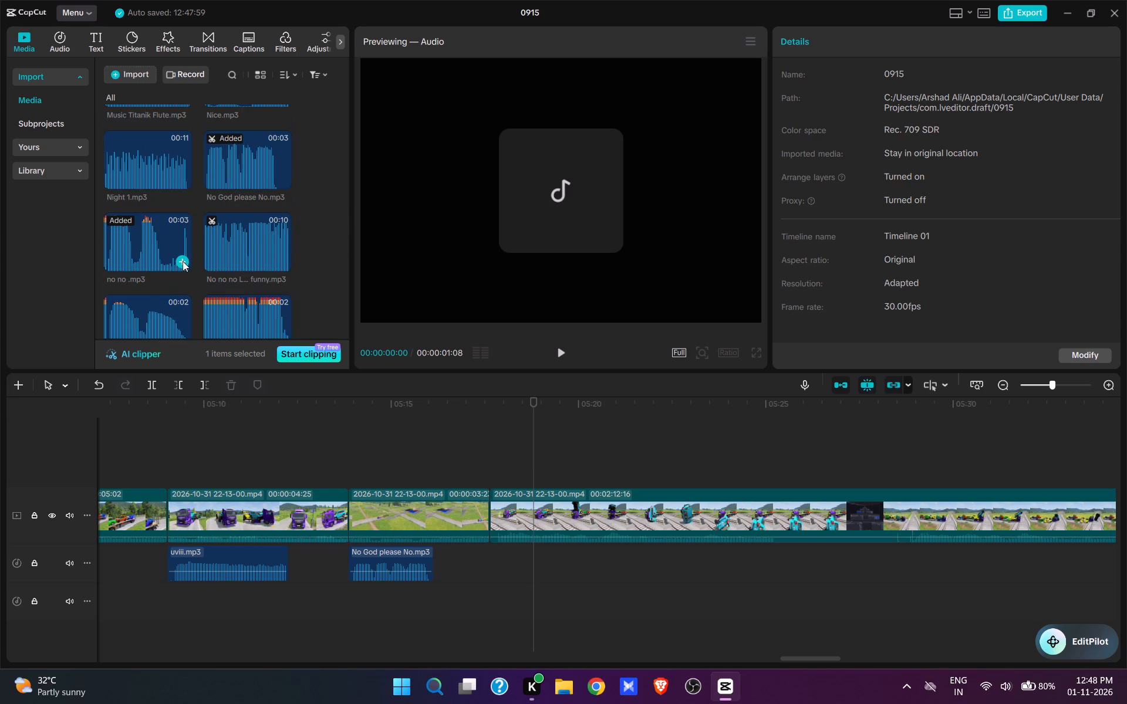
left_click(180, 261)
Play the crash clip with its new sound and split the video at 05:24:27.
key("space")
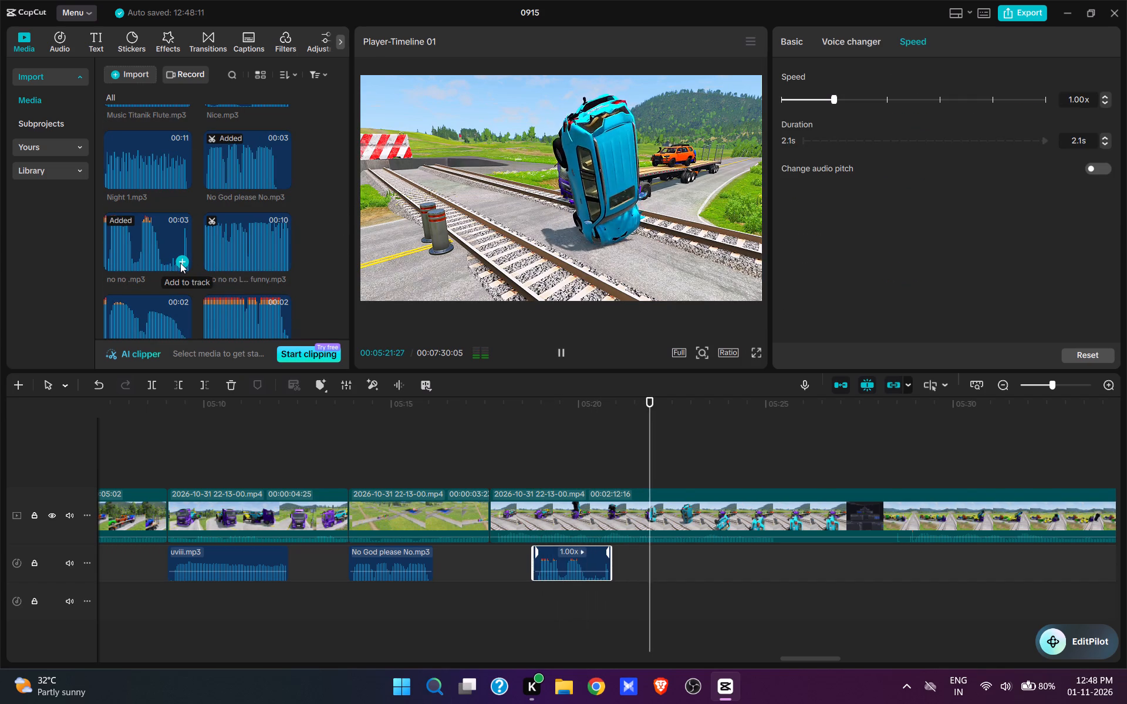
key("space")
key("space")
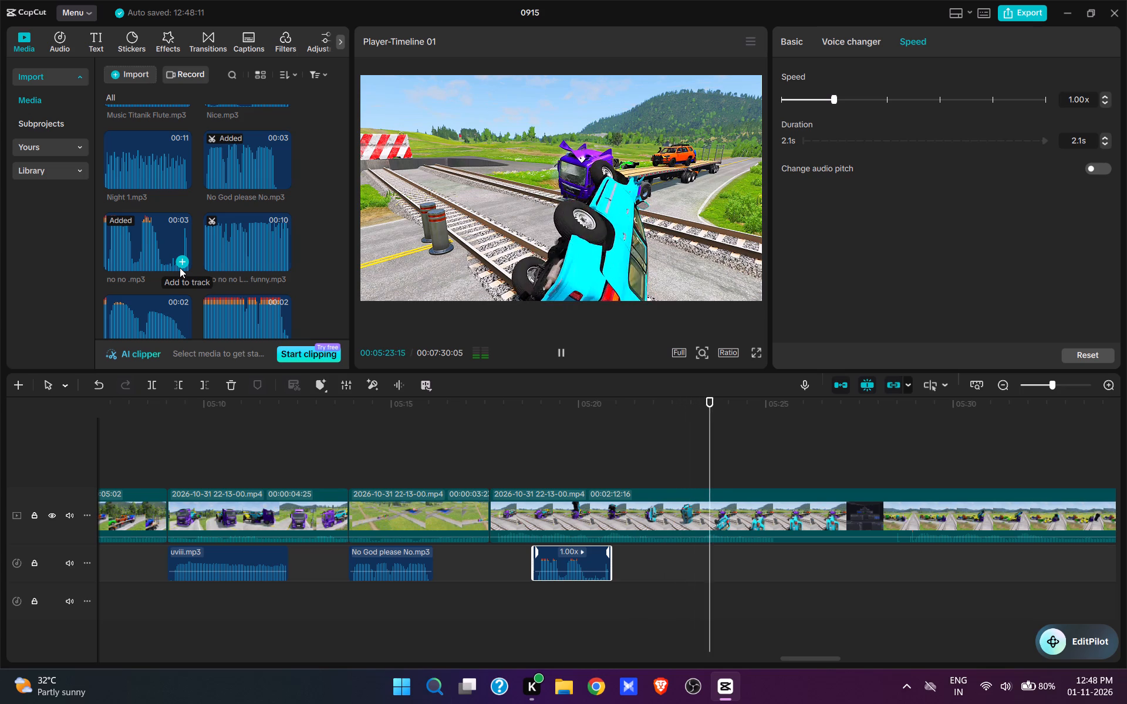
key("space")
type("w")
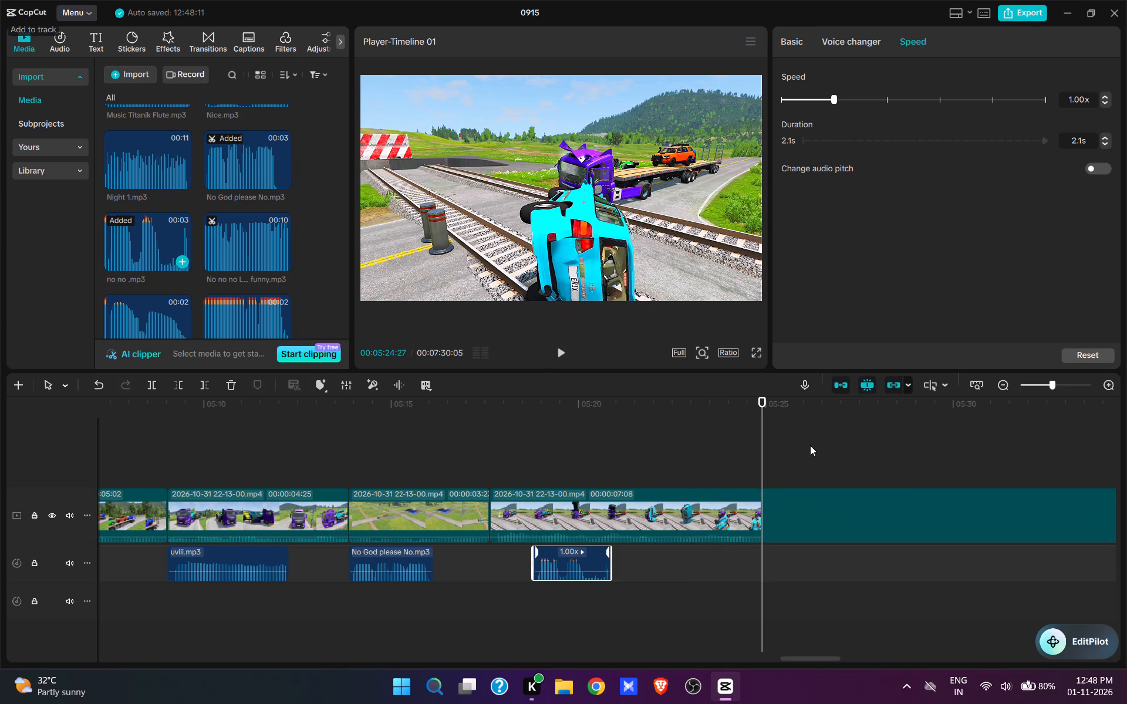
left_click_drag(812, 457, 674, 526)
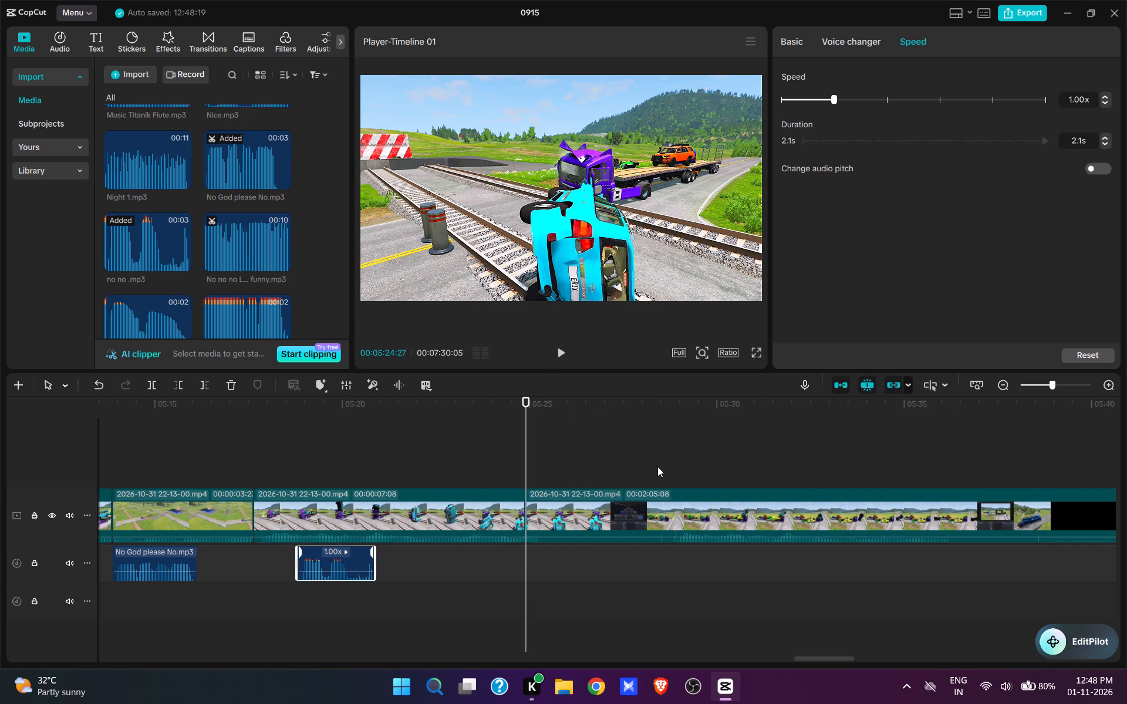
Cut the footage from the 05:24:27 split up to the side view of the purple truck reaching the railway crossing, and replay it.
left_click(659, 459)
key("space")
key("space")
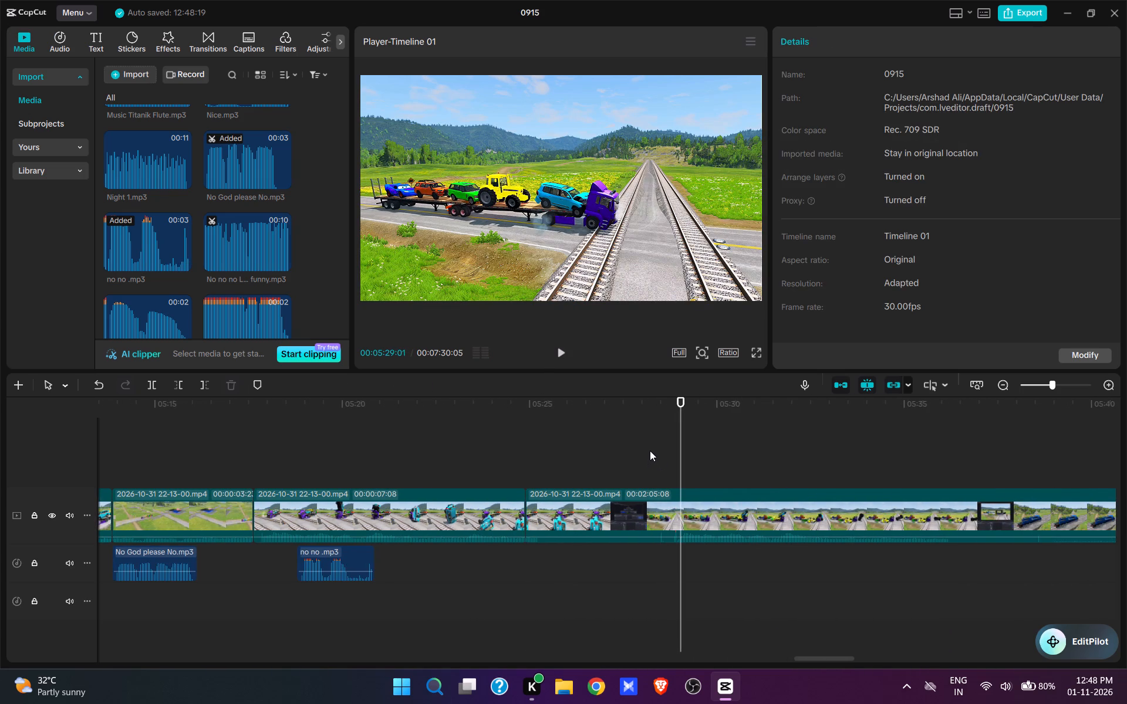
left_click(652, 451)
key("space")
key("space")
type("q")
key("space")
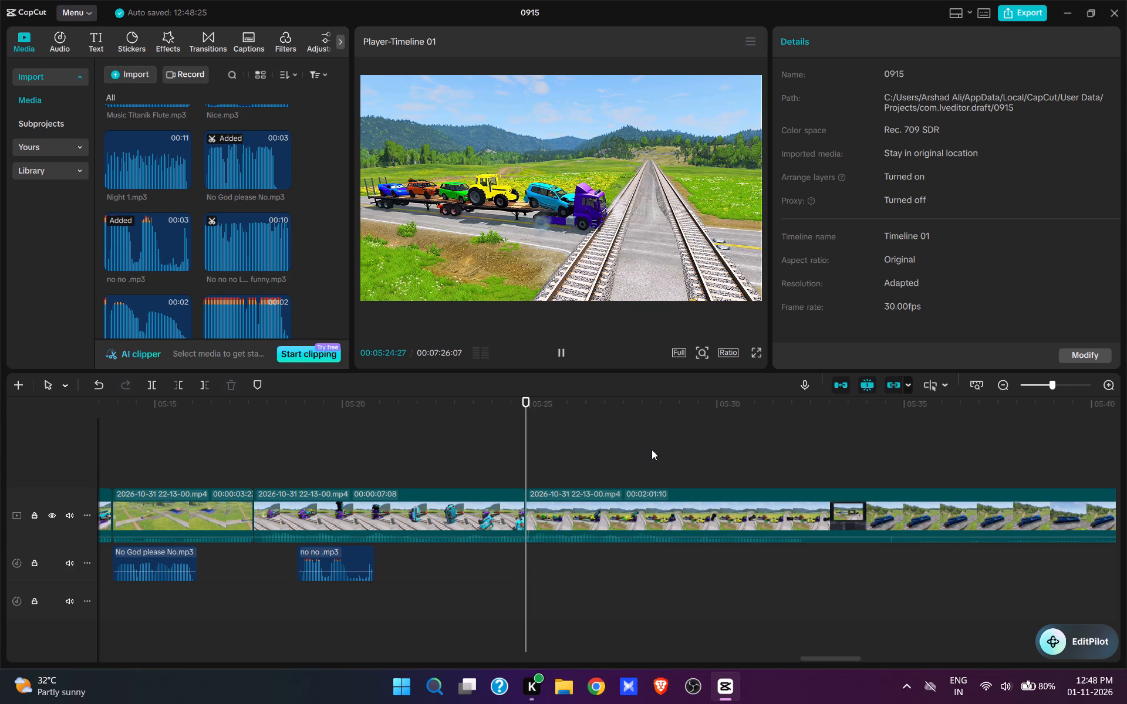
key("space")
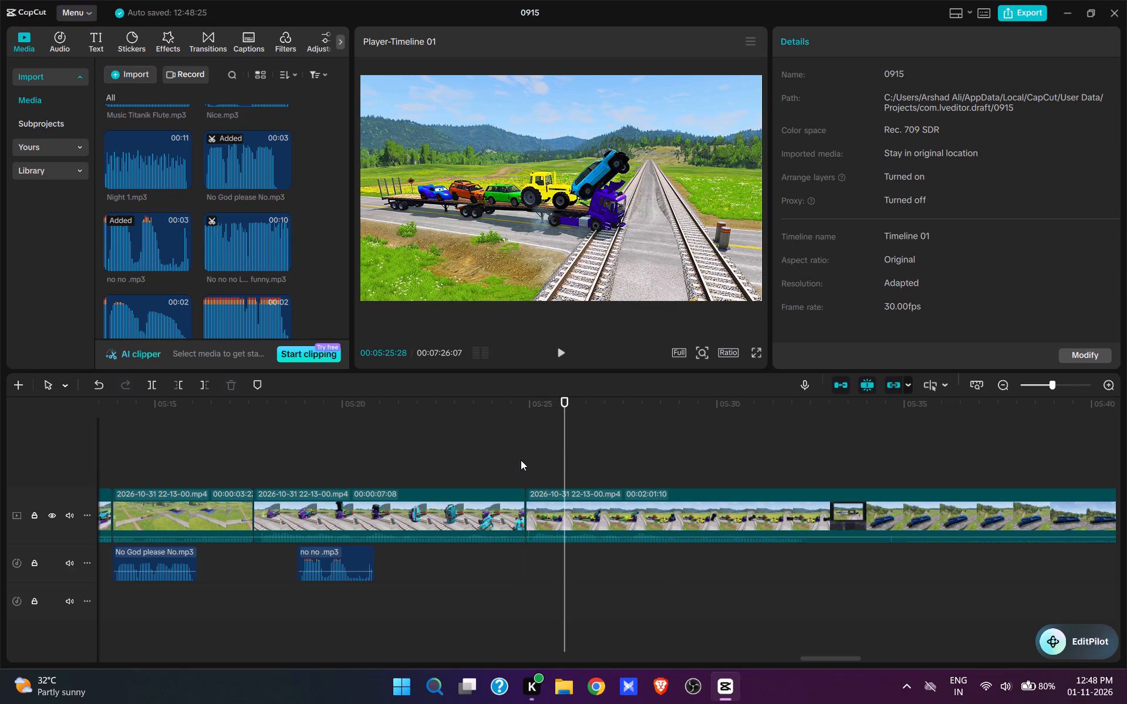
Preview imported sounds such as Oh my god Train.mp3 against the crash and add Music Titanik Flute.mp3 at 05:24:27.
left_click(521, 460)
left_click(521, 459)
scroll(153, 222, "down", 2)
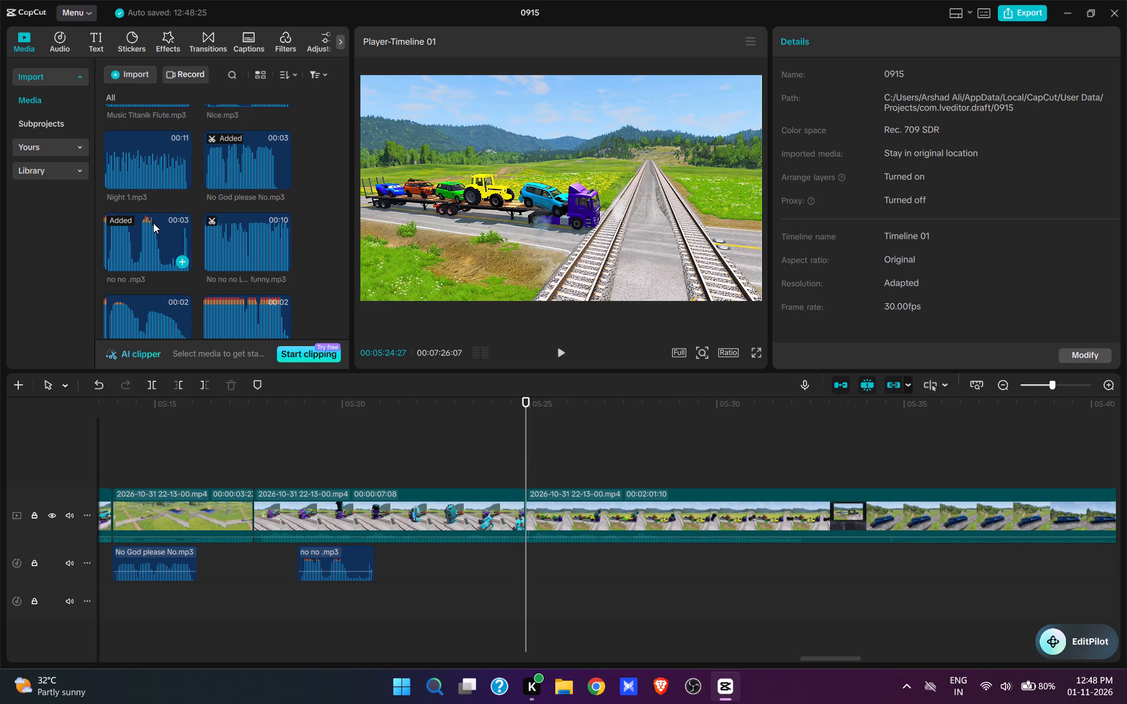
left_click(137, 203)
left_click(153, 279)
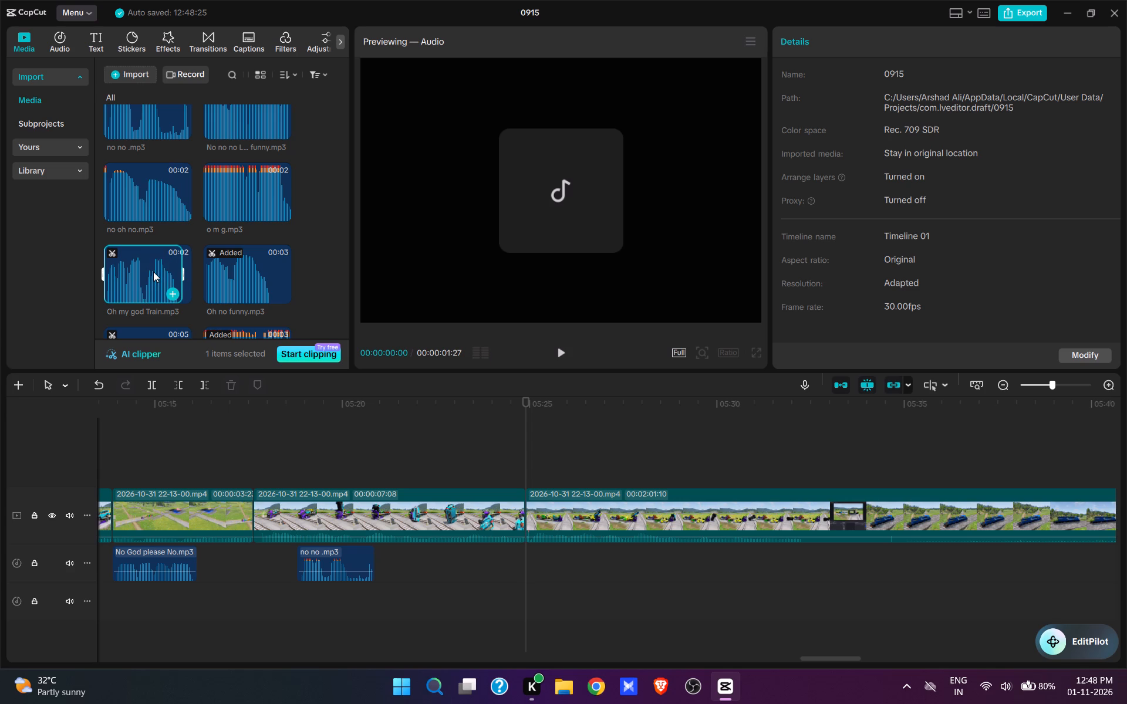
left_click(280, 484)
key("space")
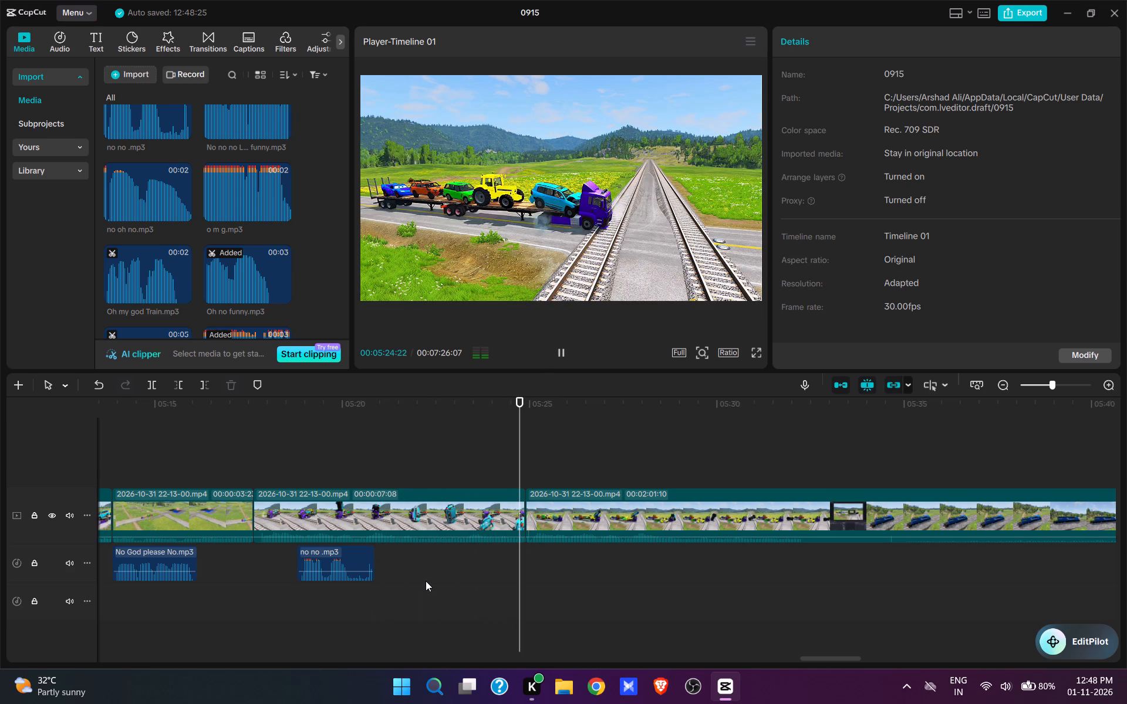
key("space")
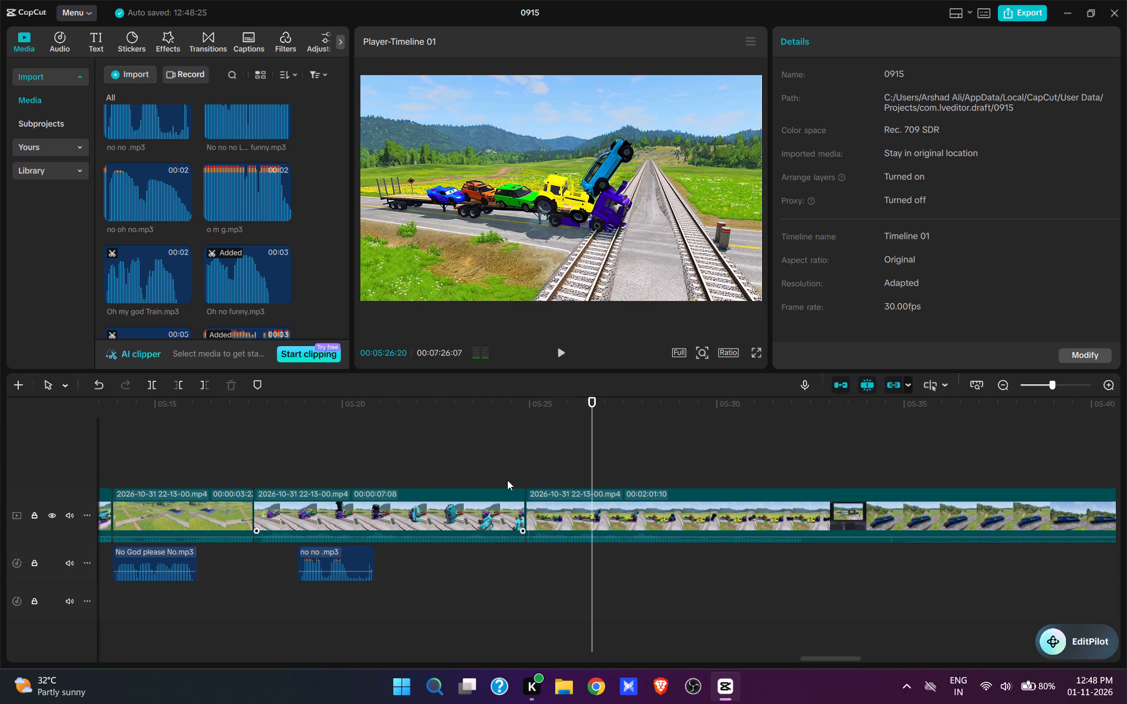
left_click(524, 465)
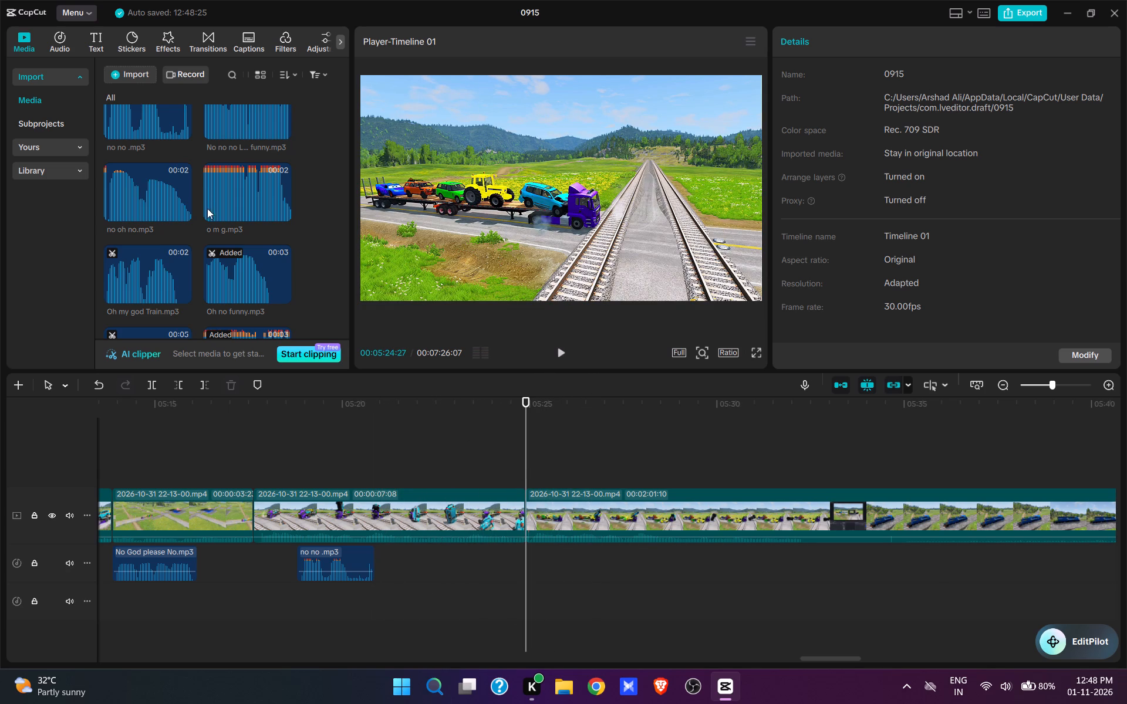
left_click(167, 263)
scroll(168, 254, "up", 3)
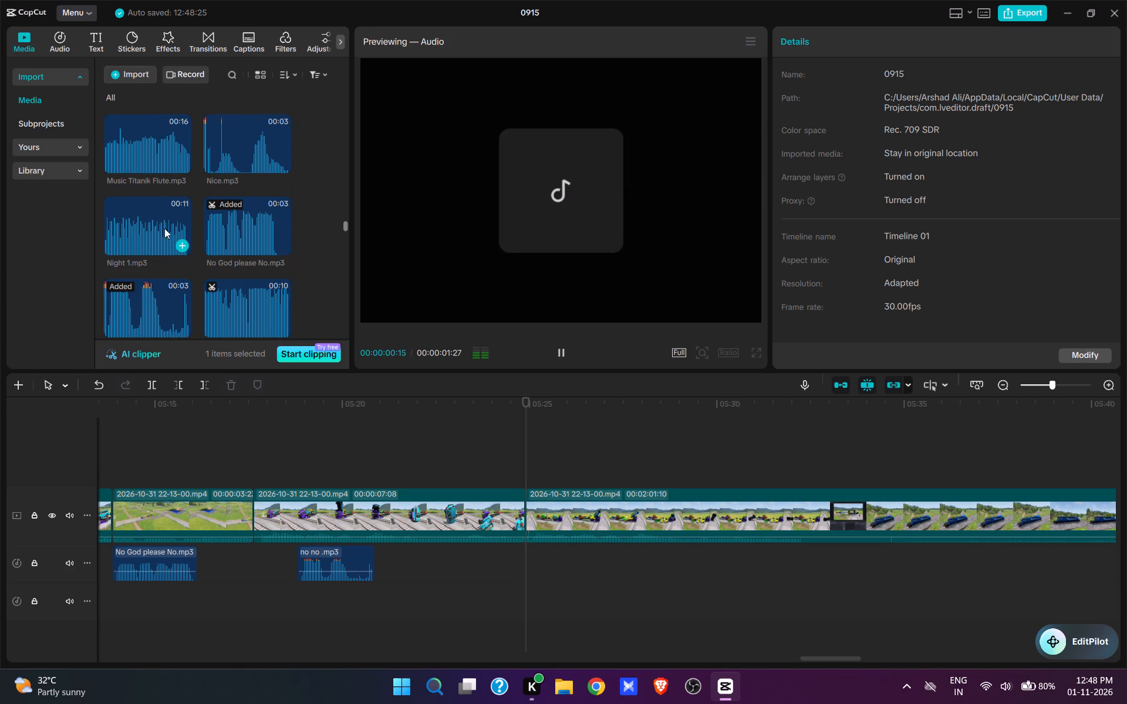
left_click(148, 158)
scroll(153, 231, "up", 1)
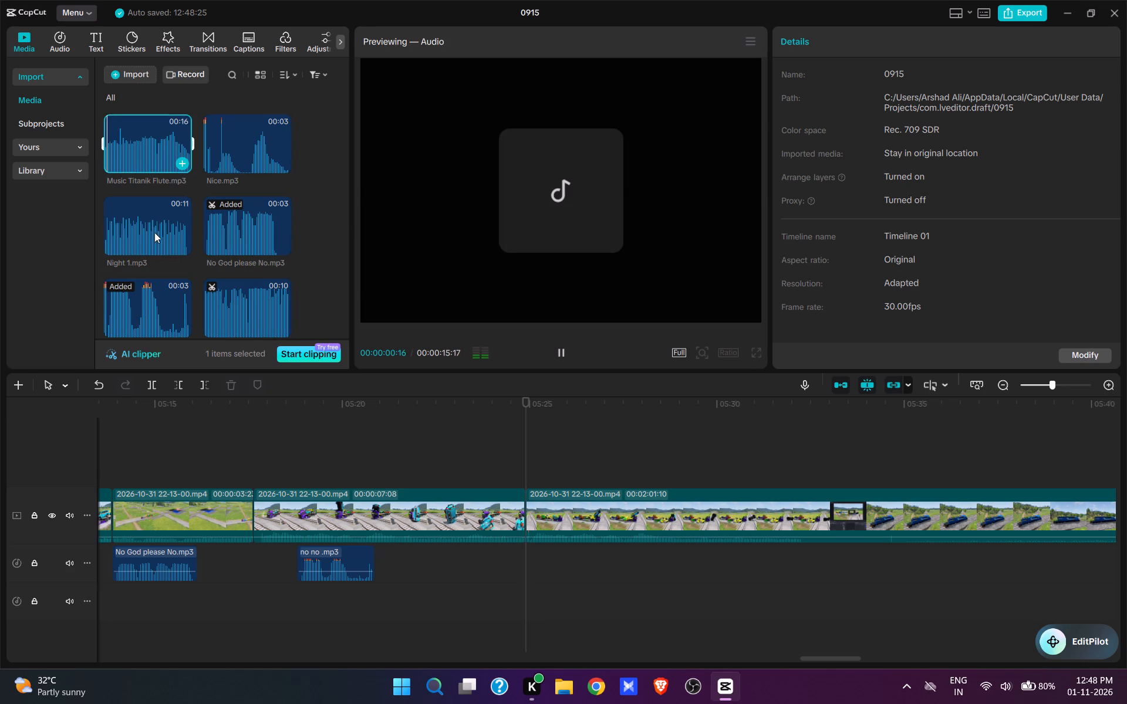
left_click(182, 232)
Play the side-view crash with the flute music and trim the end of Music Titanik Flute.mp3 to 05:31:21.
key("space")
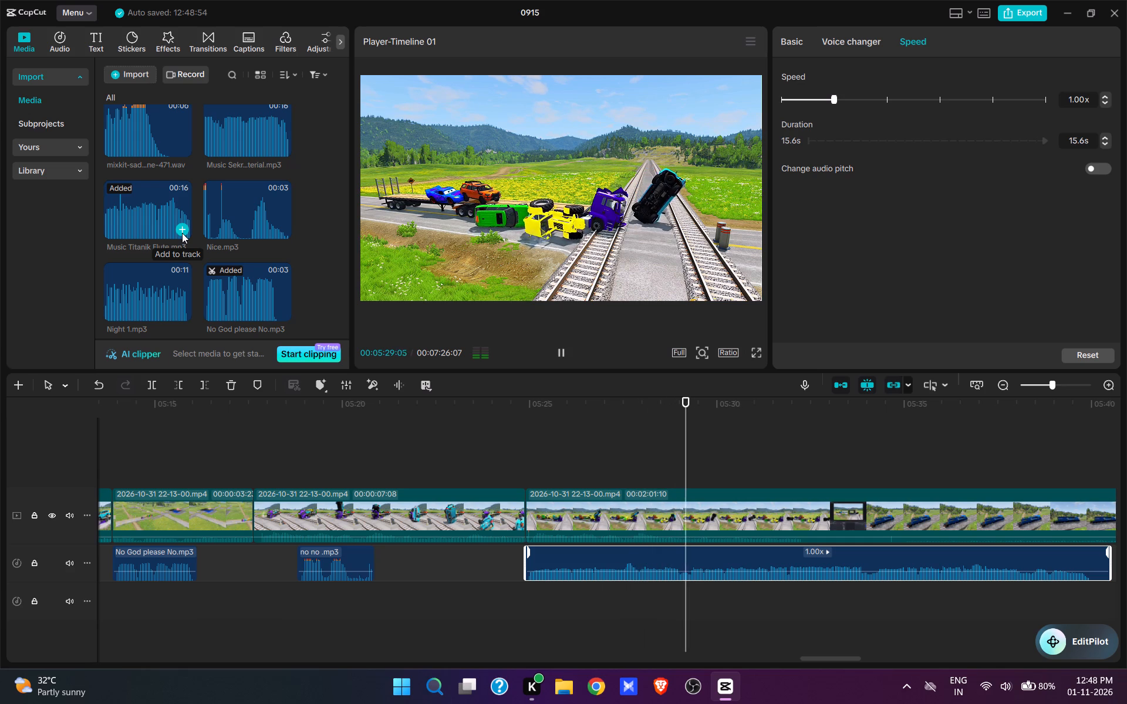
key("space")
key("space")
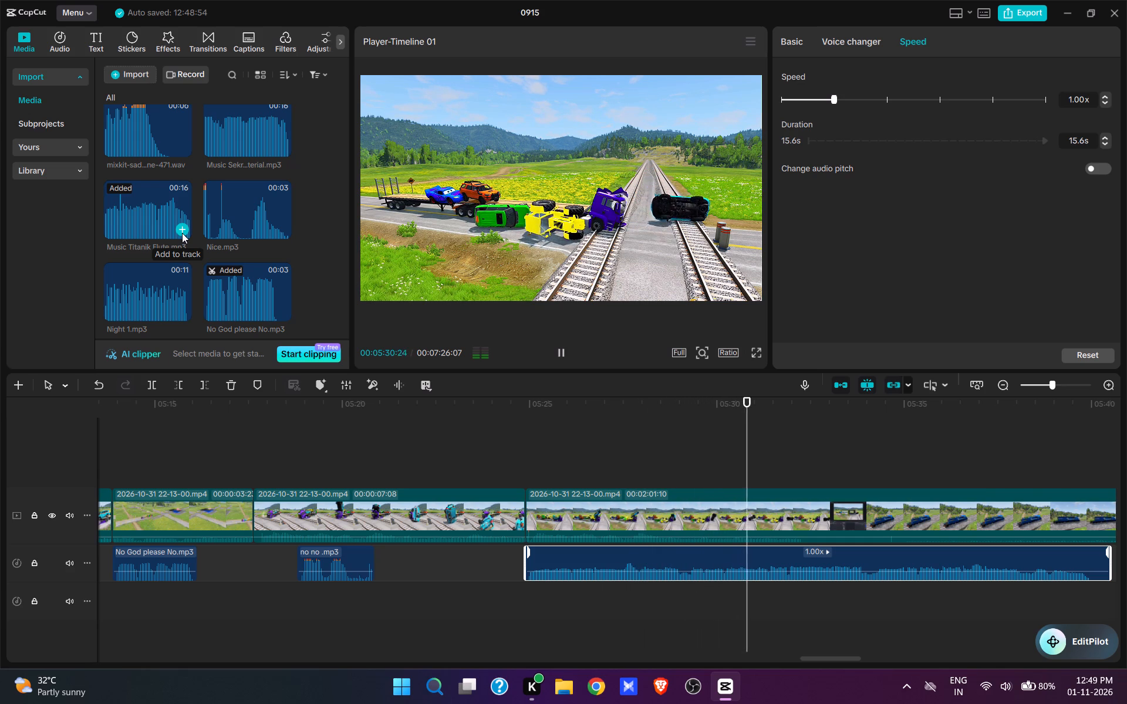
key("space")
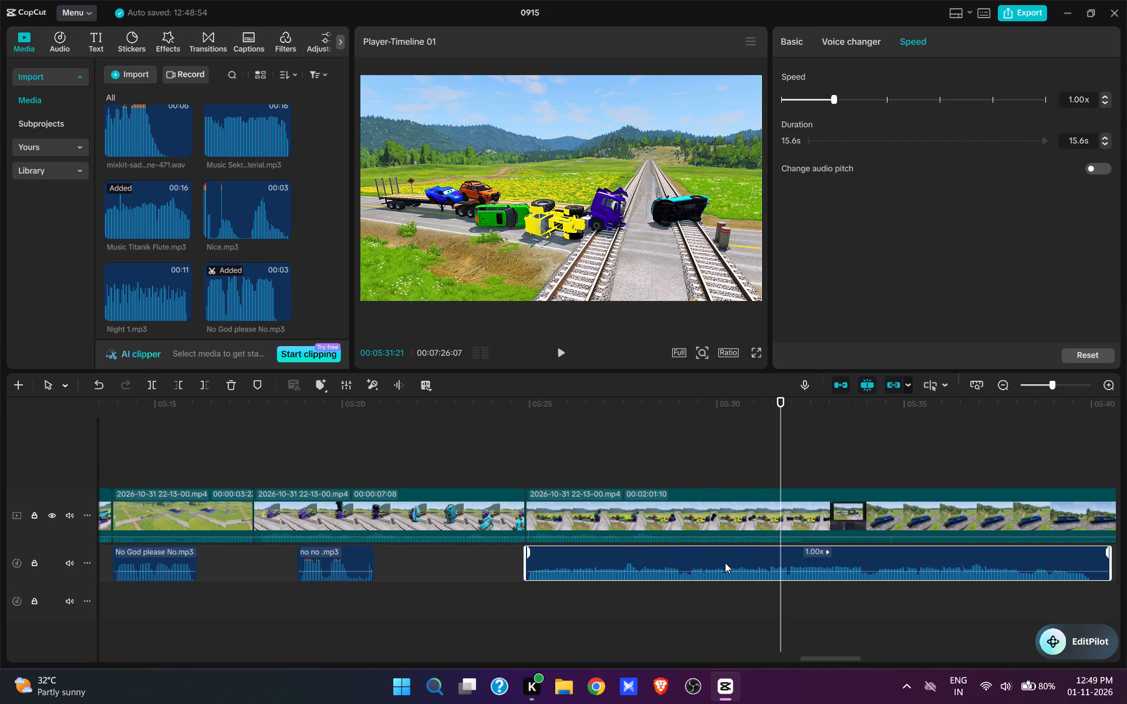
left_click(725, 563)
key("e")
Play on past the end of the flute music and split the video at 05:32:16.
key("space")
key("space")
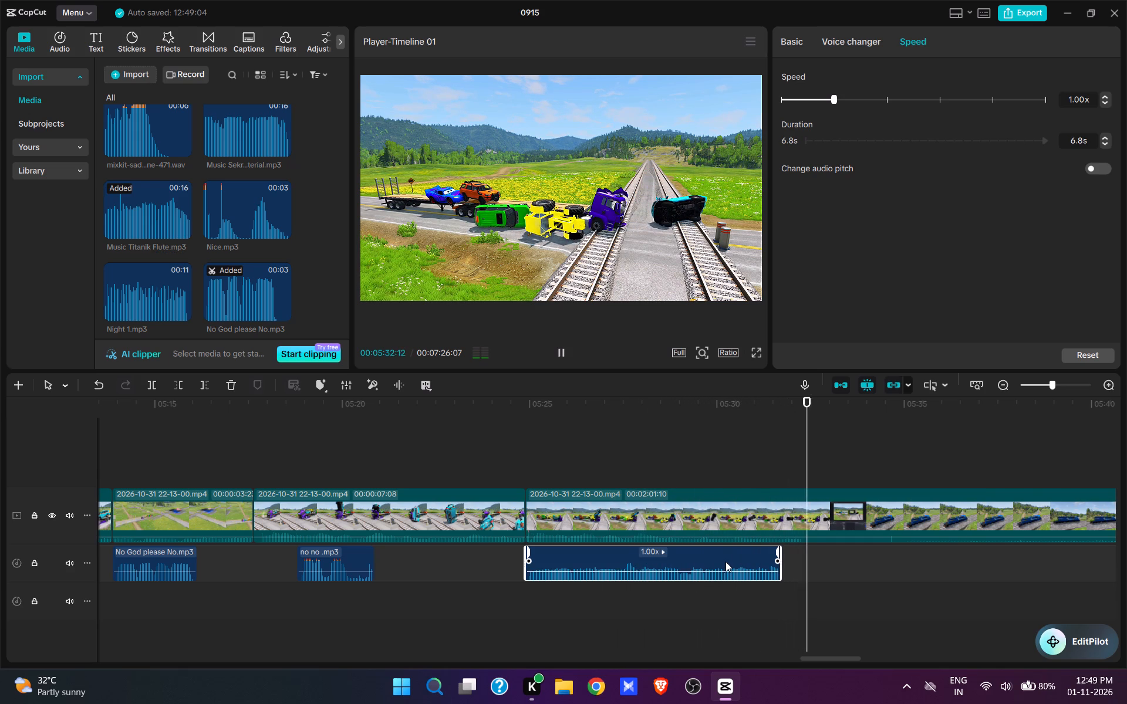
key("w")
left_click_drag(745, 534, 610, 604)
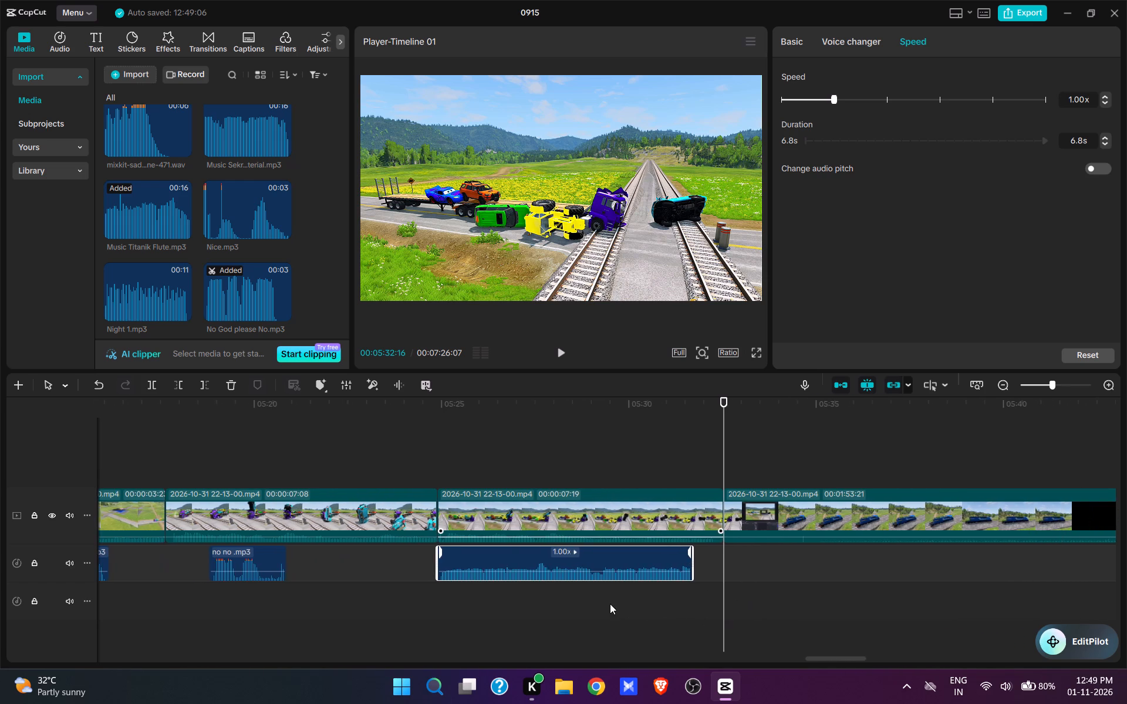
left_click_drag(610, 604, 608, 604)
Cut the footage from the 05:32:16 split up to the side view of the blue BeamRail locomotive.
left_click(821, 464)
key("space")
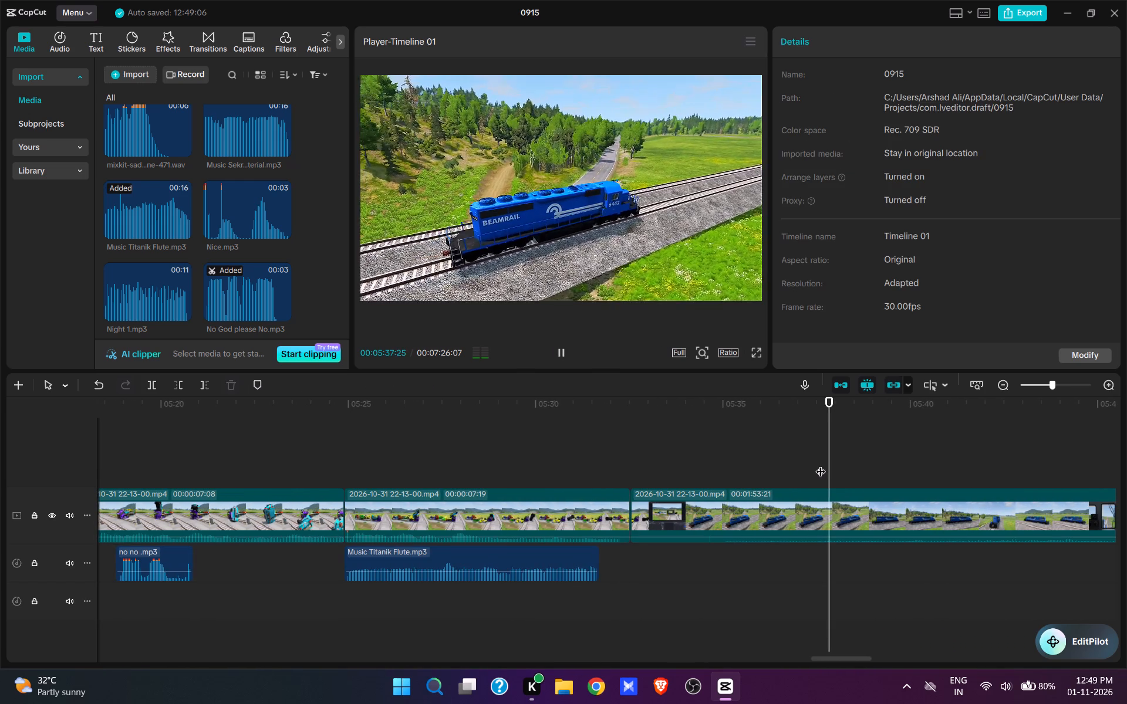
key("space")
type("q")
key("space")
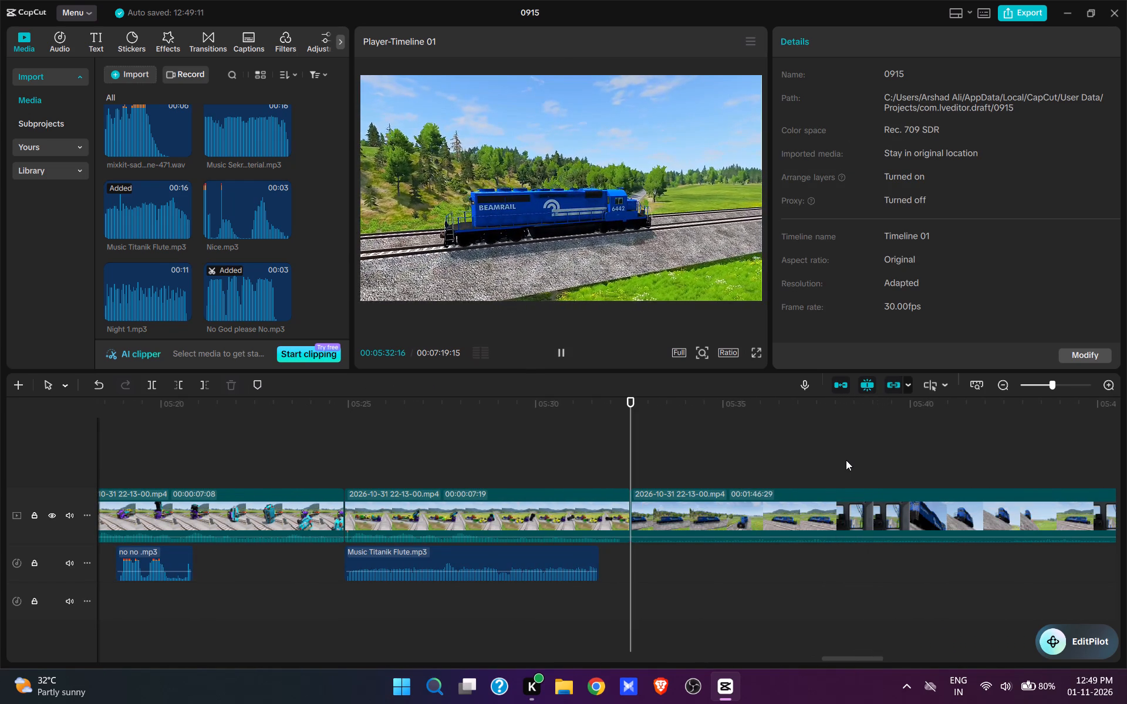
key("space")
Trim the start of the locomotive clip by one more second, from 05:32:16 to 05:33:16, and check the new start.
left_click(627, 472)
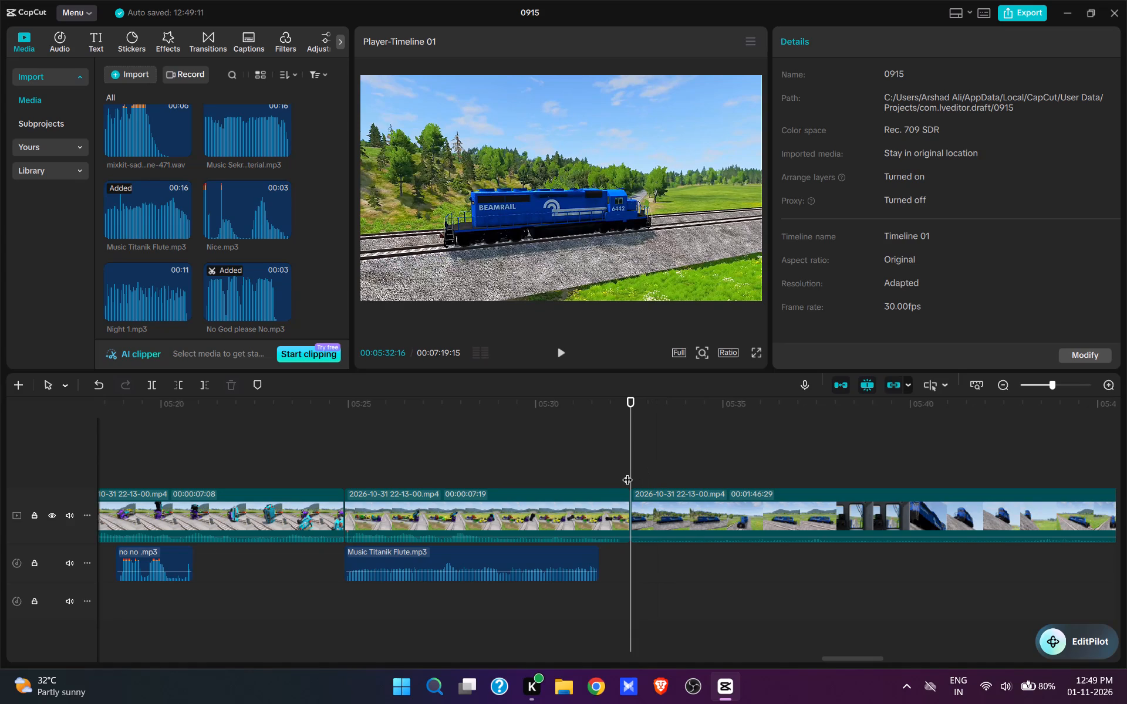
key("space")
key("space")
type("q")
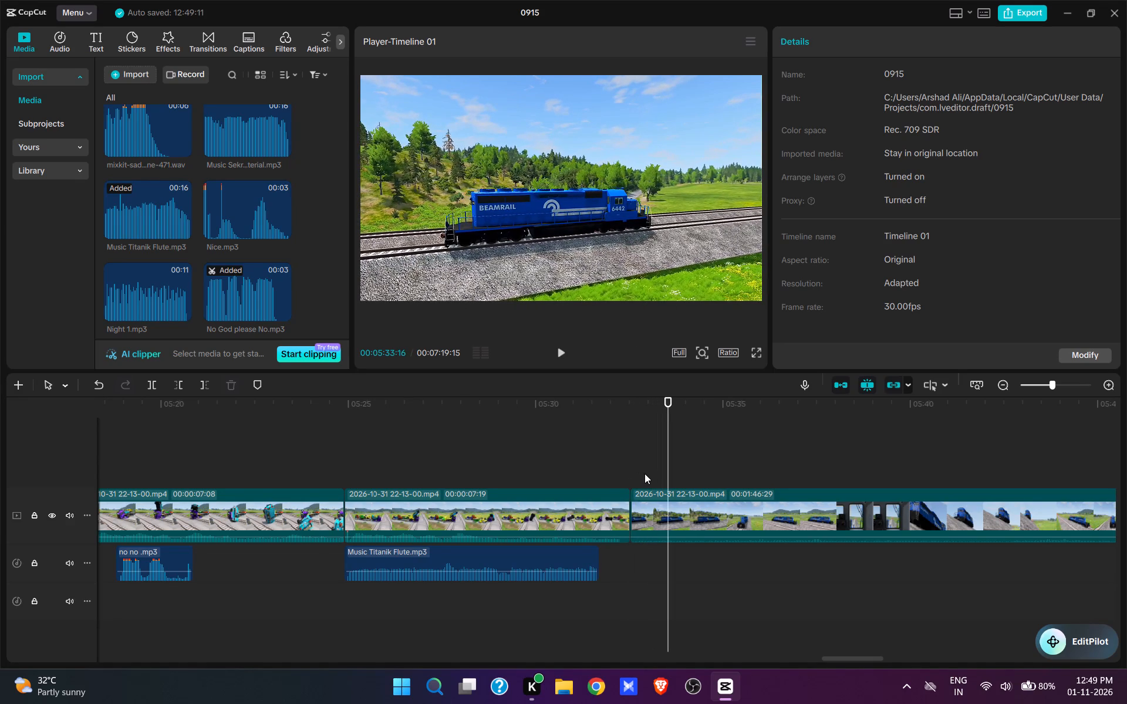
key("space")
key("space")
left_click(634, 464)
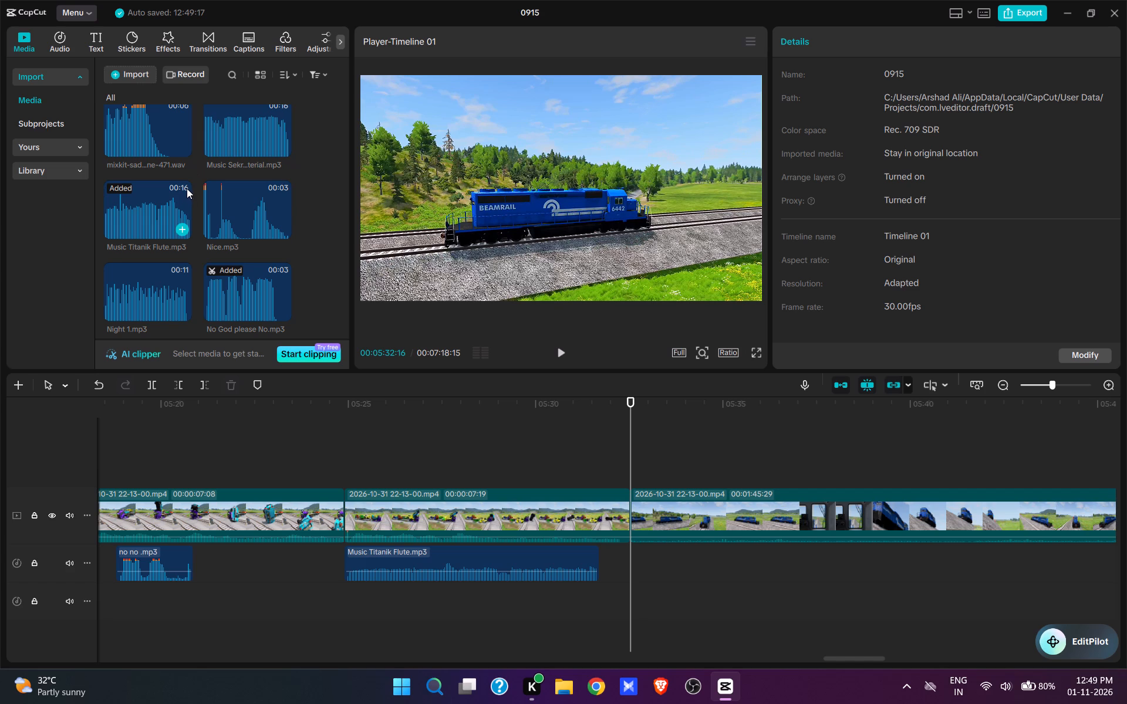
Find Oh my god Train.mp3 in the imported sounds and add it at 05:32:16, where the locomotive clip starts.
scroll(188, 175, "up", 9)
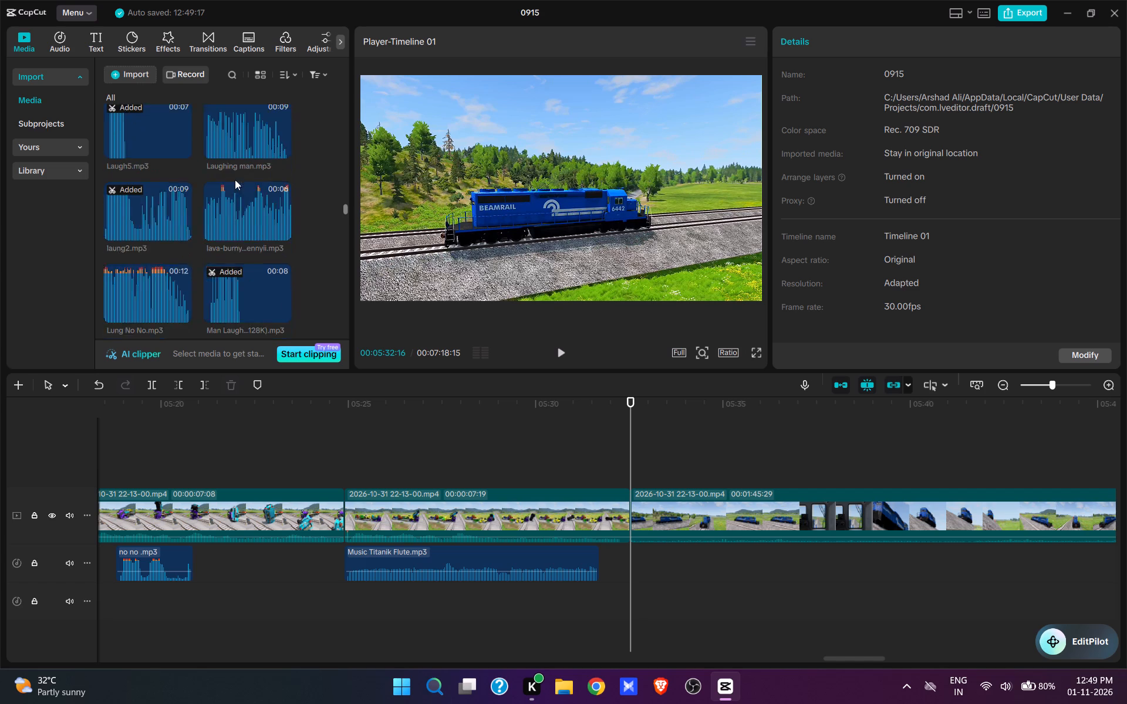
scroll(235, 180, "up", 20)
scroll(235, 180, "up", 10)
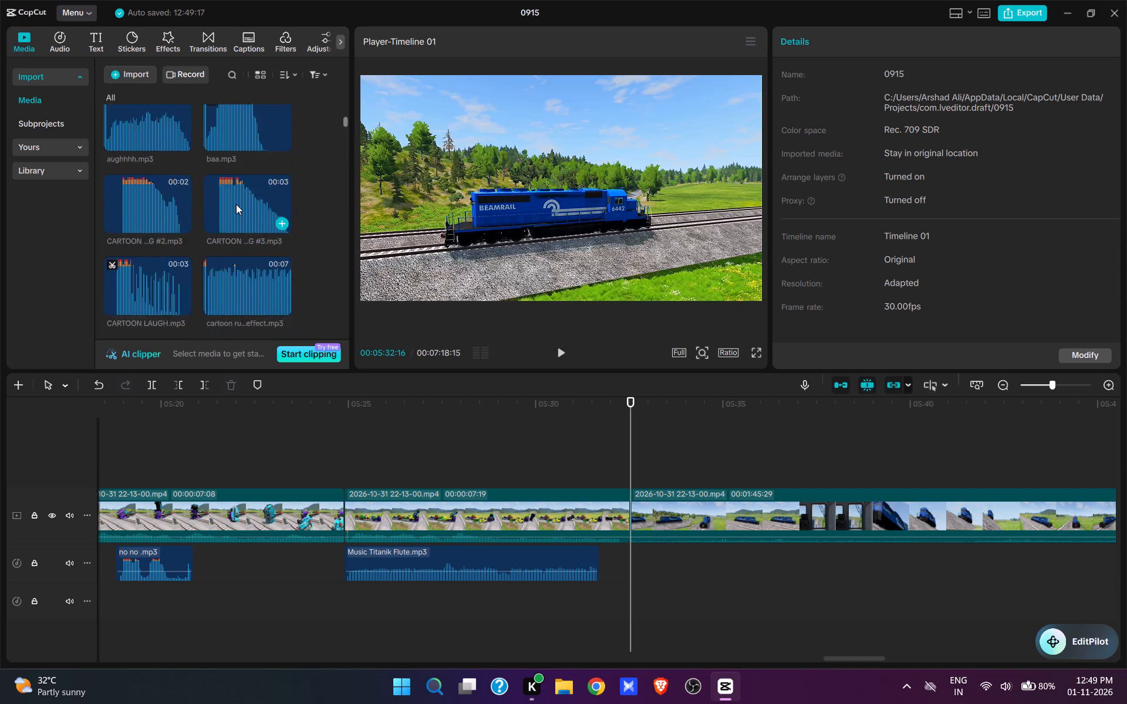
scroll(236, 204, "up", 3)
scroll(236, 204, "down", 20)
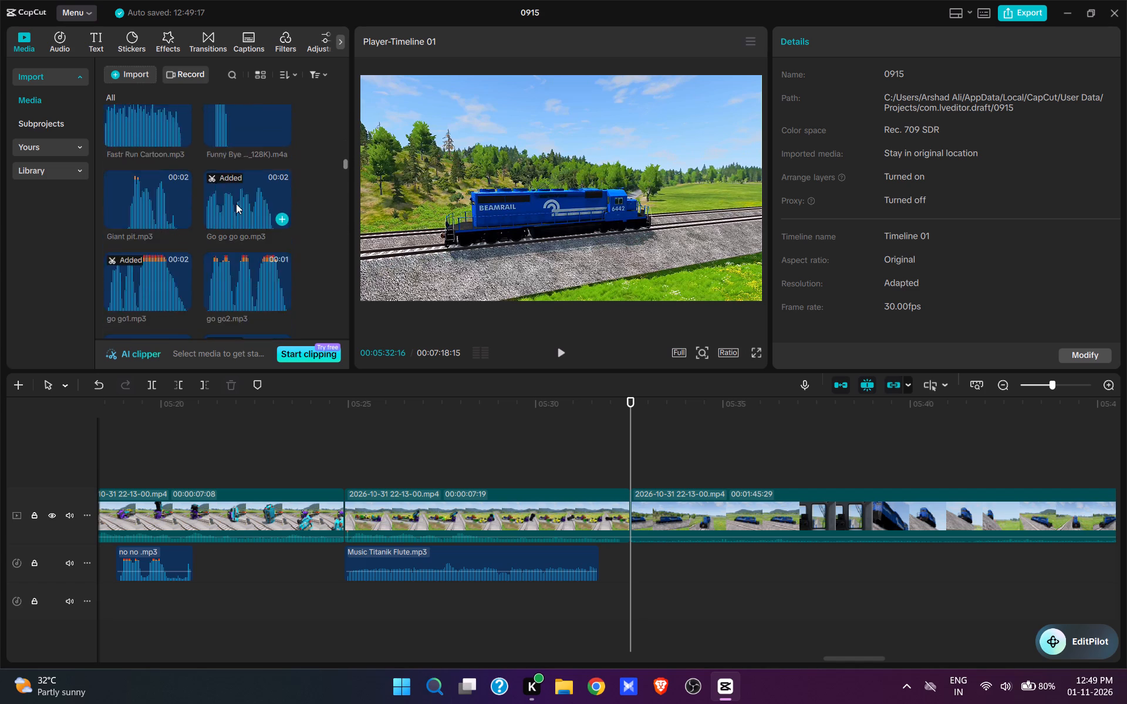
scroll(236, 204, "down", 9)
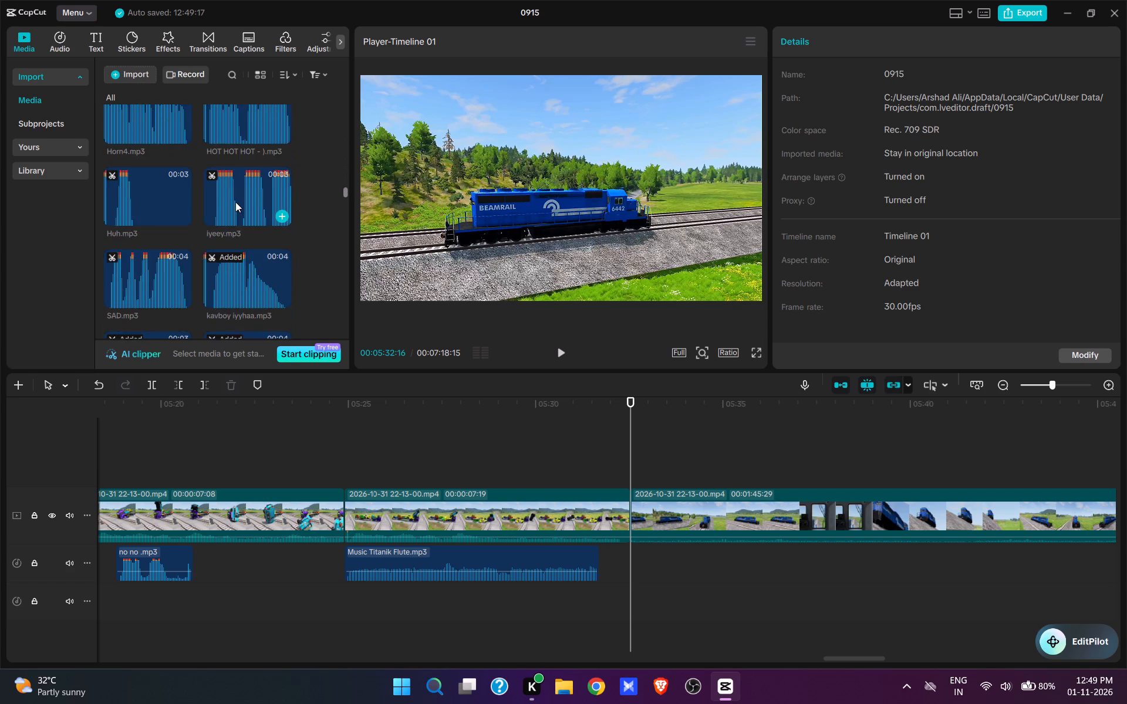
scroll(235, 202, "down", 9)
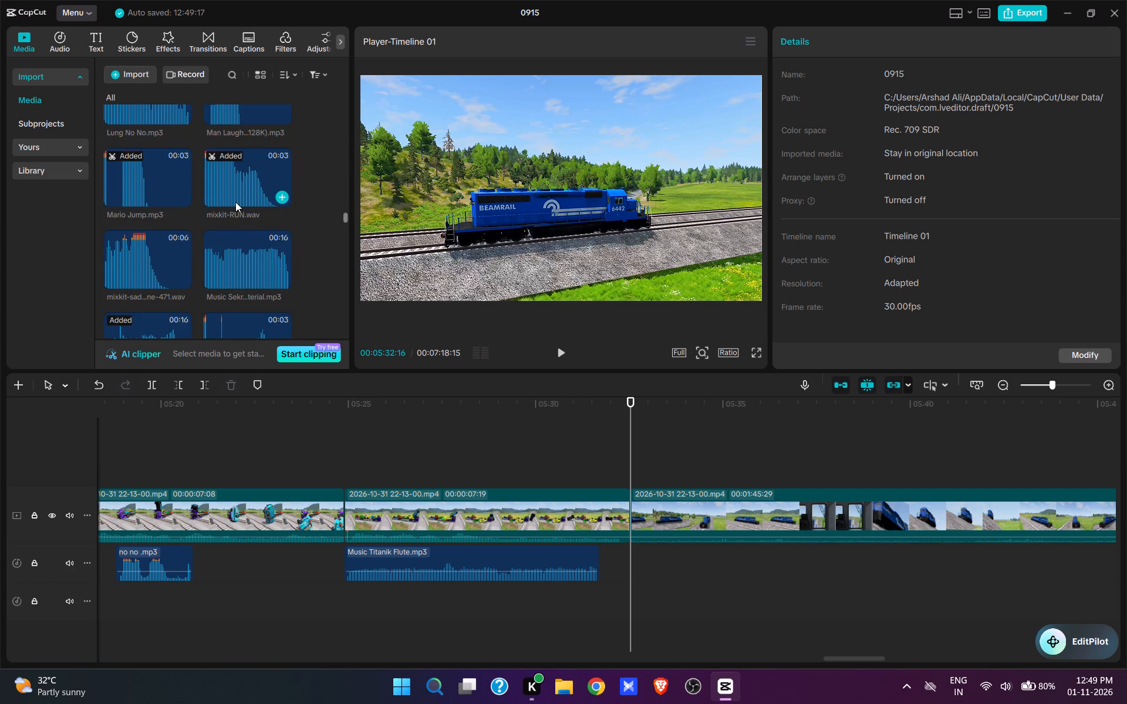
scroll(235, 201, "down", 5)
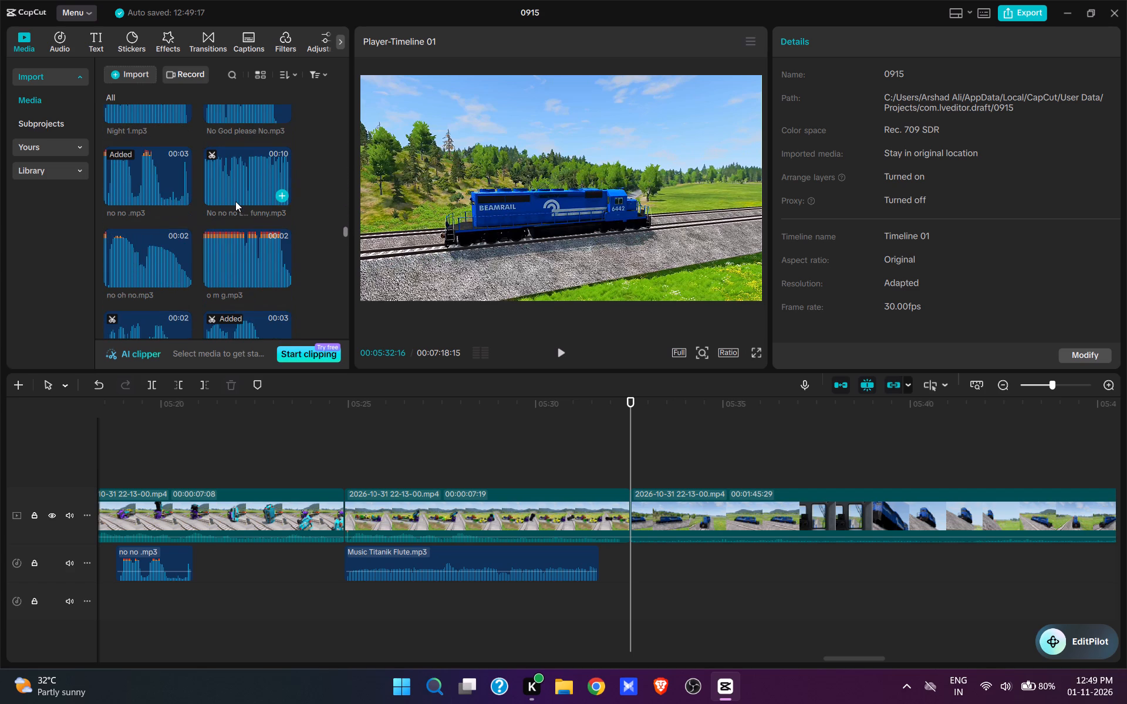
scroll(235, 204, "down", 2)
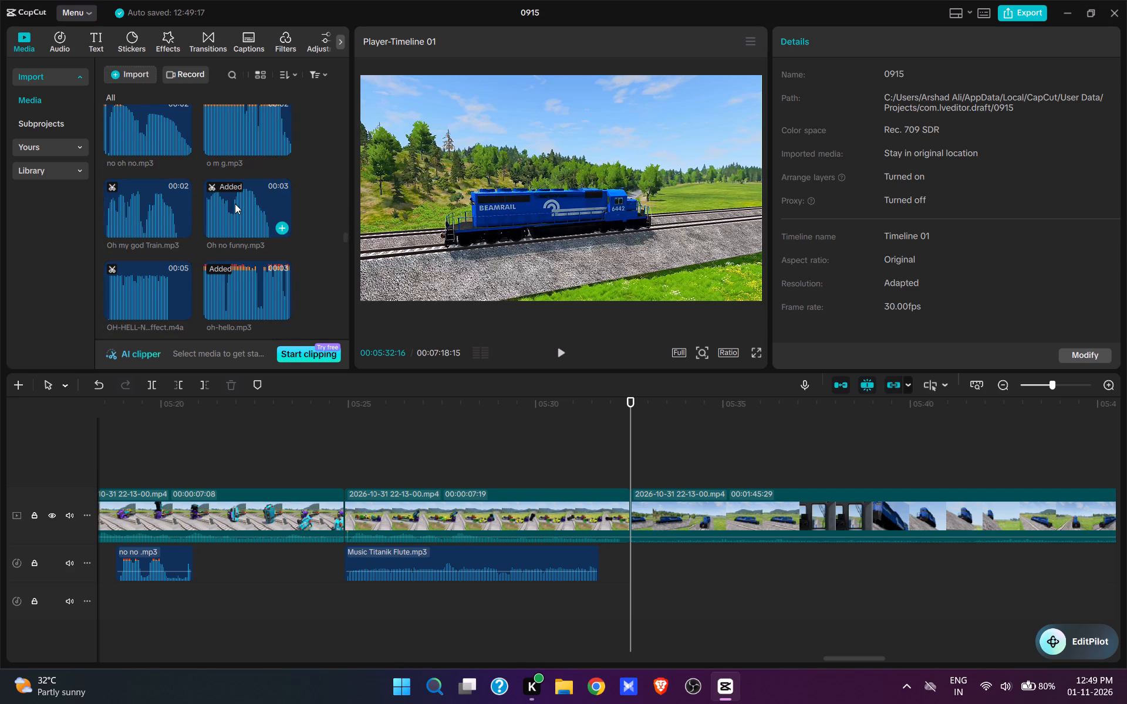
left_click(156, 224)
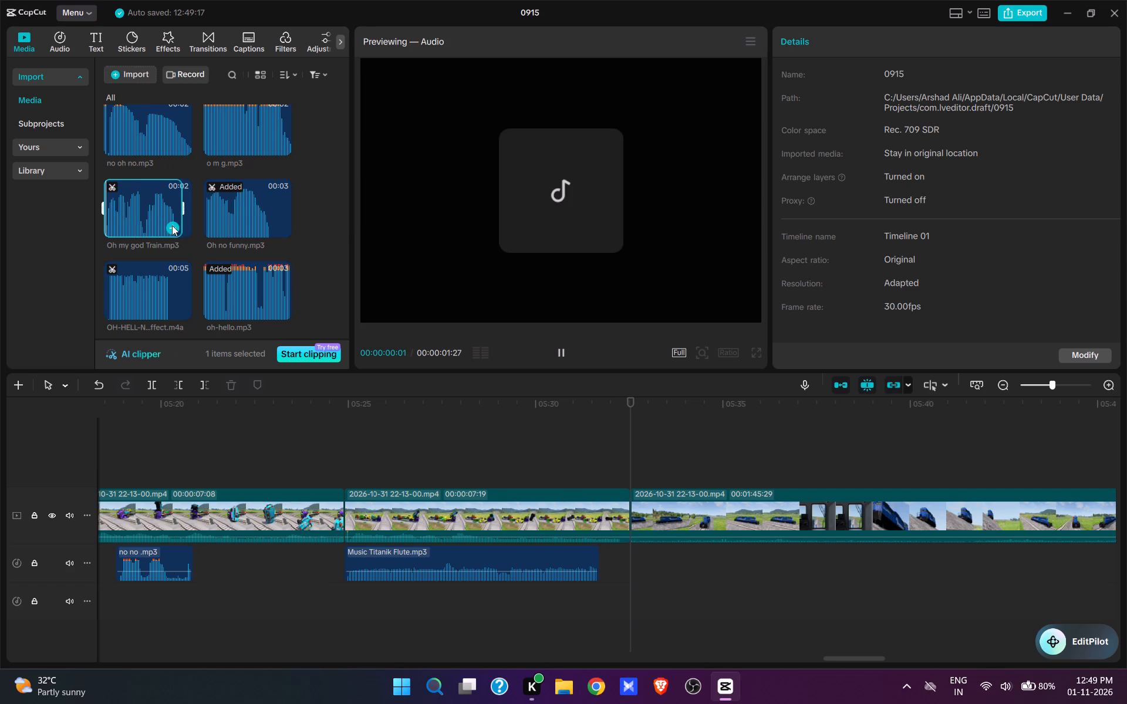
left_click(172, 226)
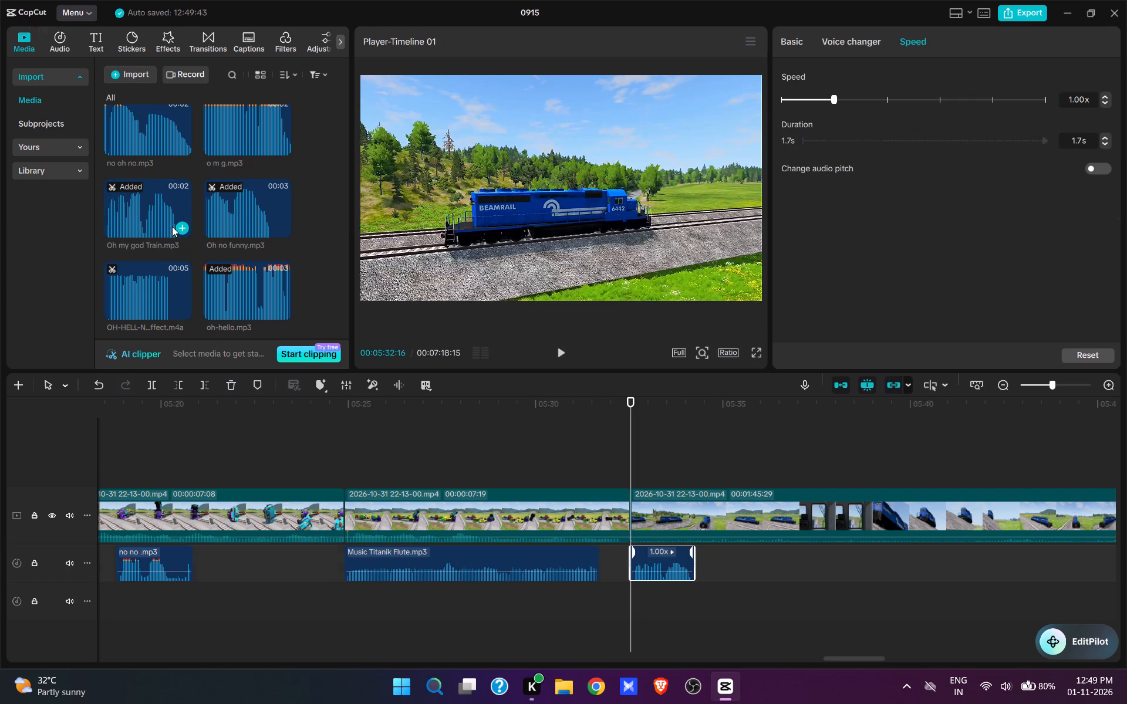
Play on to 05:35:19 in the locomotive clip and add Train horn.mp3 there.
key("space")
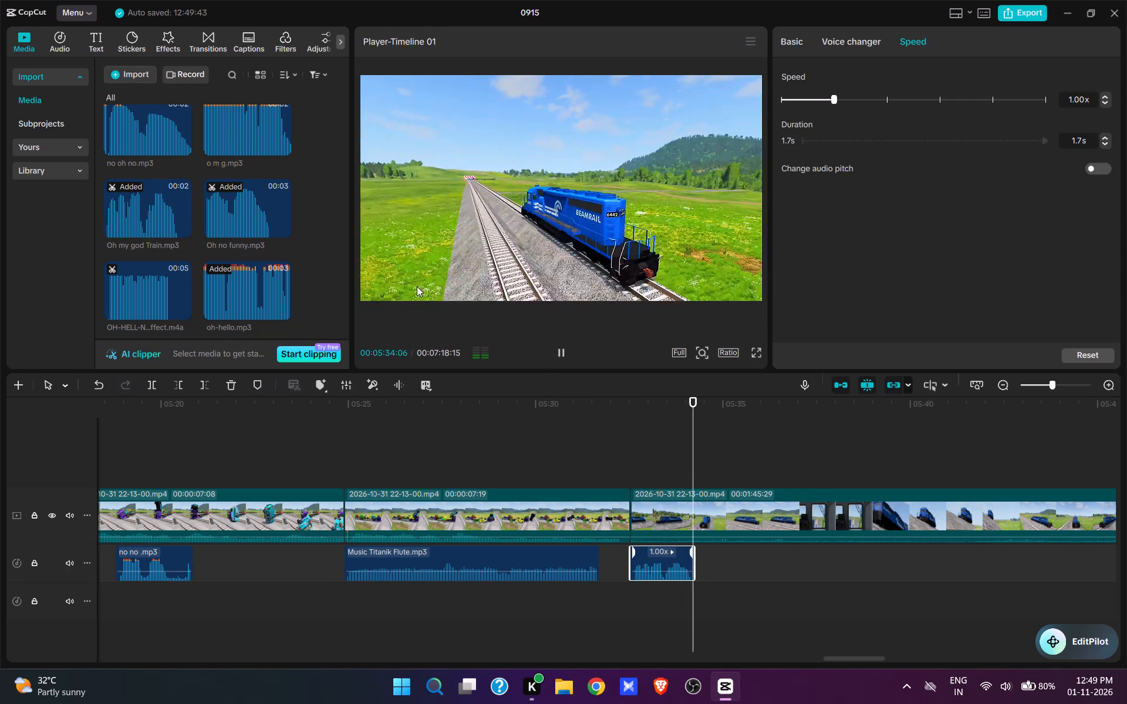
key("space")
scroll(264, 264, "down", 8)
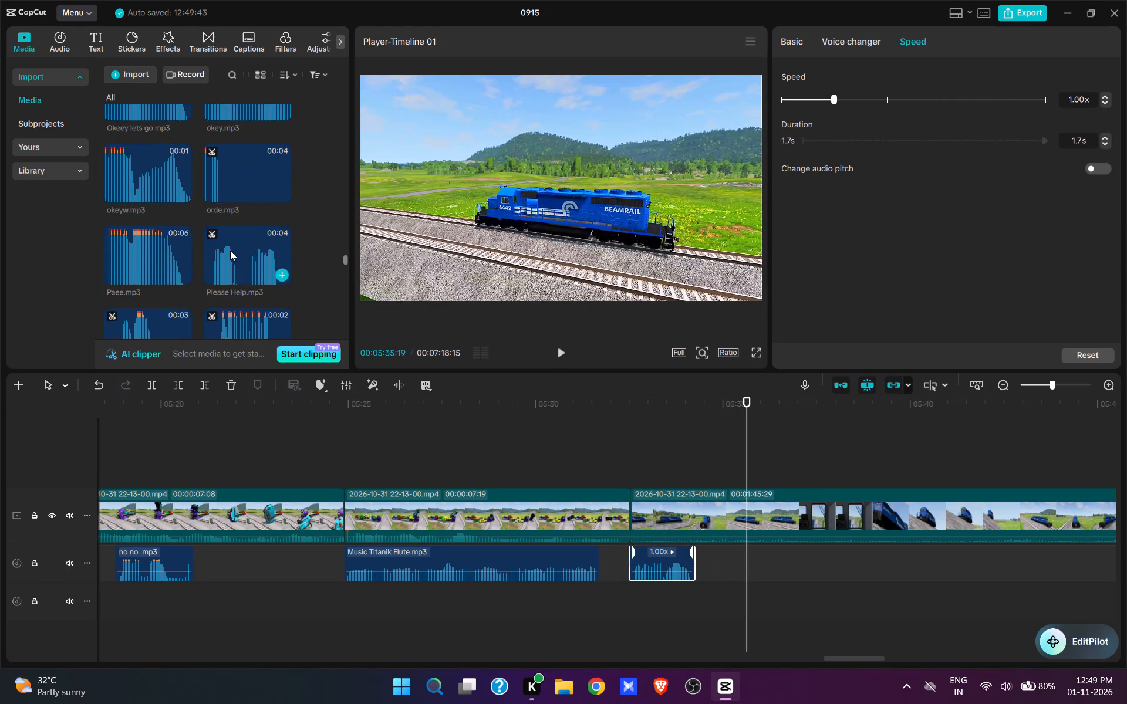
scroll(230, 251, "down", 1)
scroll(230, 251, "down", 20)
scroll(230, 251, "down", 4)
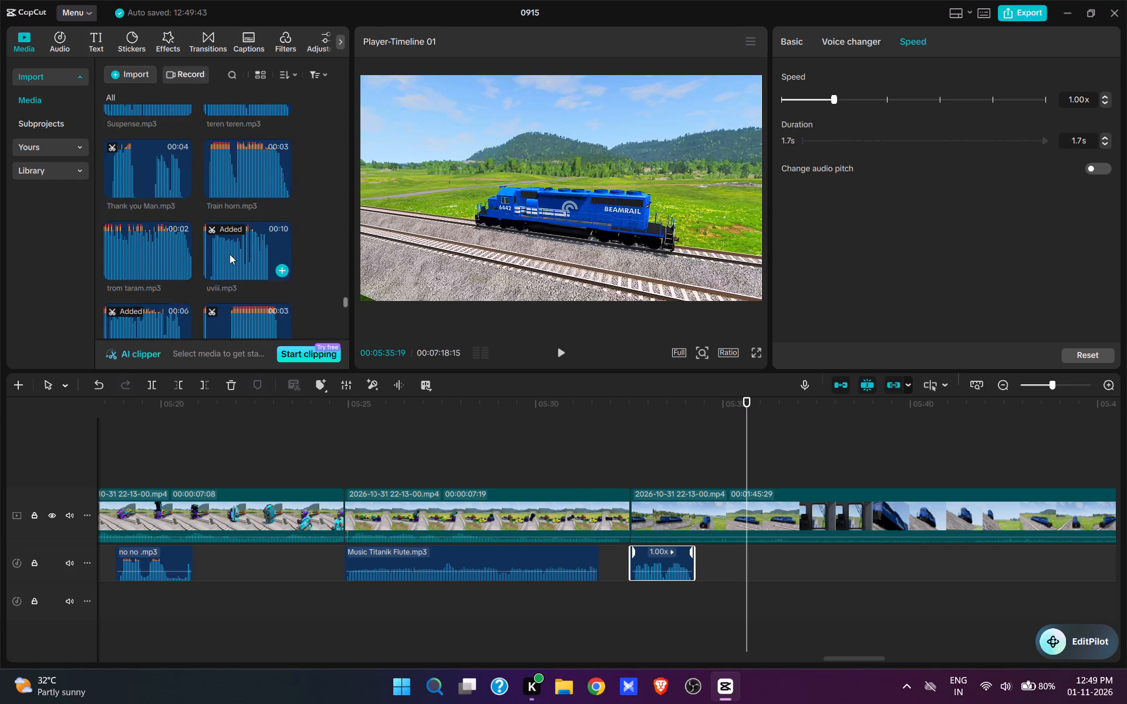
scroll(230, 254, "down", 17)
scroll(228, 268, "up", 5)
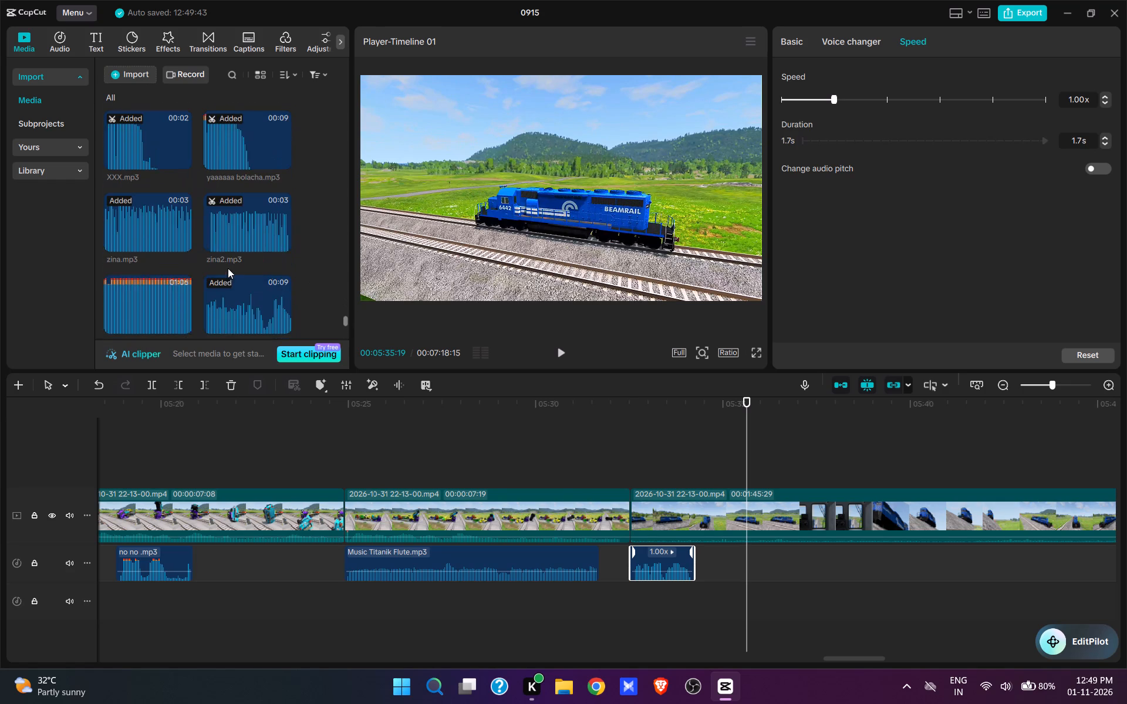
scroll(228, 268, "up", 8)
scroll(229, 267, "down", 1)
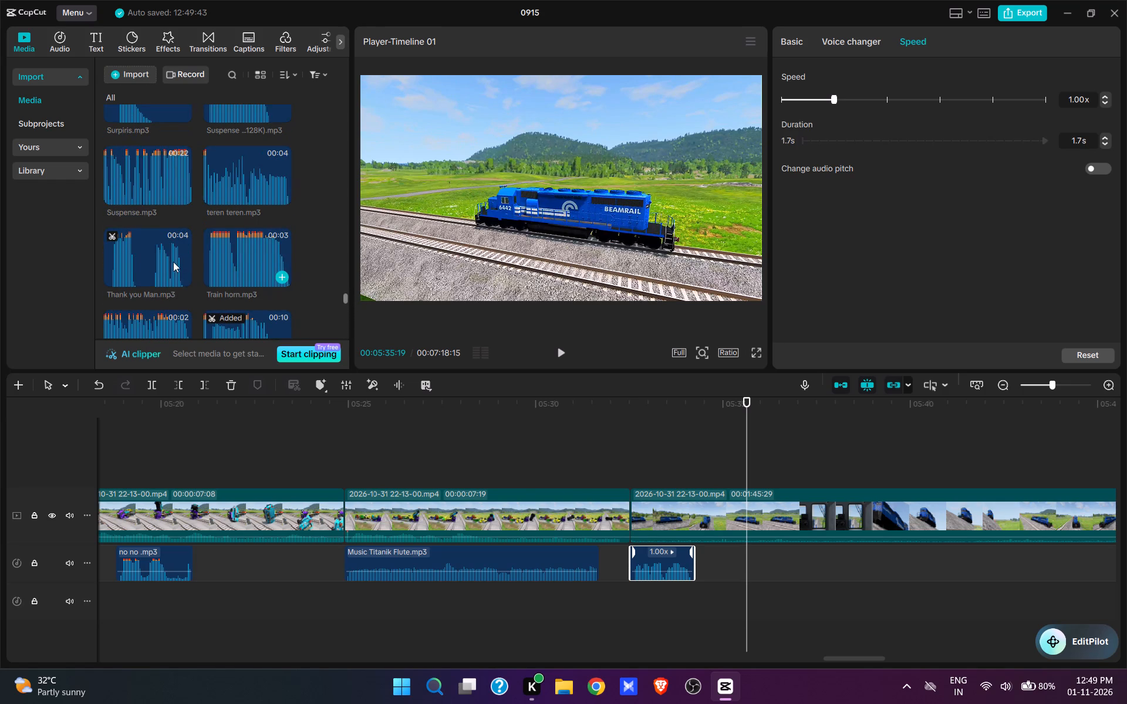
scroll(176, 231, "down", 1)
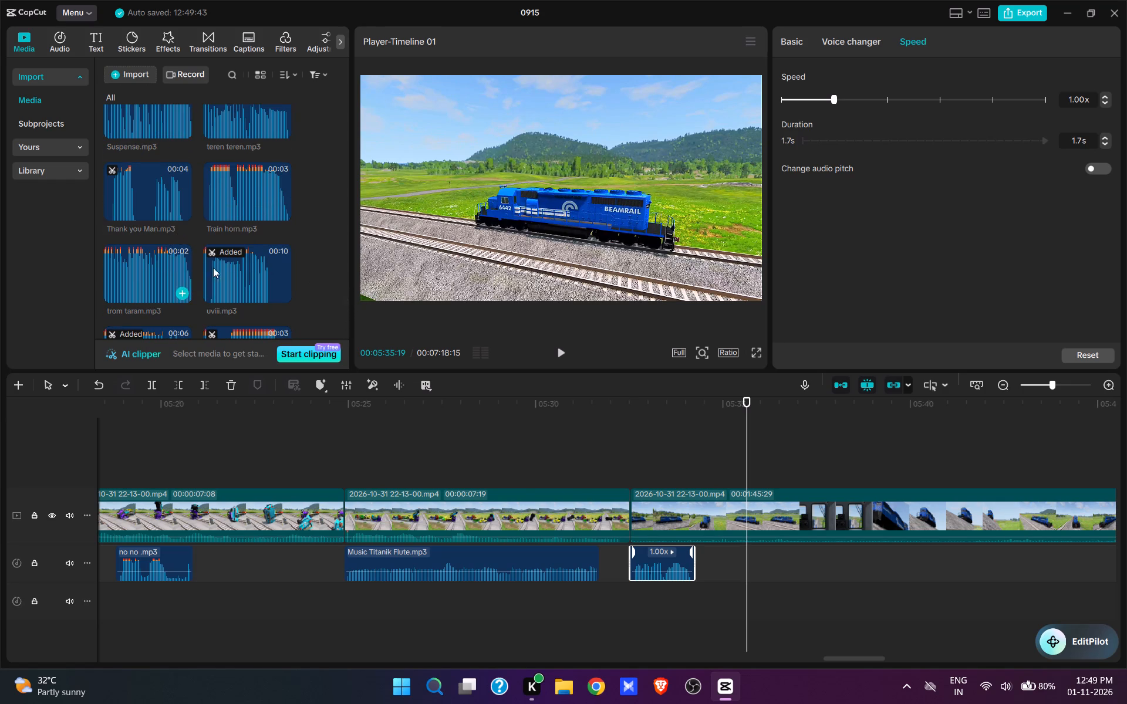
left_click(283, 213)
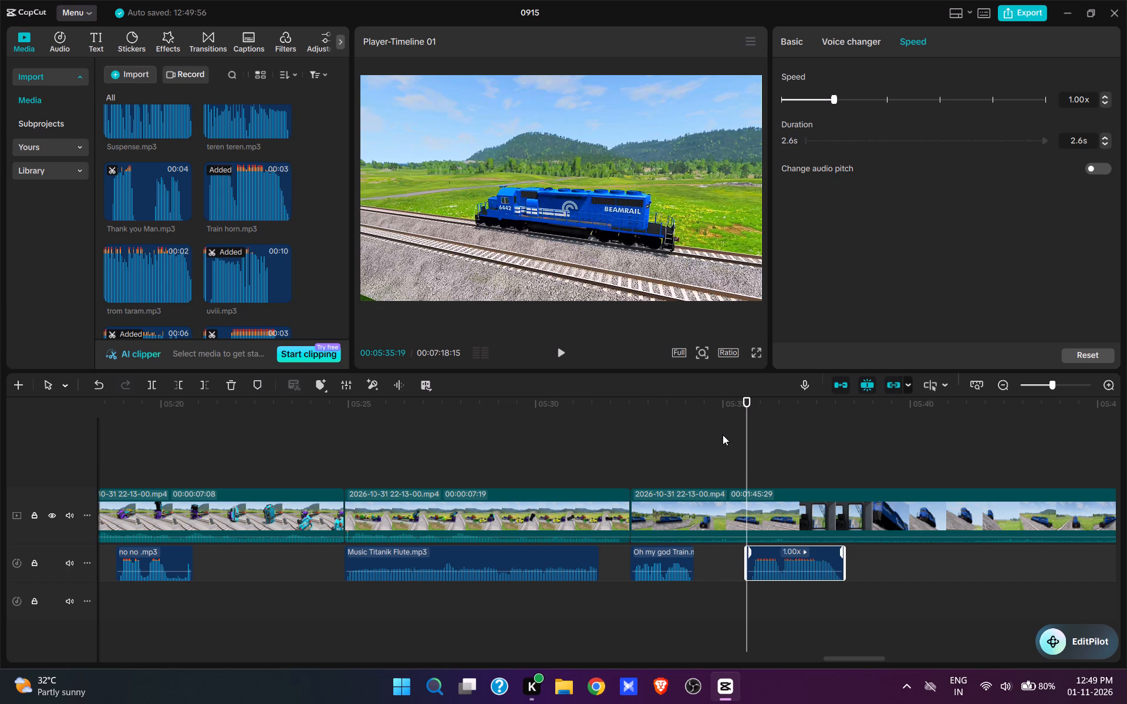
Copy the Train horn.mp3 clip and paste a second horn at 05:41:12, as the locomotive rolls past the embankment.
key("ctrl+v")
left_click(788, 564)
key("ctrl+v")
key("ctrl+c")
key("ctrl+c")
key("space")
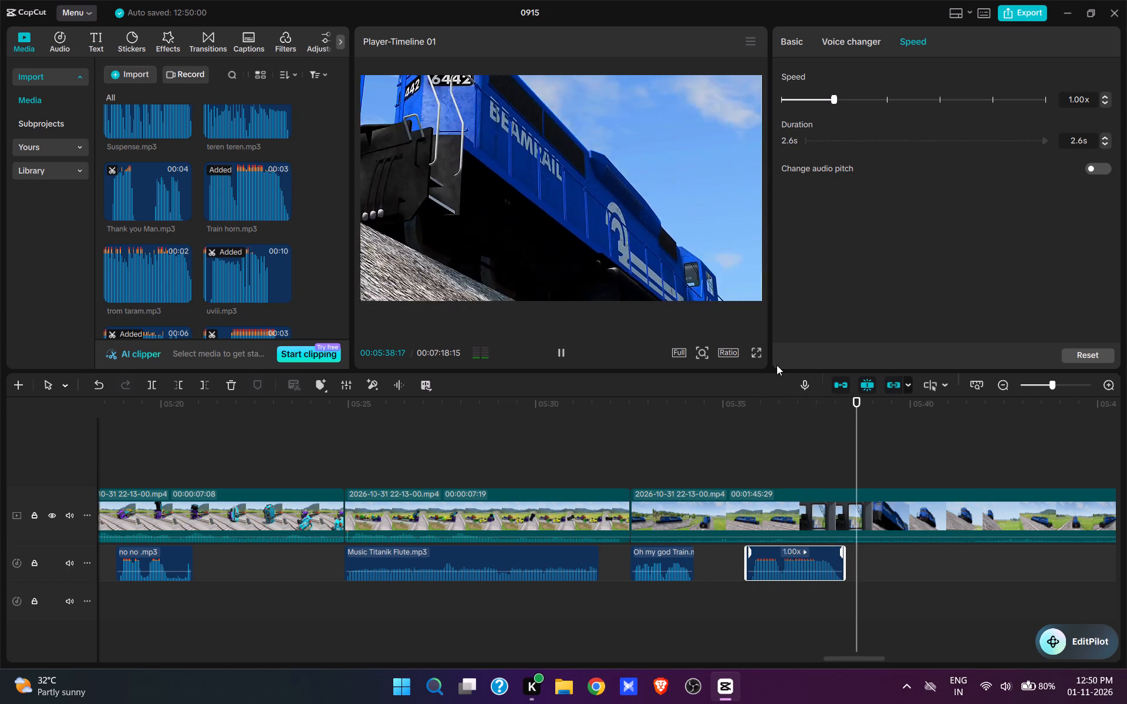
key("space")
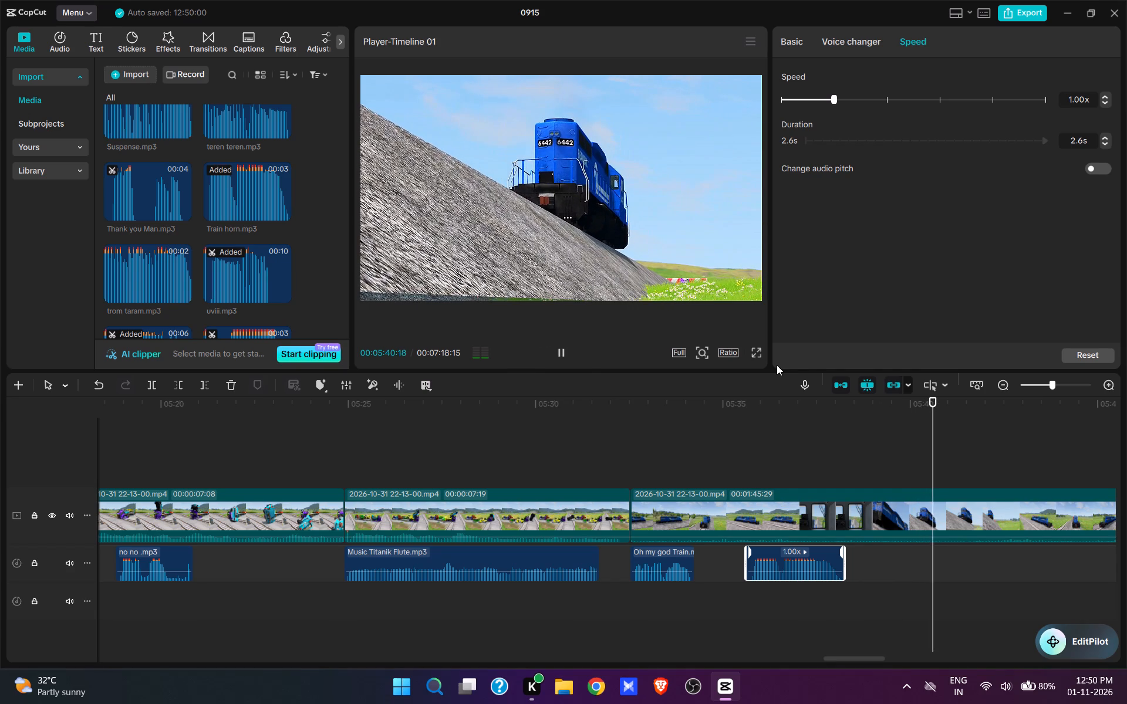
key("space")
key("space")
key("ctrl+v")
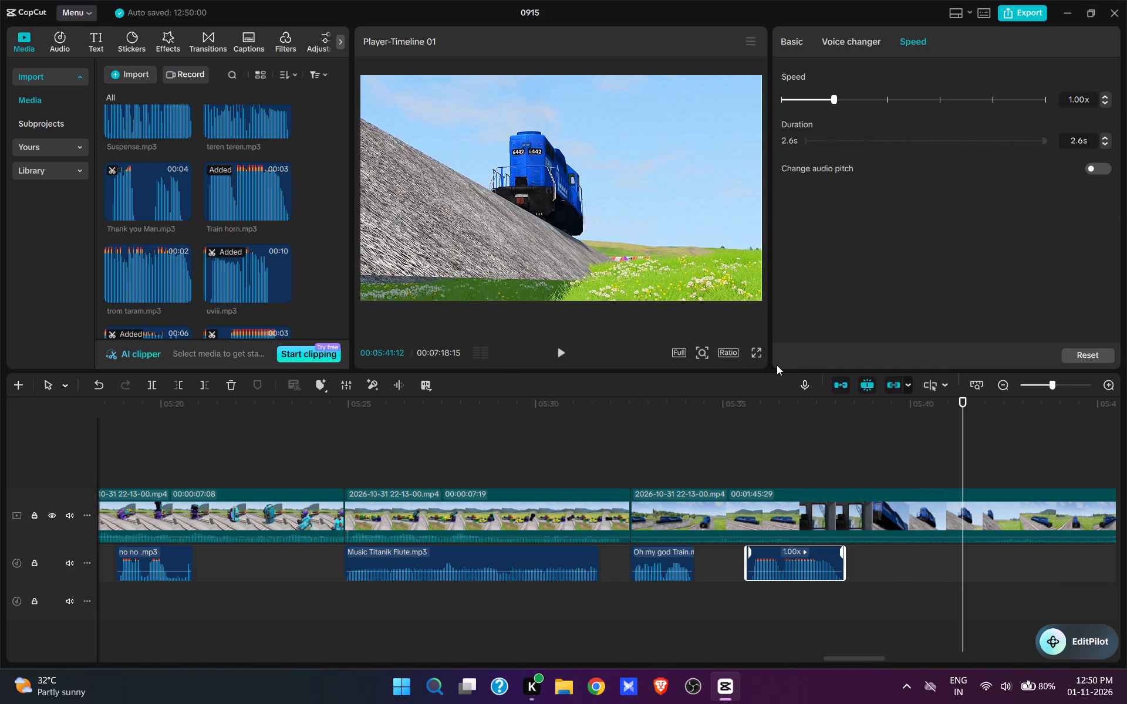
Play on past the second train horn and split the video at 05:45:07.
key("space")
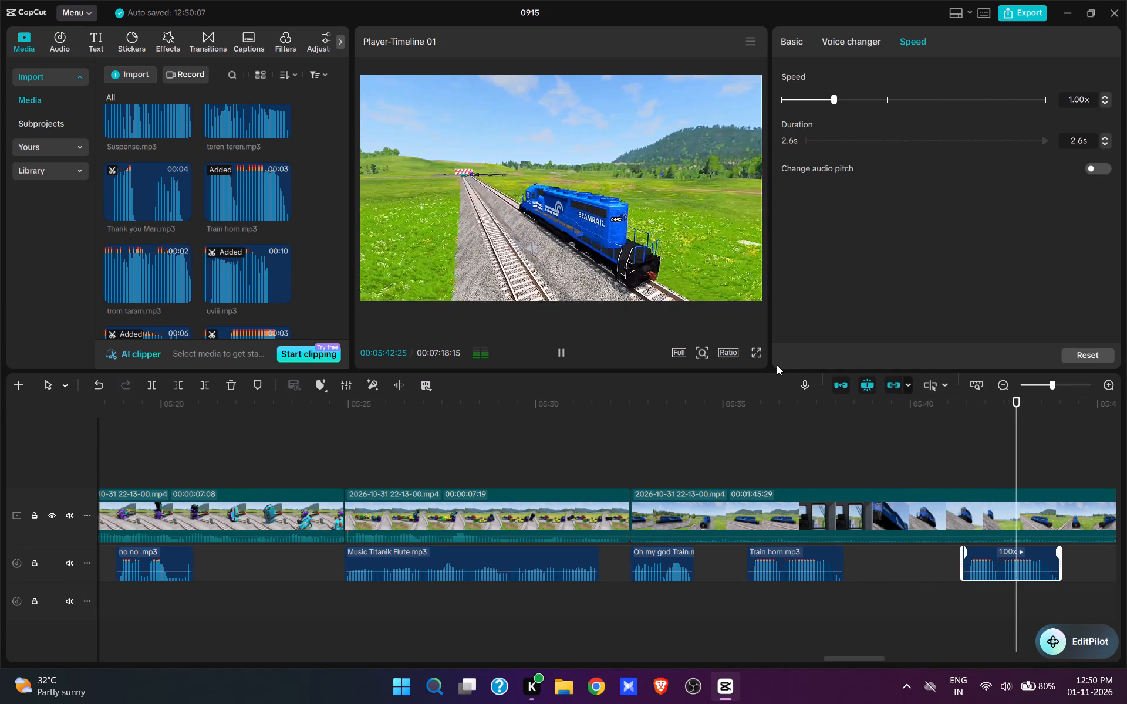
key("space")
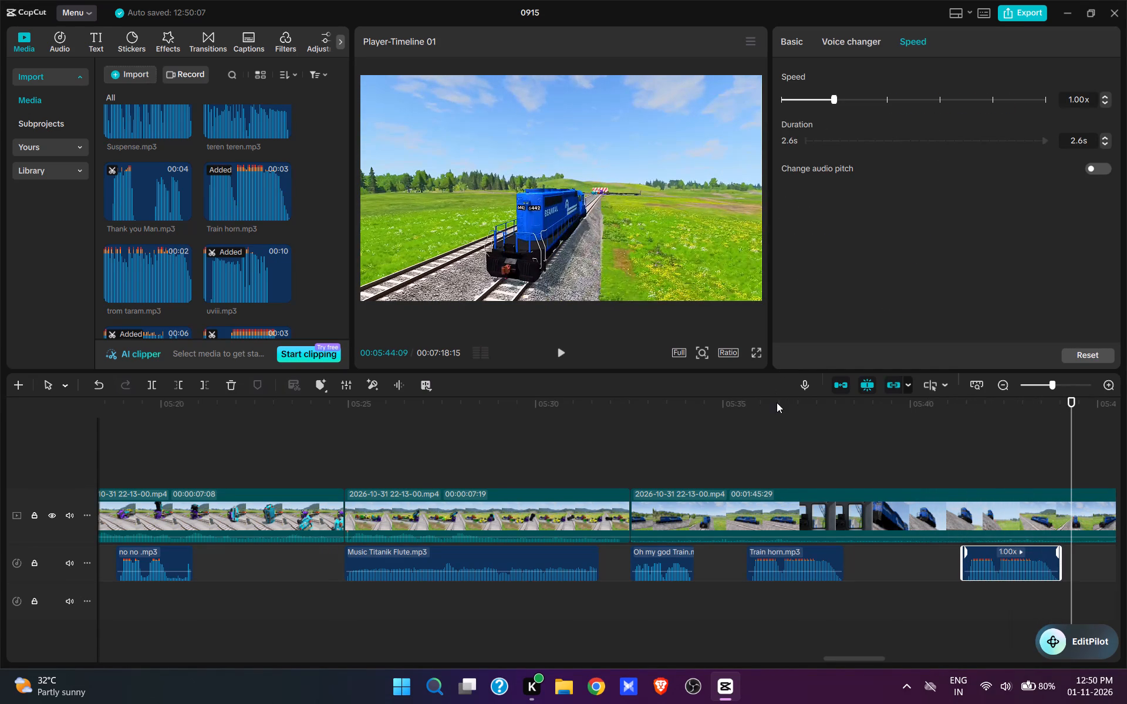
left_click_drag(798, 441, 736, 563)
key("space")
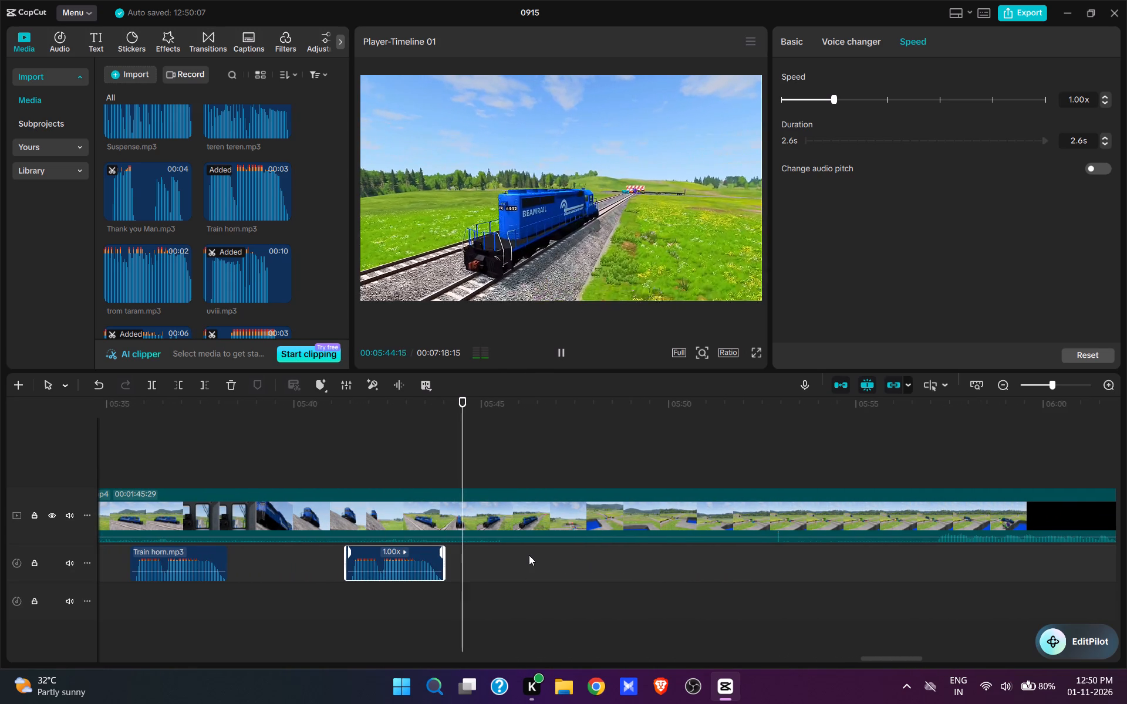
key("space")
key("space")
key("space")
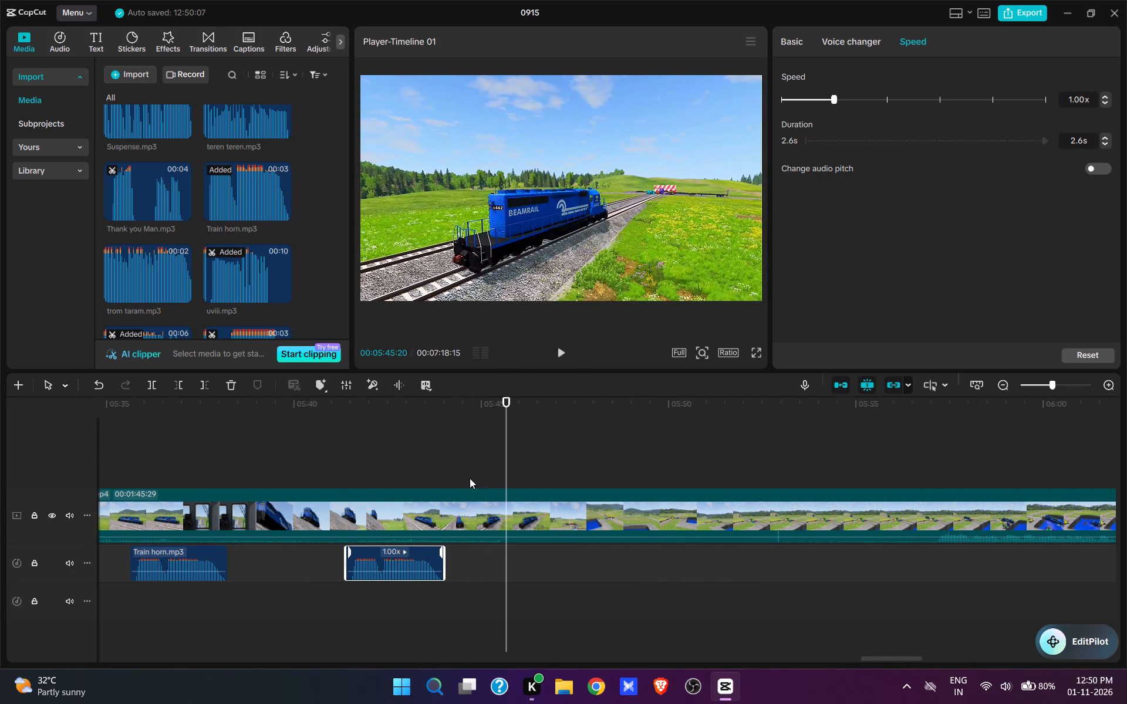
left_click(490, 475)
key("space")
key("space")
left_click(490, 475)
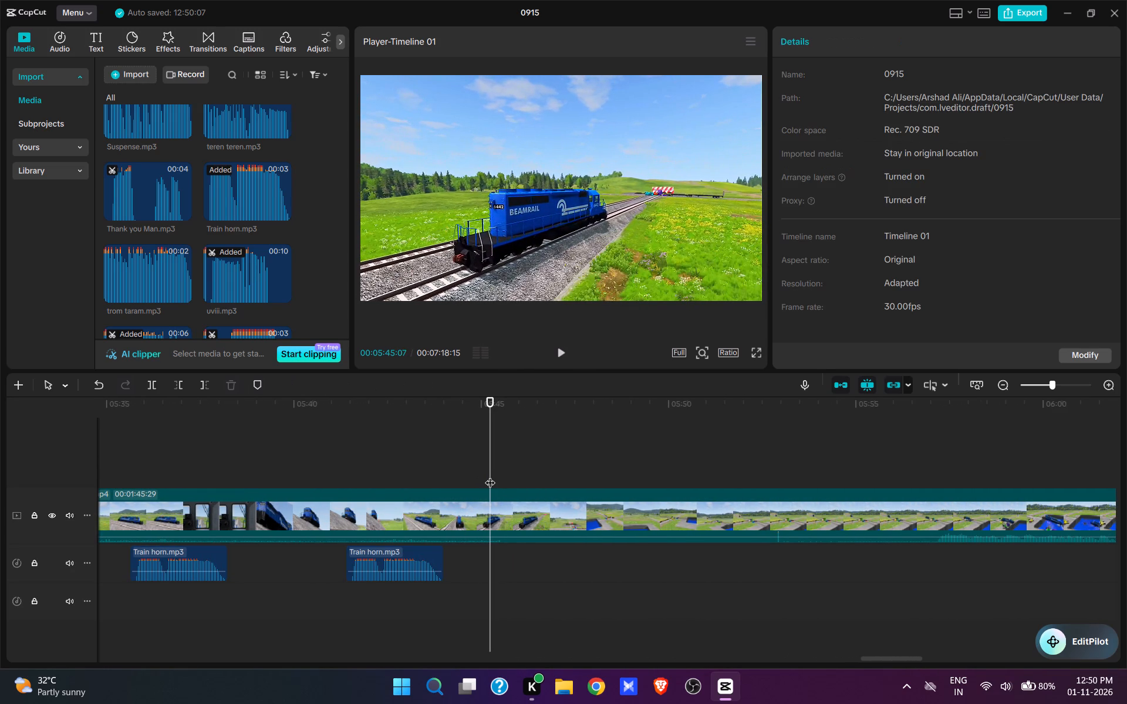
key("w")
Cut the footage from the 05:45:07 split up to the wide view of the locomotive approaching the cars on the crossing.
left_click(772, 464)
key("space")
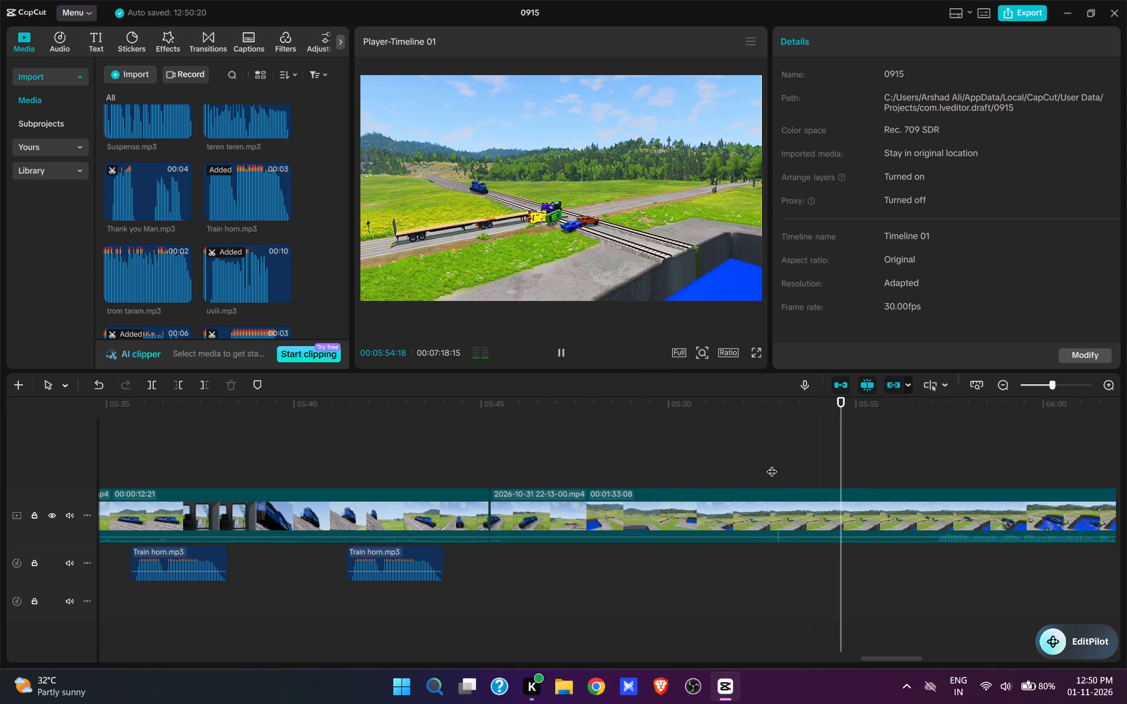
key("space")
key("space")
key("space")
type("q")
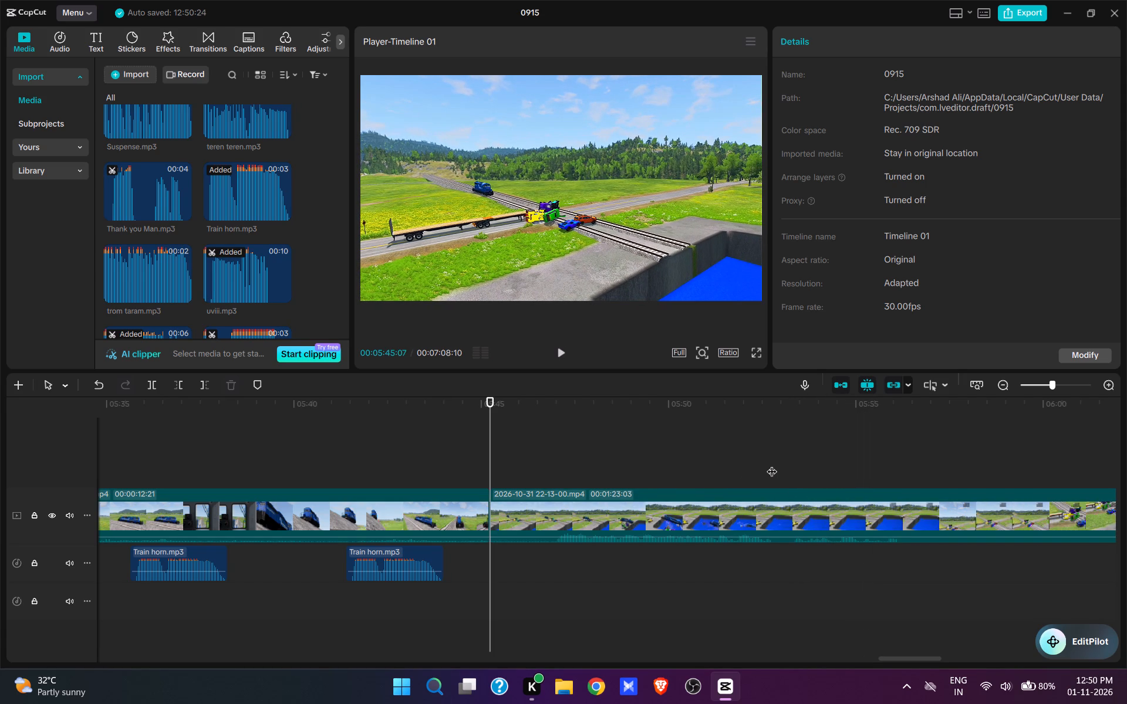
Paste another Train horn.mp3 at 05:45:07, play through the crash, and split the video at 05:52:12.
key("ctrl+v")
key("space")
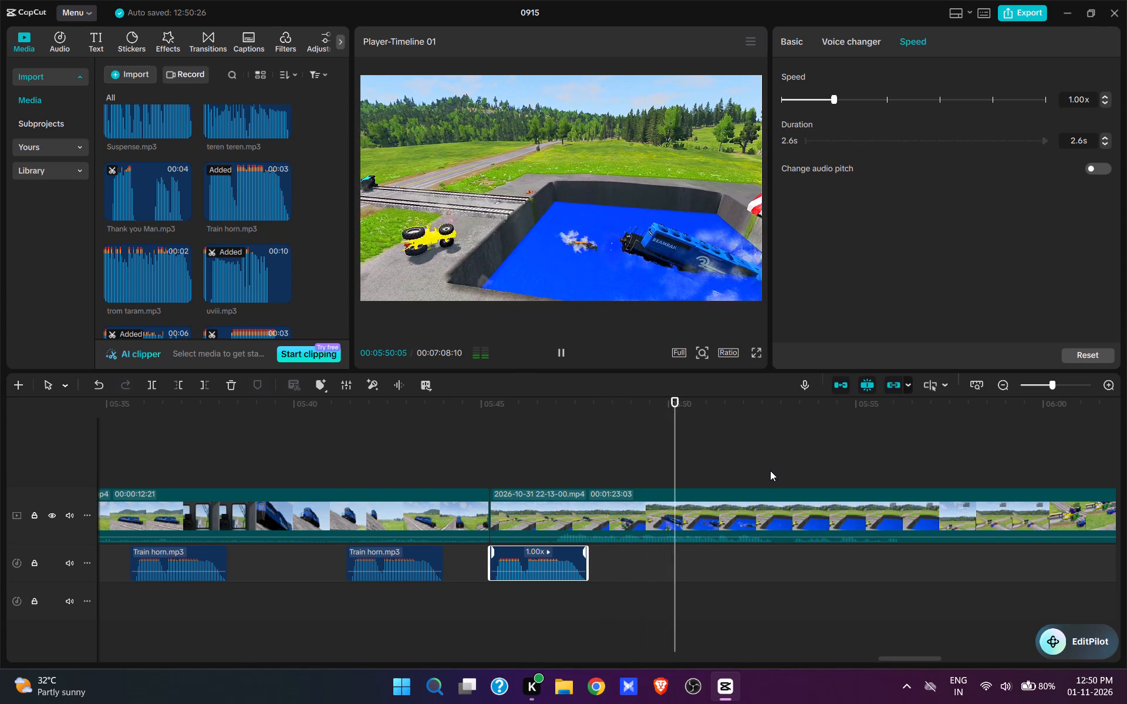
key("space")
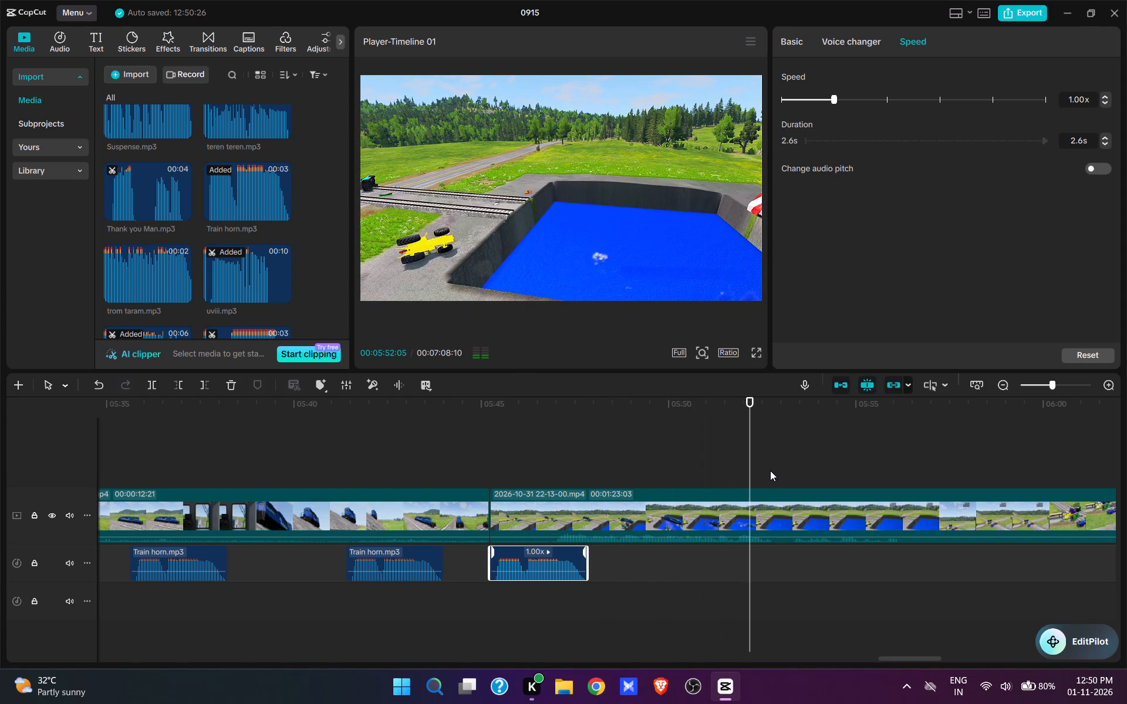
key("space")
key("space")
type("w")
Cut about 19 seconds from the 05:52:12 split up to the close view of the cars piled on the crossing.
left_click_drag(915, 486, 897, 539)
left_click(775, 473)
left_click_drag(782, 486, 842, 588)
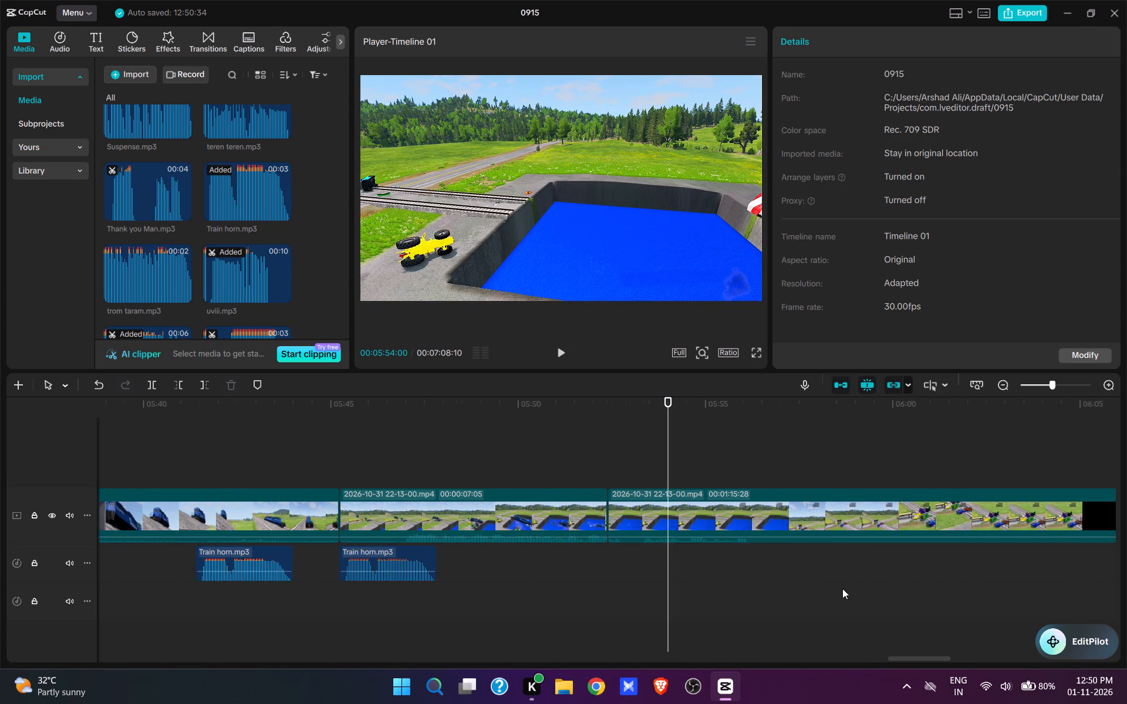
left_click_drag(842, 588, 842, 593)
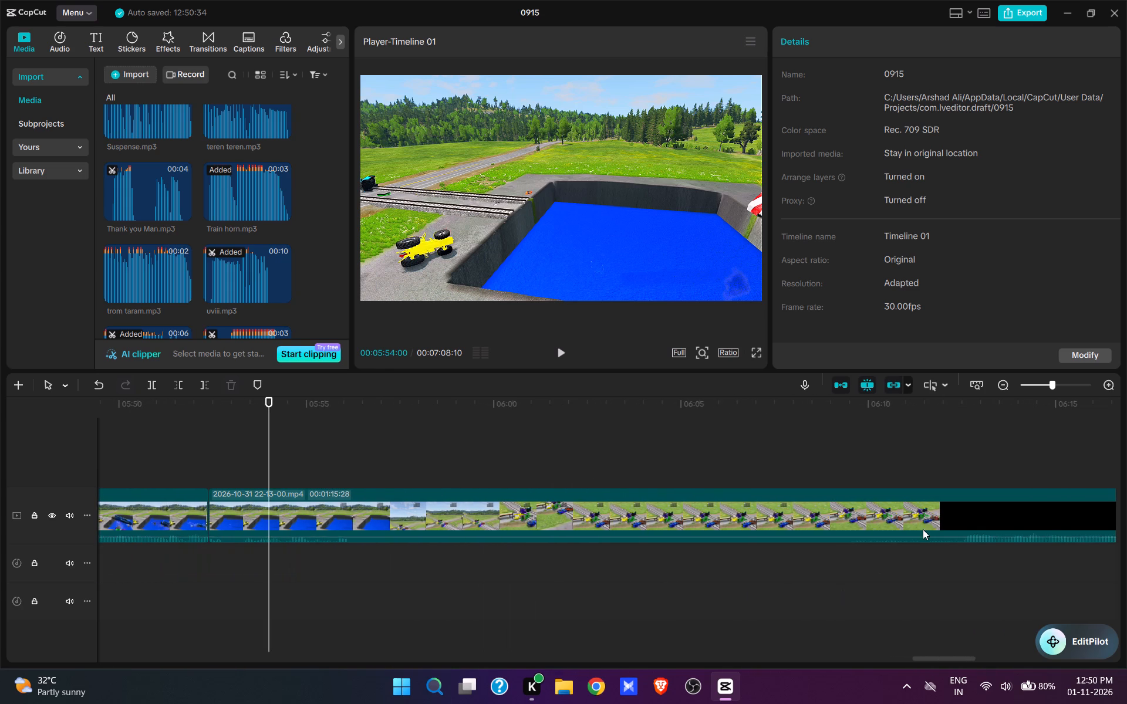
left_click(893, 467)
key("space")
key("space")
type("q")
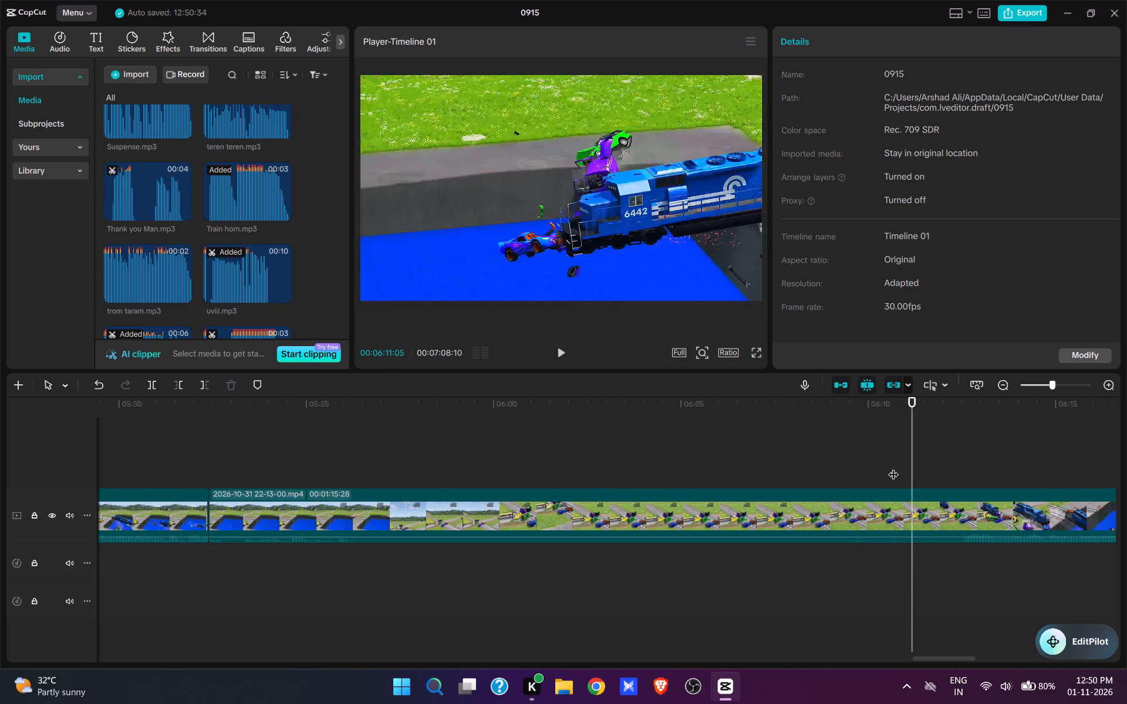
Paste Train horn.mp3 at 05:52:12, play the close-view crash into the water, and split the video at 05:57:24.
key("ctrl+v")
key("space")
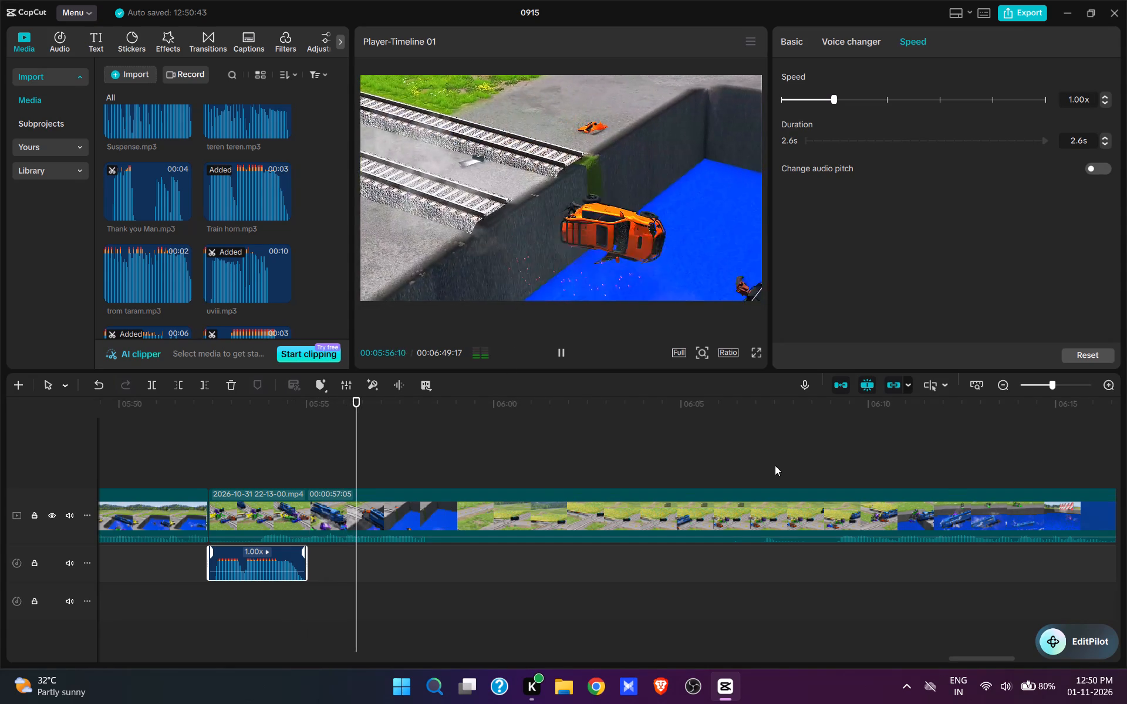
key("space")
type("w")
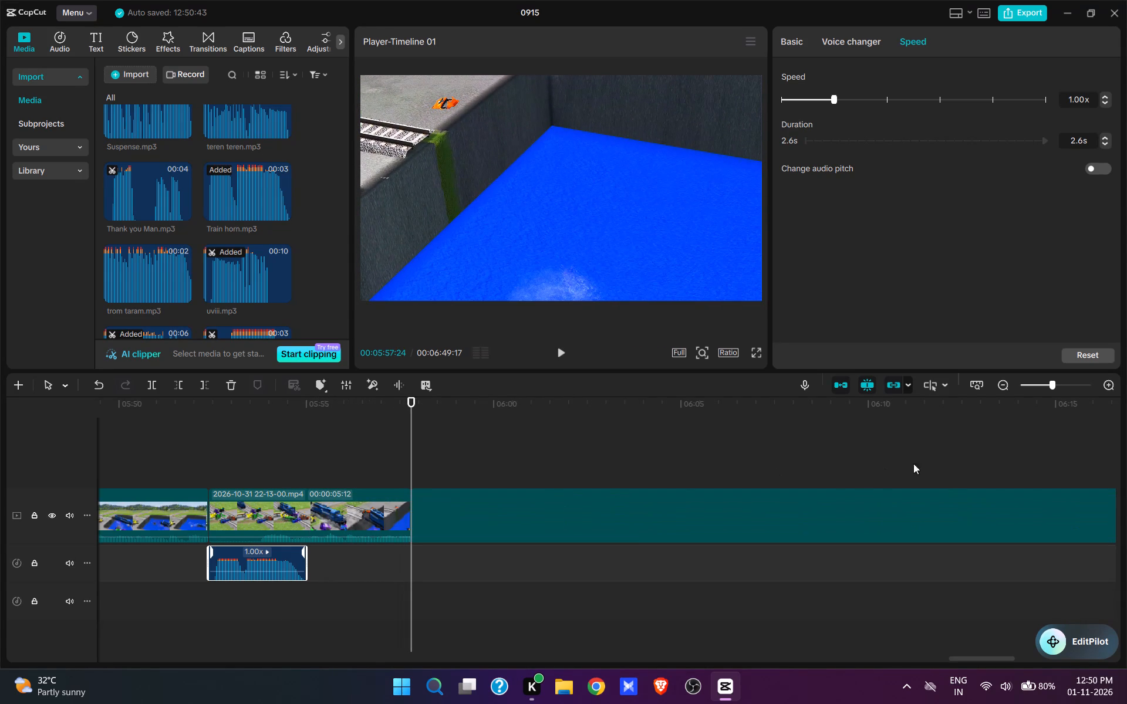
Cut about 11 seconds from the 05:57:24 split up to the locomotive reaching the cars beside the flatbed trailer.
left_click(826, 470)
key("space")
key("space")
type("q")
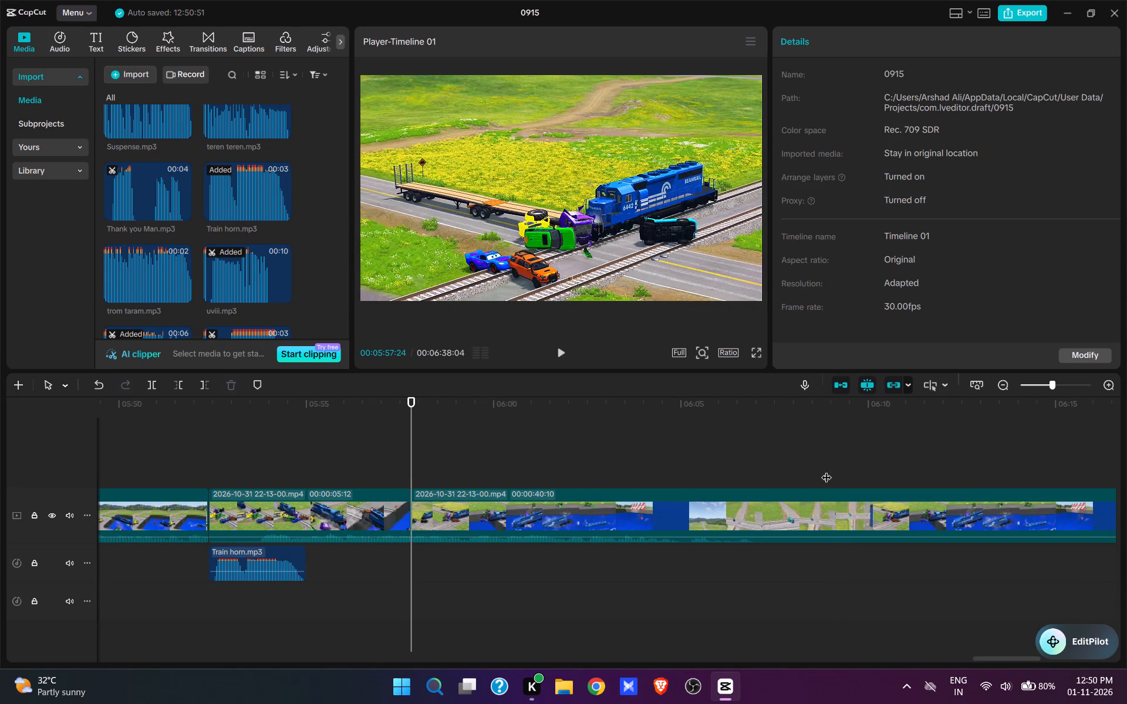
Paste Train horn.mp3 at 05:57:24, play the crash into the water, and split the video at about 06:02:23.
key("ctrl+v")
key("space")
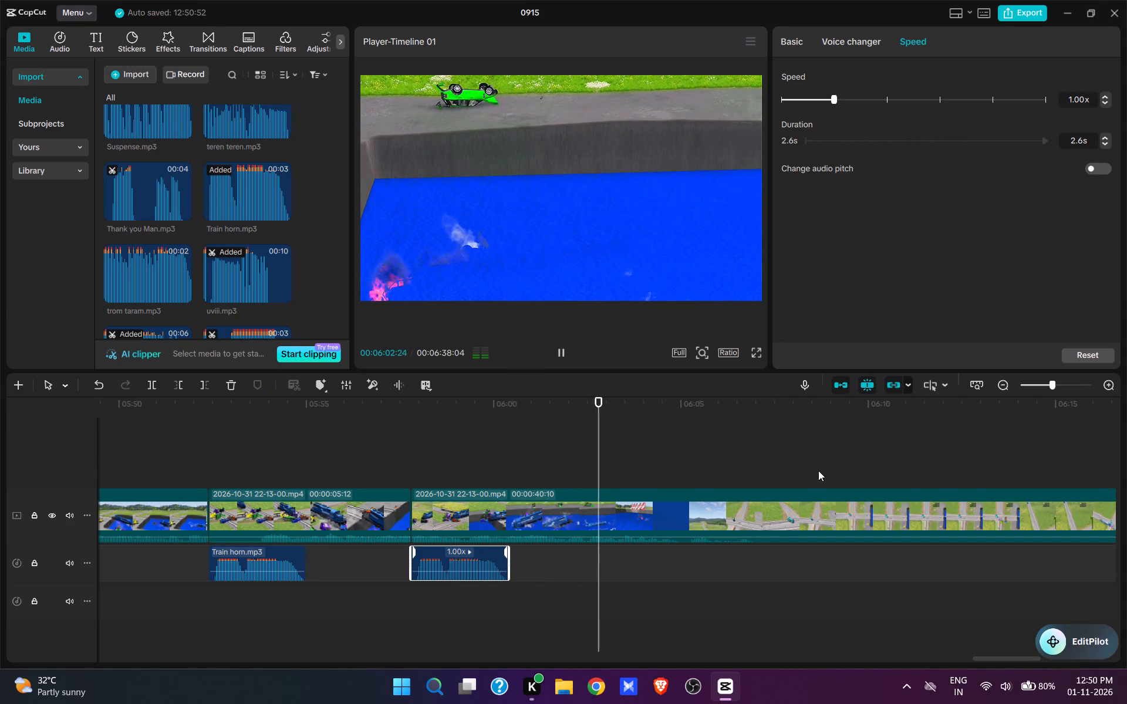
key("space")
left_click(598, 469)
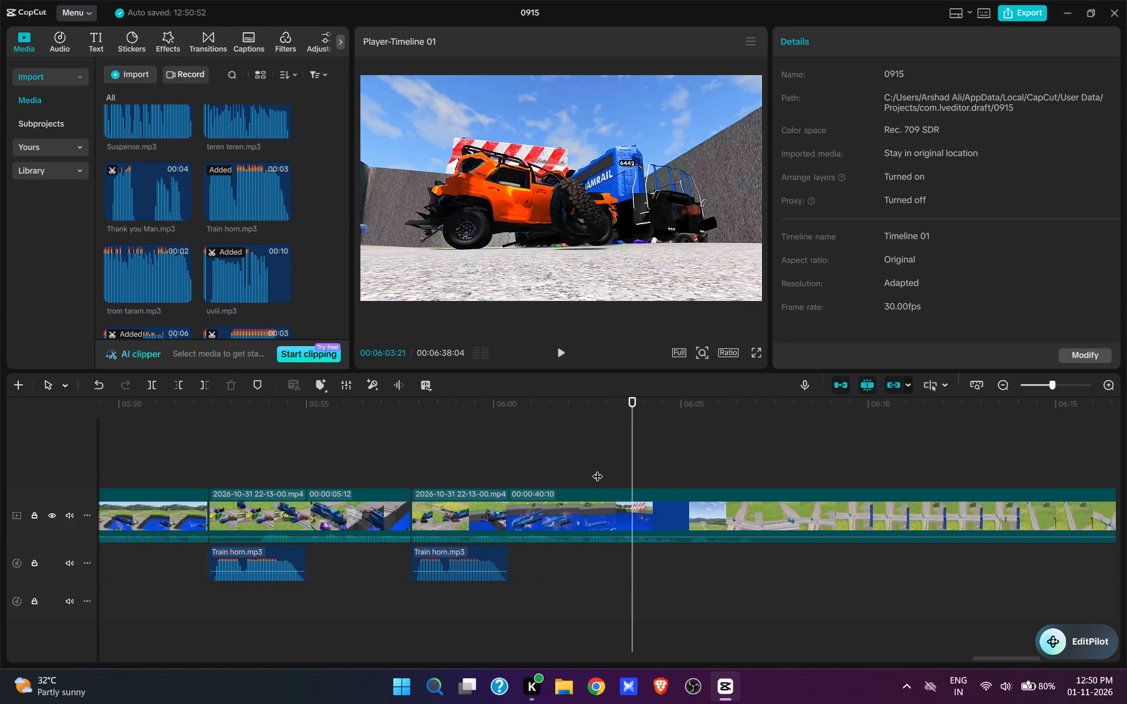
key("w")
Cut about 25 seconds from the 06:02:23 split up to the overhead view of the locomotive approaching the cars beside the flatbed trailer.
left_click(849, 462)
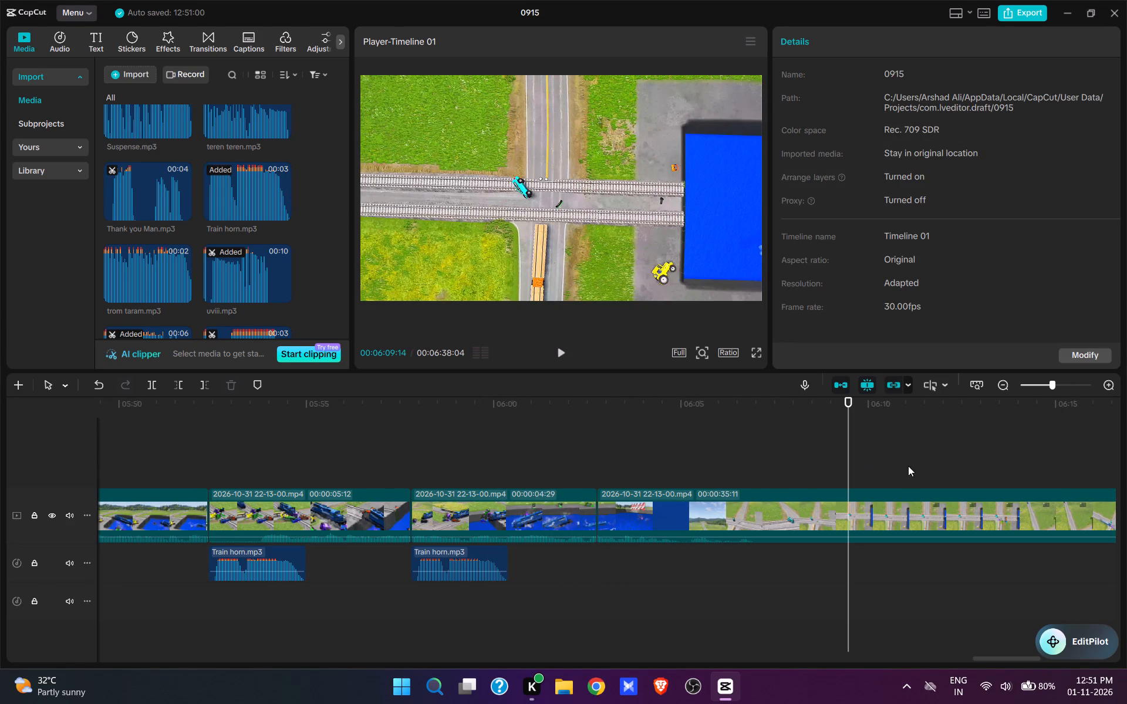
left_click_drag(906, 475, 906, 515)
key("space")
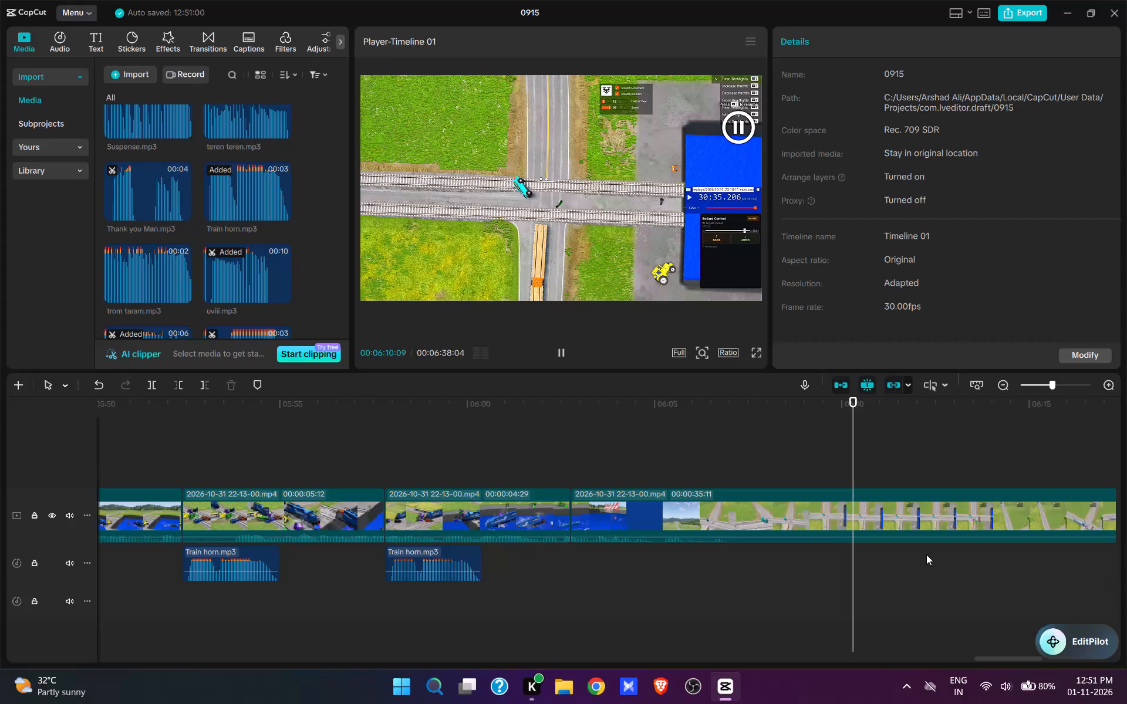
key("space")
left_click_drag(931, 573, 896, 610)
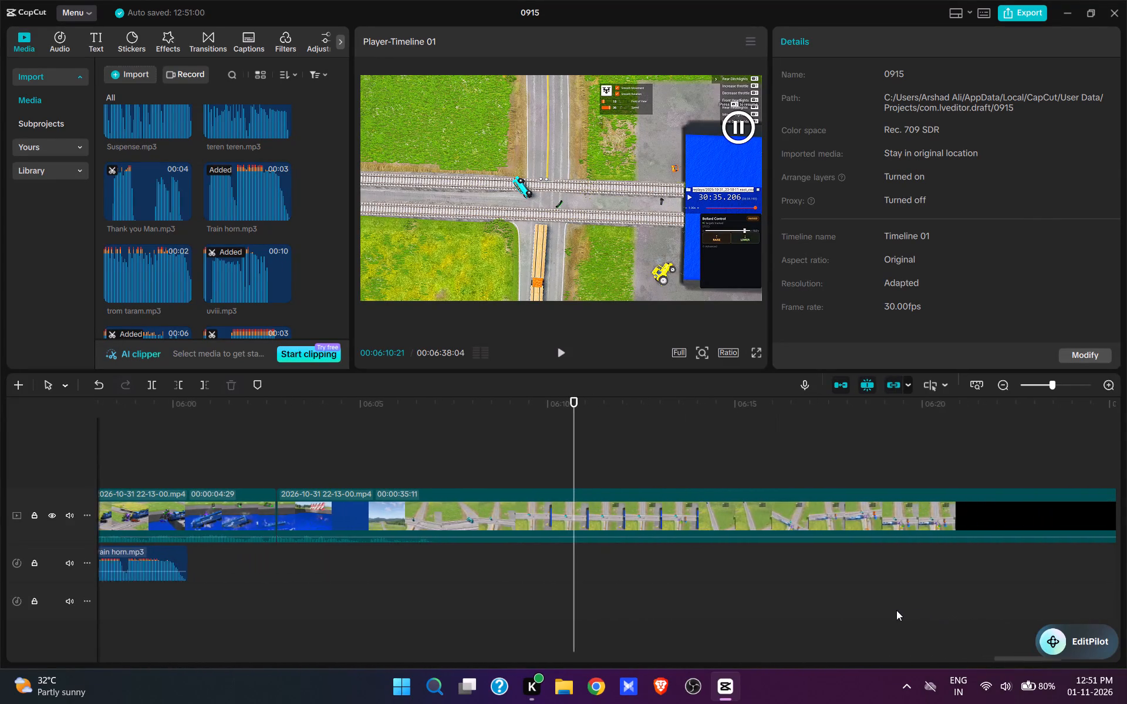
left_click_drag(896, 610, 885, 612)
left_click(740, 465)
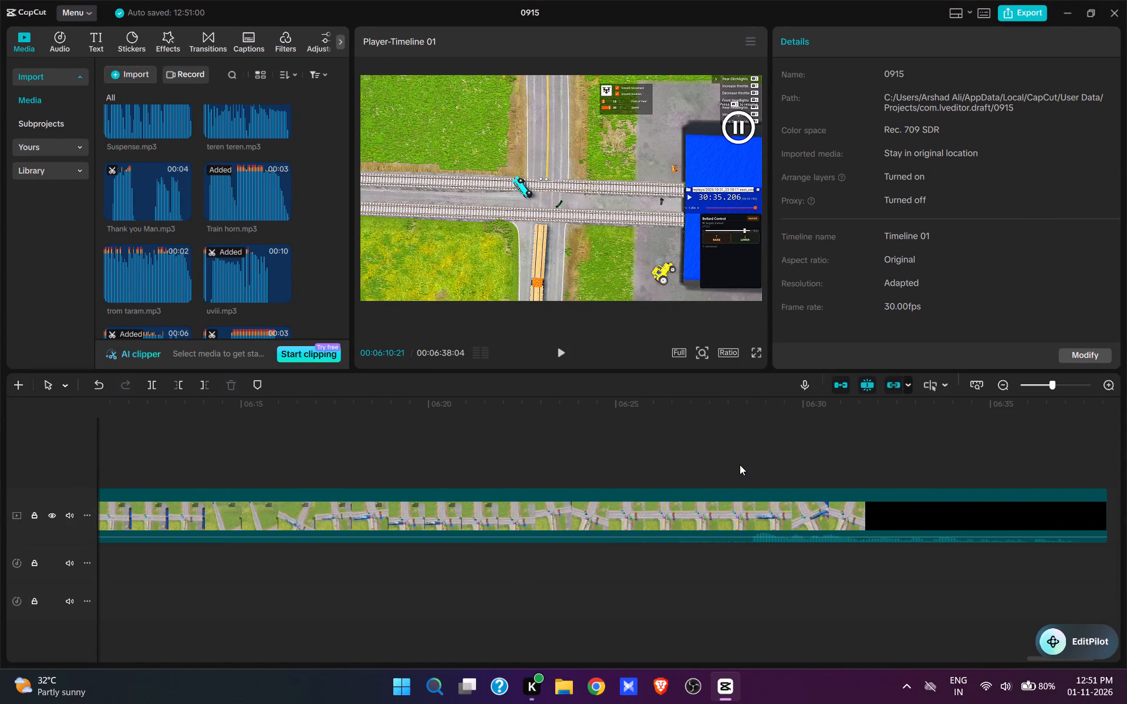
left_click(733, 468)
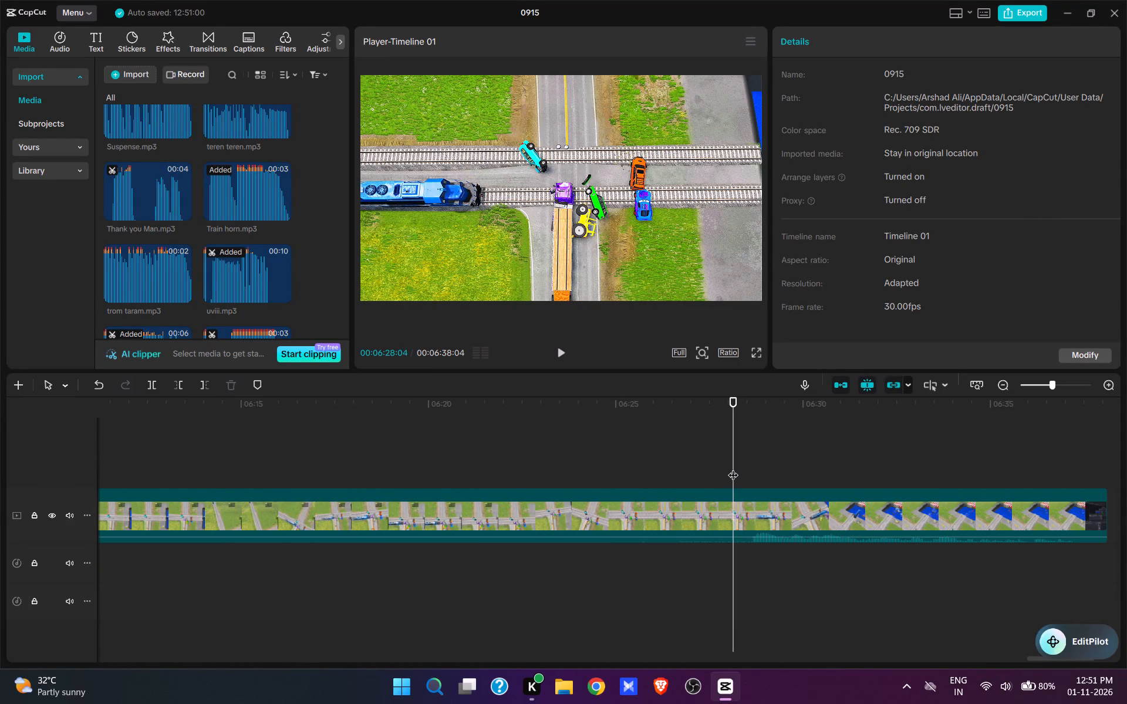
type("q")
Play the overhead crash until the locomotive has sunk in the water, and trim off the rest of the video from 06:09:14.
key("space")
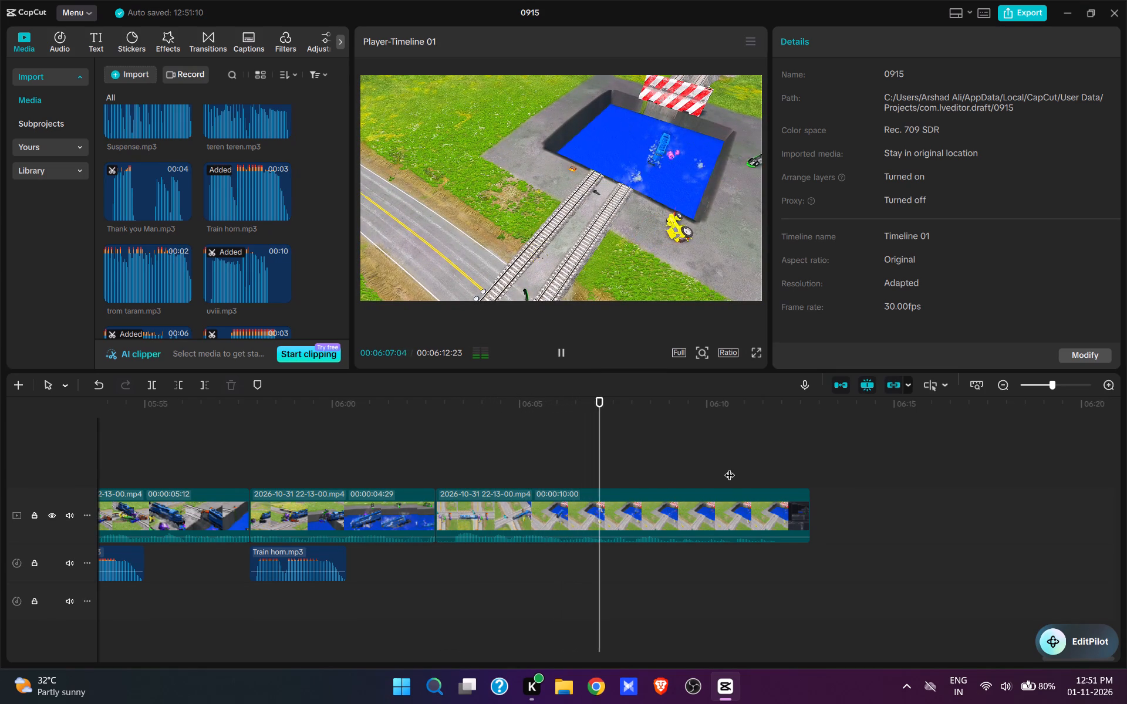
key("space")
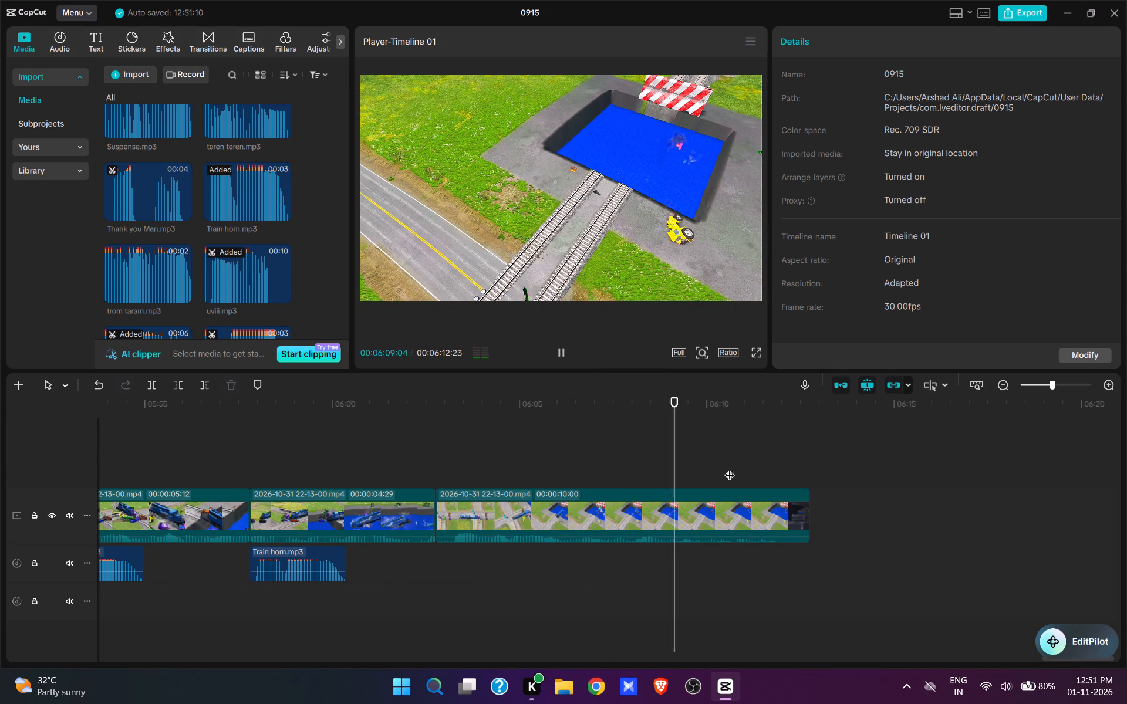
type("e")
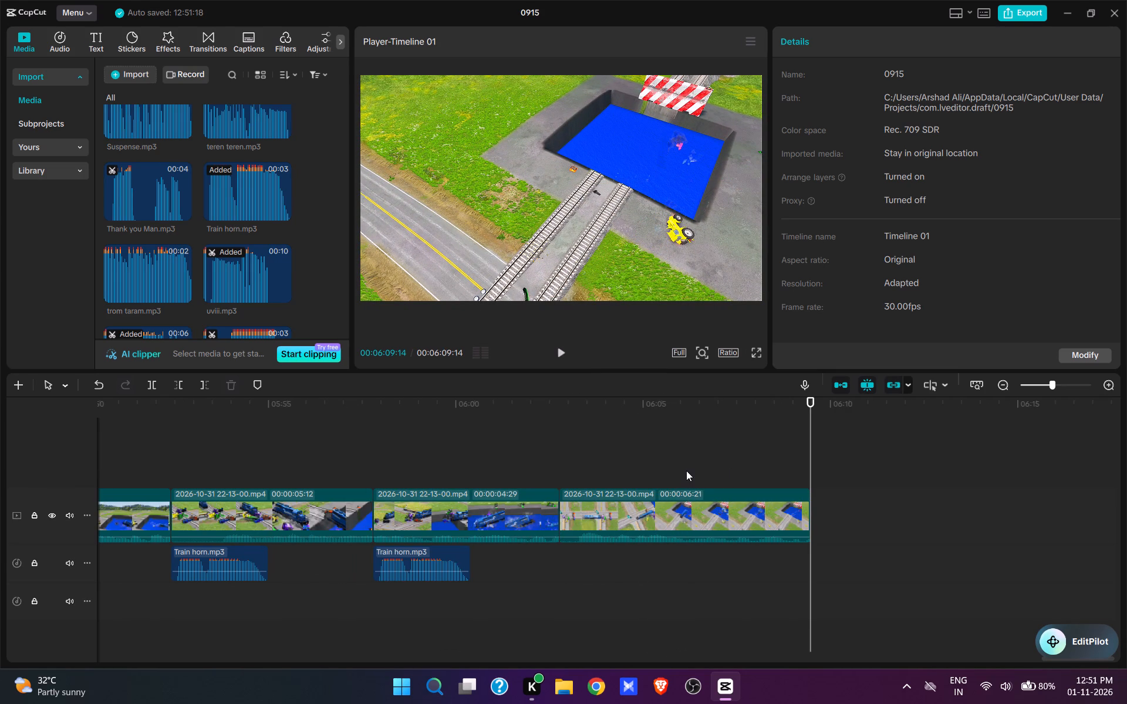